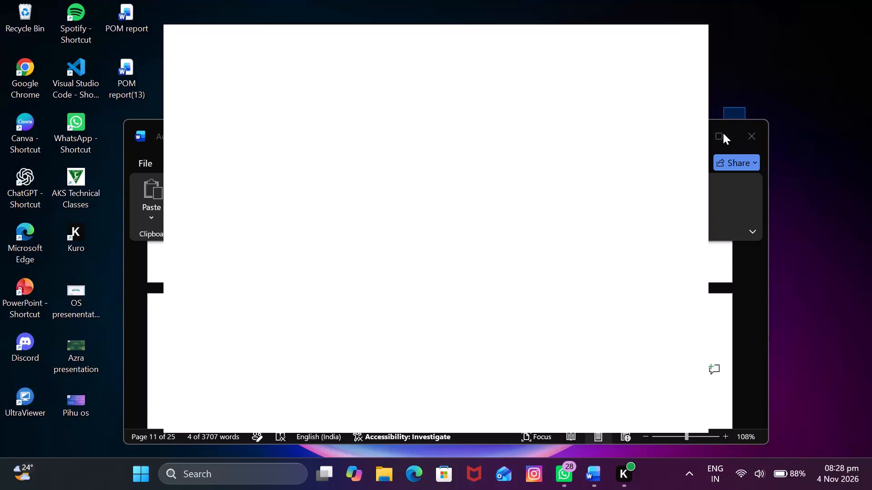
Set the font size of the "6. Existing Electricity-Saving Measures:" heading to 14.
click(726, 127)
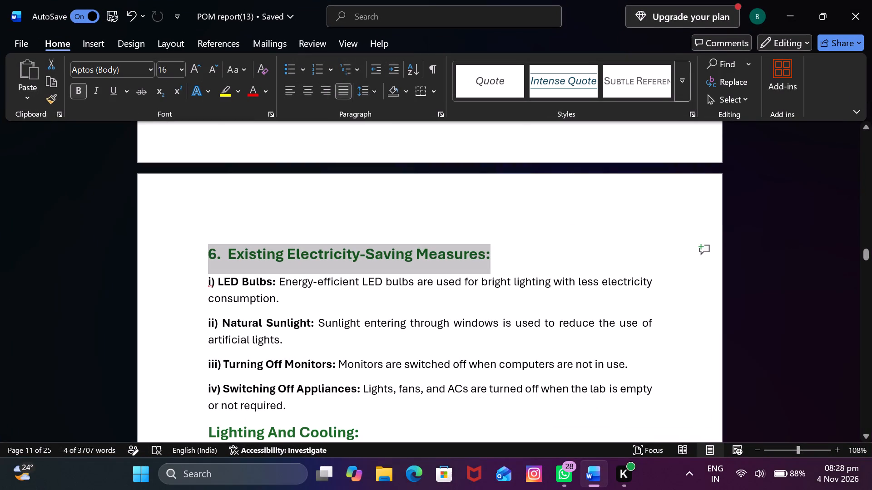
click(179, 64)
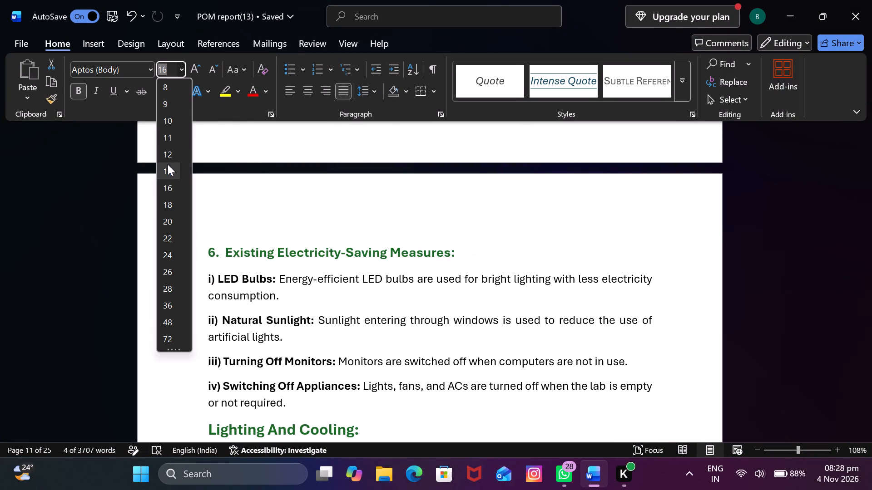
click(168, 164)
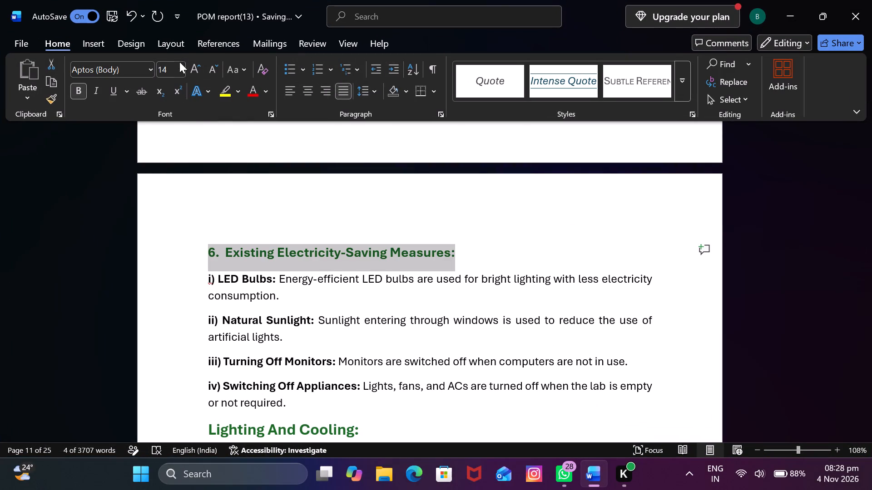
click(180, 64)
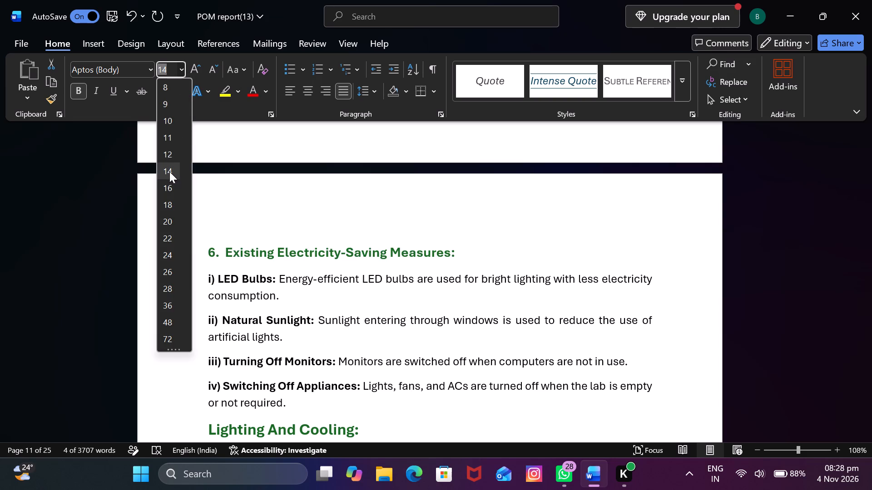
click(169, 171)
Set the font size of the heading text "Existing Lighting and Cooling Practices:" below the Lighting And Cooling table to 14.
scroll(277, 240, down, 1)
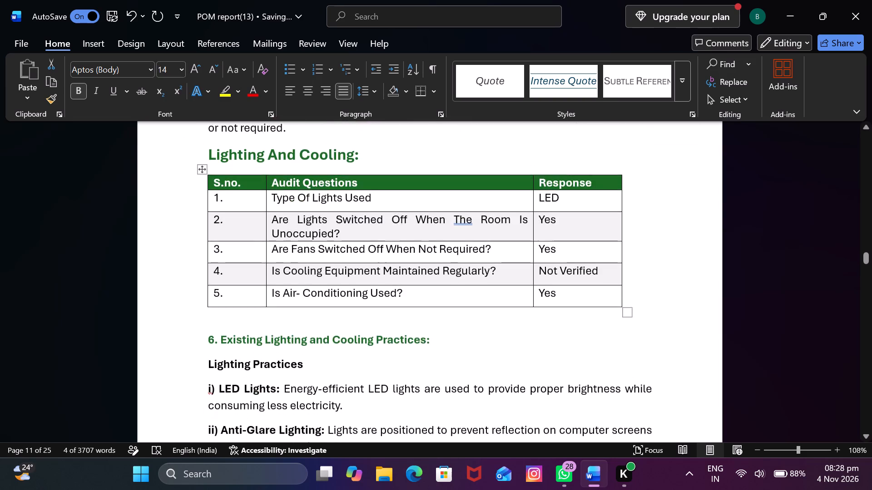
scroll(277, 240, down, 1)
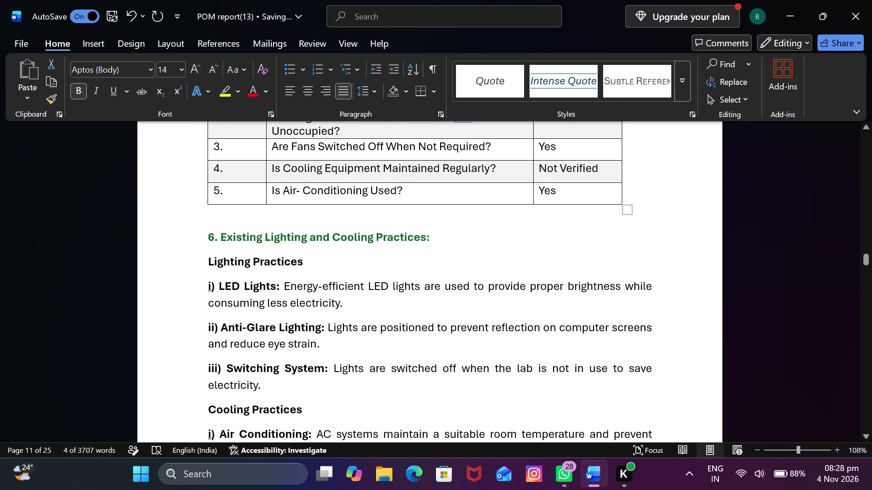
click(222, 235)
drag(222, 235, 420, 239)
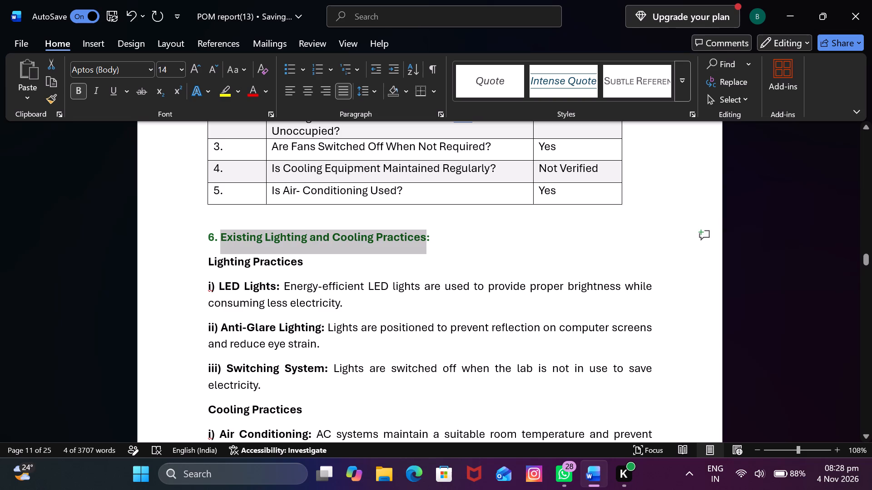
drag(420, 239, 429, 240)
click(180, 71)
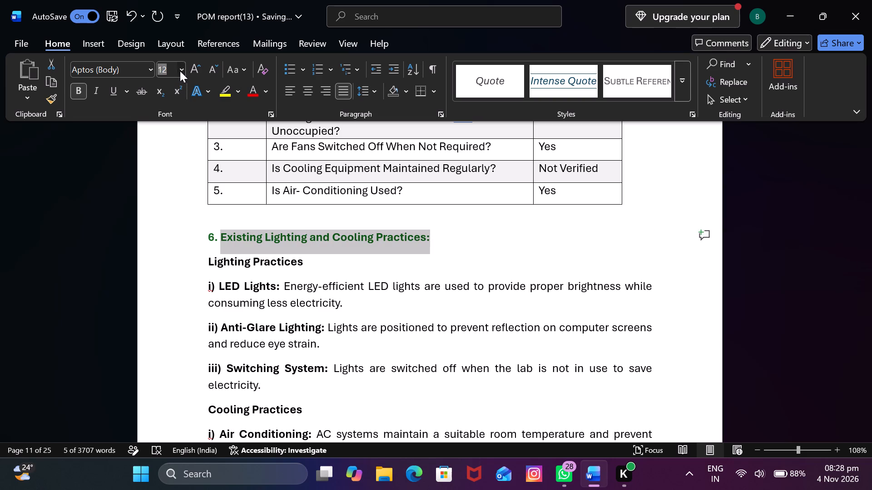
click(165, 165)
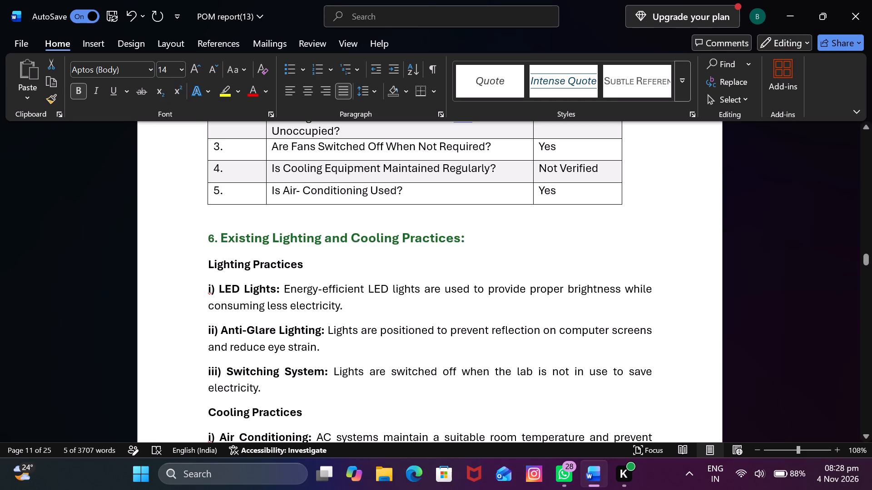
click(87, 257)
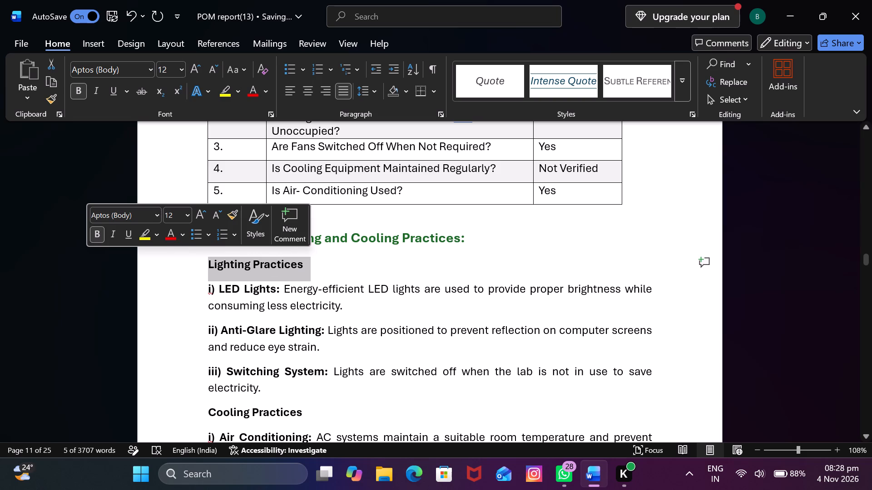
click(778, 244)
Review the headings and their numbering from the Energy Conservation Audit section through to the E-Waste Management Audit section.
scroll(536, 273, up, 1)
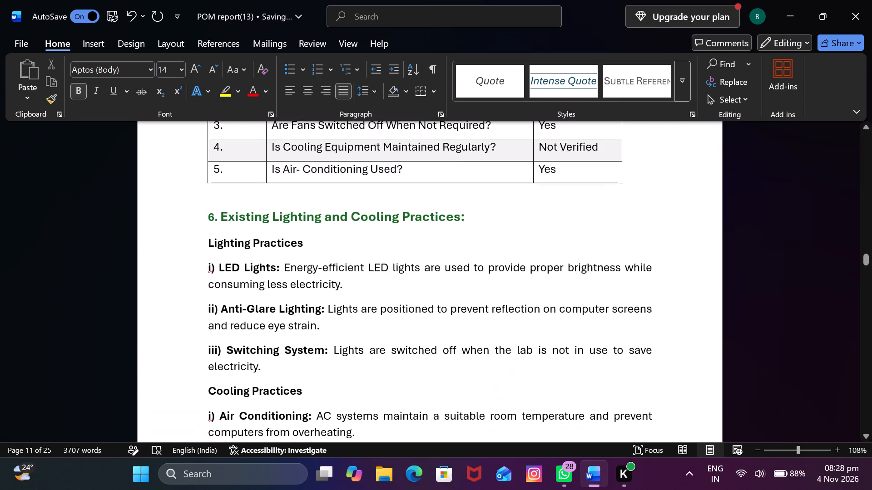
scroll(536, 273, up, 3)
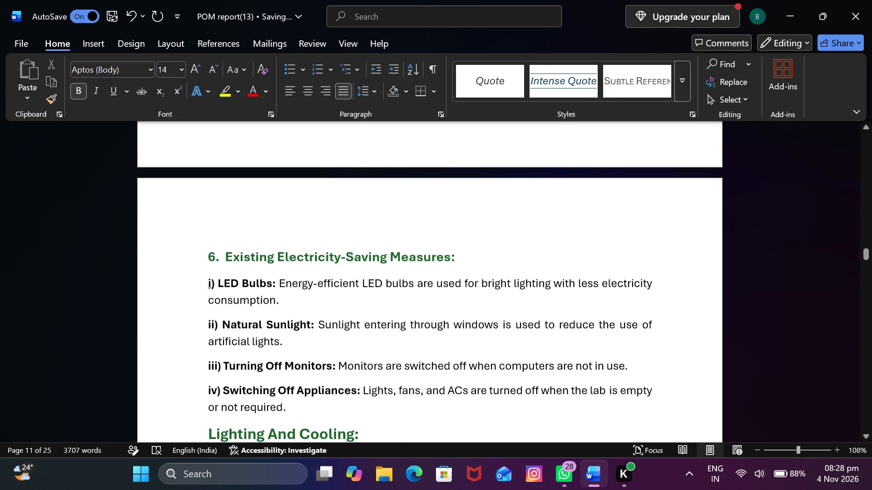
scroll(536, 273, up, 3)
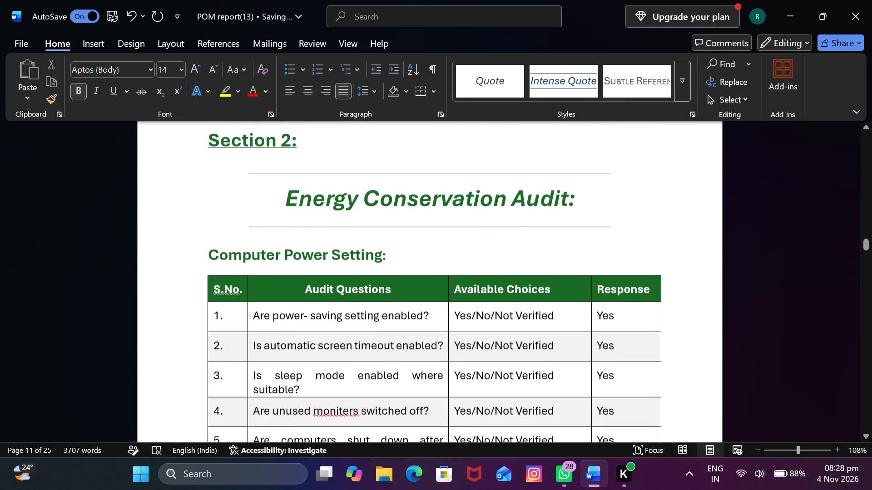
scroll(536, 273, down, 2)
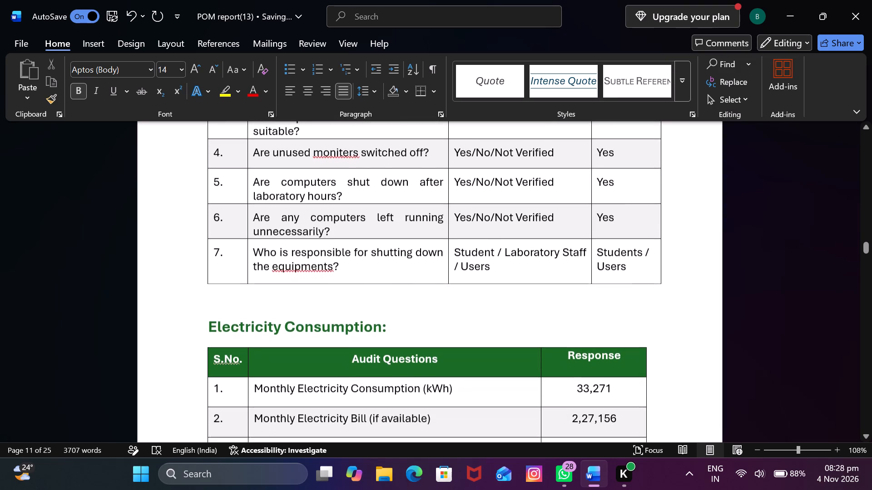
scroll(536, 273, down, 3)
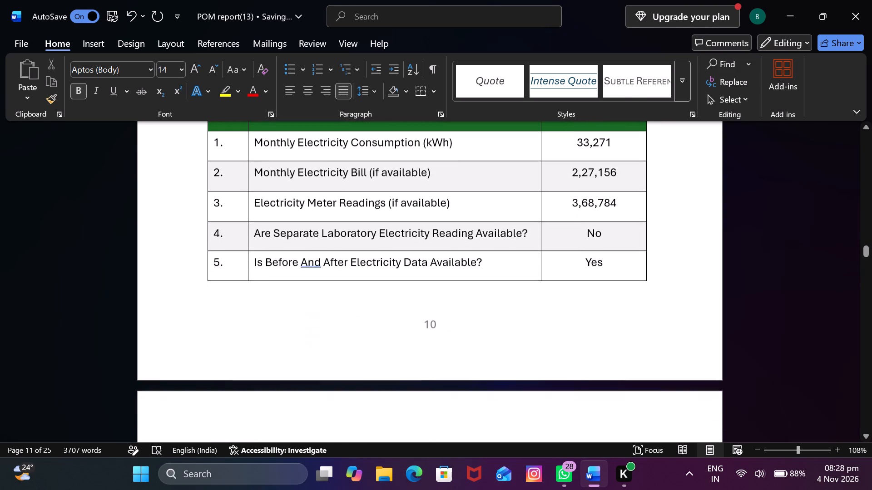
scroll(536, 273, down, 3)
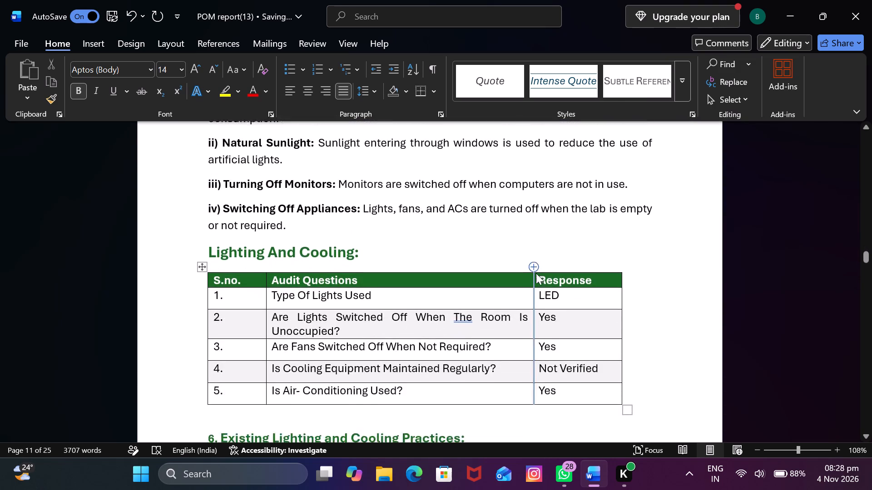
scroll(536, 273, down, 3)
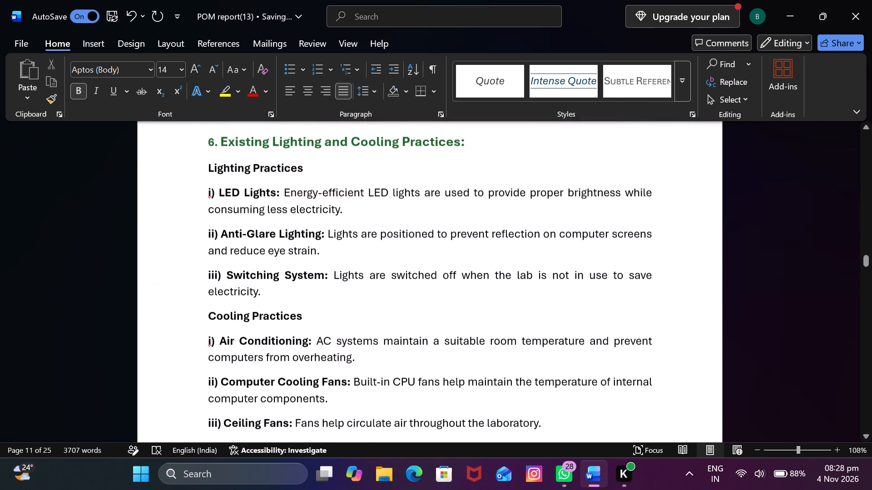
scroll(536, 273, down, 3)
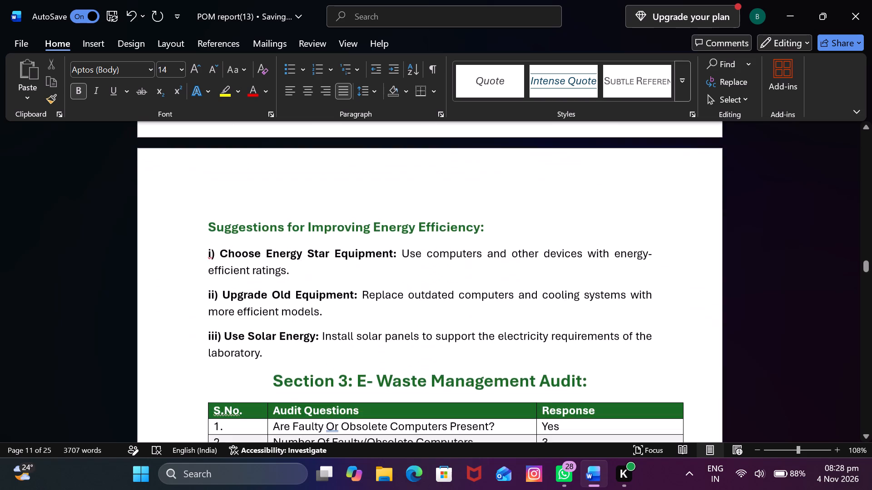
scroll(536, 273, down, 1)
scroll(536, 273, up, 3)
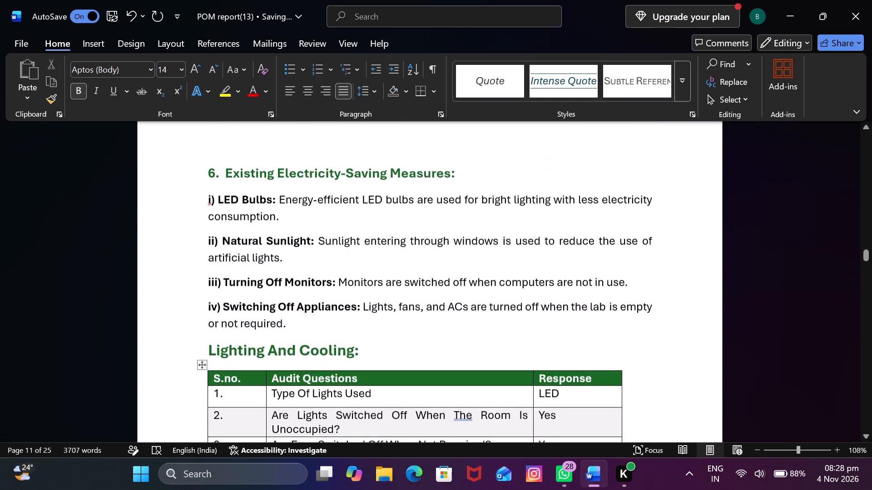
scroll(536, 273, up, 4)
scroll(536, 273, down, 1)
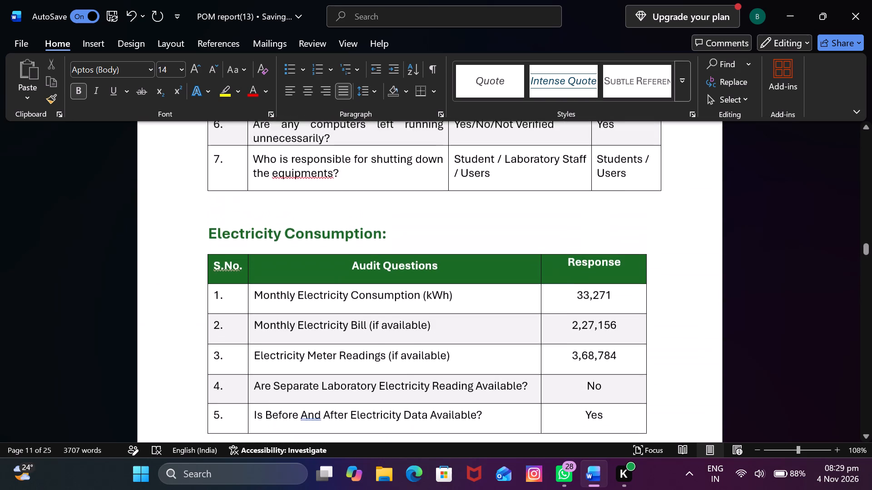
scroll(536, 273, down, 2)
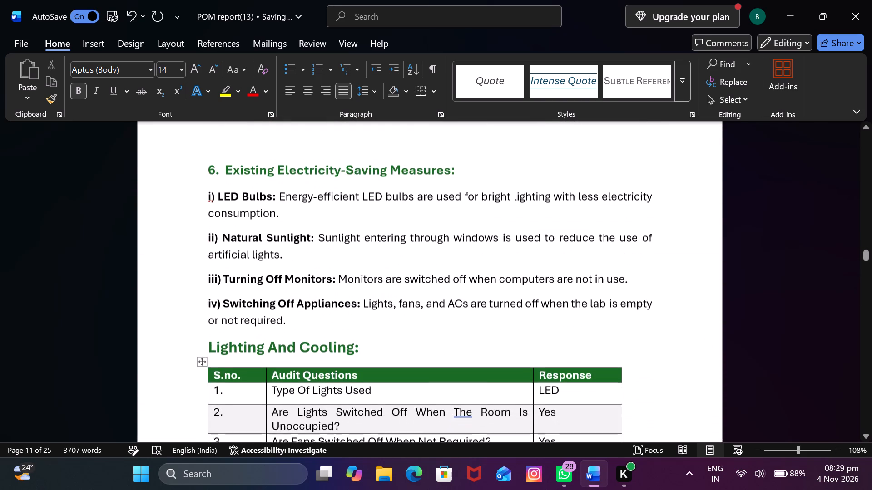
scroll(536, 273, down, 3)
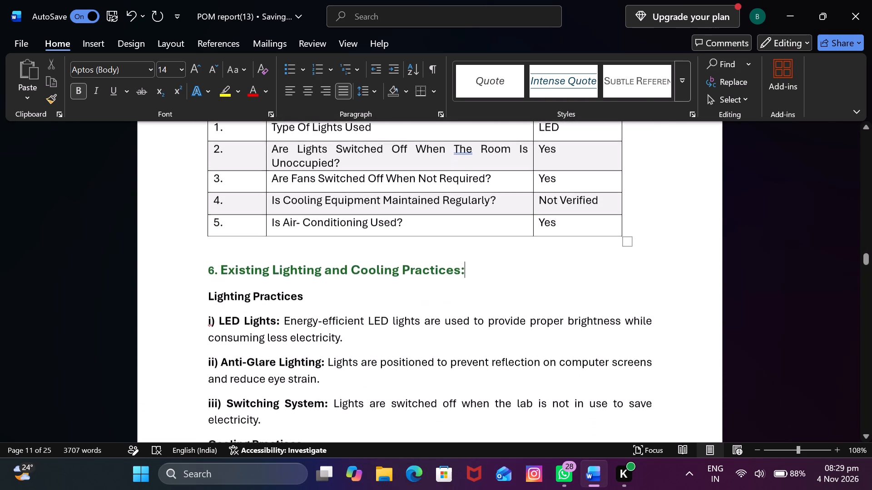
scroll(536, 273, down, 2)
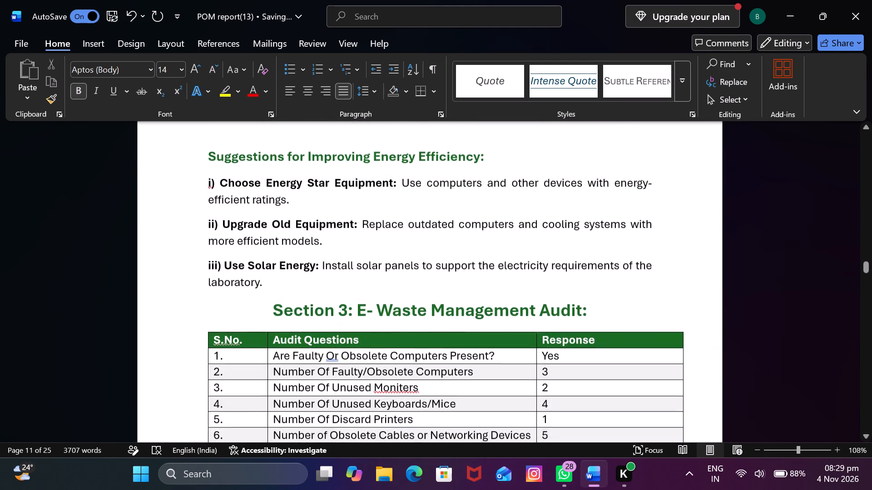
scroll(536, 273, down, 2)
Renumber the "Existing Lighting and Cooling Practices:" heading as 7.
scroll(536, 273, up, 2)
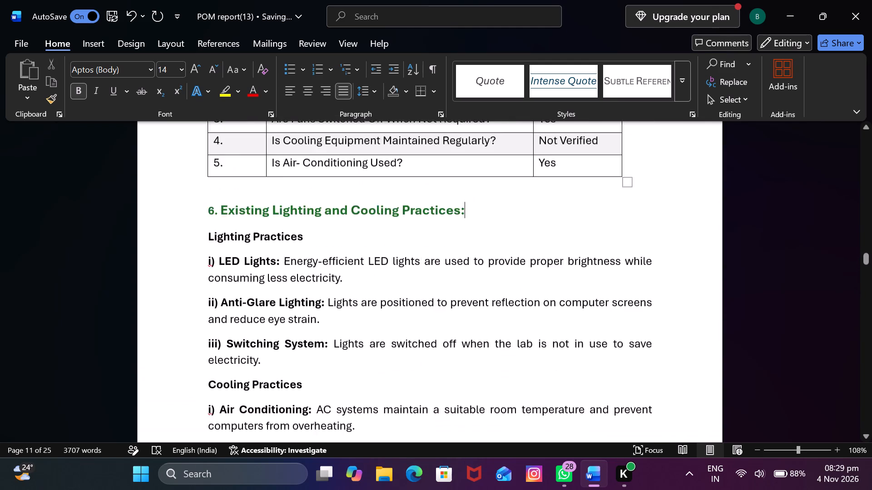
scroll(536, 273, up, 1)
scroll(536, 273, down, 1)
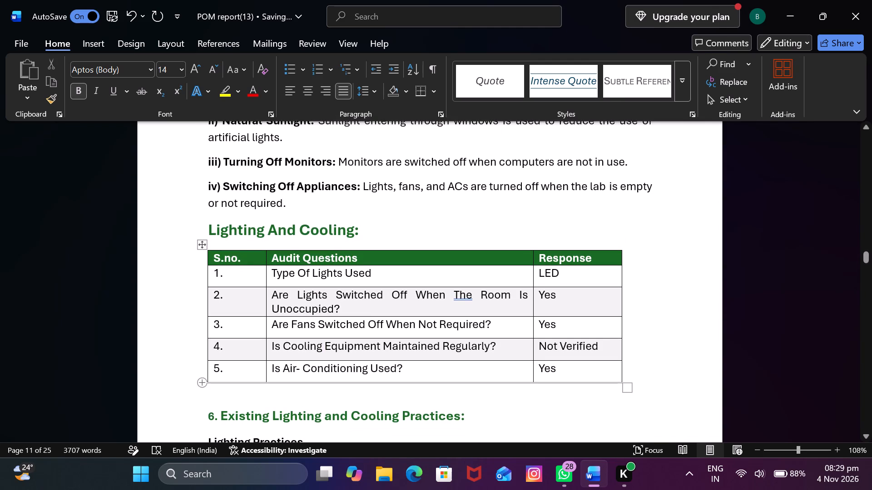
click(213, 417)
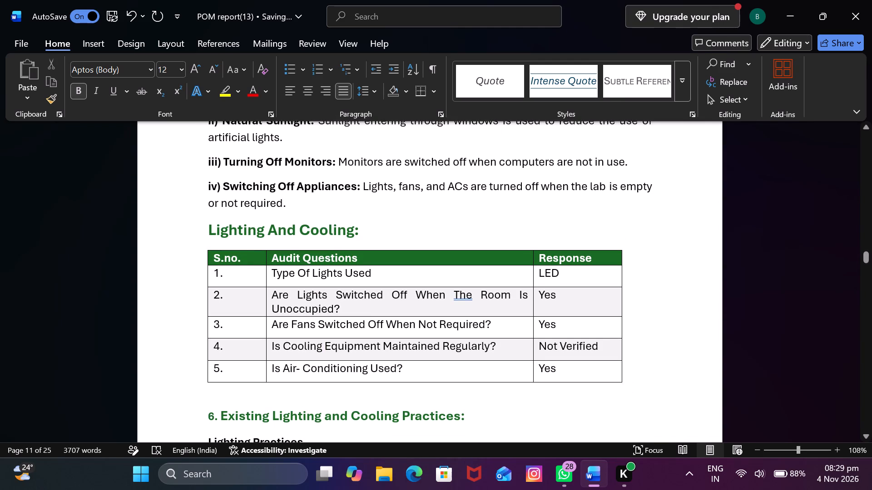
key(BackSpace)
key(7)
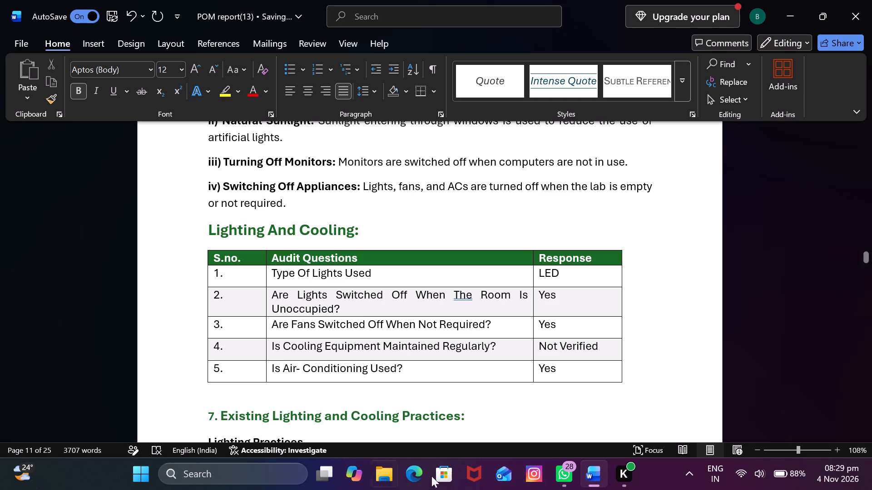
click(594, 392)
Set the font size of the whole "7. Existing Lighting and Cooling Practices:" heading, including its number, to 12.
scroll(523, 395, down, 1)
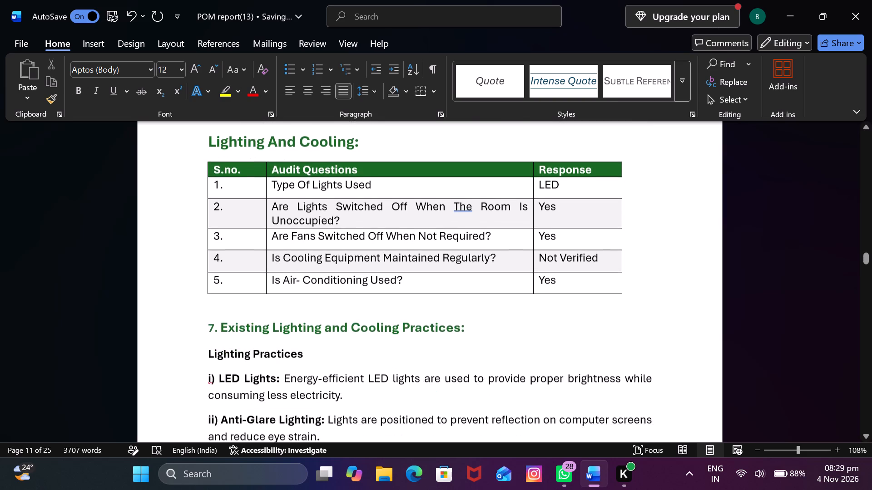
scroll(523, 395, down, 2)
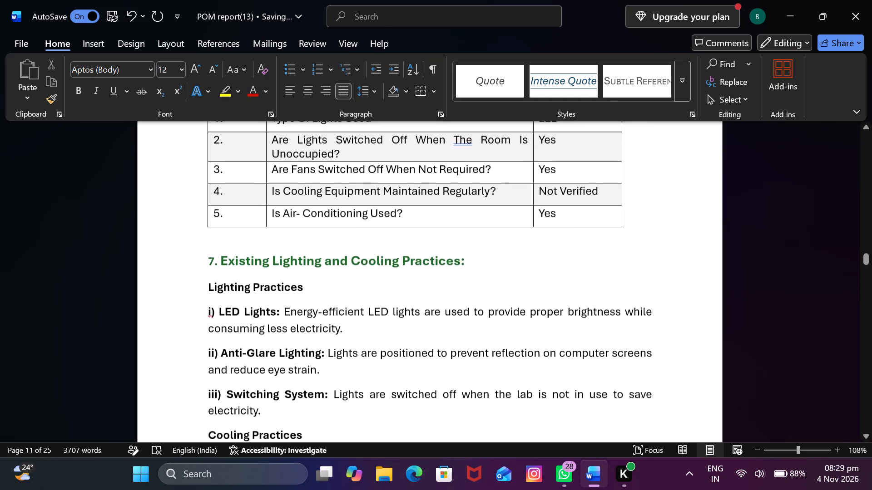
scroll(523, 395, up, 1)
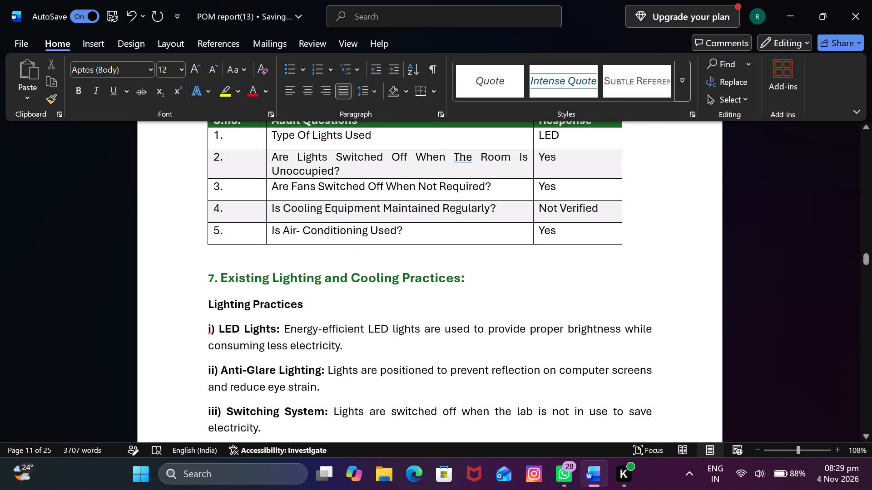
click(210, 275)
drag(210, 275, 461, 274)
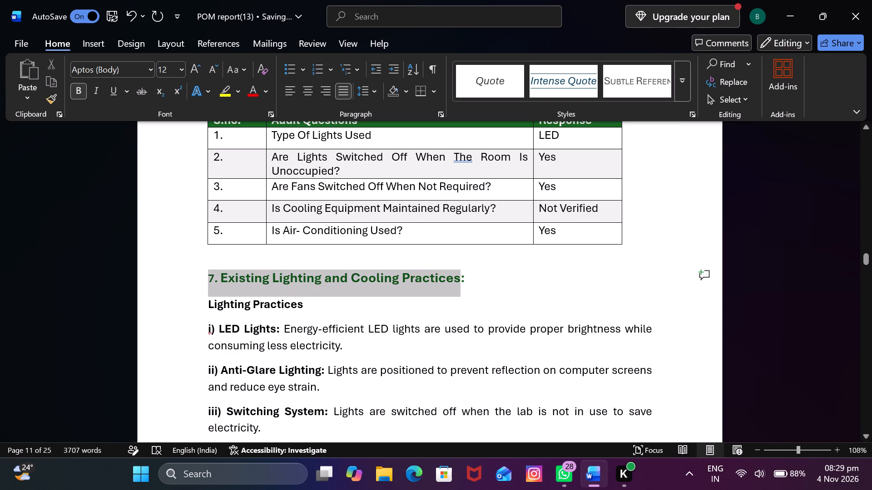
drag(461, 274, 475, 274)
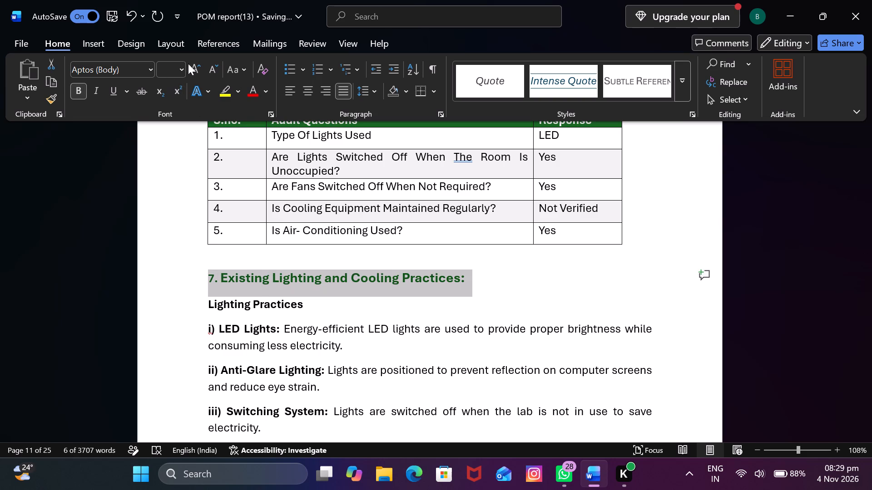
click(184, 66)
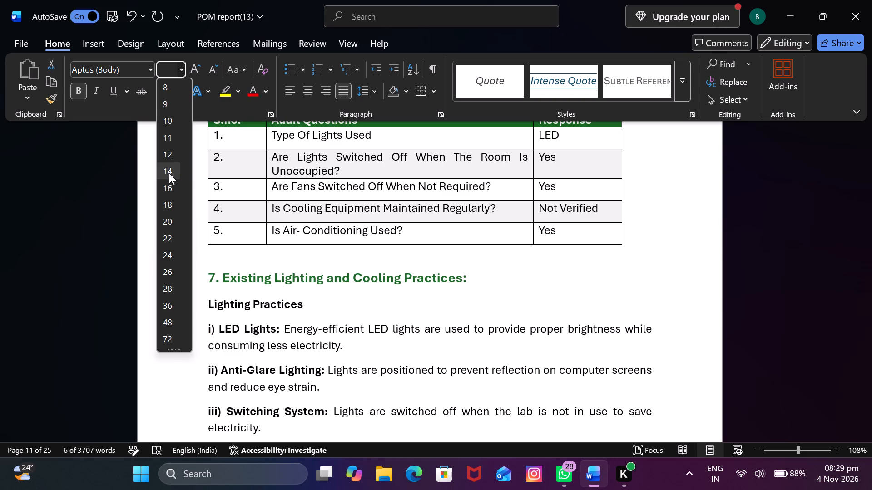
click(169, 159)
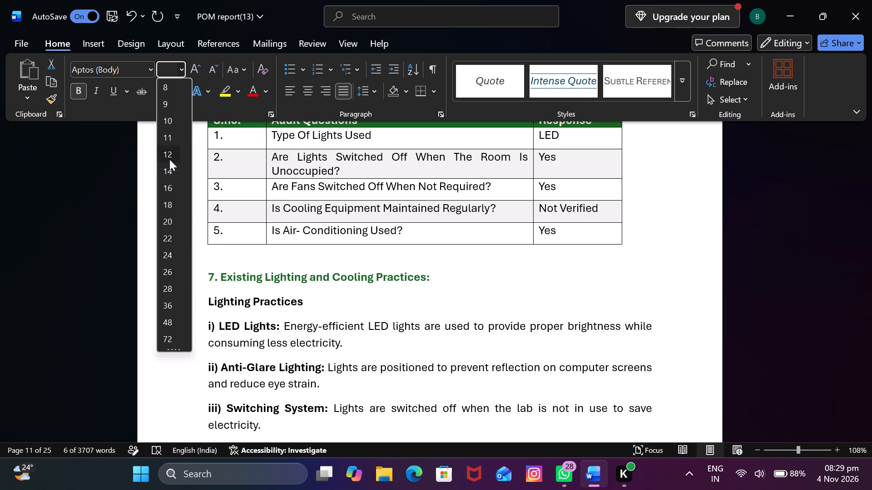
Set the font size of the "7. Existing Lighting and Cooling Practices:" heading to 14.
click(179, 74)
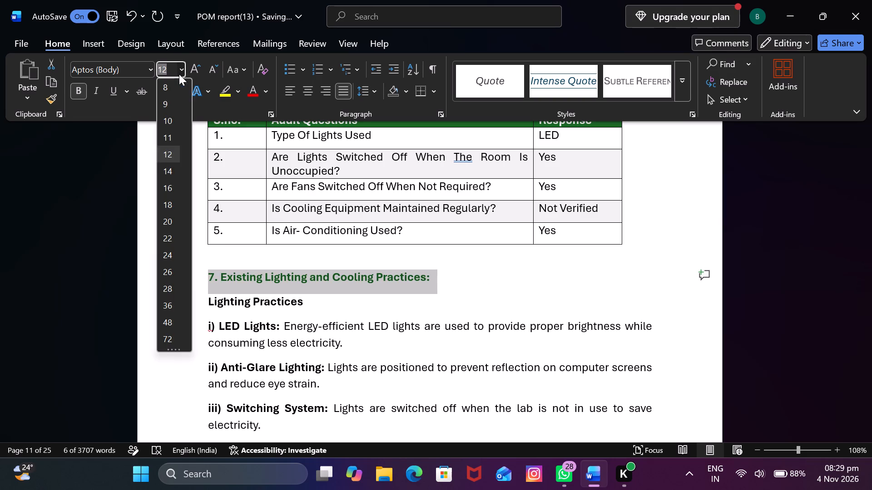
click(172, 173)
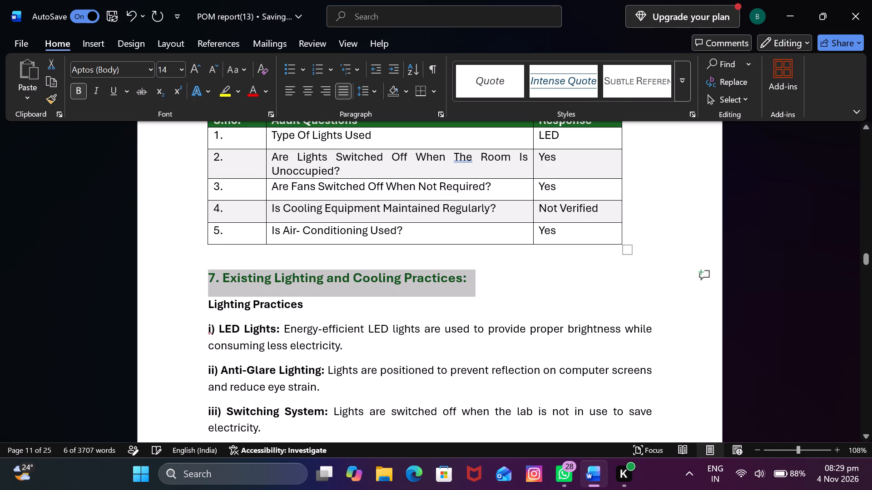
Set the font size of the "Lighting And Cooling:" heading above the audit table to 14.
scroll(259, 255, up, 1)
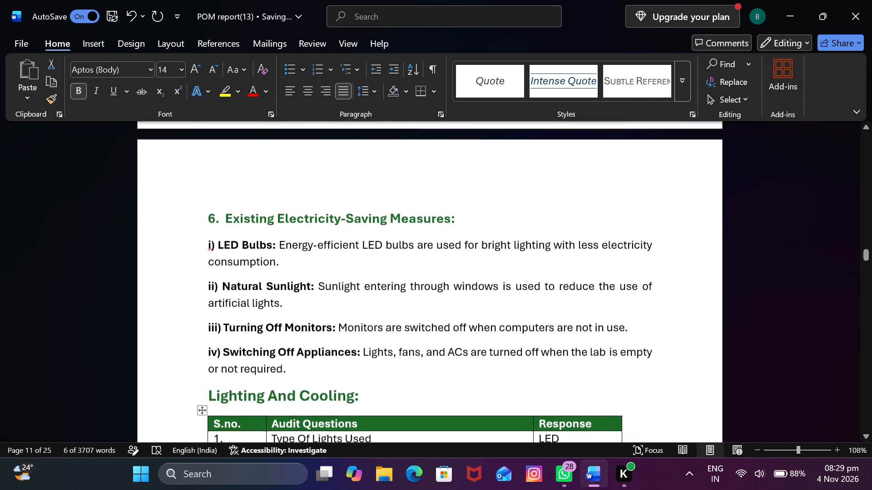
scroll(259, 255, down, 1)
scroll(259, 255, up, 1)
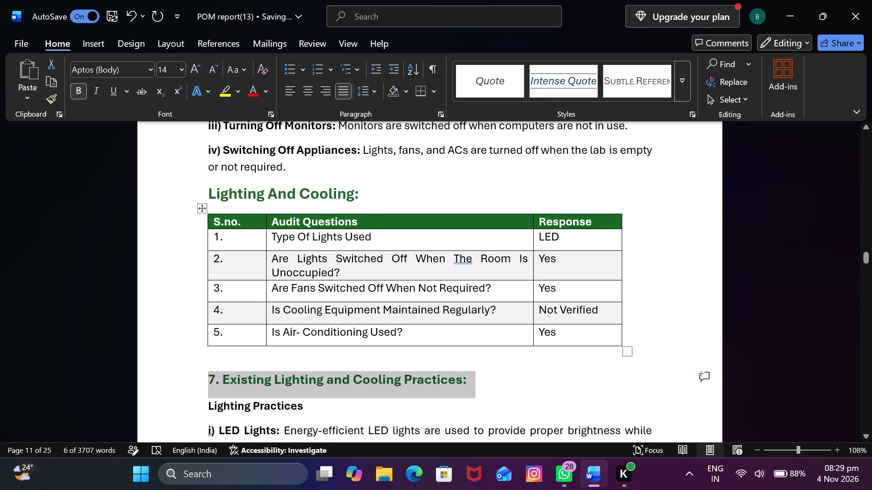
scroll(259, 255, up, 1)
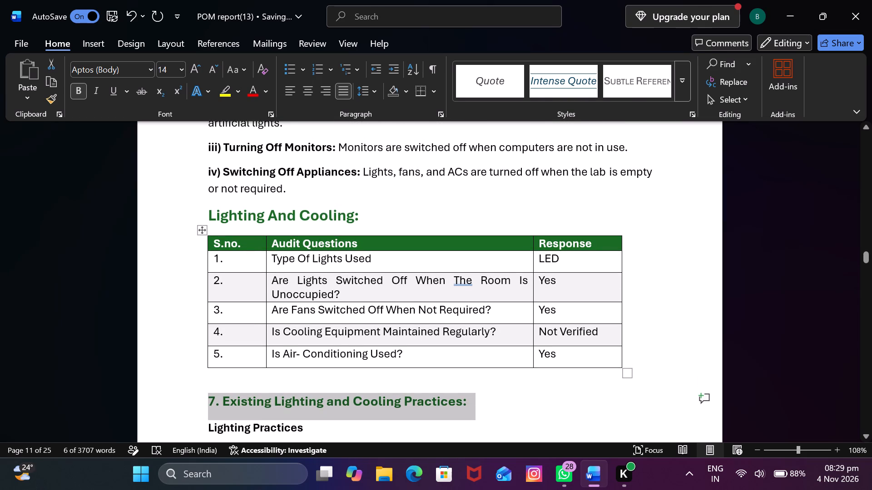
click(207, 214)
drag(207, 214, 352, 222)
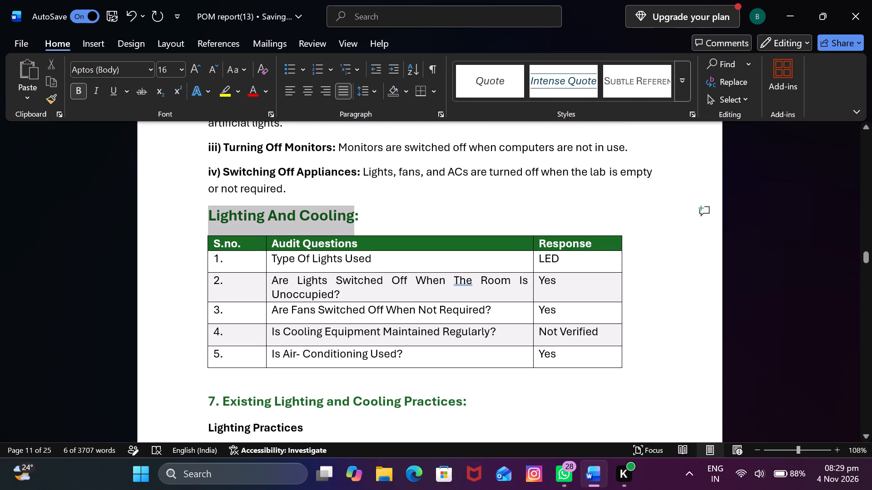
drag(352, 222, 360, 222)
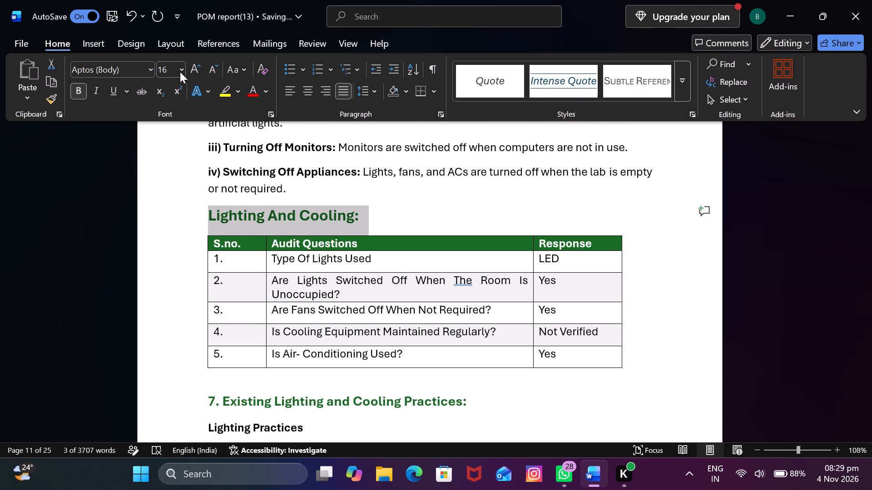
drag(180, 72, 173, 171)
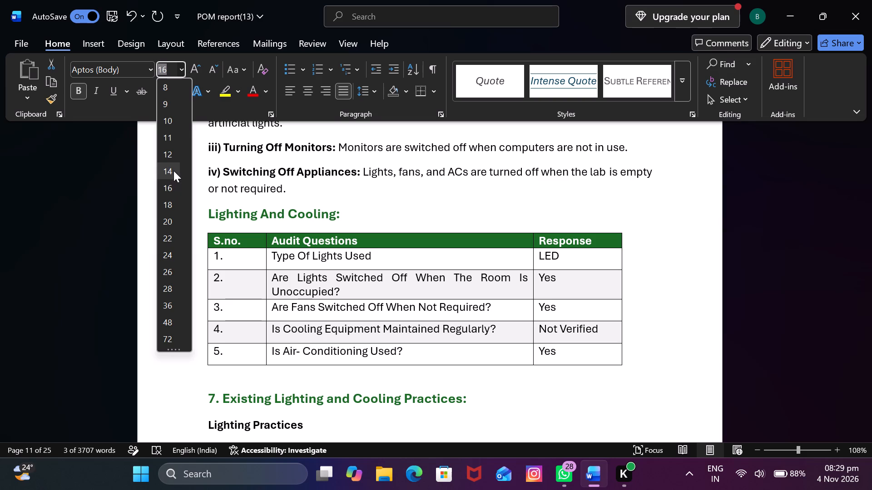
drag(173, 171, 174, 177)
click(174, 177)
click(115, 281)
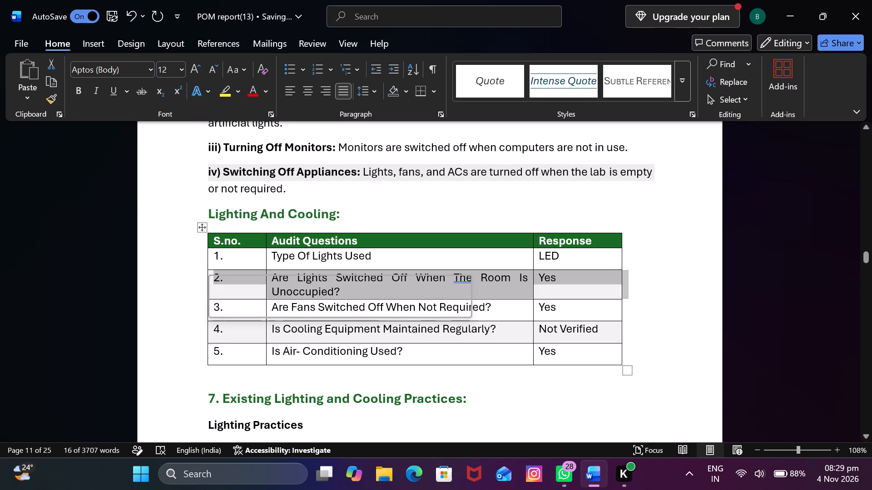
Make the header row of the Lighting And Cooling table slightly taller.
click(392, 247)
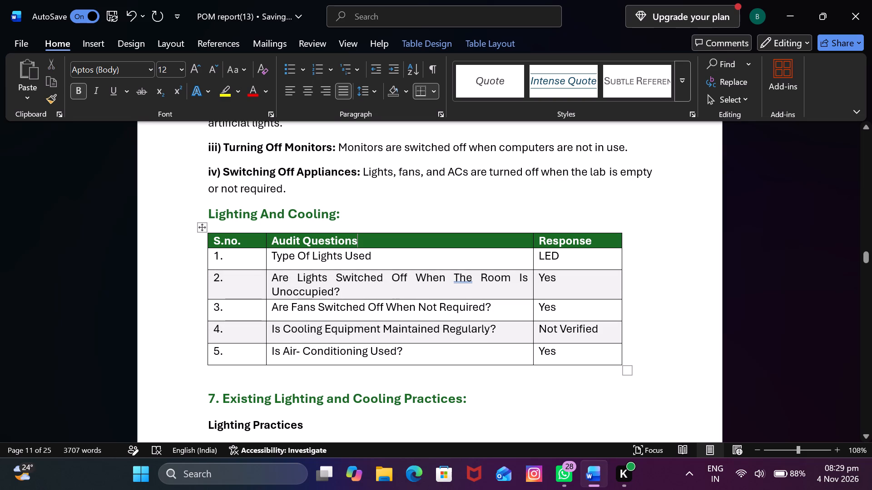
click(410, 250)
drag(426, 248, 431, 255)
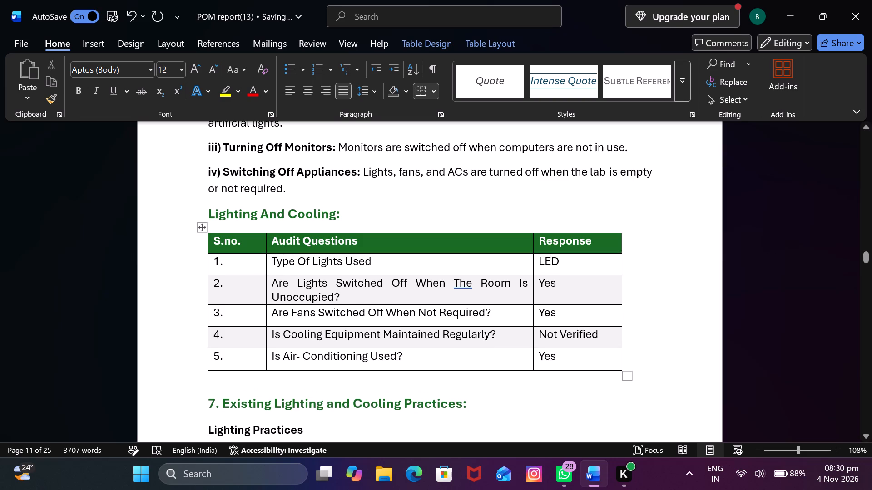
Center the "Audit Questions" column header in the Lighting And Cooling table.
click(273, 240)
drag(273, 240, 363, 239)
click(309, 93)
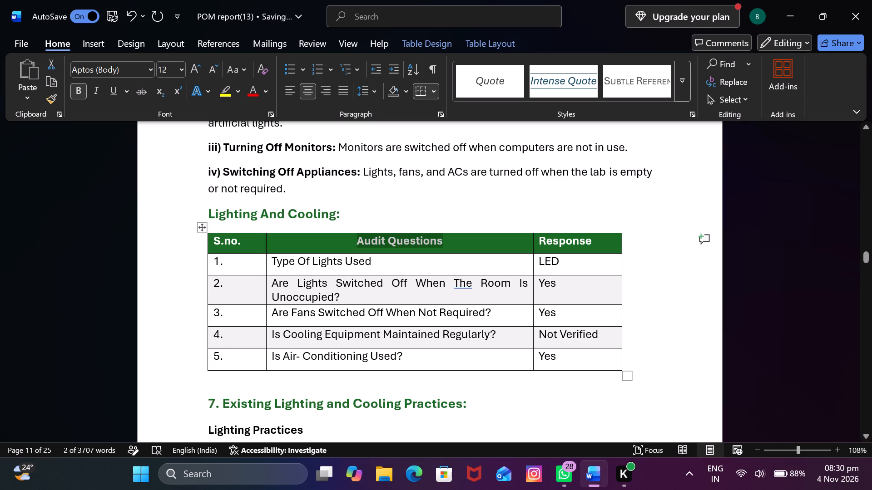
Narrow the S.no. column to fit its header closely and slightly narrow the Response column of the Lighting And Cooling table.
drag(266, 237, 250, 239)
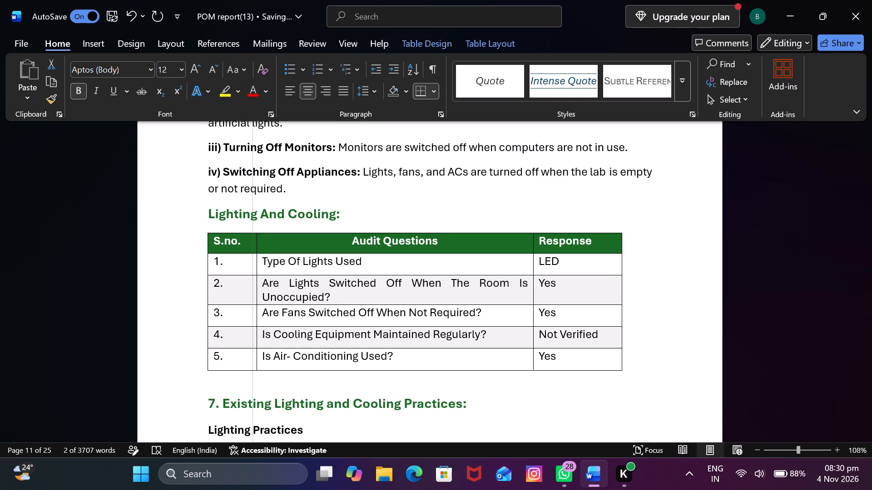
drag(250, 239, 247, 241)
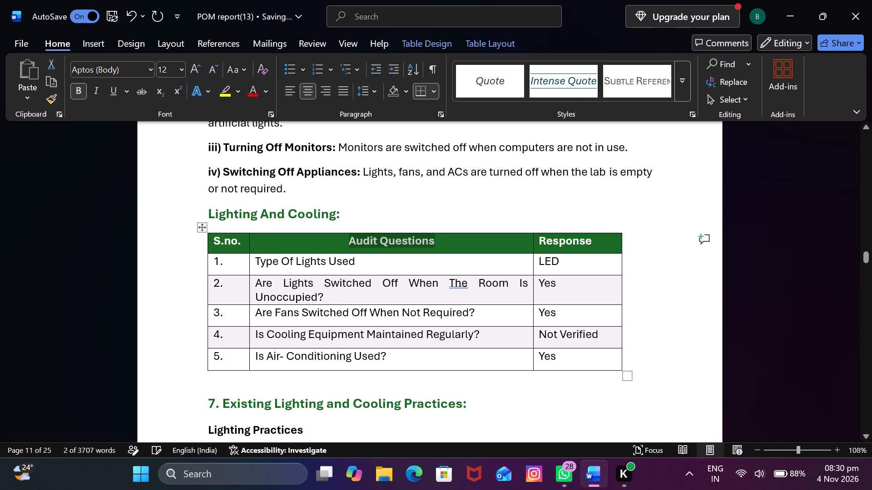
drag(621, 241, 611, 245)
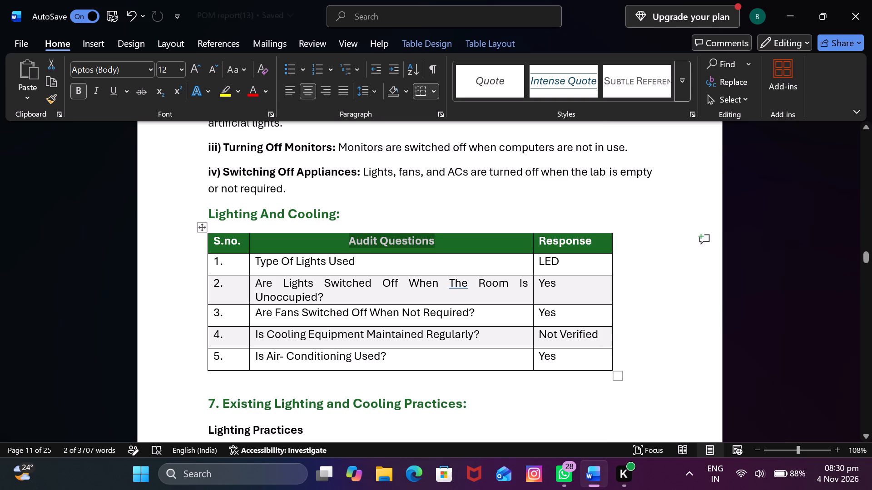
Set the paragraph spacing before to 6 pt for all cells in the S.no. and Audit Questions columns of the Lighting And Cooling table.
click(214, 240)
drag(214, 240, 229, 240)
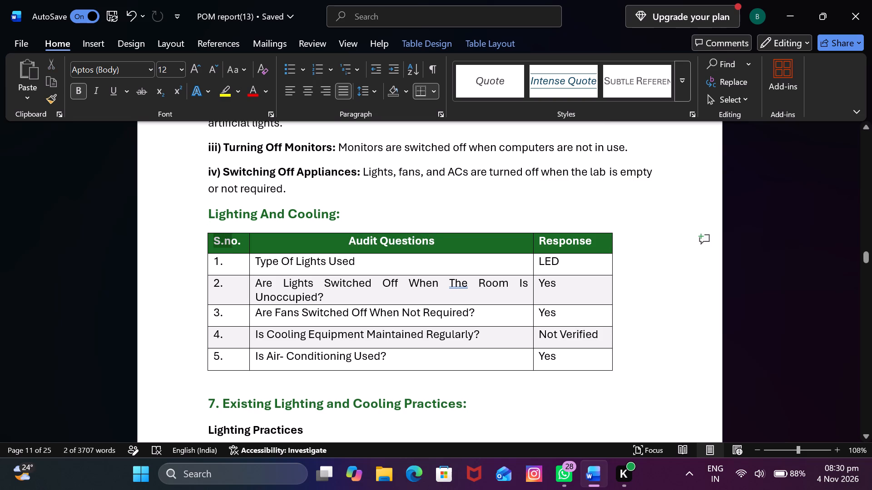
drag(229, 240, 467, 306)
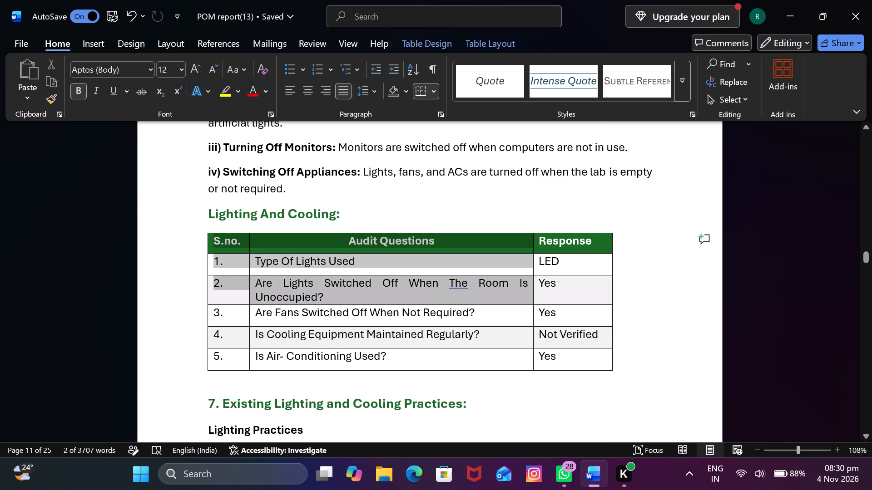
drag(467, 306, 479, 358)
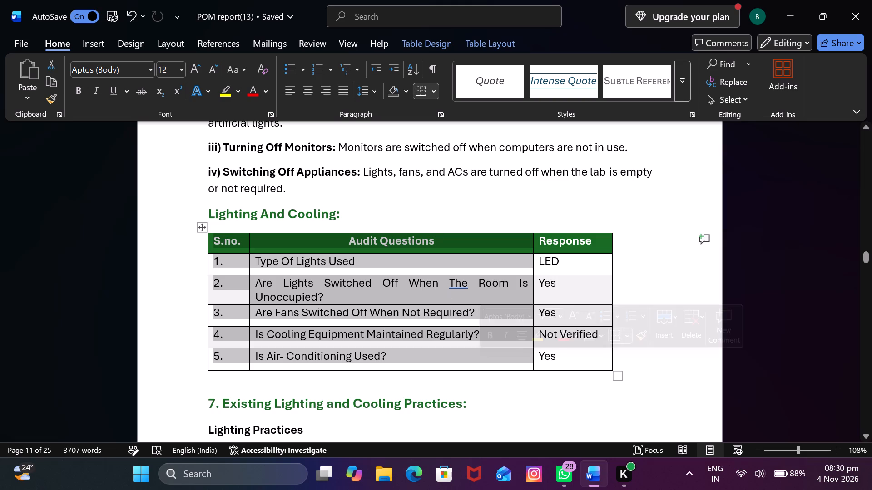
click(371, 89)
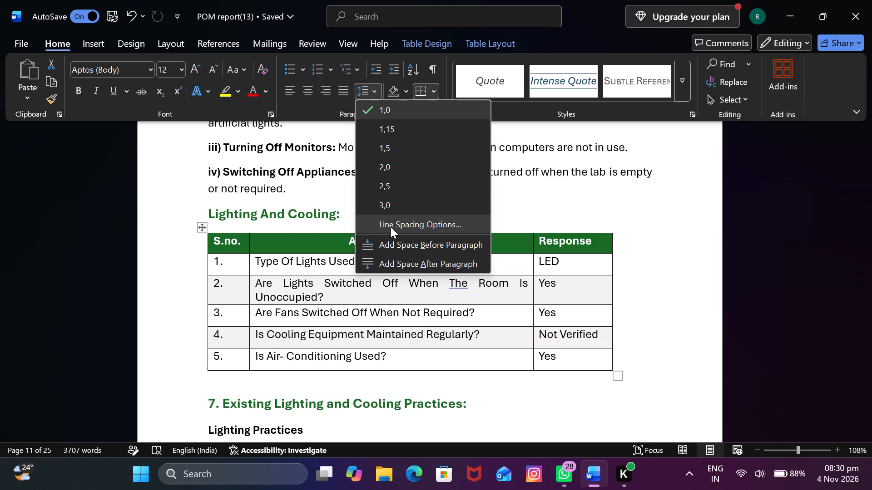
click(391, 228)
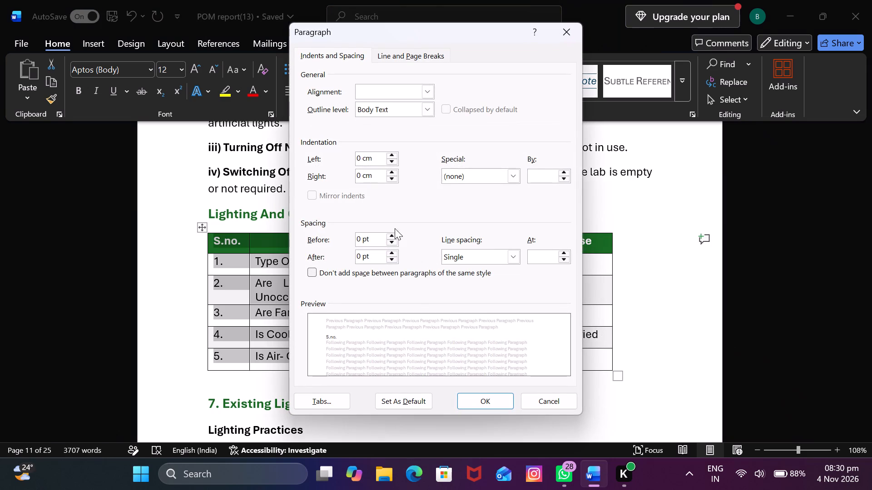
click(392, 234)
click(479, 403)
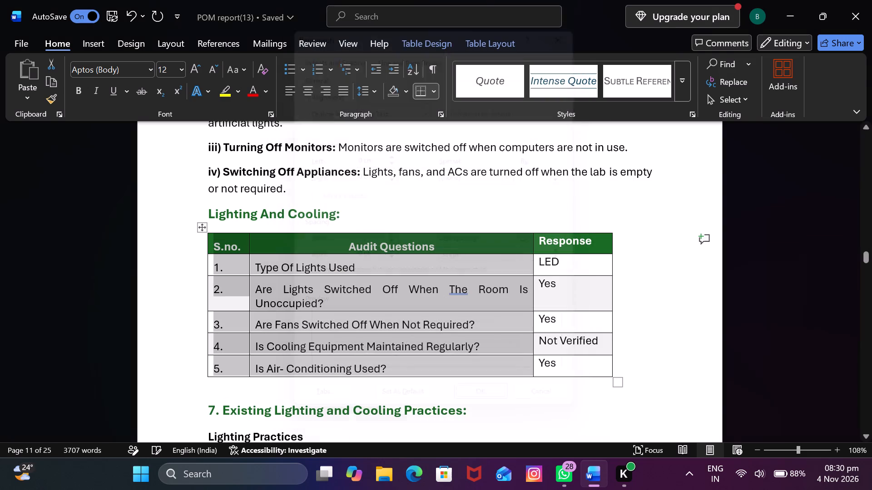
click(180, 309)
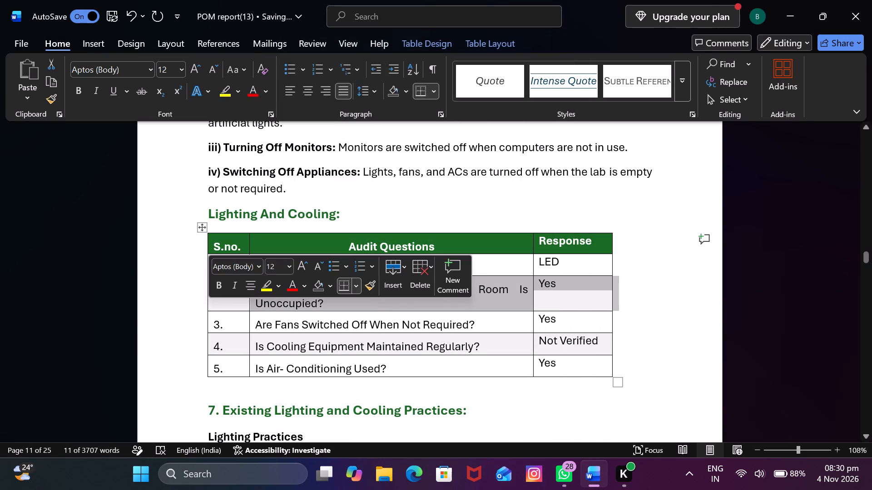
click(76, 355)
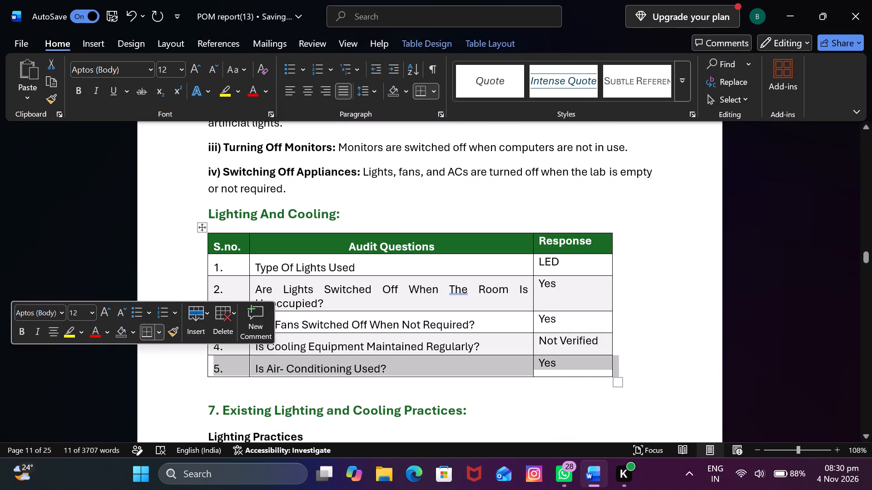
Change the row 1 audit question "Type Of Lights Used" to sentence case.
click(258, 268)
drag(258, 268, 369, 266)
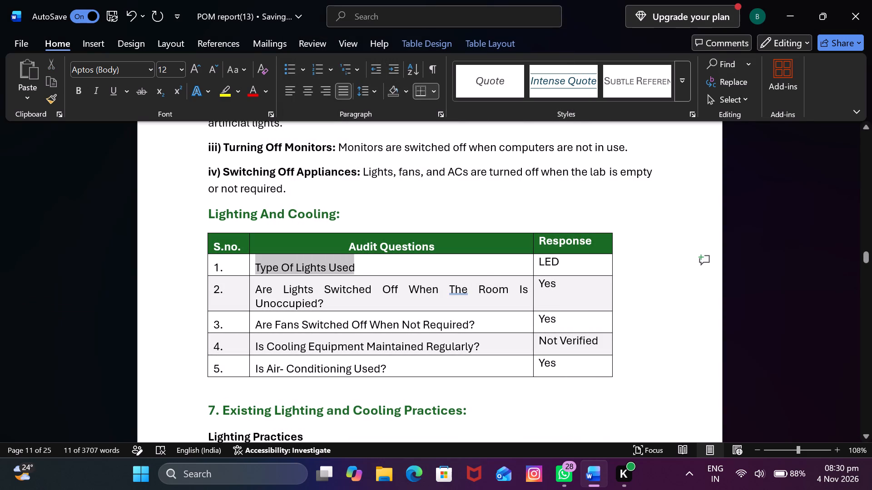
drag(369, 266, 369, 266)
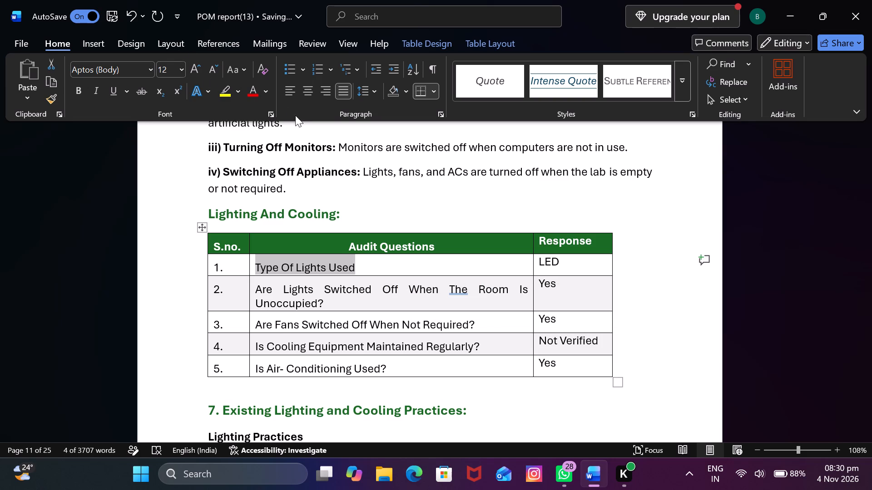
click(248, 72)
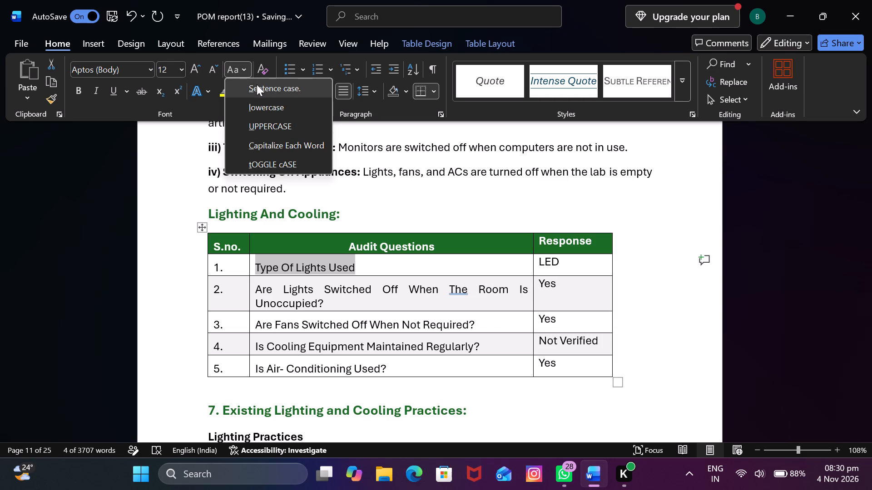
click(257, 85)
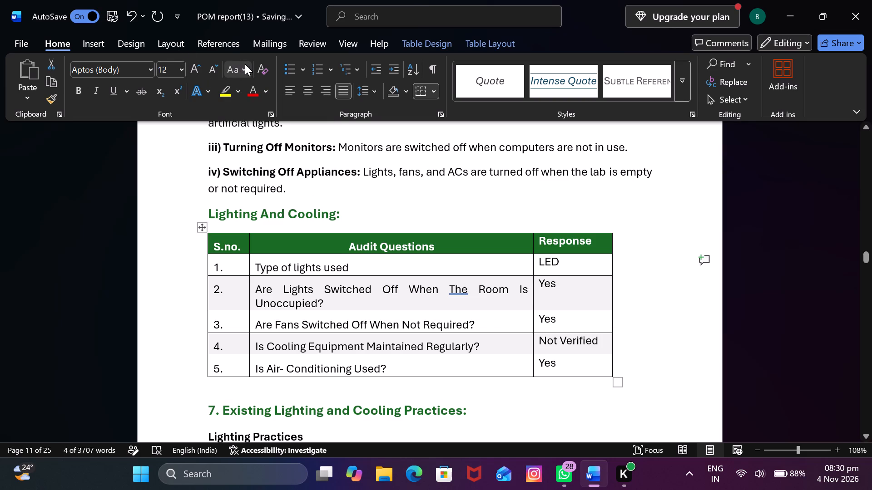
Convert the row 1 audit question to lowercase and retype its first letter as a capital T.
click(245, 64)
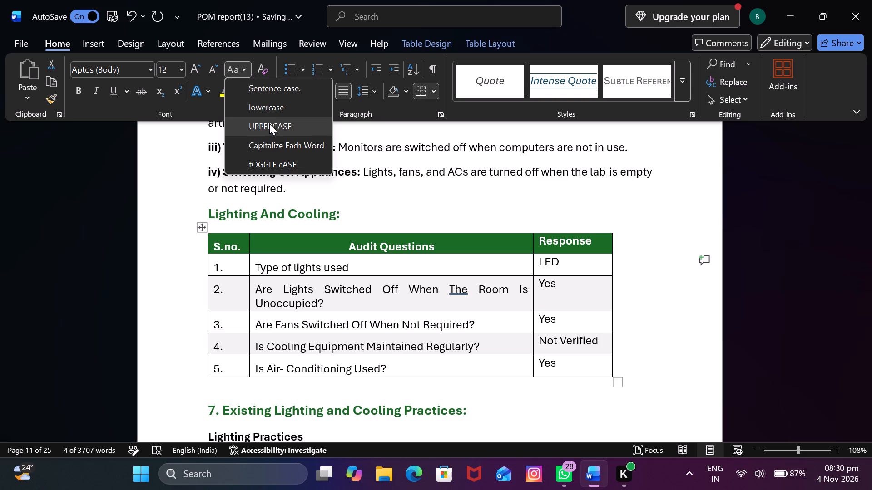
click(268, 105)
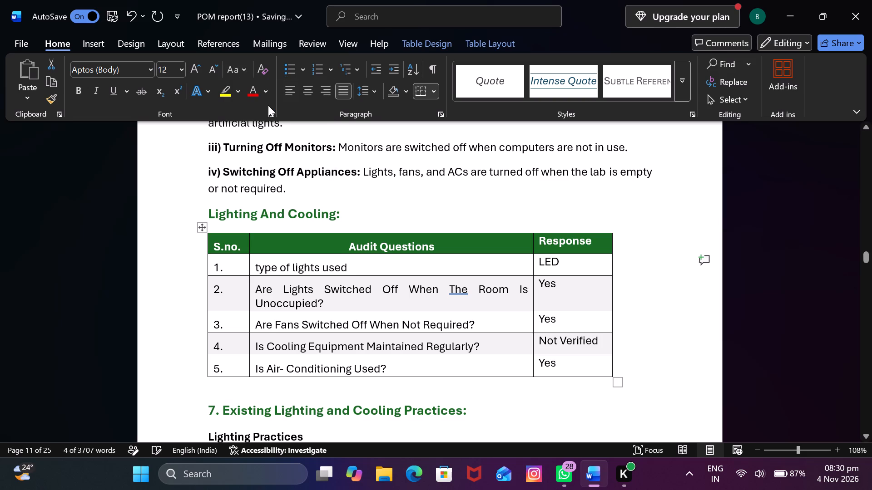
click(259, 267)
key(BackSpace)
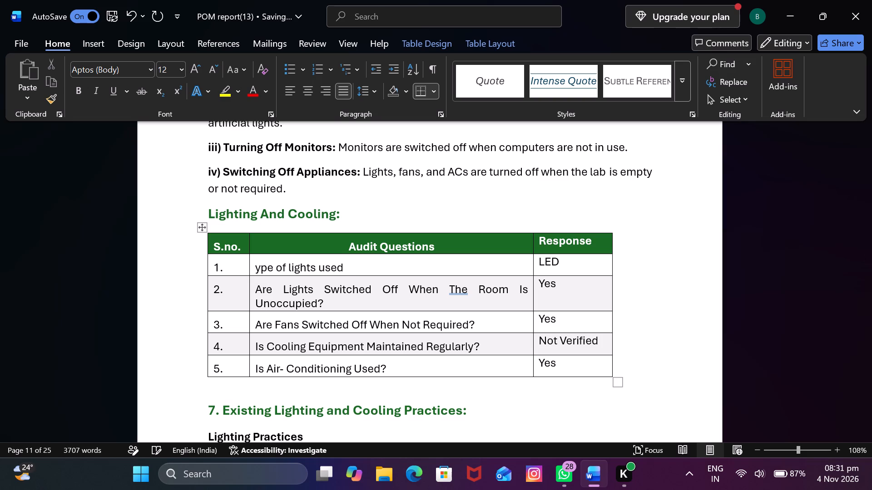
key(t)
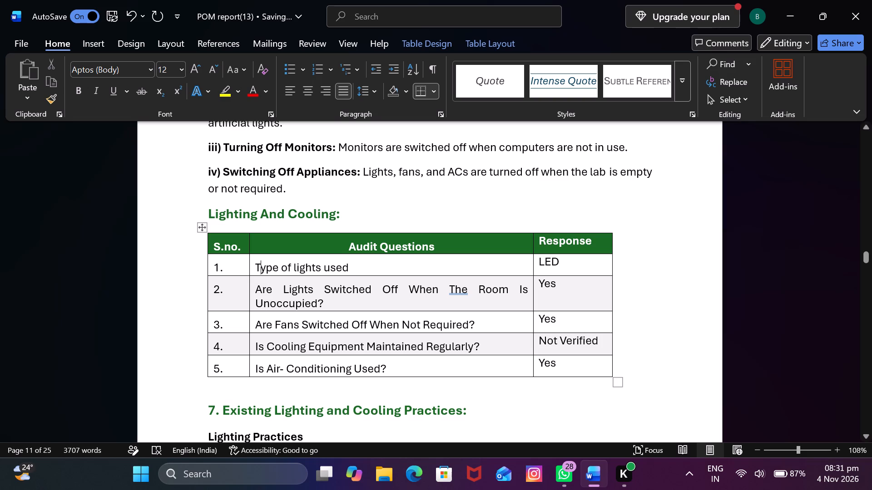
Convert the audit questions in rows 2 to 5 of the Lighting And Cooling table to lowercase.
click(255, 287)
drag(255, 287, 388, 380)
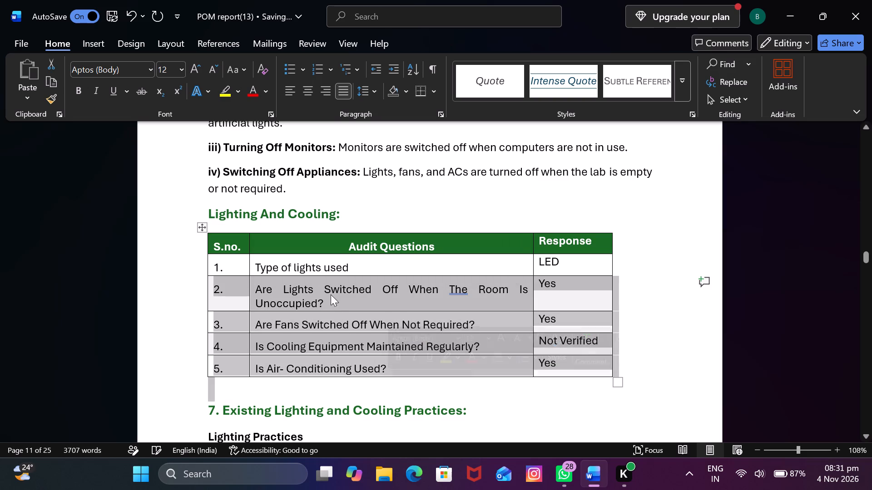
click(192, 289)
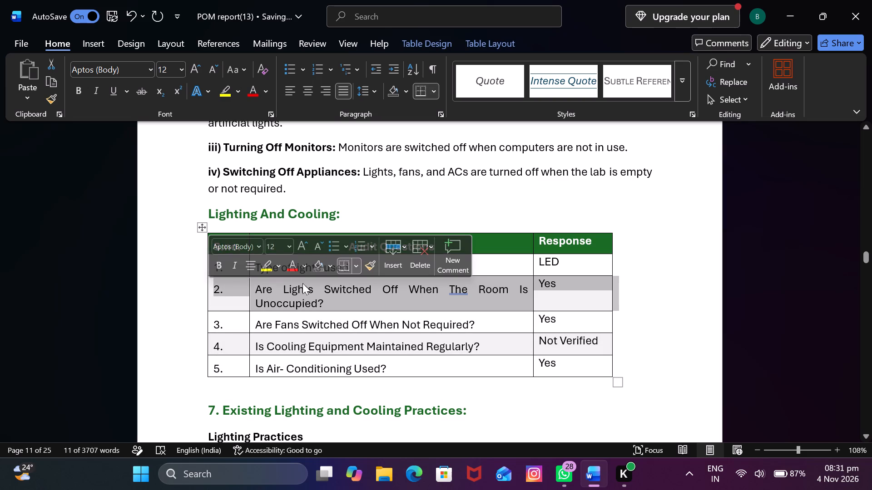
drag(256, 285, 275, 299)
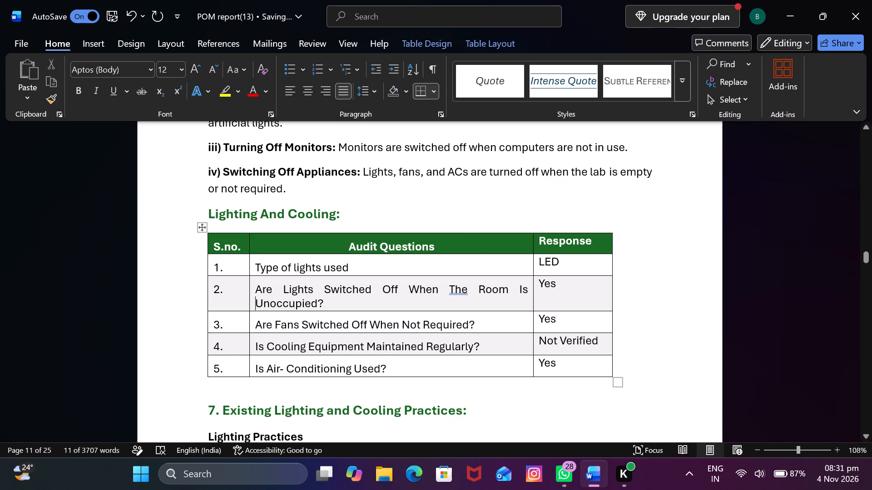
drag(257, 287, 303, 306)
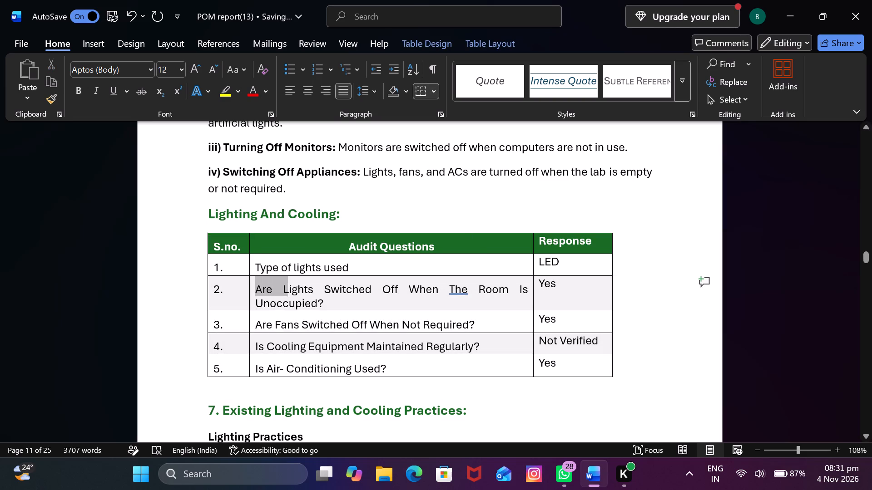
drag(303, 306, 371, 371)
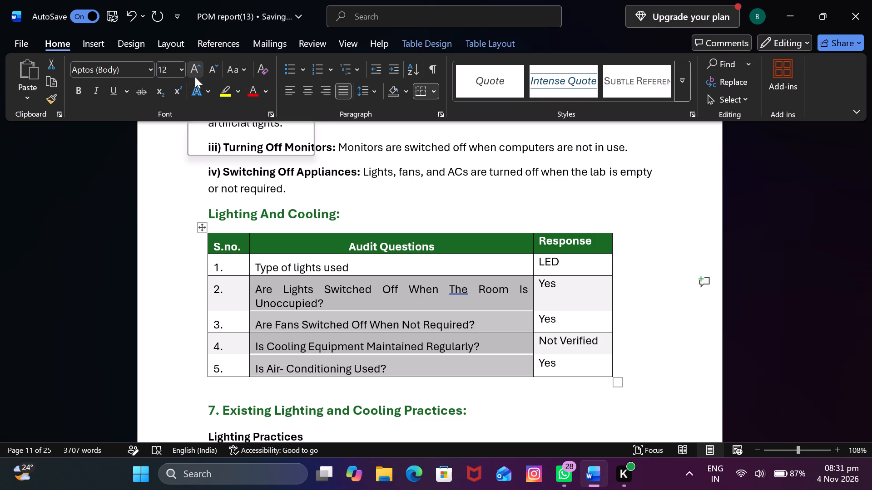
click(240, 66)
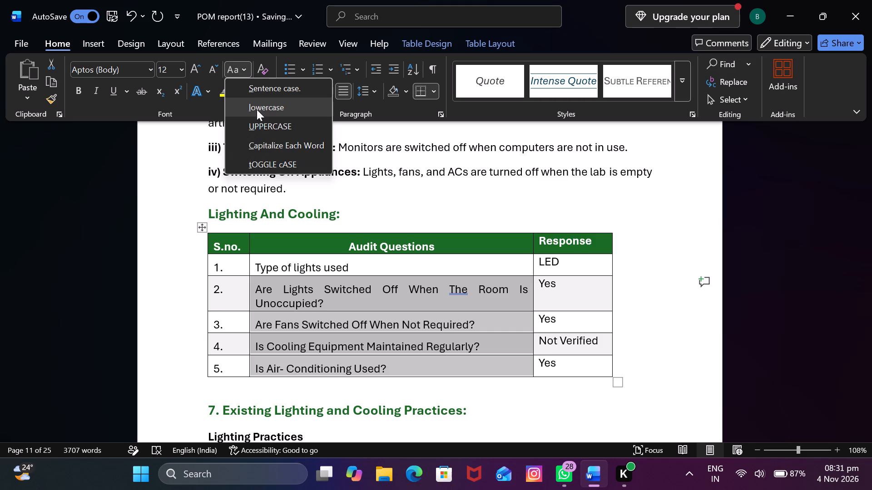
click(257, 109)
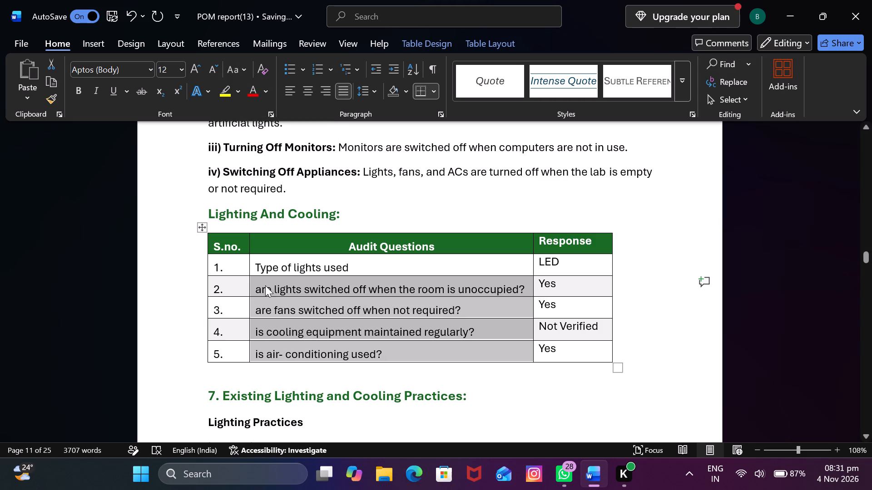
Capitalize the first letter of the audit questions in rows 2 to 5 of the Lighting And Cooling table.
click(262, 285)
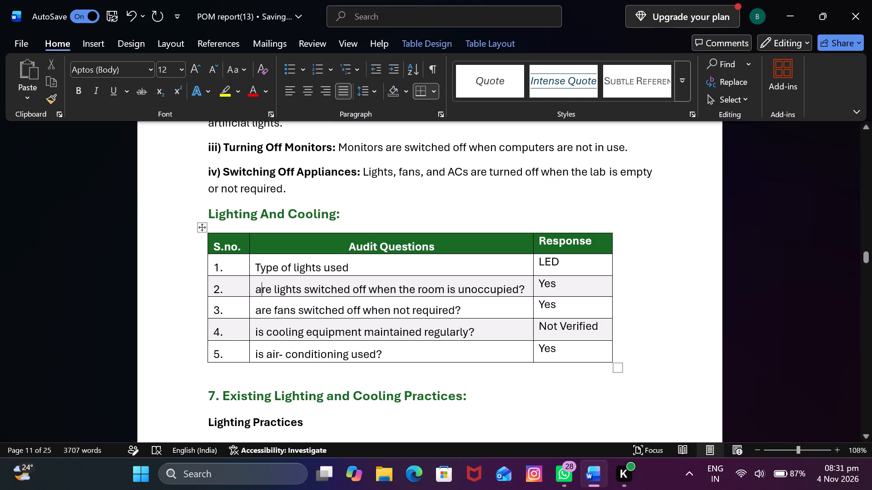
key(BackSpace)
key(a)
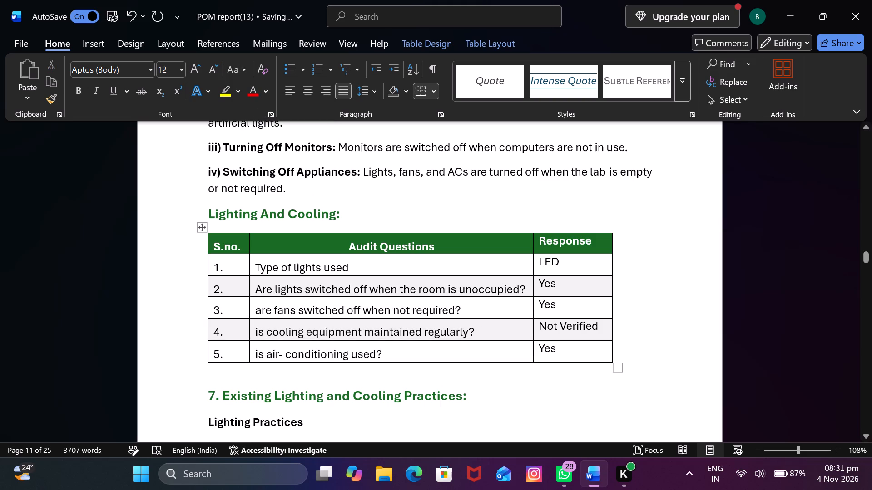
click(263, 314)
key(BackSpace)
key(a)
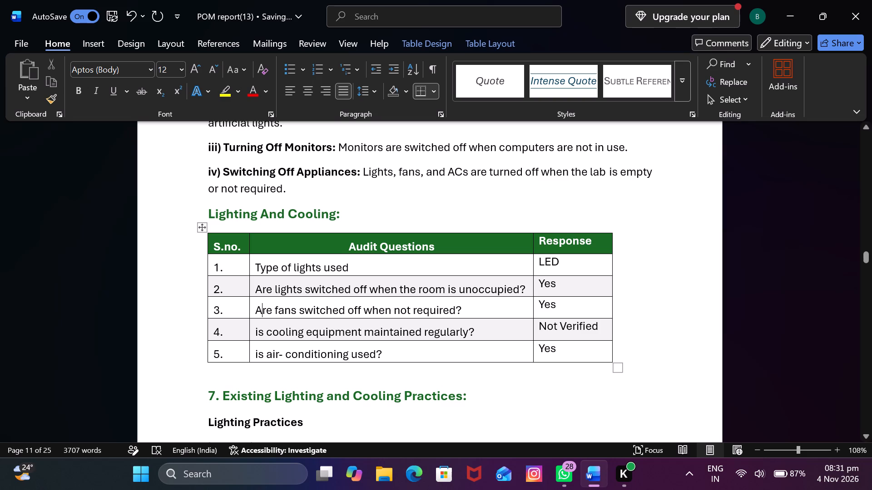
click(260, 332)
key(BackSpace)
key(i)
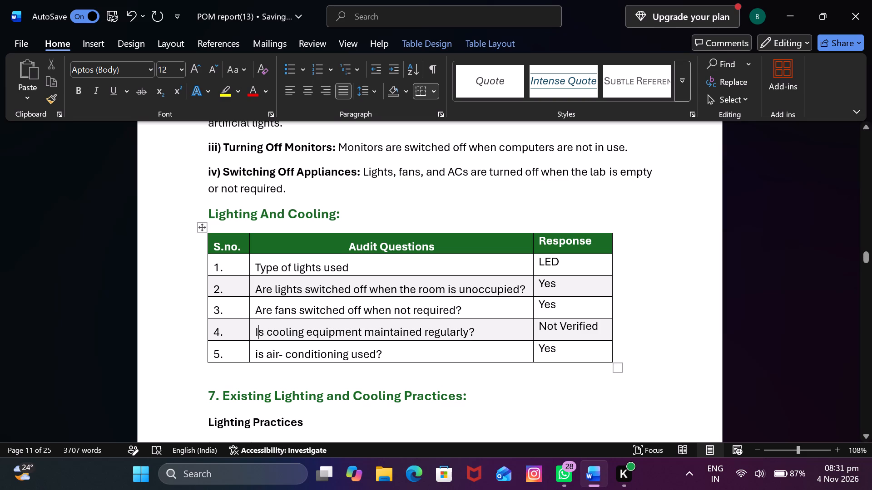
click(259, 353)
key(BackSpace)
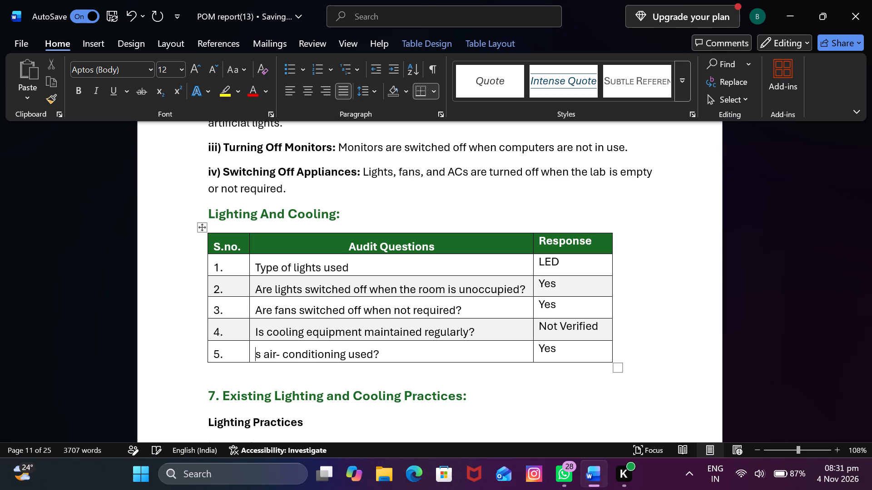
key(i)
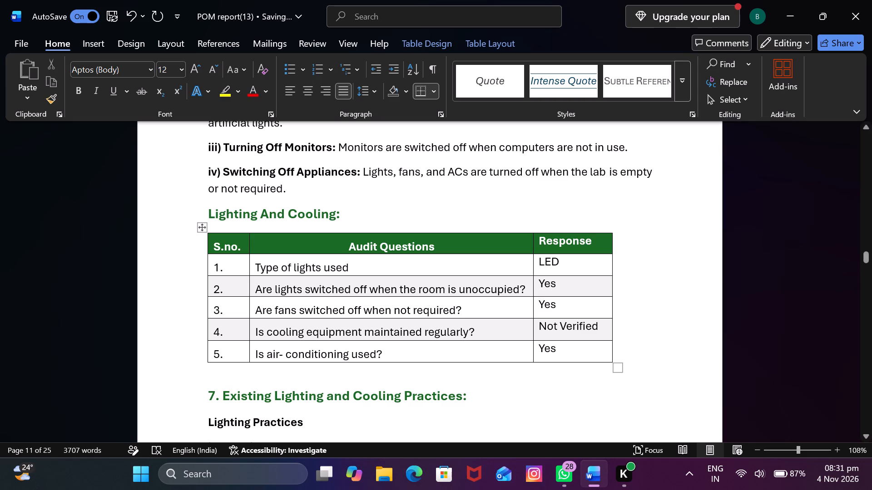
click(618, 420)
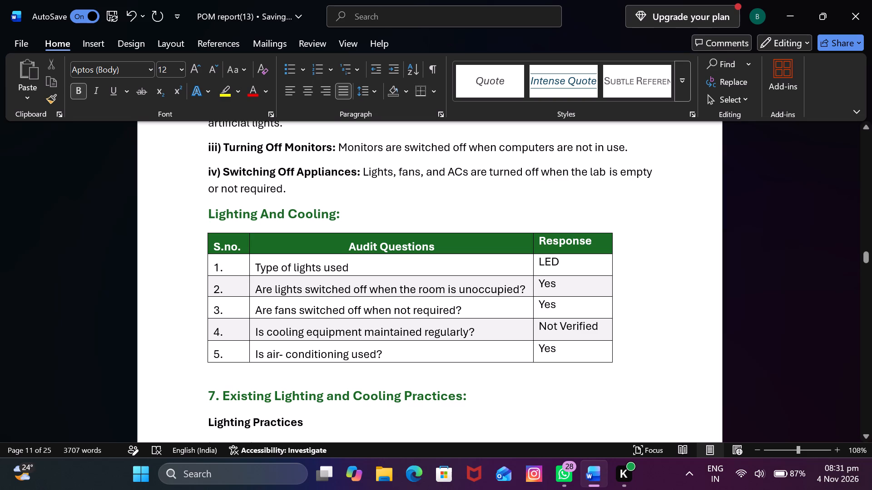
Change the row 4 response in the Lighting And Cooling table to "Not verified".
scroll(385, 393, up, 1)
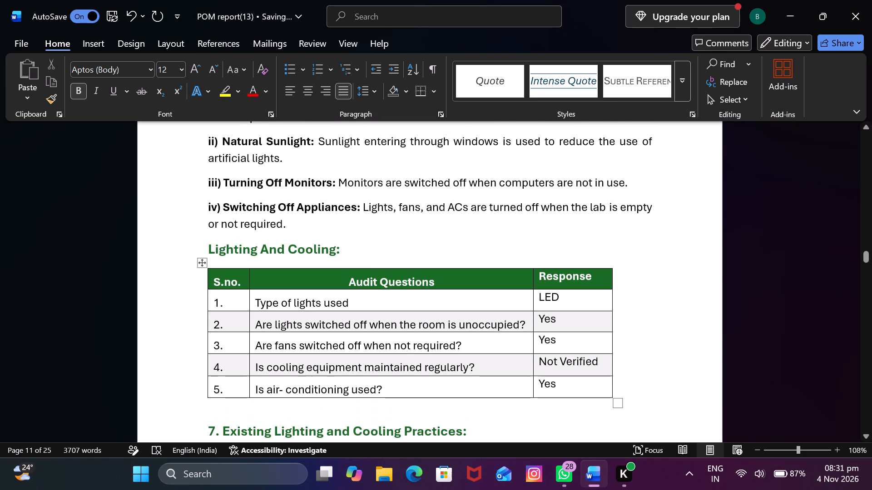
scroll(386, 393, down, 2)
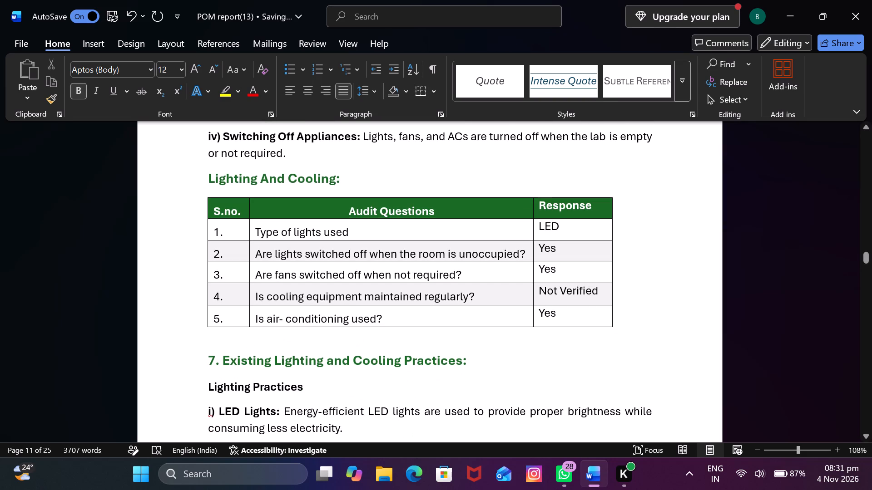
click(565, 288)
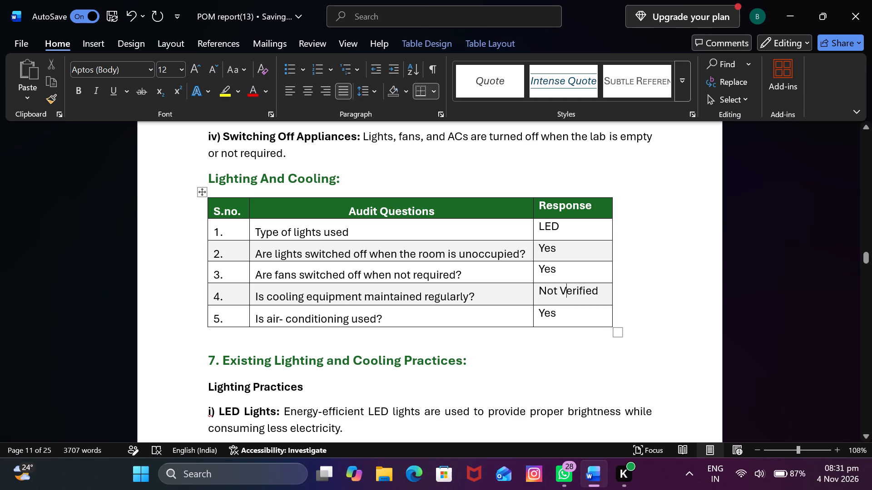
key(BackSpace)
key(v)
key(BackSpace)
key(v)
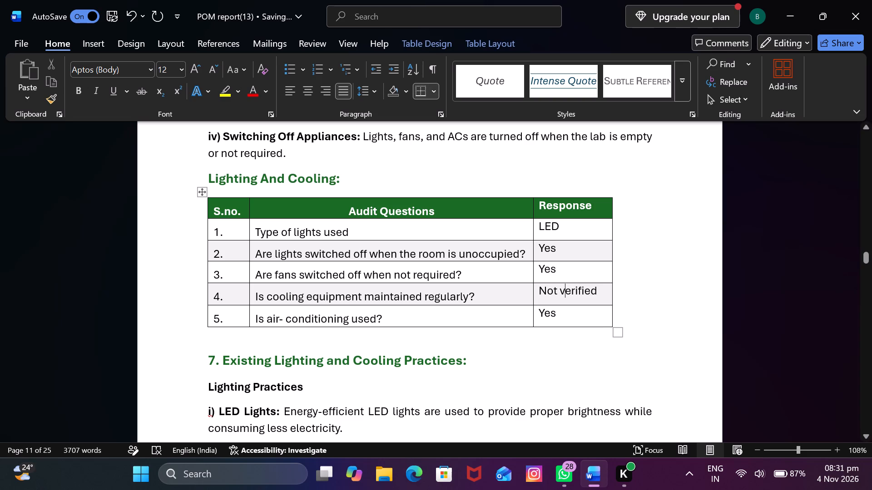
Review the Electricity Consumption table and the Existing Electricity-Saving Measures section above the Lighting And Cooling table.
scroll(425, 353, down, 3)
scroll(426, 352, up, 4)
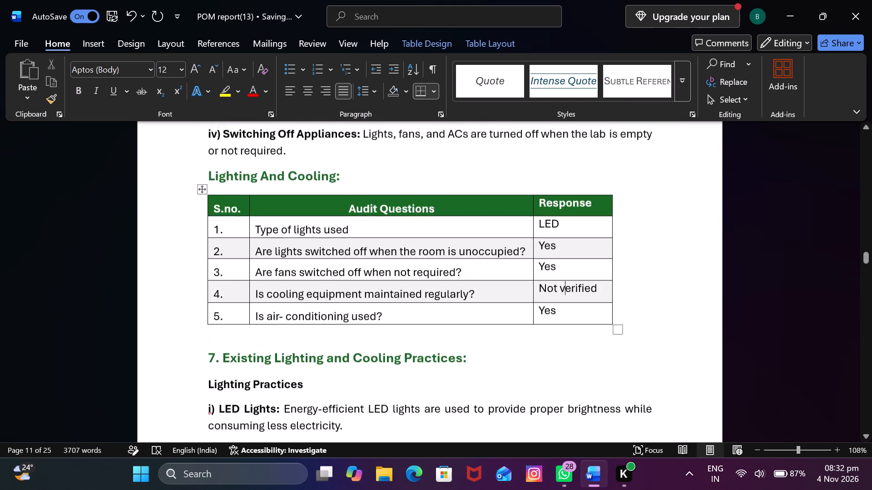
scroll(426, 352, up, 13)
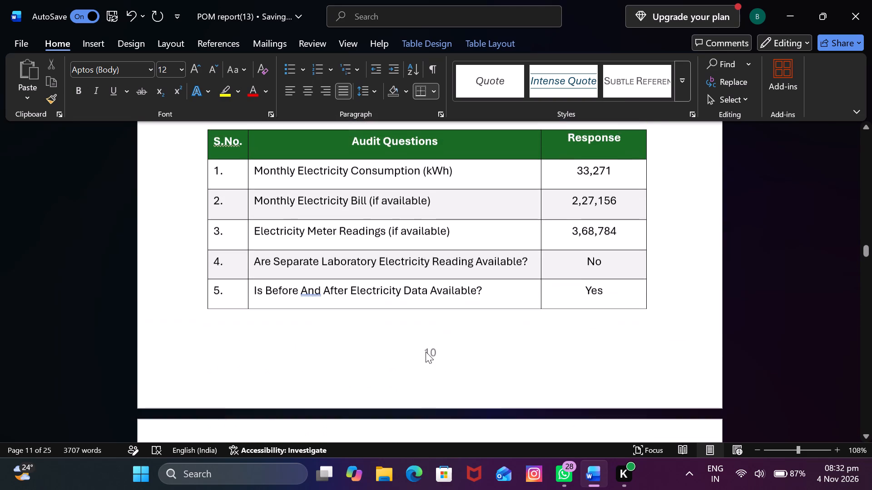
scroll(426, 352, up, 4)
scroll(426, 352, down, 12)
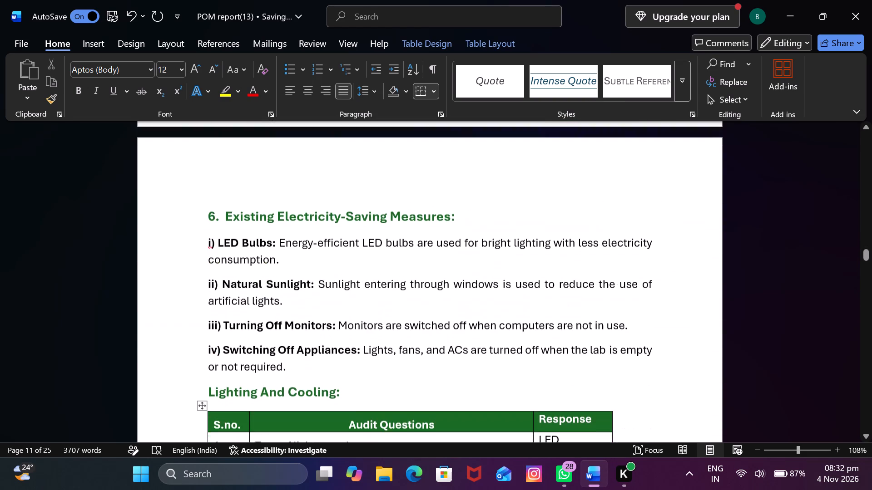
Insert a blank paragraph before the "Suggestions for Improving Energy Efficiency:" heading to push it onto the next page.
scroll(426, 352, down, 11)
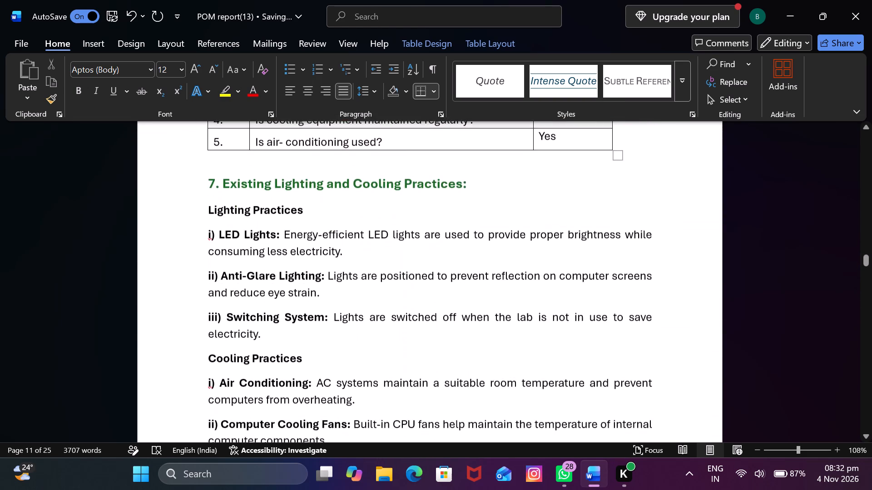
scroll(426, 352, down, 5)
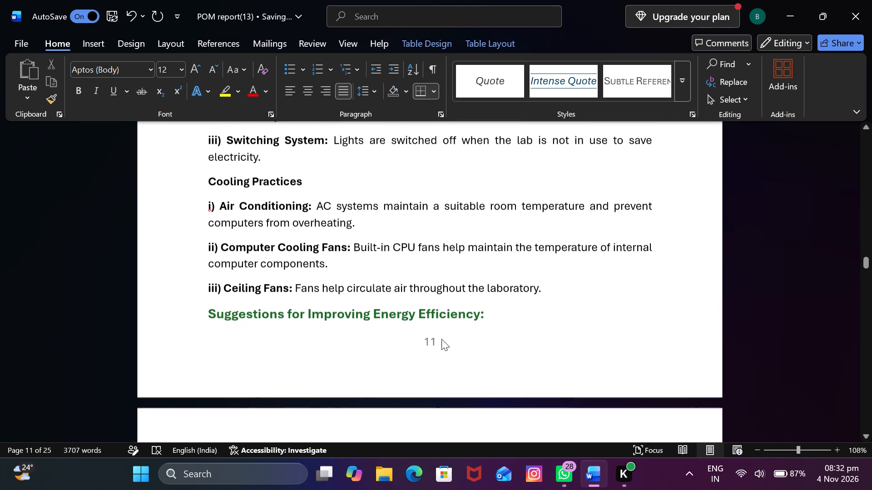
click(202, 310)
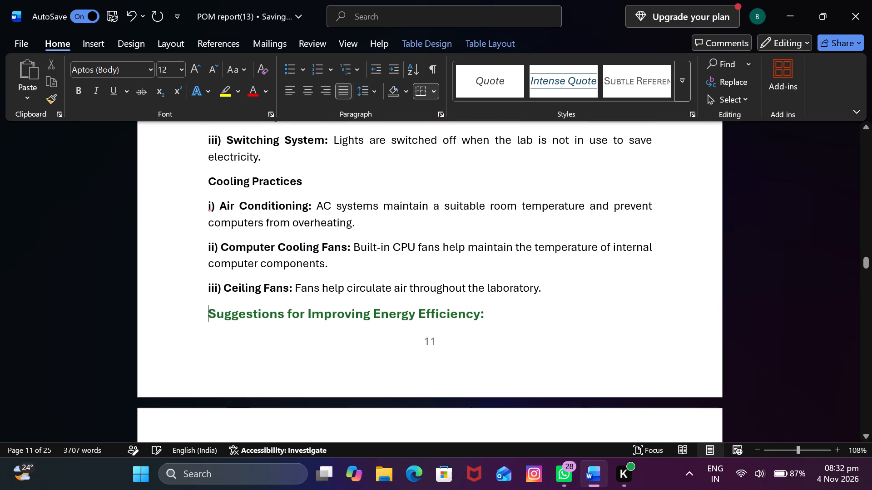
key(Return)
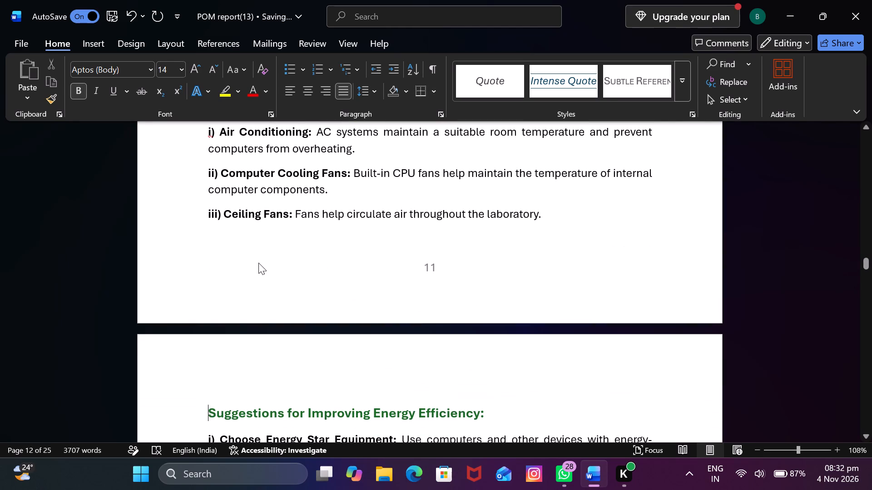
Review the energy conservation audit pages from the Section 2 title through the Suggestions for Improving Energy Efficiency heading for consistent headings and tables.
scroll(280, 303, down, 2)
scroll(280, 303, up, 13)
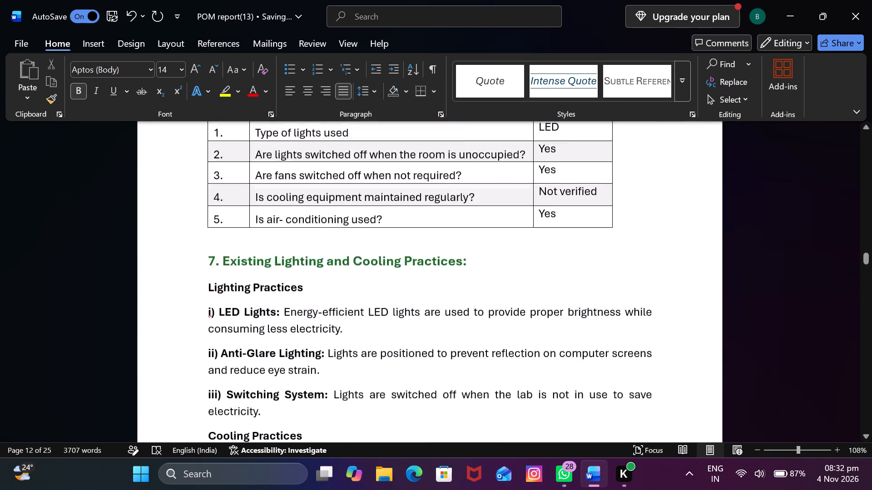
scroll(280, 303, up, 14)
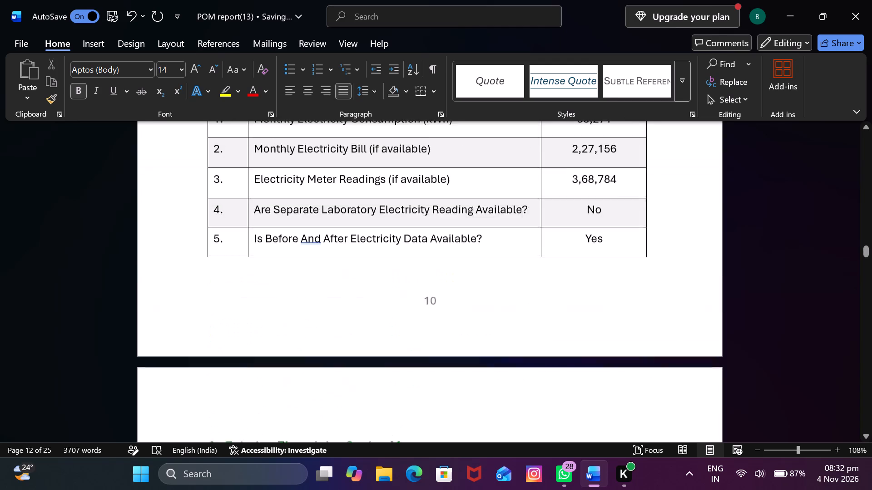
scroll(280, 303, up, 5)
scroll(280, 303, down, 2)
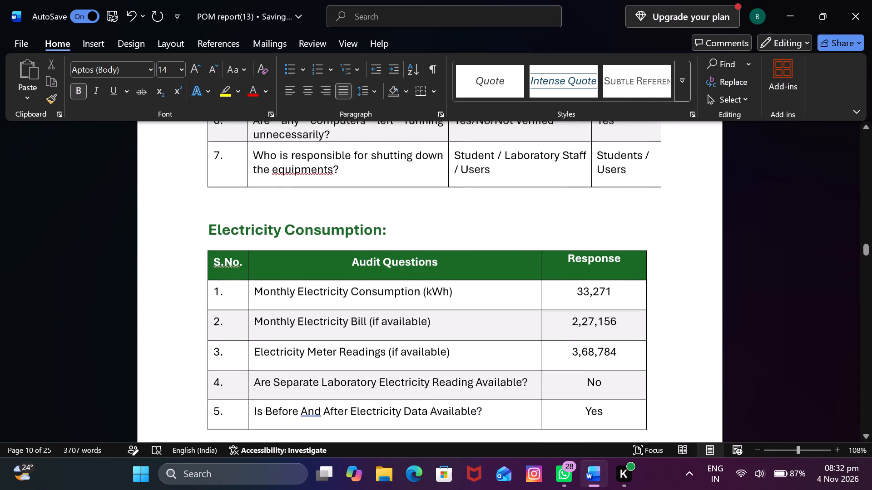
scroll(280, 303, down, 1)
scroll(280, 303, up, 14)
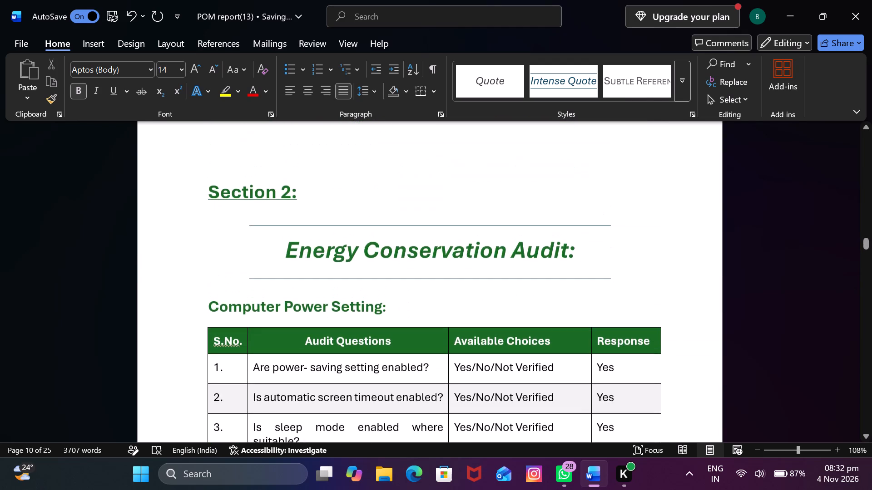
scroll(280, 303, down, 15)
scroll(280, 303, down, 11)
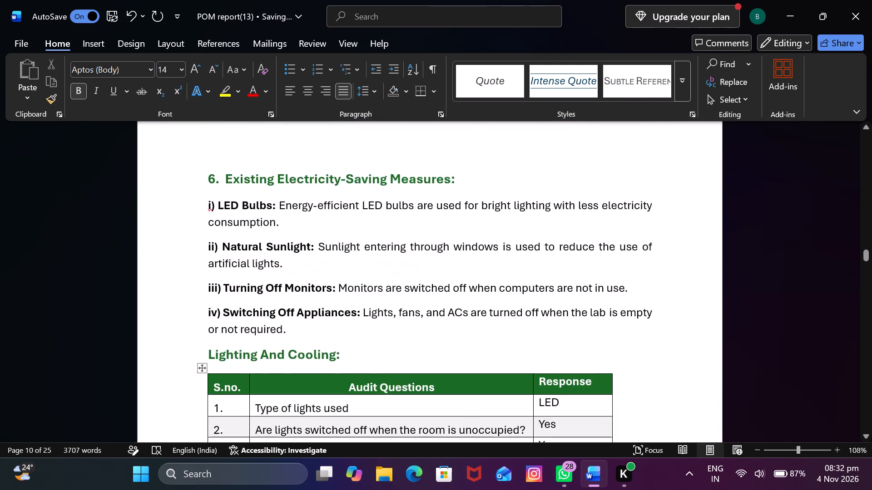
scroll(280, 303, down, 19)
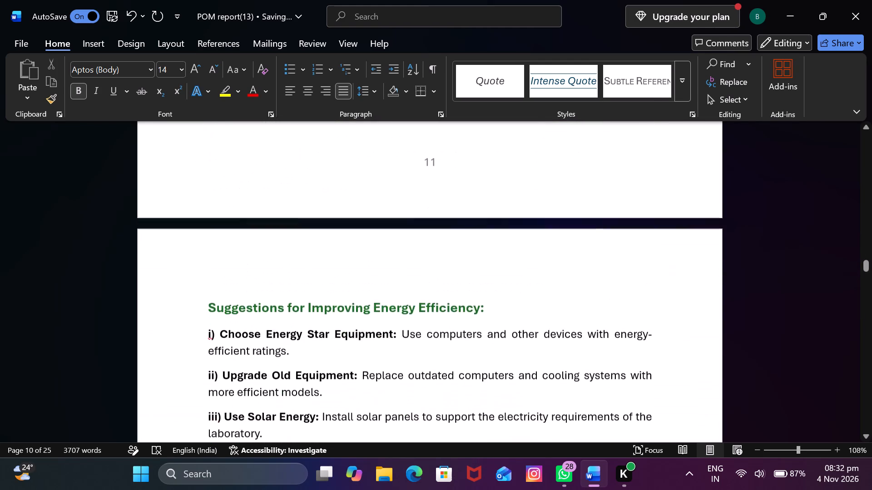
Set the "Suggestions for Improving Energy Efficiency:" heading's font size to 16.
scroll(280, 303, down, 1)
drag(203, 225, 290, 240)
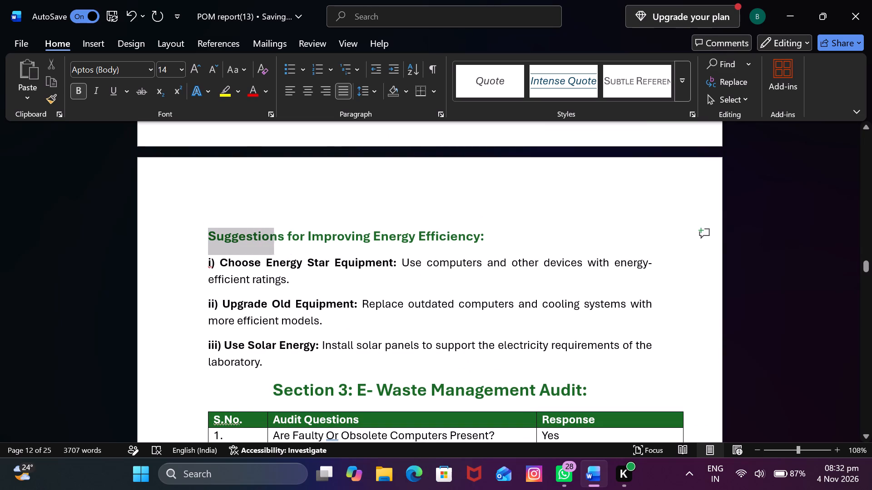
drag(290, 240, 492, 243)
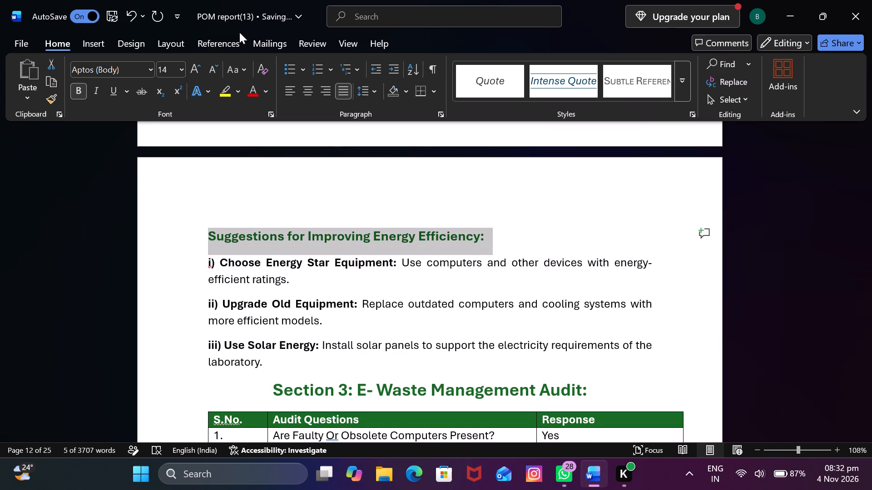
click(183, 66)
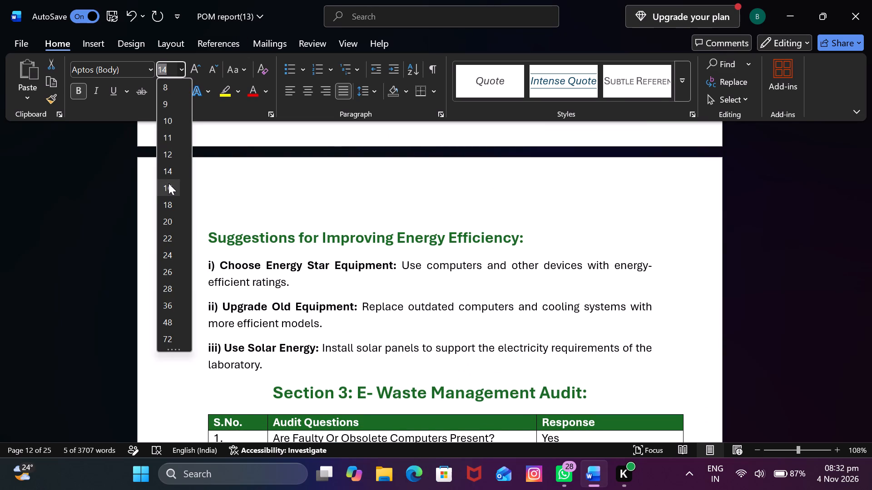
click(168, 183)
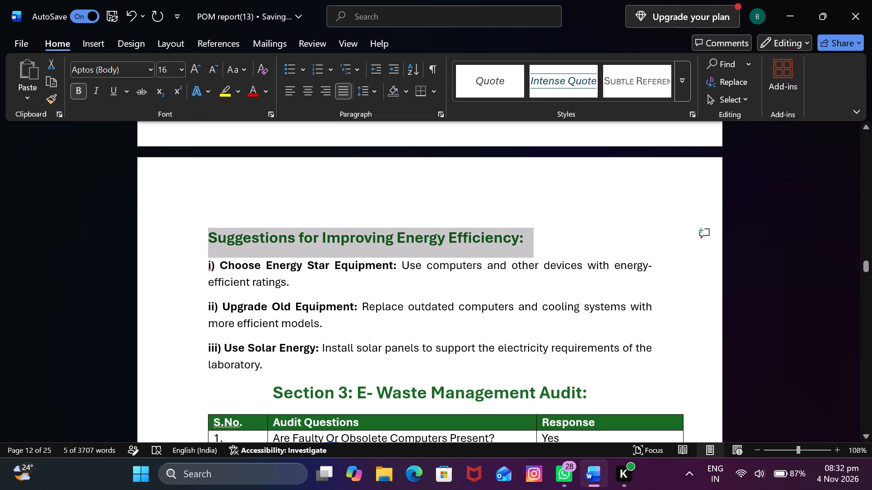
click(145, 266)
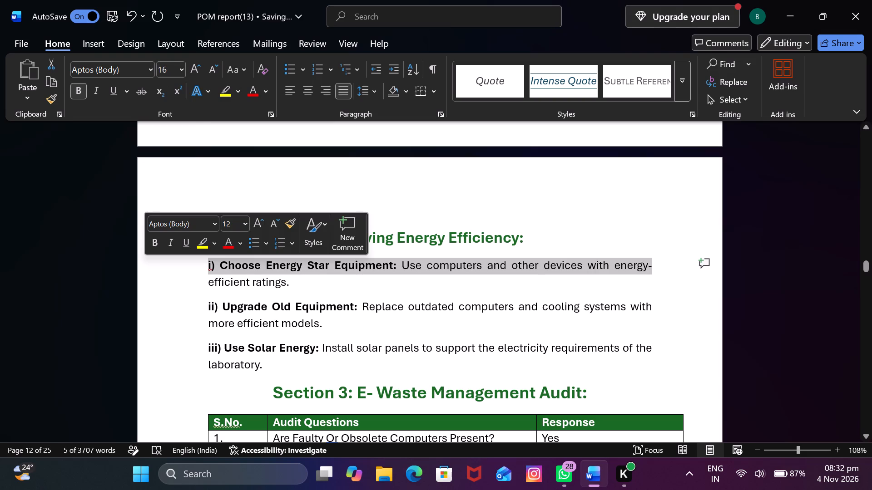
click(770, 250)
key(Return)
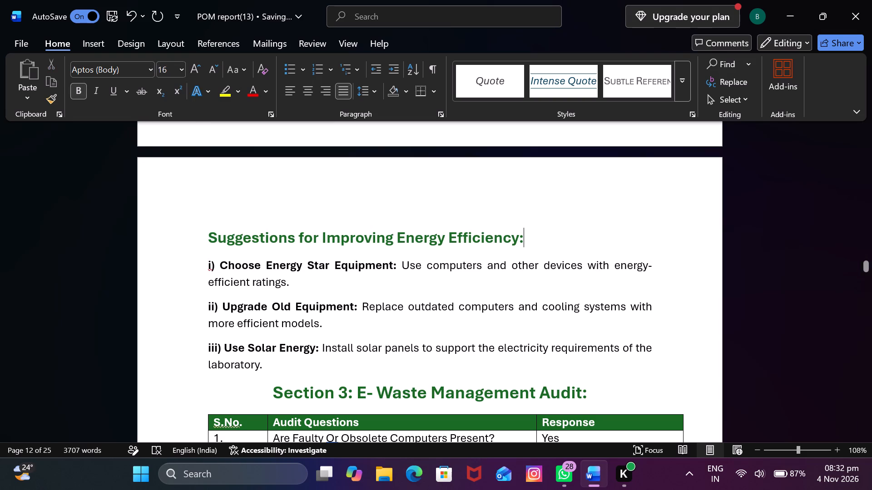
key(BackSpace)
Split the Section 3 title before "E- Waste Management Audit:" onto two lines and left-align the "Section 3:" line.
scroll(346, 278, down, 1)
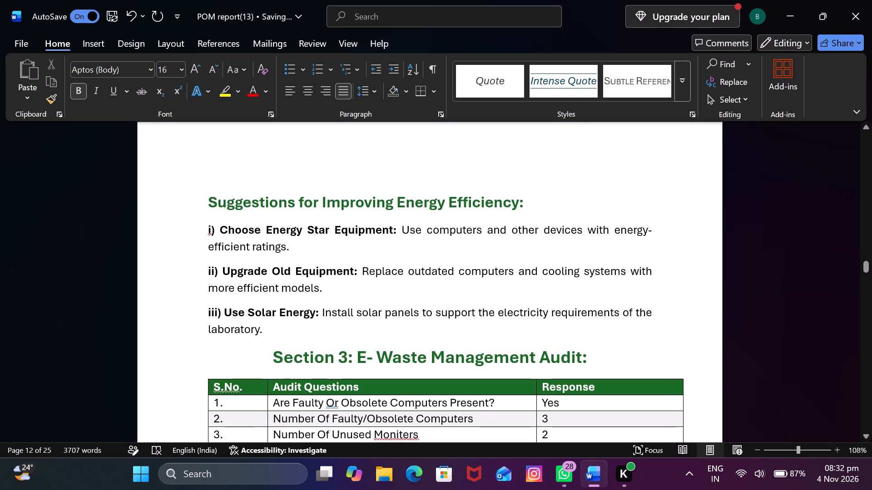
scroll(346, 278, down, 1)
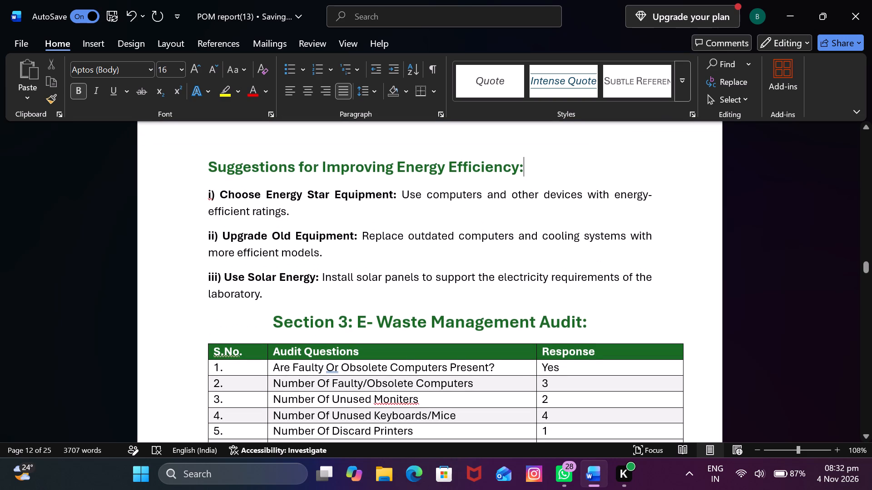
scroll(346, 278, down, 2)
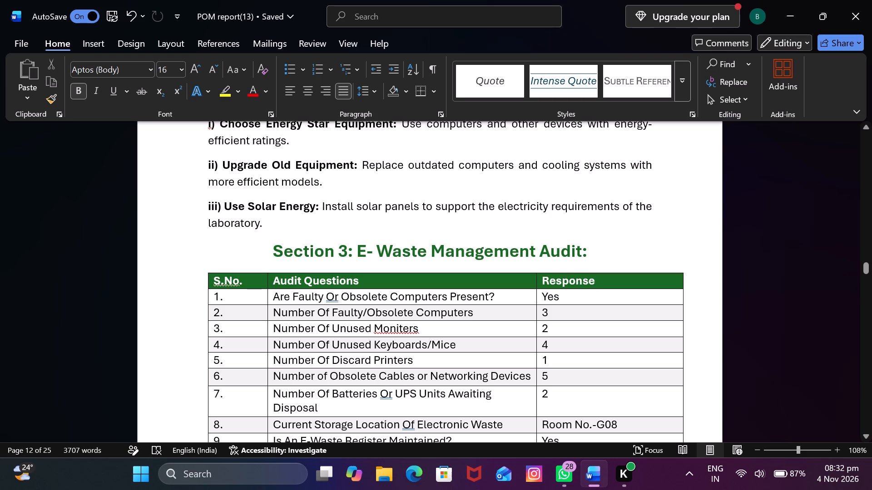
click(355, 250)
key(Return)
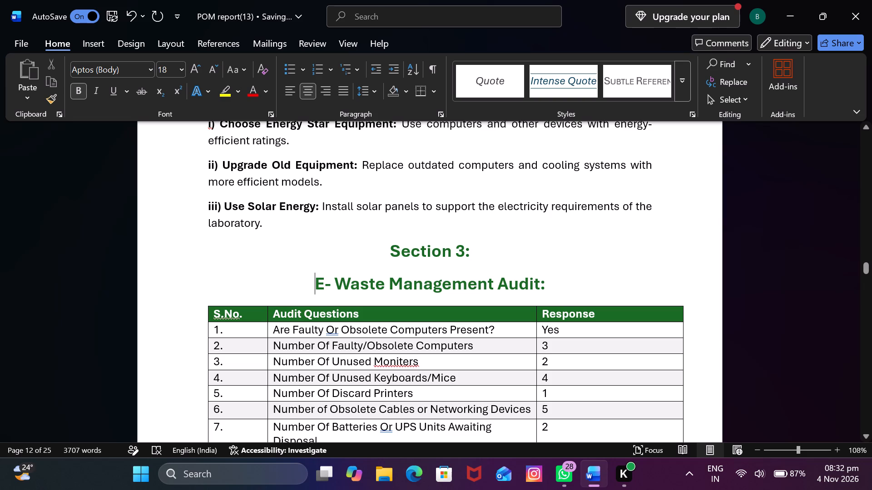
drag(383, 250, 486, 265)
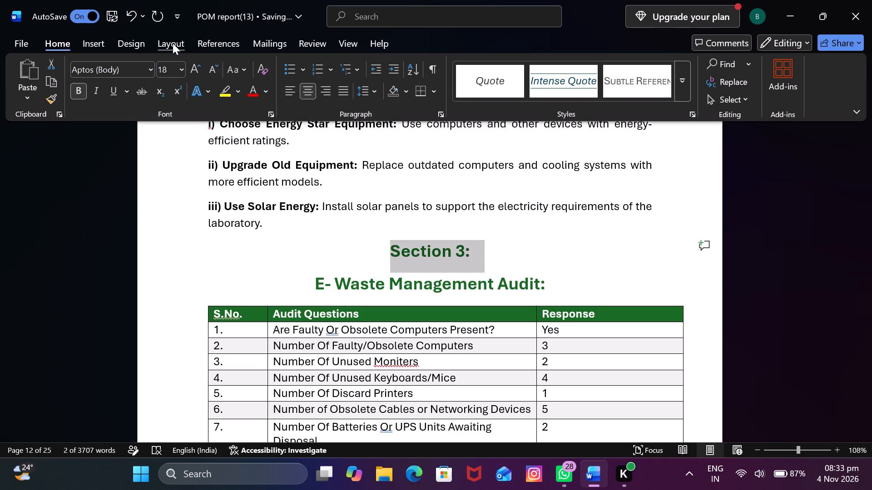
click(295, 89)
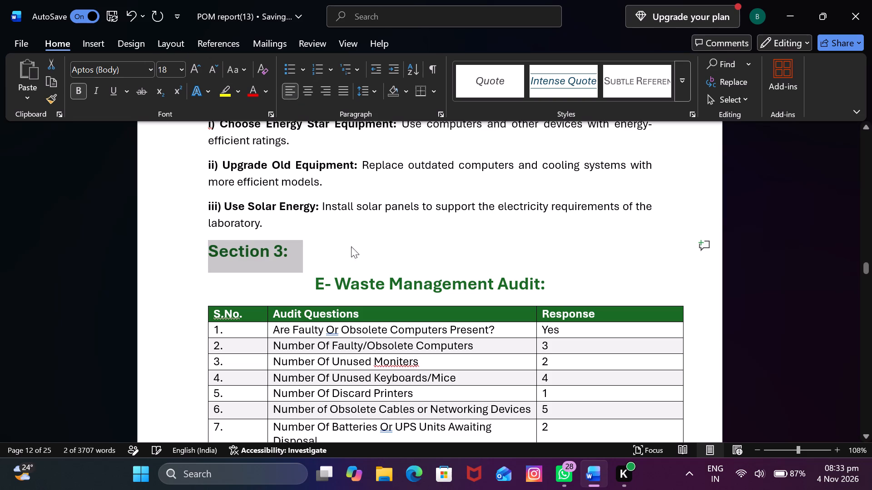
Apply the Intense Quote style to both the "E- Waste Management Audit:" and "Section 3:" title lines.
drag(303, 283, 557, 295)
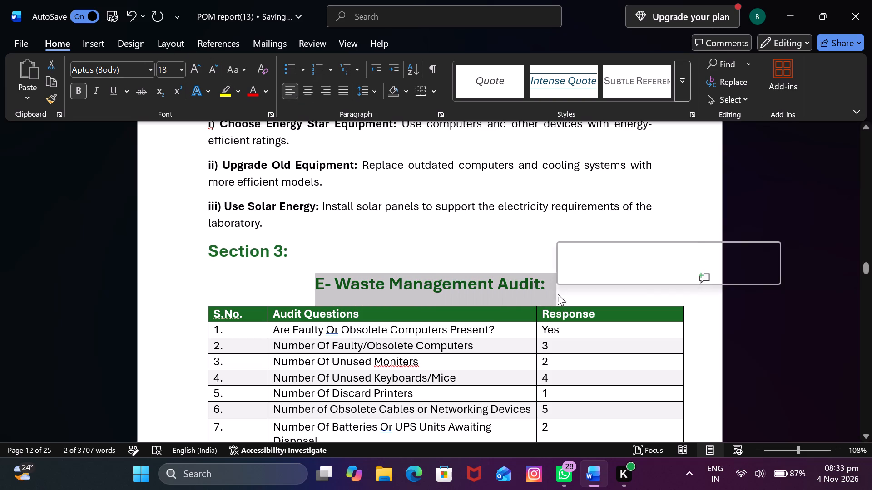
click(554, 89)
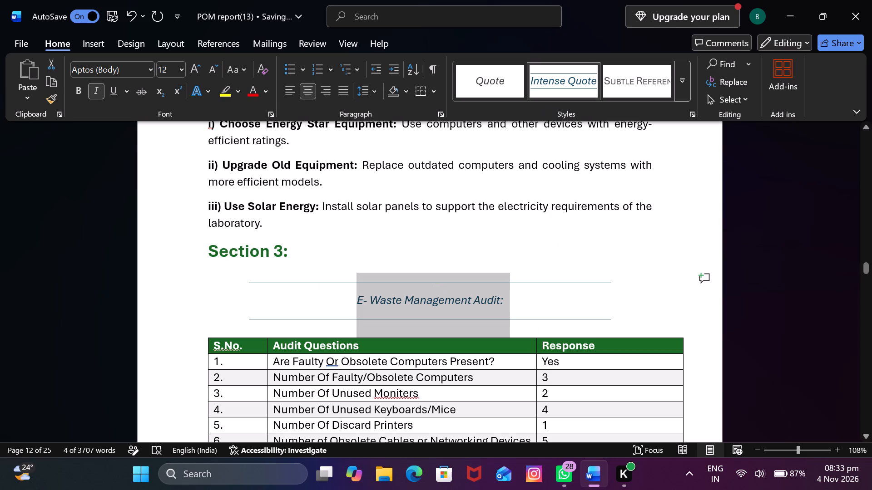
drag(203, 250, 304, 250)
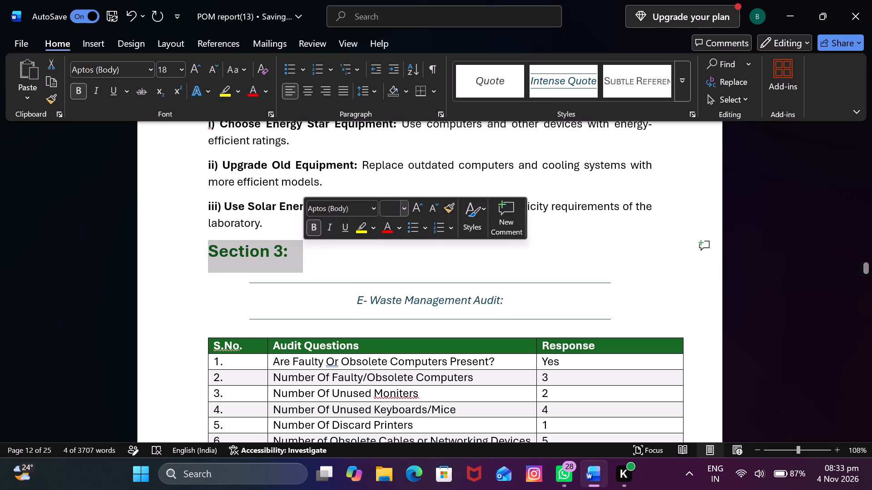
click(561, 81)
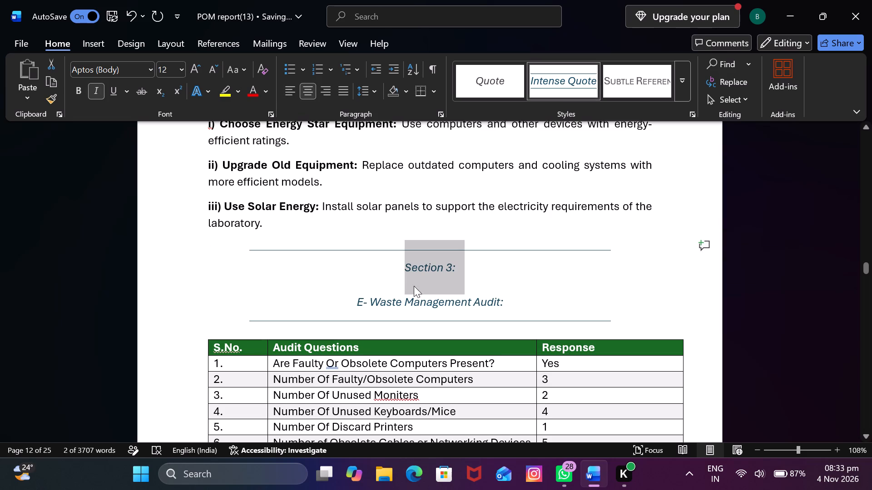
Left-align the restyled "Section 3:" line.
click(398, 277)
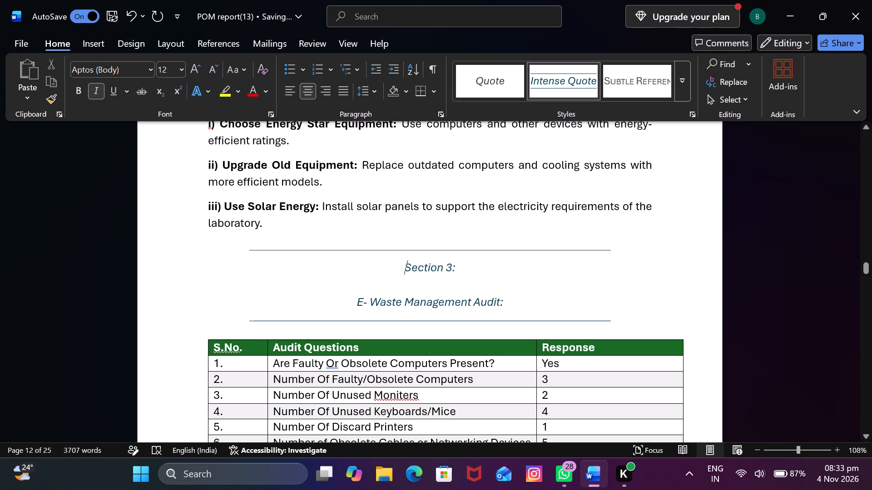
drag(400, 270, 476, 274)
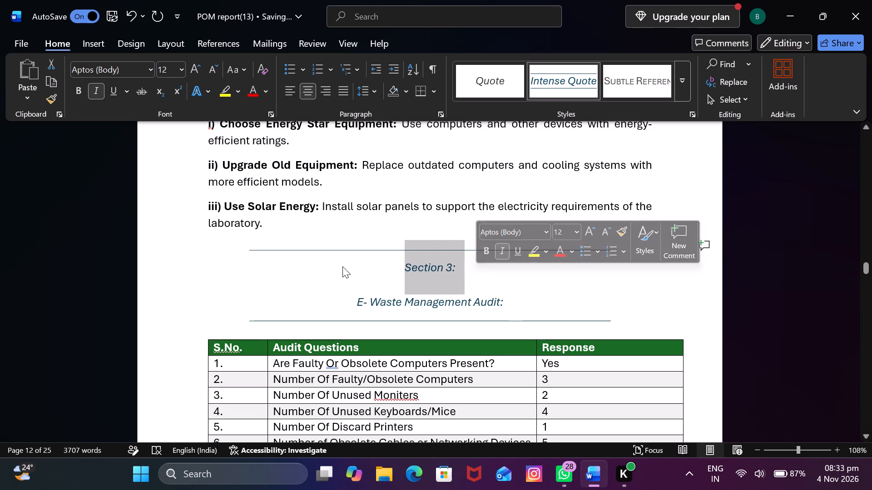
click(288, 96)
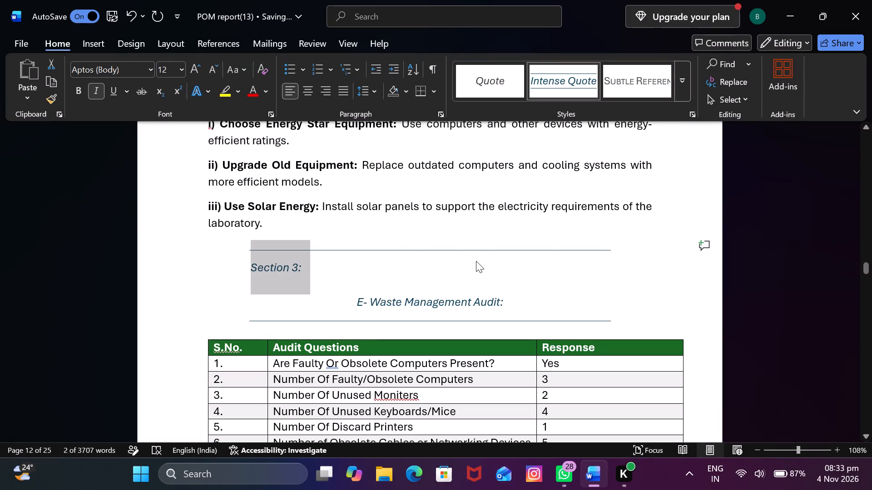
click(173, 287)
click(775, 290)
Set the font size of both Section 3 title lines to 24.
scroll(500, 312, up, 7)
scroll(500, 312, down, 11)
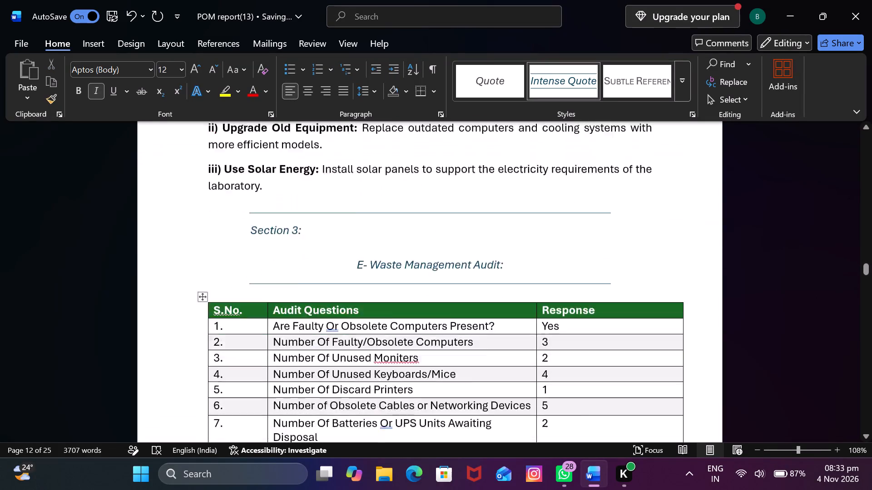
scroll(500, 312, down, 10)
scroll(500, 312, up, 10)
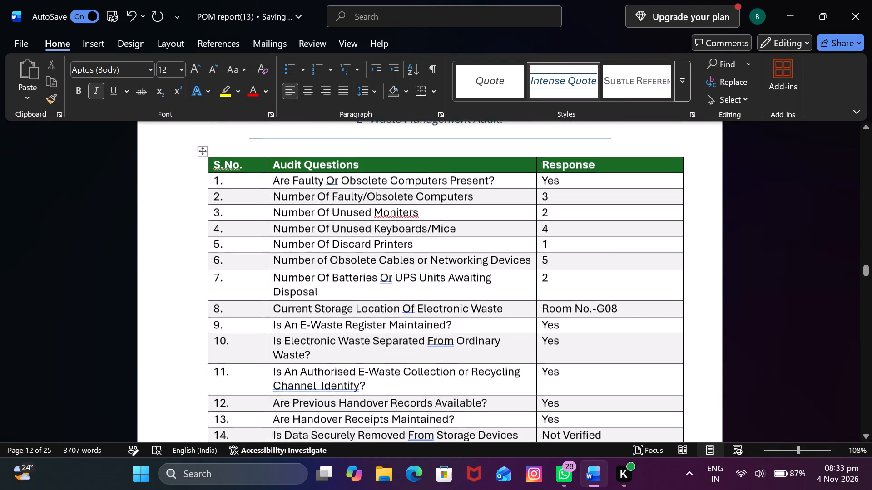
scroll(502, 309, up, 6)
drag(250, 341, 297, 338)
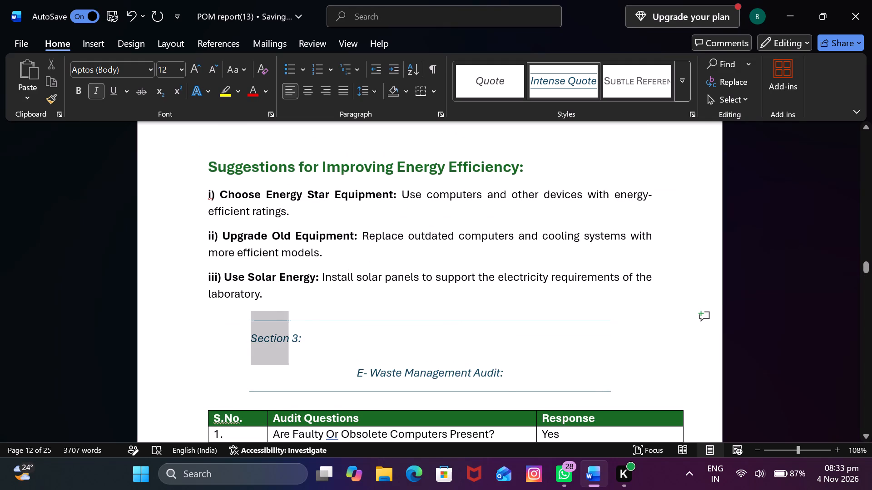
drag(297, 338, 571, 380)
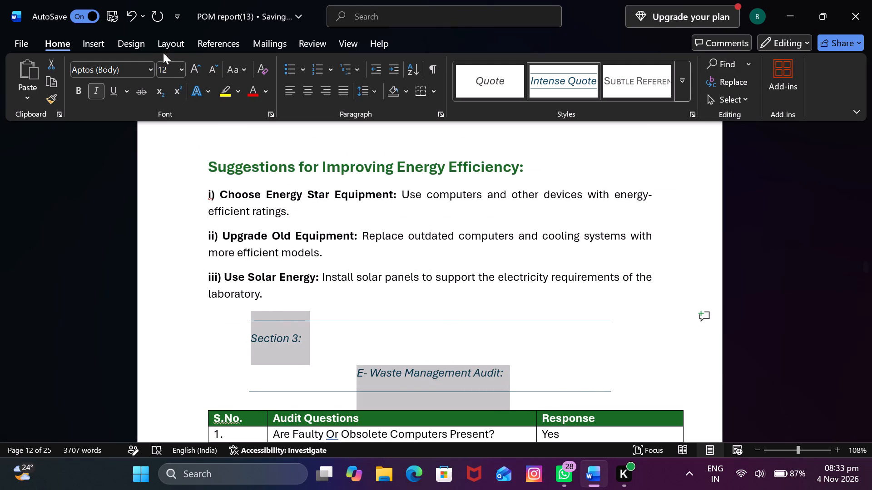
click(178, 63)
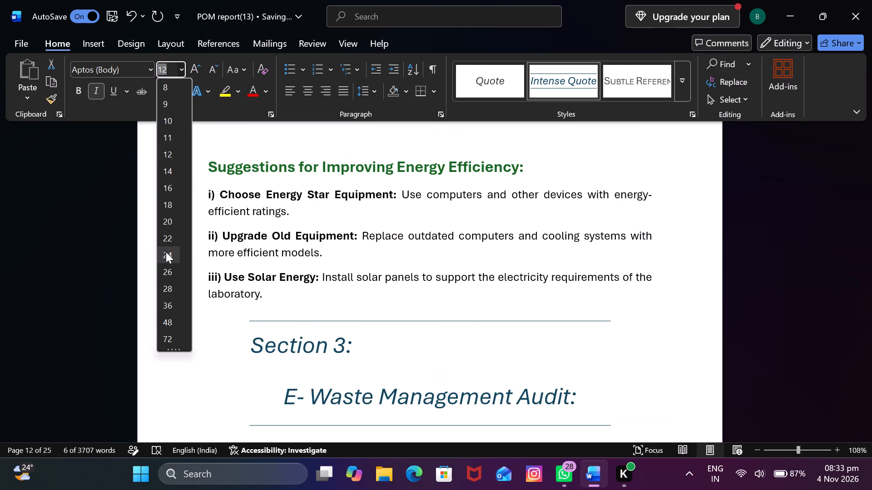
click(166, 252)
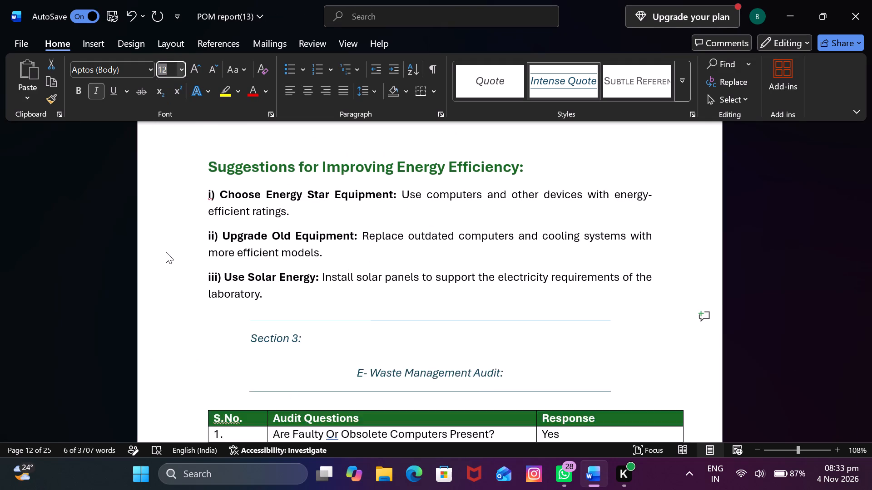
Apply the bold green text effect to both Section 3 title lines.
click(211, 89)
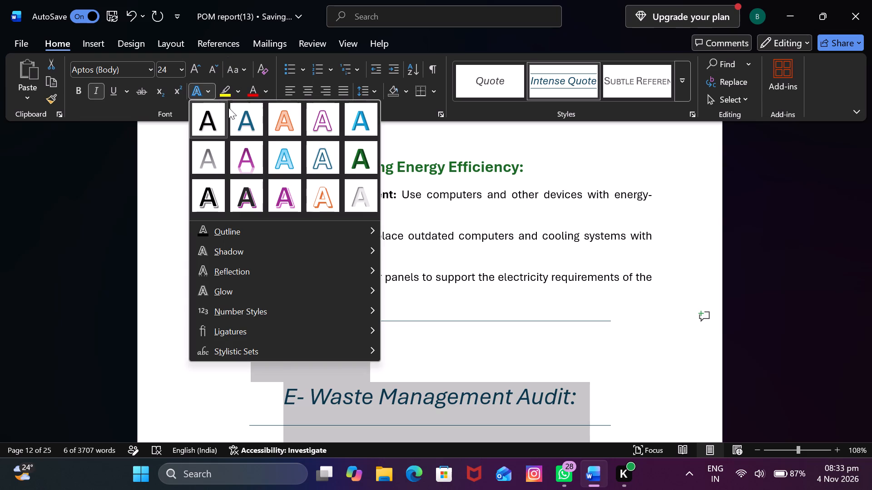
click(350, 159)
scroll(423, 276, up, 2)
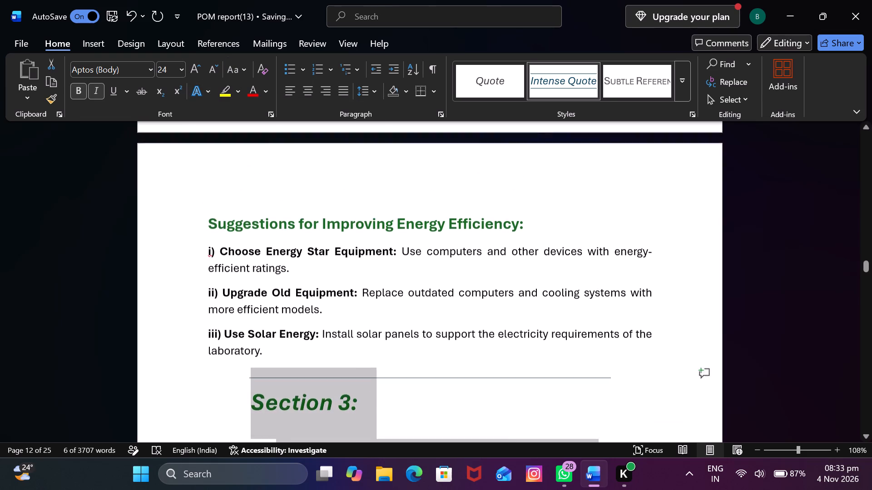
scroll(423, 276, up, 1)
scroll(423, 276, down, 6)
Remove the left indent from the "Section 3:" line so it starts at the page margin.
click(233, 228)
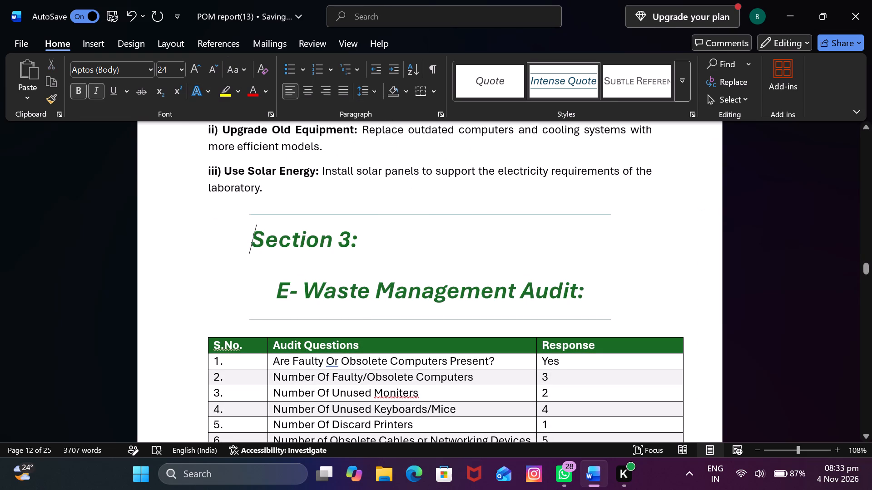
key(BackSpace)
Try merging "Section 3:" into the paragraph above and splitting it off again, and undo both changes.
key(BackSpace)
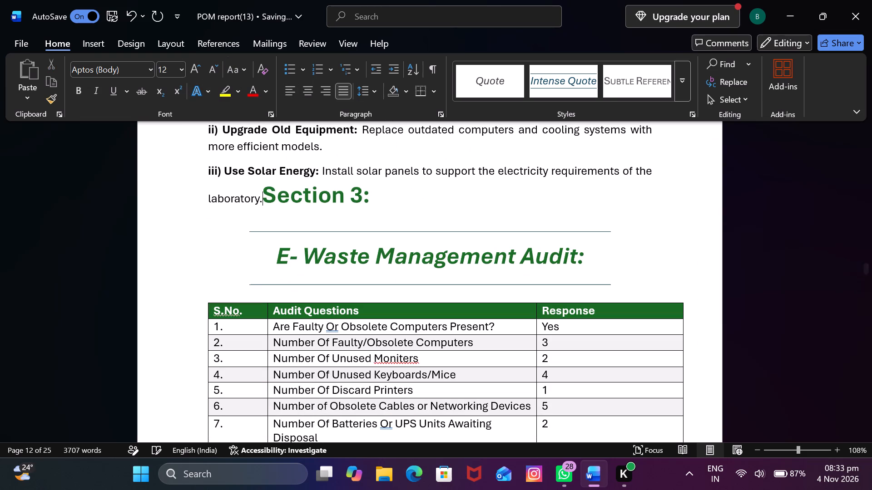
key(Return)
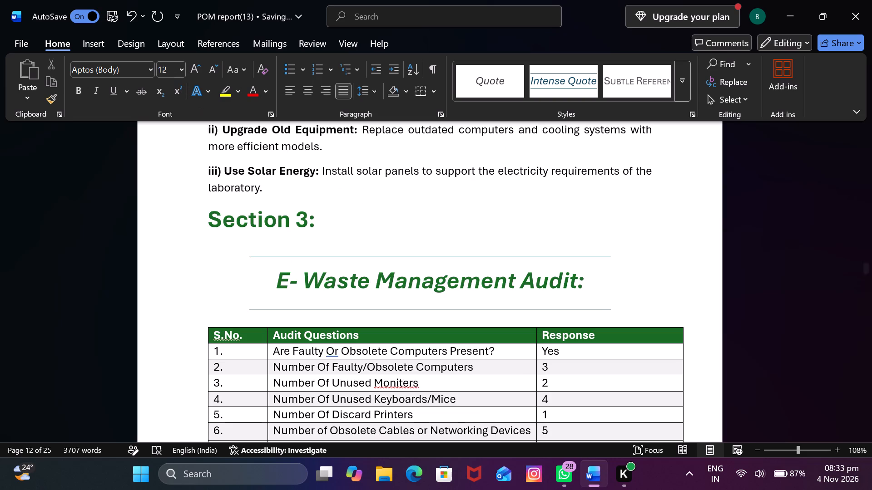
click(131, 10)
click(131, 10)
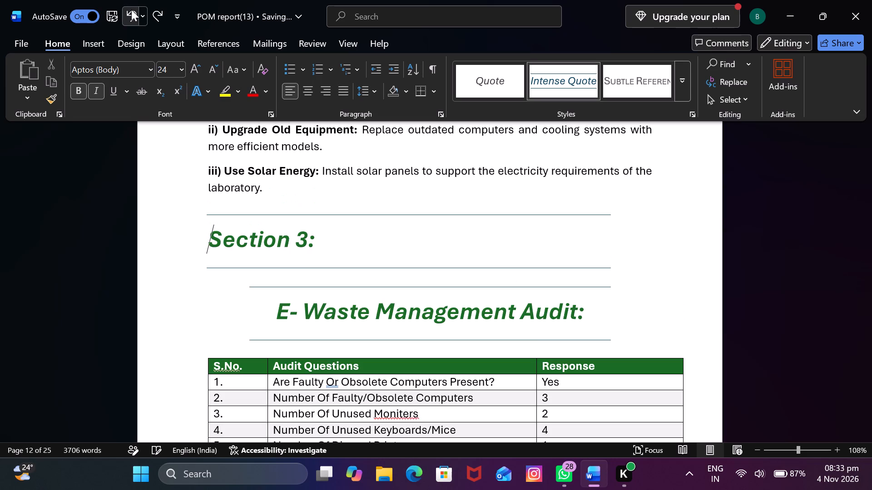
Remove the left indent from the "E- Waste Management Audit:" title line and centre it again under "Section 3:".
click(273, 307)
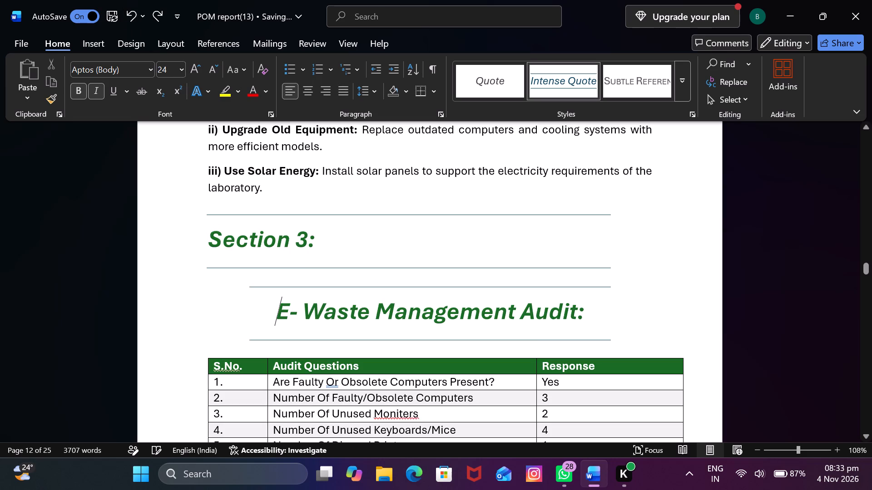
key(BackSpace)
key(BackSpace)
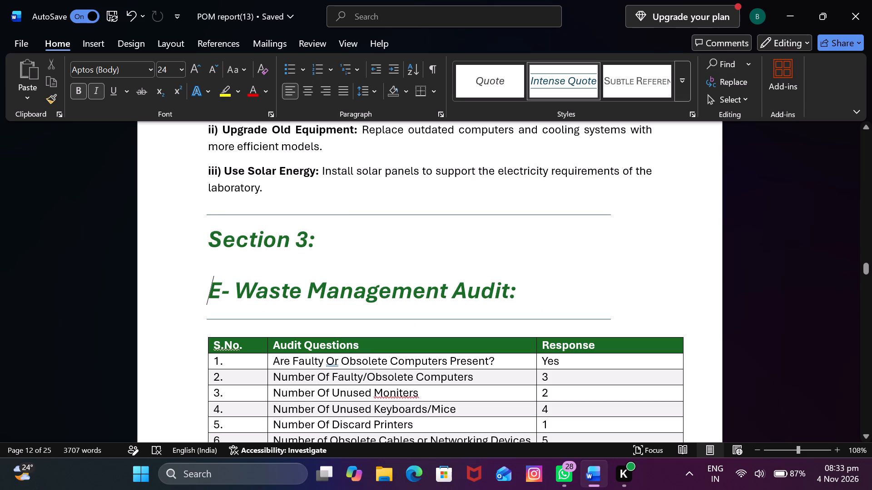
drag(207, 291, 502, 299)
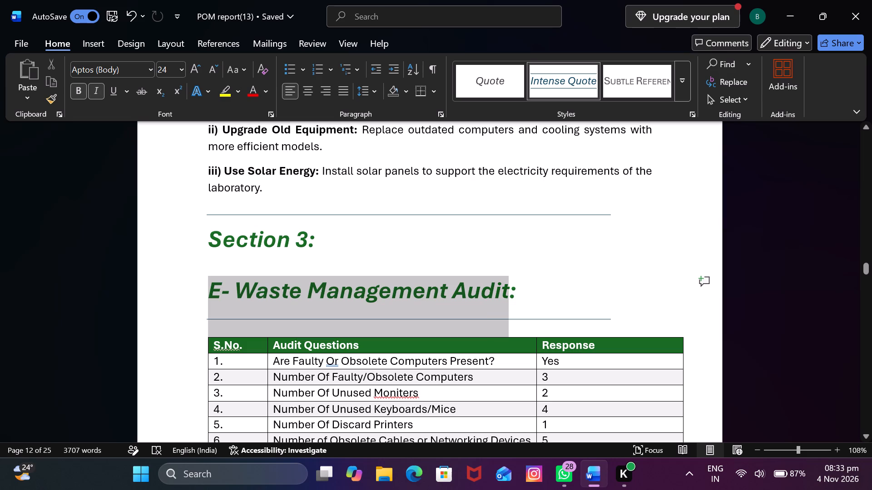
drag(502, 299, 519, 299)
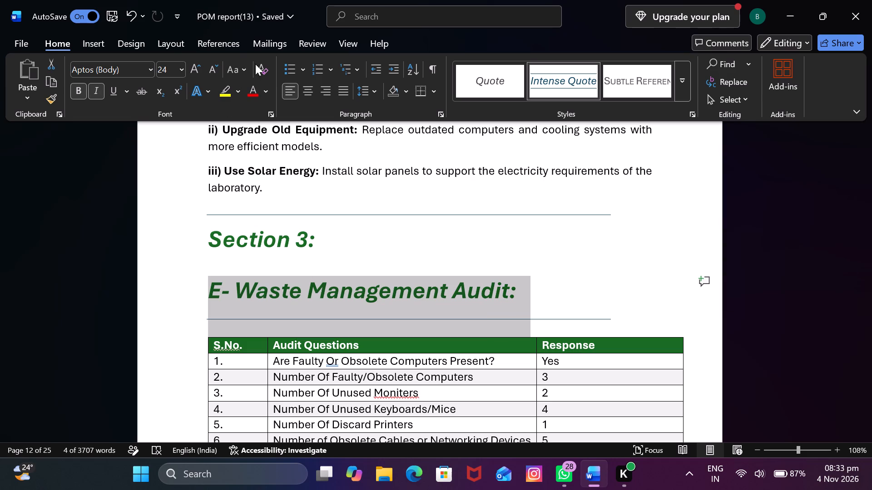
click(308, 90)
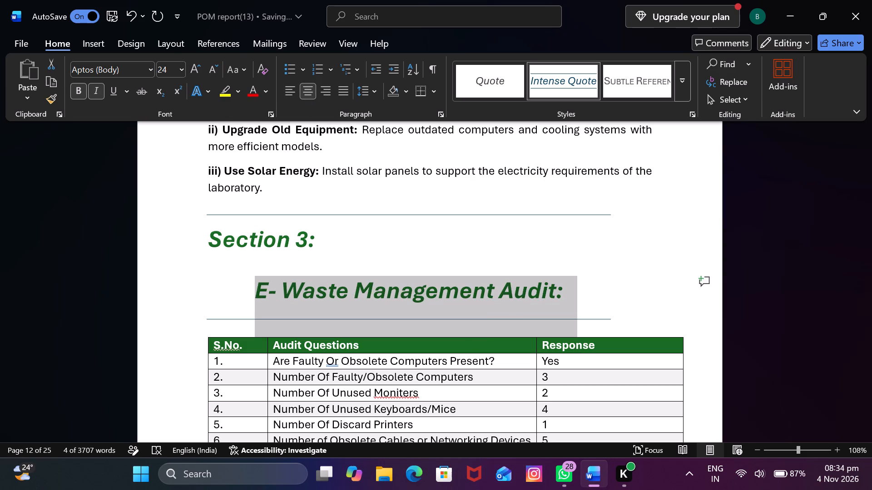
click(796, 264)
Compare the Section 3 title block with the Section 2 "Energy Conservation Audit:" heading format.
scroll(460, 255, up, 1)
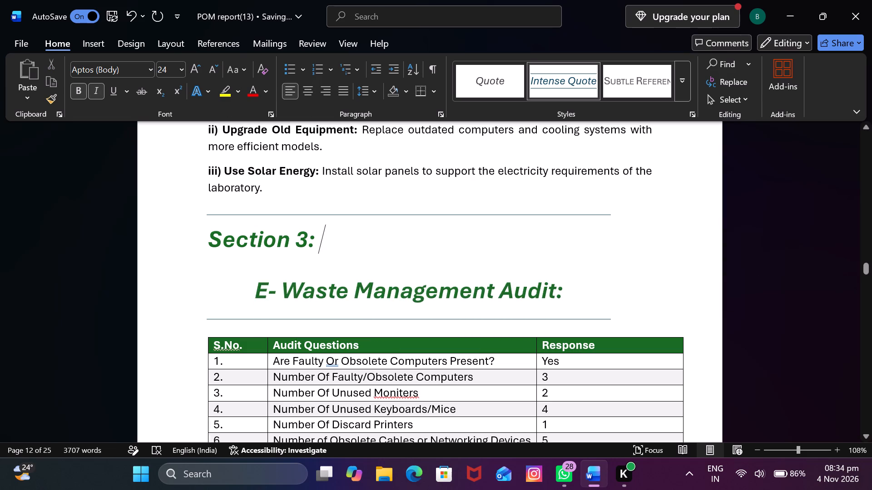
scroll(460, 255, up, 20)
scroll(460, 255, up, 5)
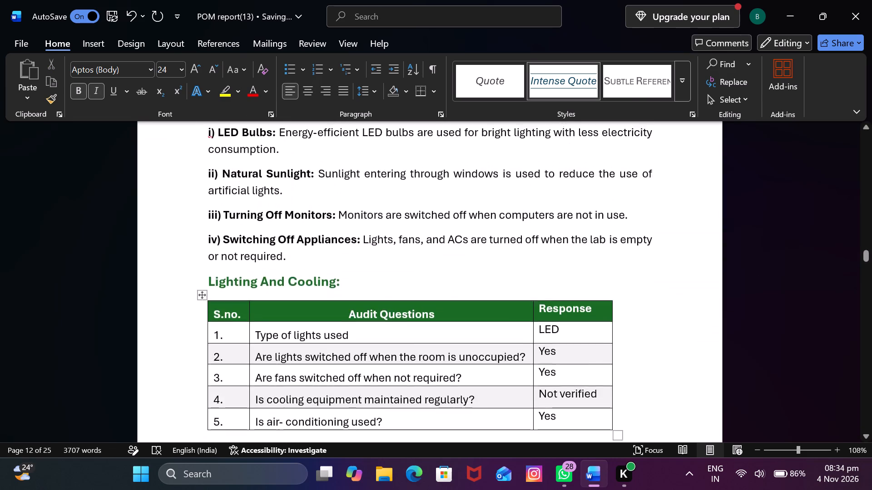
scroll(459, 254, up, 20)
scroll(459, 254, up, 4)
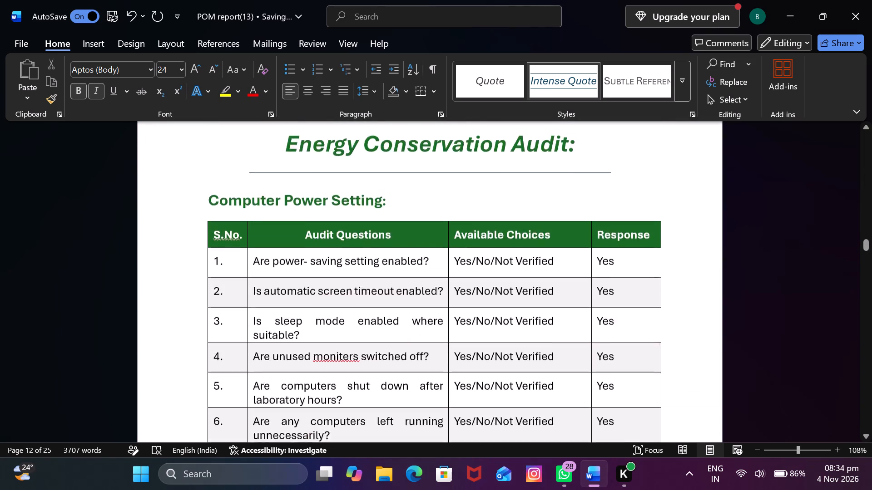
scroll(459, 254, up, 5)
scroll(459, 254, down, 2)
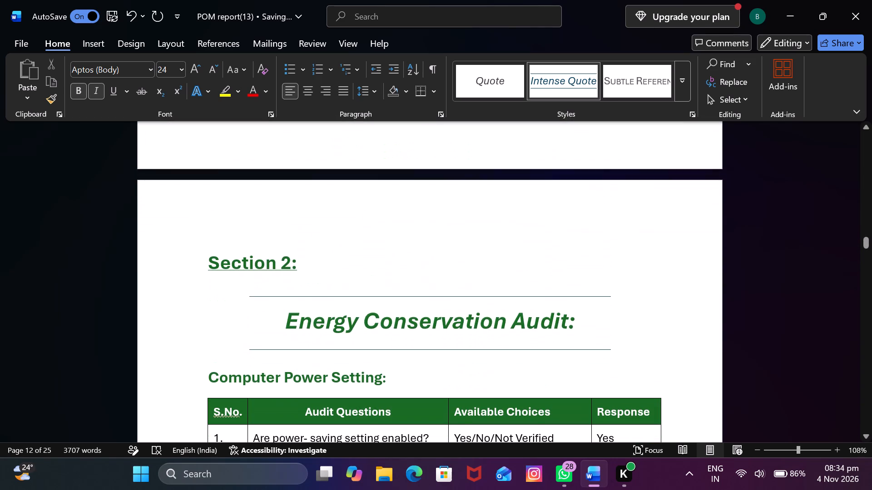
scroll(459, 254, down, 4)
scroll(459, 254, down, 18)
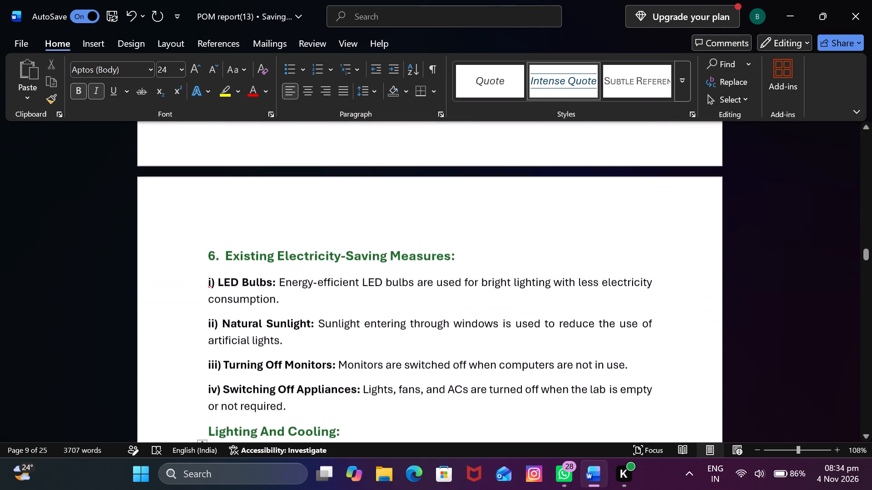
scroll(459, 254, down, 20)
scroll(459, 254, down, 9)
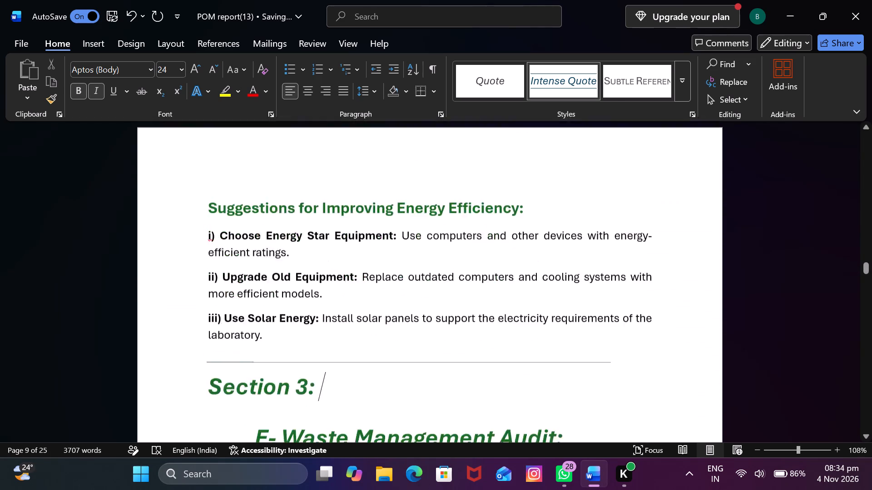
scroll(459, 254, down, 5)
scroll(459, 254, up, 5)
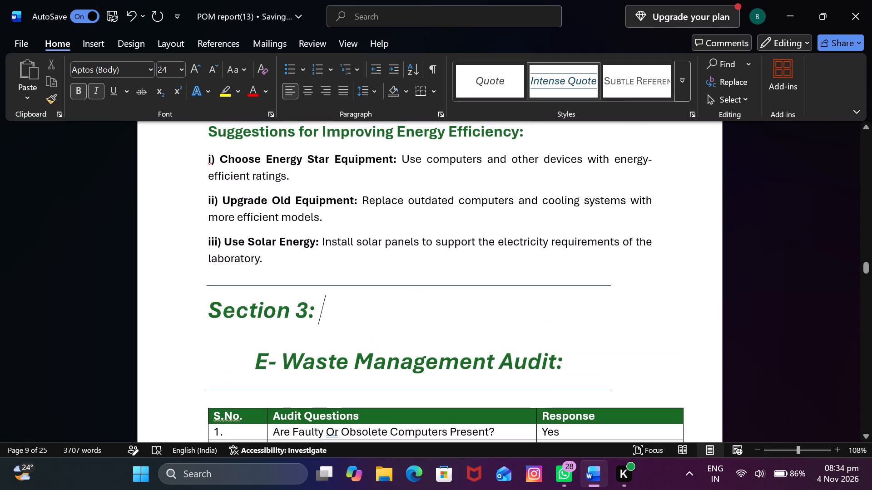
Undo the Section 3 title formatting back to before the Intense Quote style was applied to the "Section 3:" line.
drag(205, 299, 352, 316)
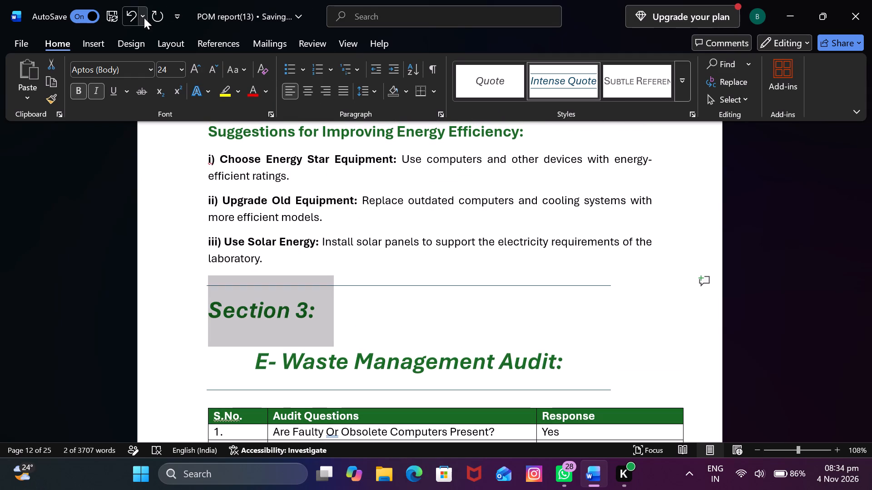
triple_click(133, 10)
triple_click(133, 10)
click(133, 10)
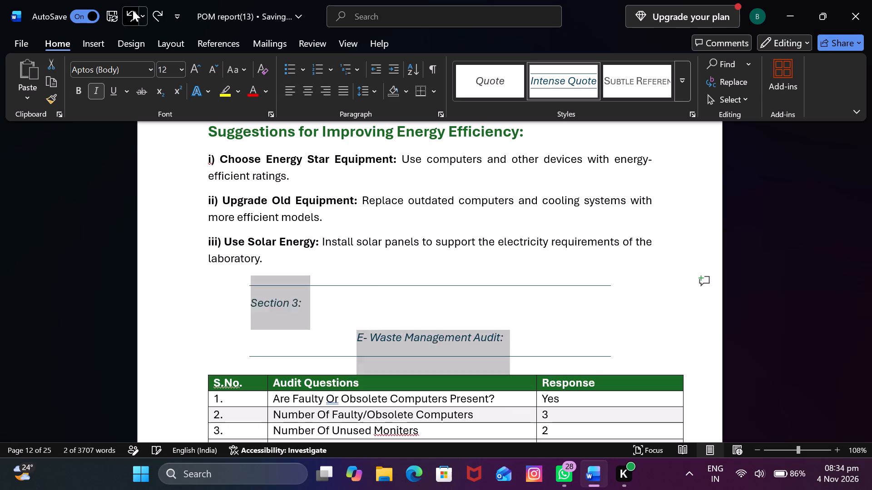
click(133, 10)
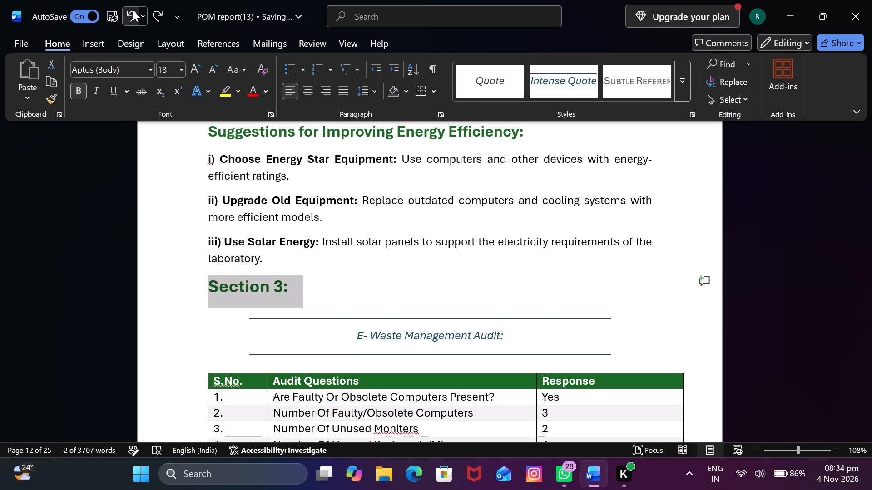
Format the "E- Waste Management Audit:" title with font size 24 and the bold green text effect.
drag(356, 336, 527, 330)
click(182, 71)
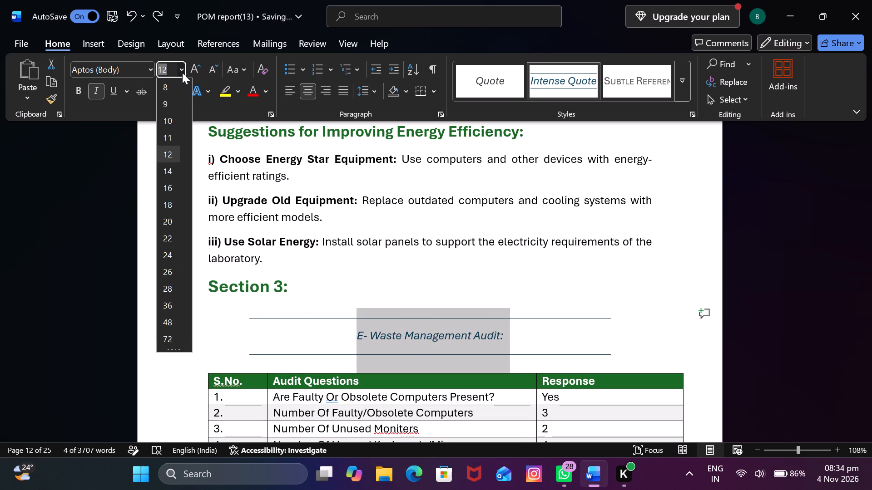
click(170, 253)
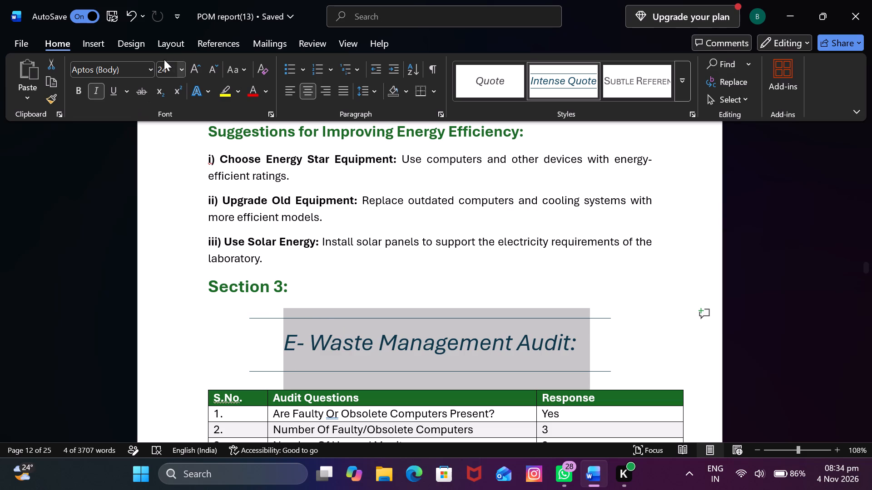
click(182, 68)
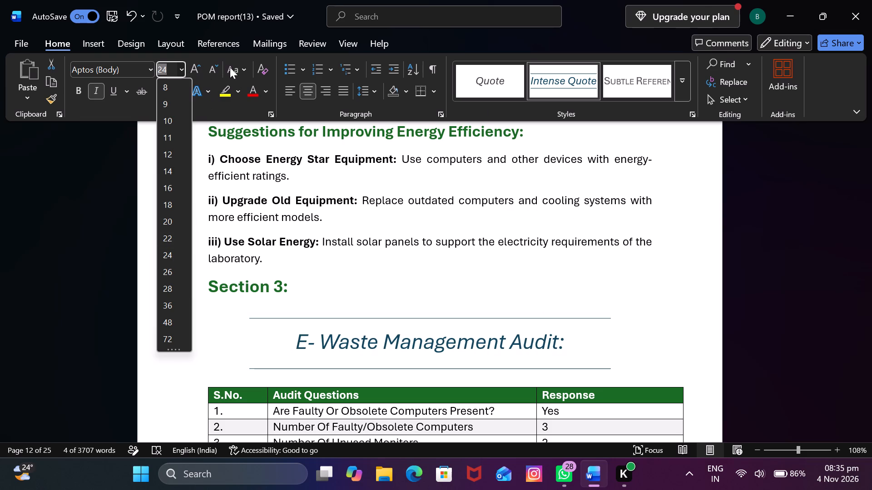
click(203, 87)
click(358, 157)
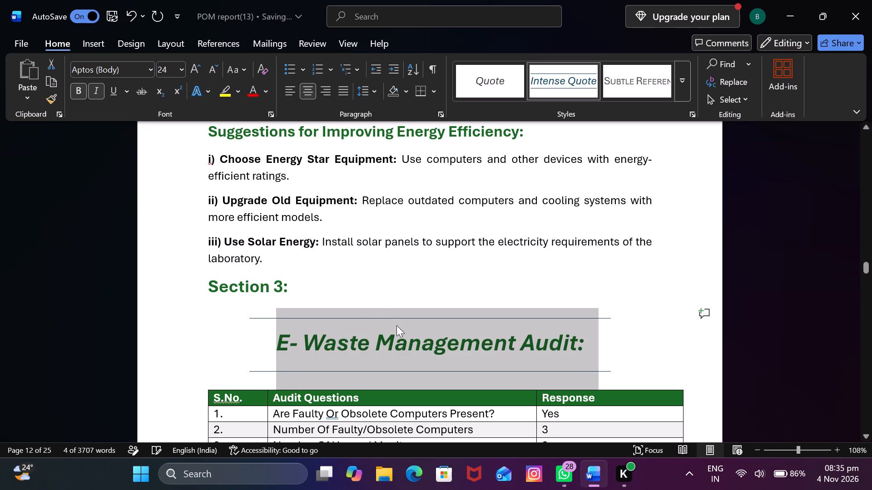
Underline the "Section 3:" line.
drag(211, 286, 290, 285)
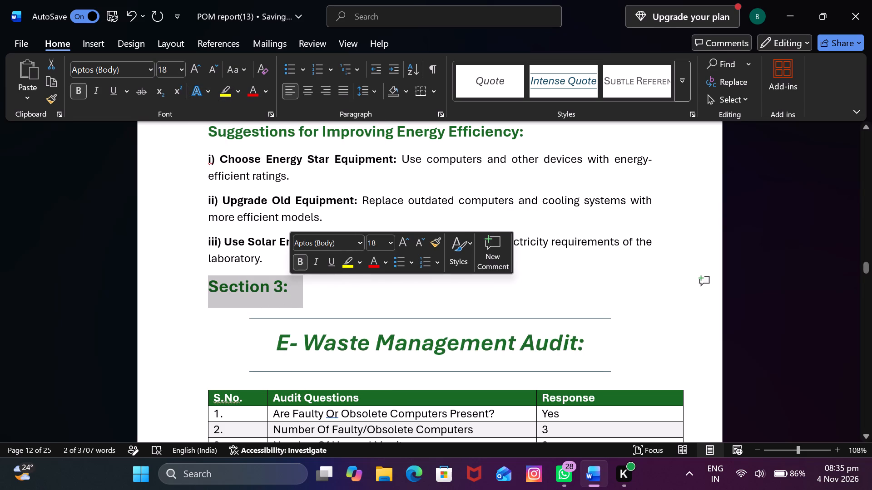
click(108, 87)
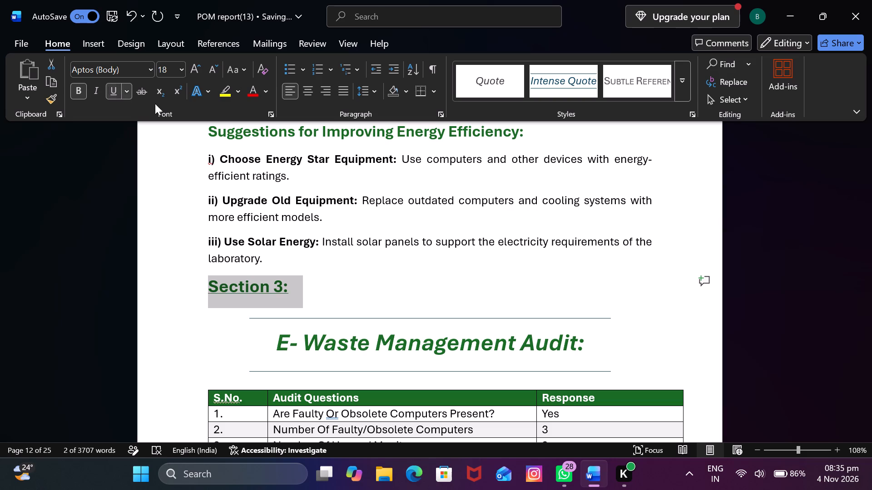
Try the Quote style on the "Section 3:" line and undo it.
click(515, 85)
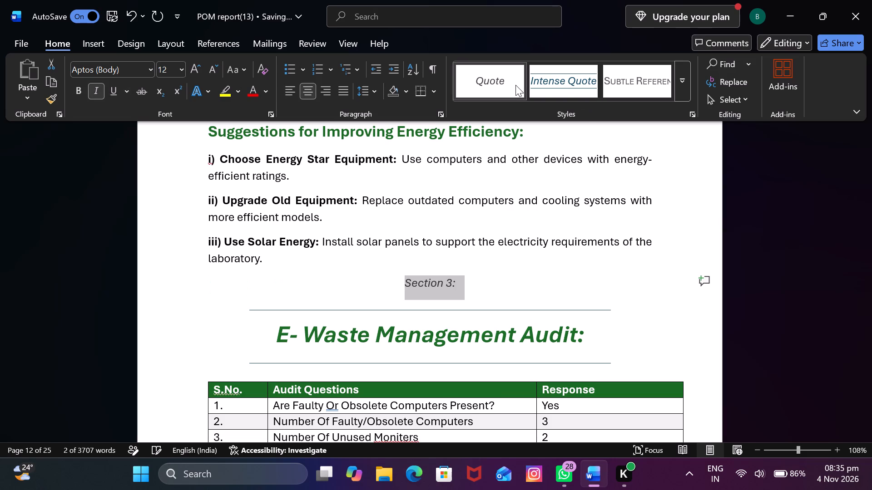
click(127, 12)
Compare the underlined "Section 3:" line and its title with the Section 2 heading block.
click(866, 359)
scroll(673, 322, up, 2)
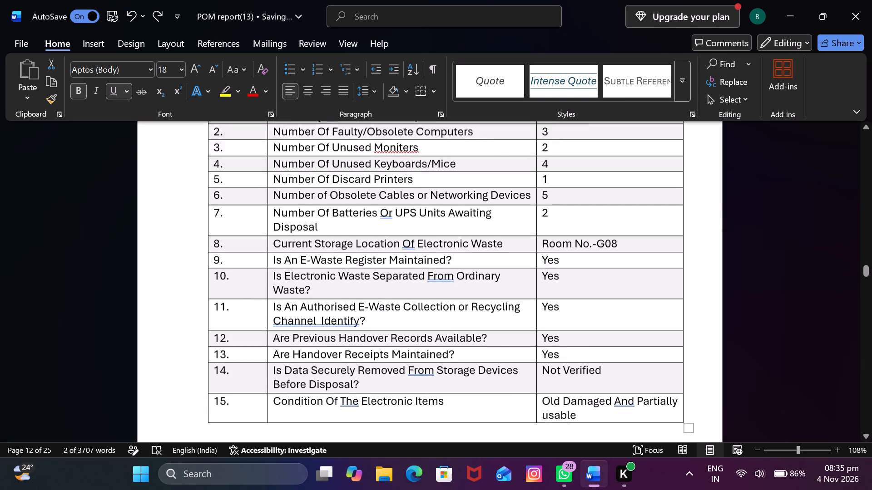
scroll(673, 322, up, 2)
scroll(538, 419, up, 3)
scroll(486, 468, up, 4)
scroll(365, 466, up, 4)
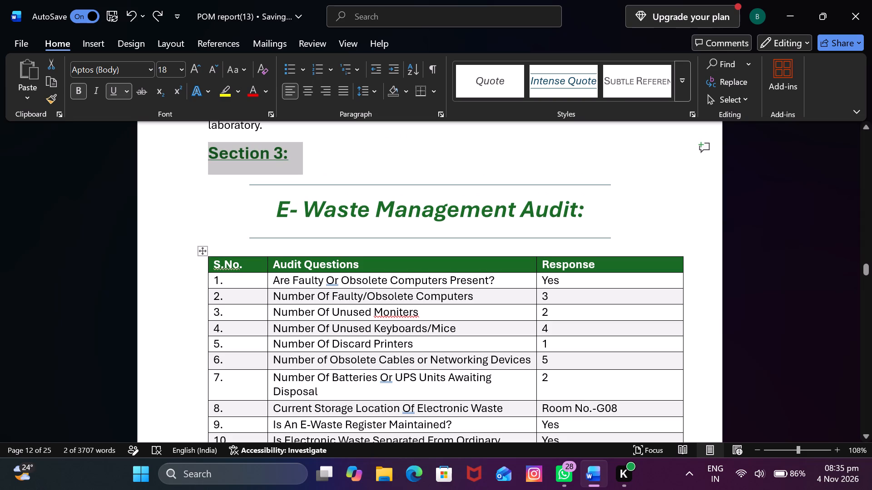
scroll(451, 361, down, 3)
scroll(451, 361, up, 20)
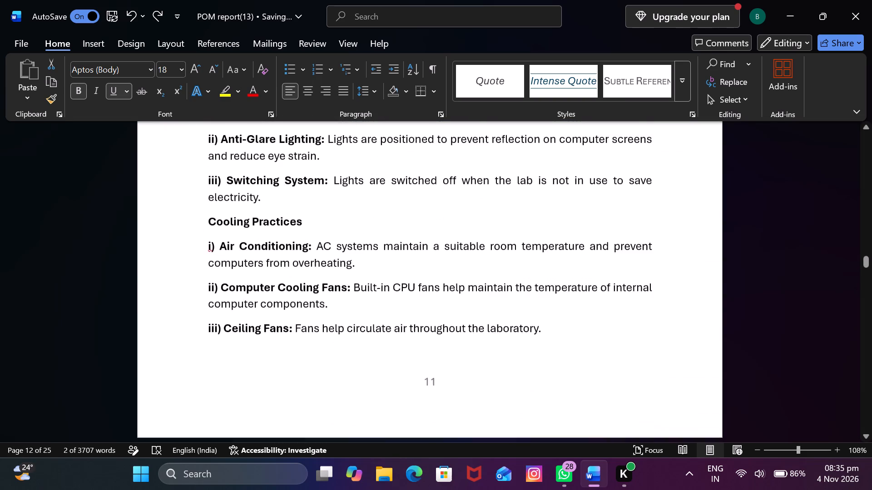
scroll(451, 361, up, 15)
scroll(451, 361, up, 7)
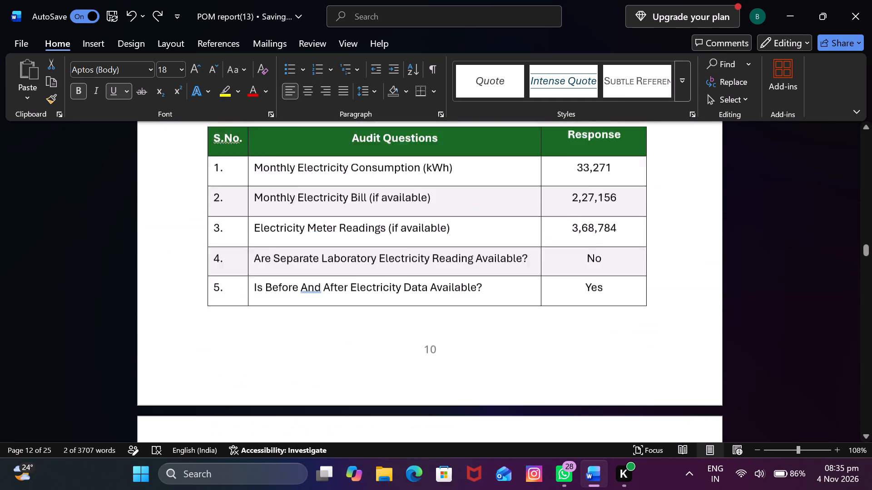
scroll(451, 361, up, 17)
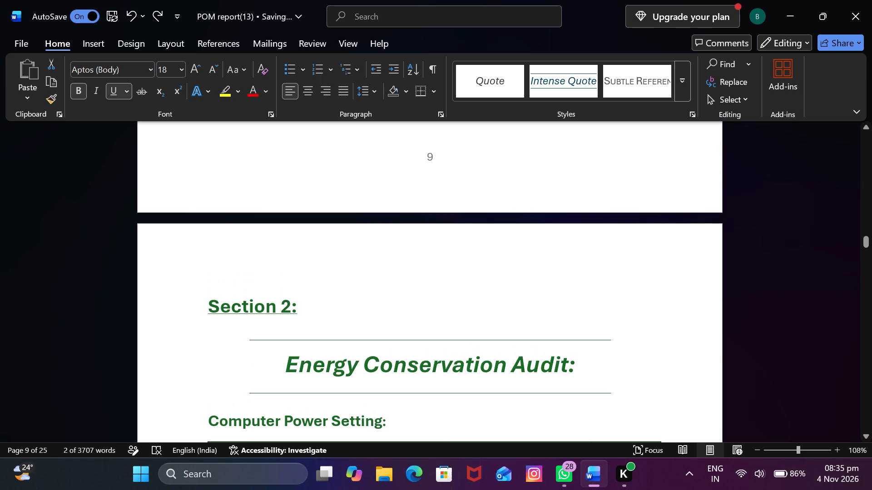
scroll(564, 387, down, 20)
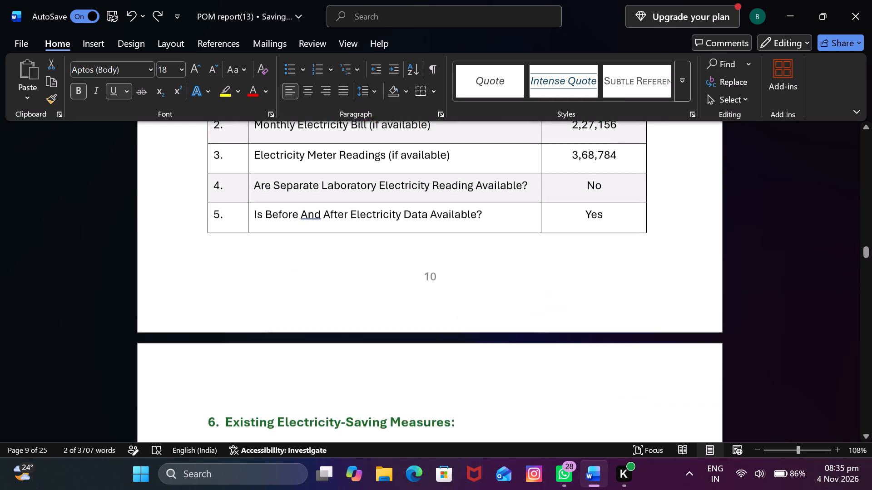
scroll(565, 387, down, 20)
scroll(565, 387, down, 11)
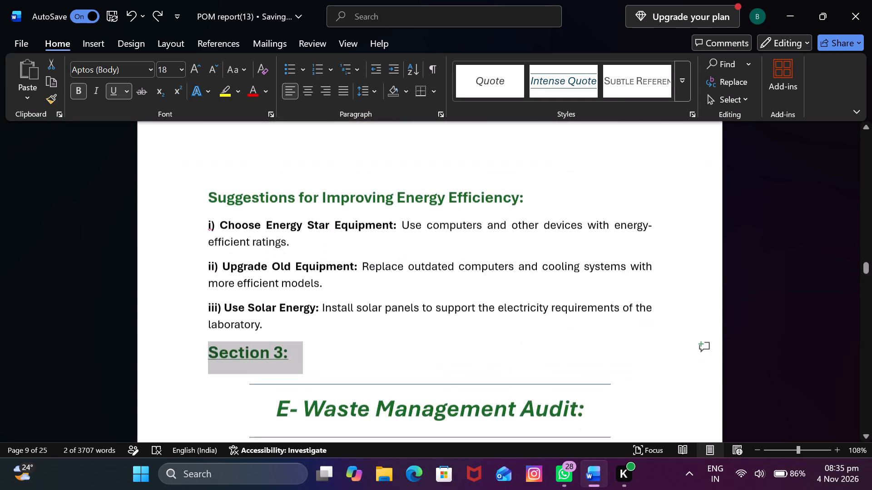
scroll(565, 387, down, 4)
scroll(565, 388, up, 1)
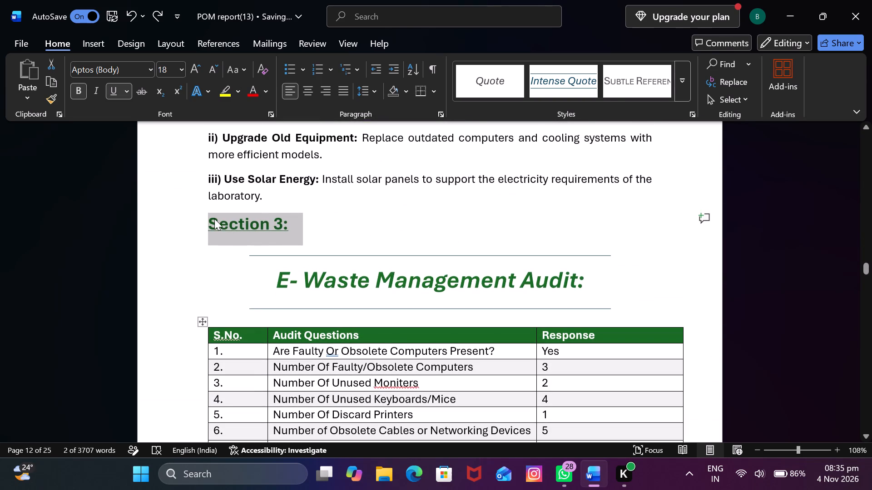
Apply the Quote style to the "Section 3:" line and align it left.
drag(207, 222, 216, 222)
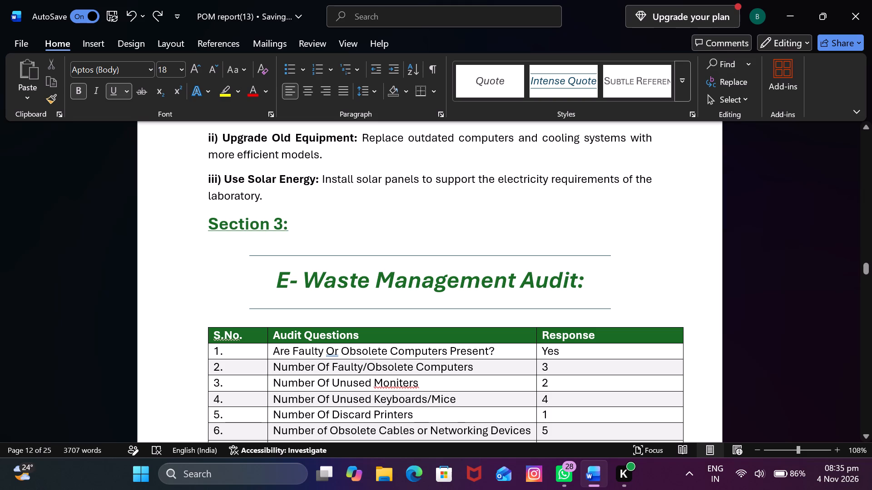
drag(203, 224, 293, 224)
click(505, 81)
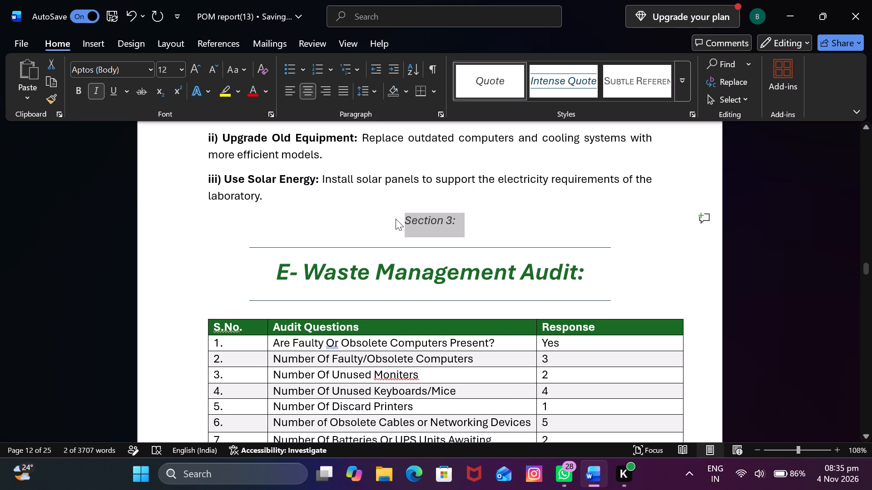
click(396, 219)
drag(399, 219, 457, 219)
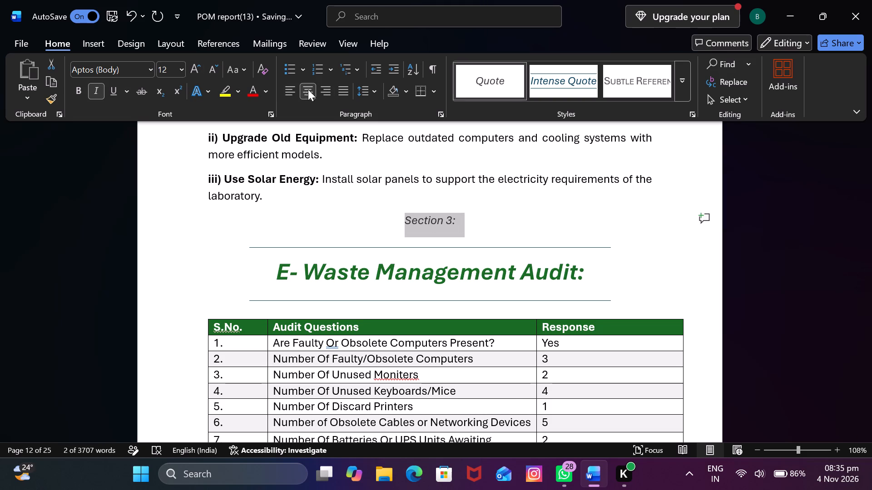
click(289, 83)
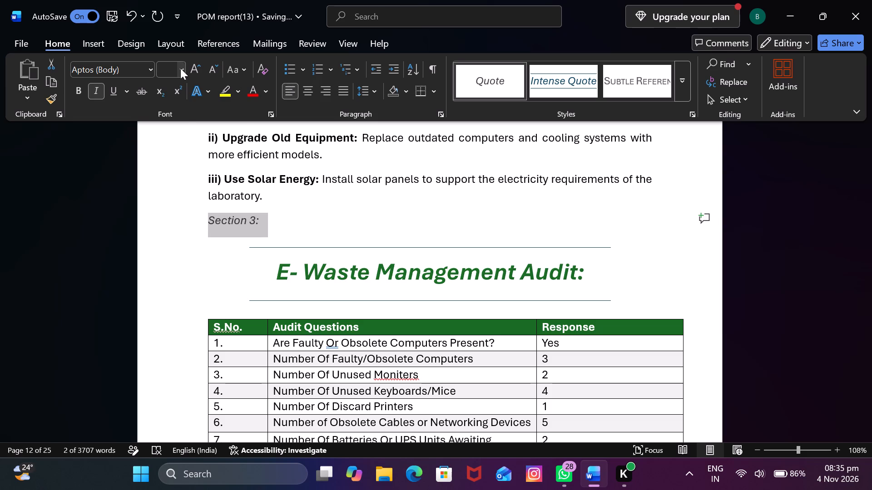
Format the "Section 3:" line at size 22, underlined, with the bold green text look of the title below it.
click(180, 68)
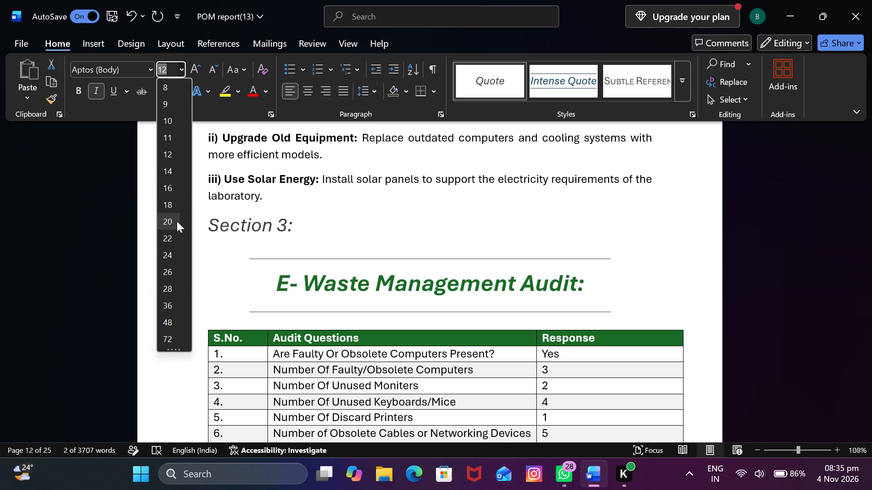
click(171, 231)
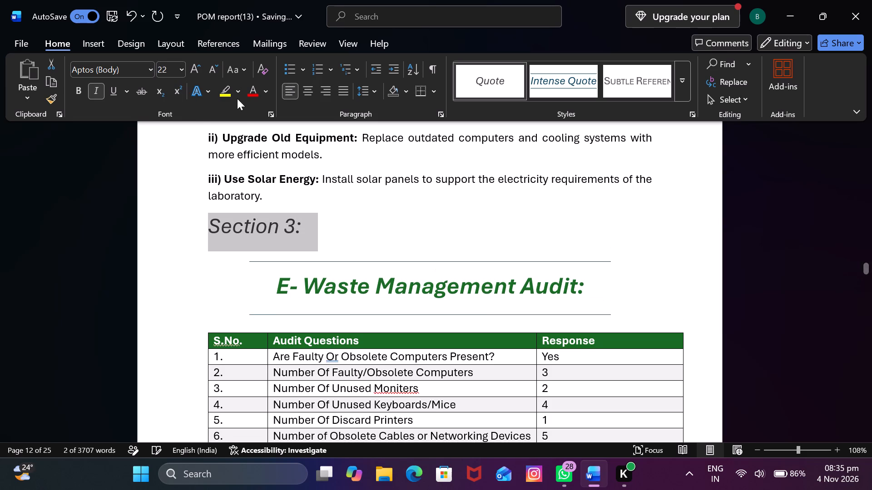
click(115, 89)
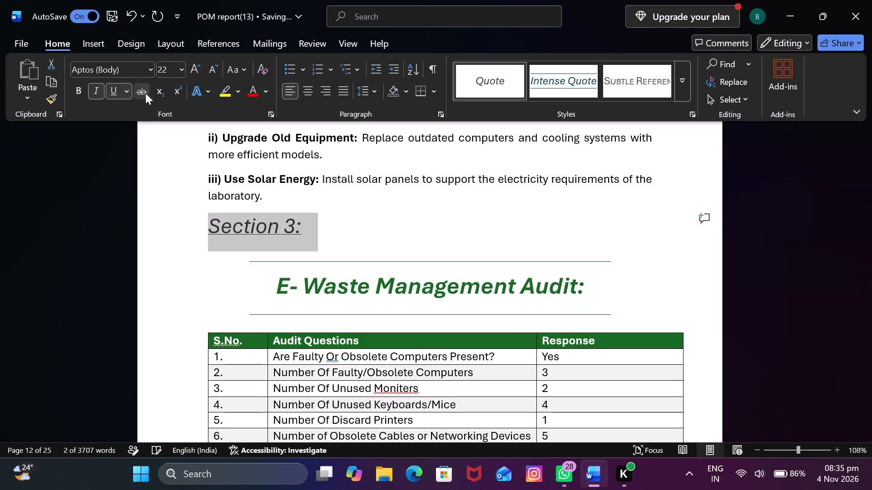
click(212, 89)
click(366, 154)
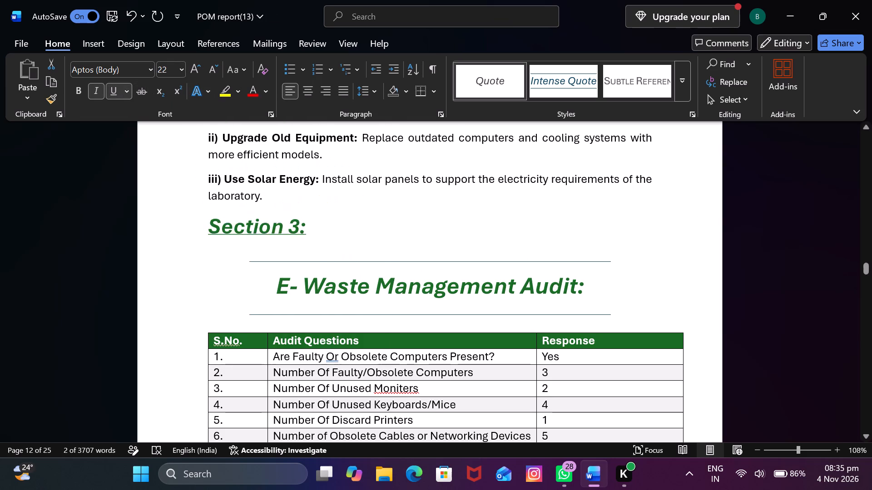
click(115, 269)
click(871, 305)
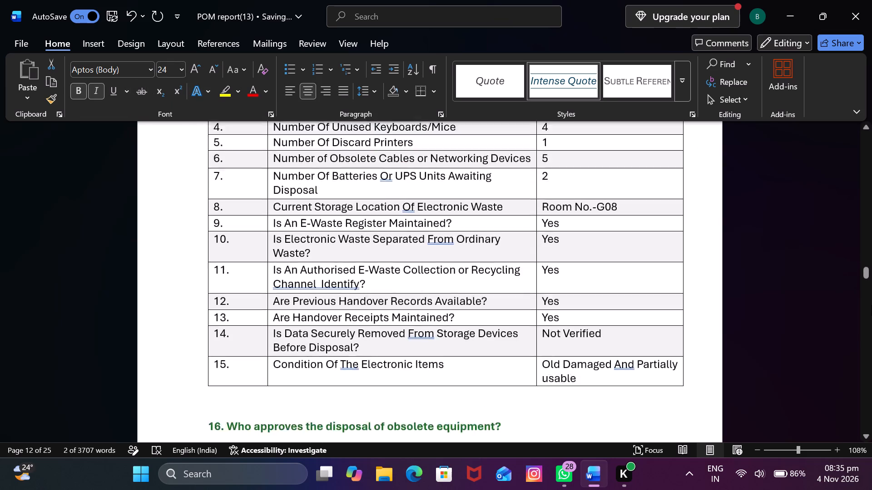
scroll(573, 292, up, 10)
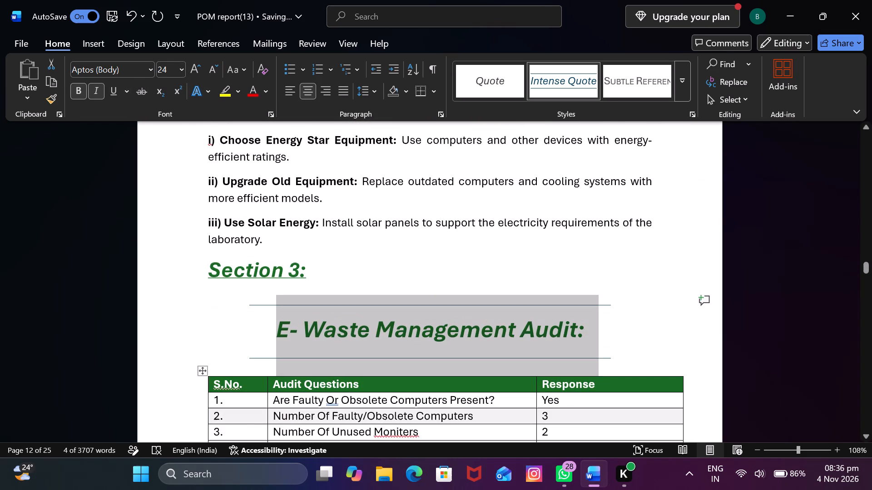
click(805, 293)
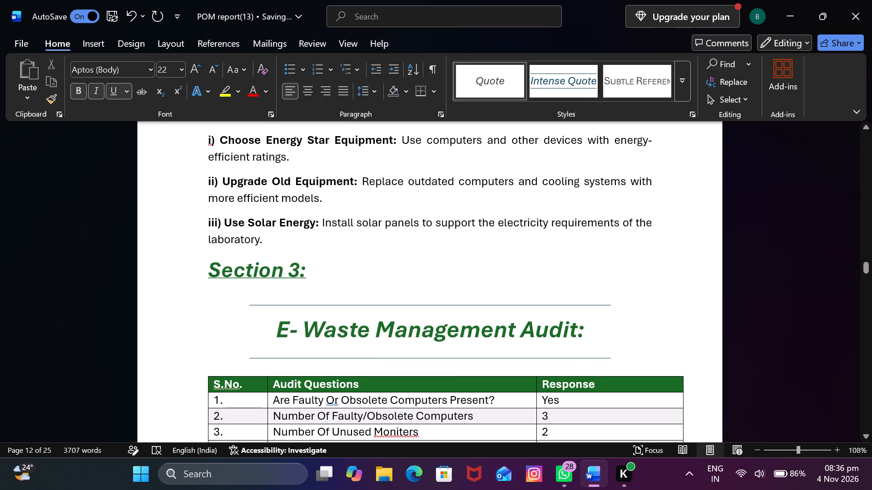
Set 6 pt spacing before paragraphs in the S.No. and Audit Questions columns of the E-Waste table.
scroll(436, 260, down, 4)
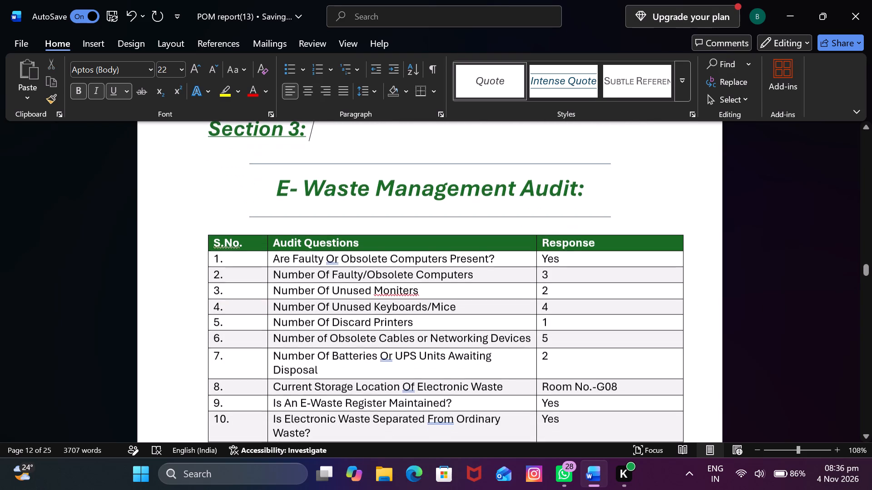
scroll(434, 260, down, 2)
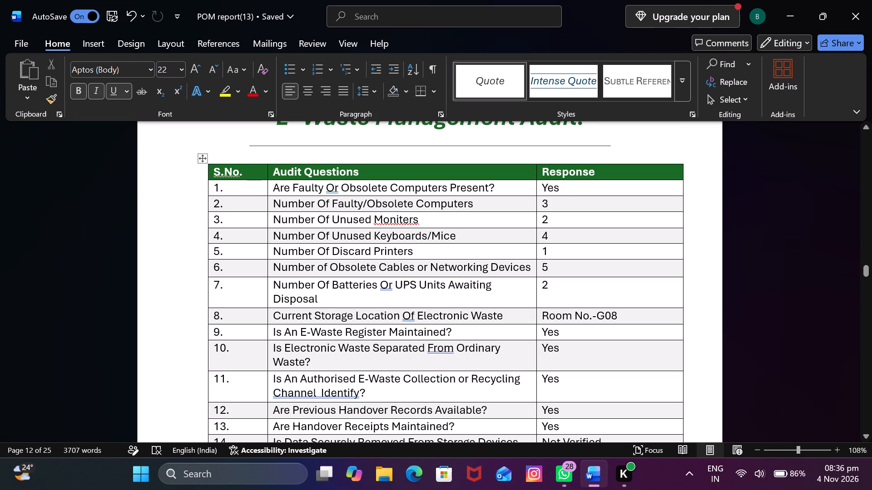
drag(214, 169, 257, 190)
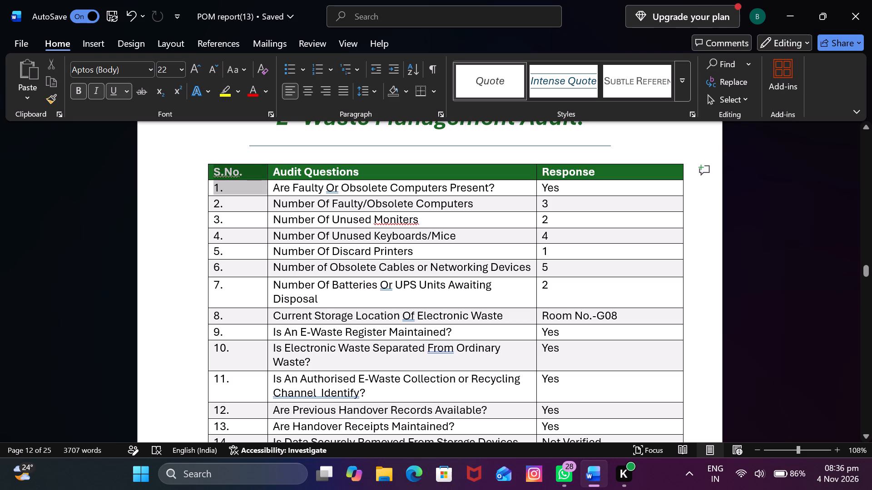
drag(257, 190, 501, 405)
scroll(501, 405, down, 1)
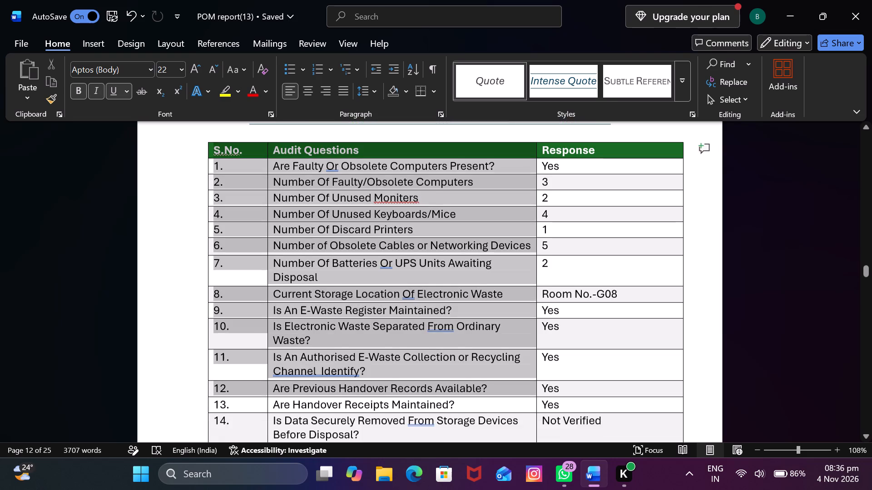
drag(501, 405, 502, 405)
scroll(501, 405, down, 2)
scroll(502, 405, up, 1)
click(372, 93)
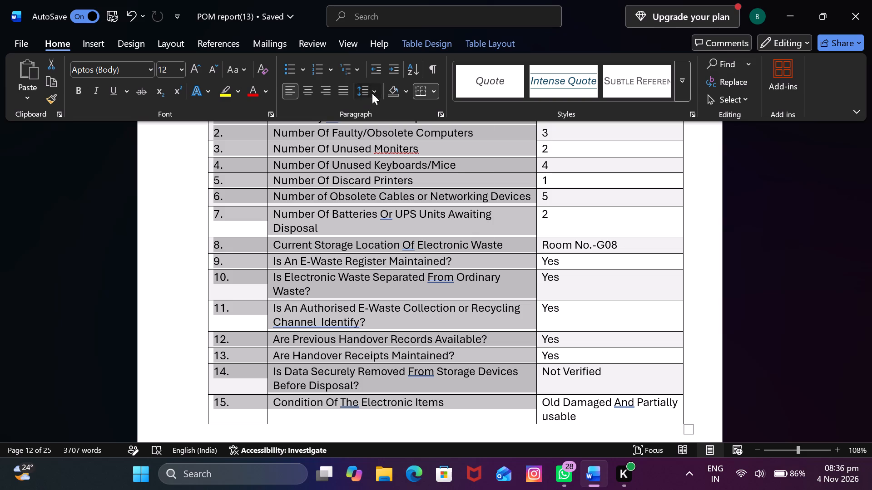
click(394, 225)
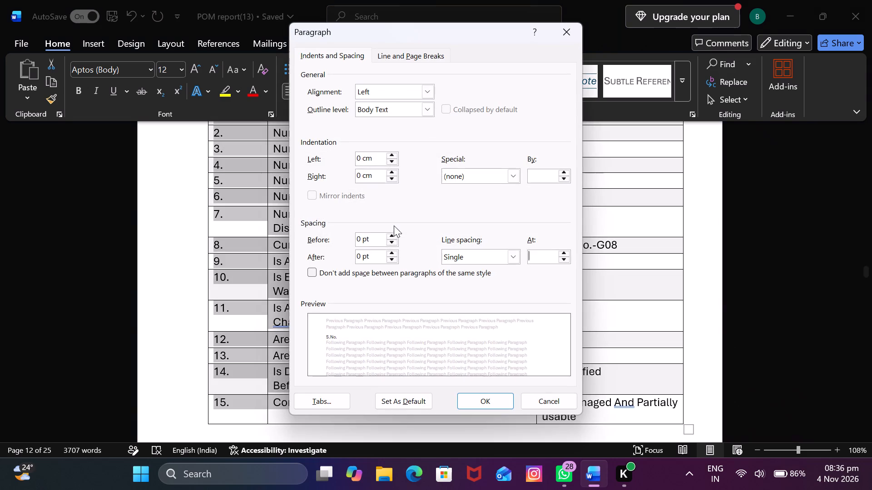
click(392, 235)
click(465, 400)
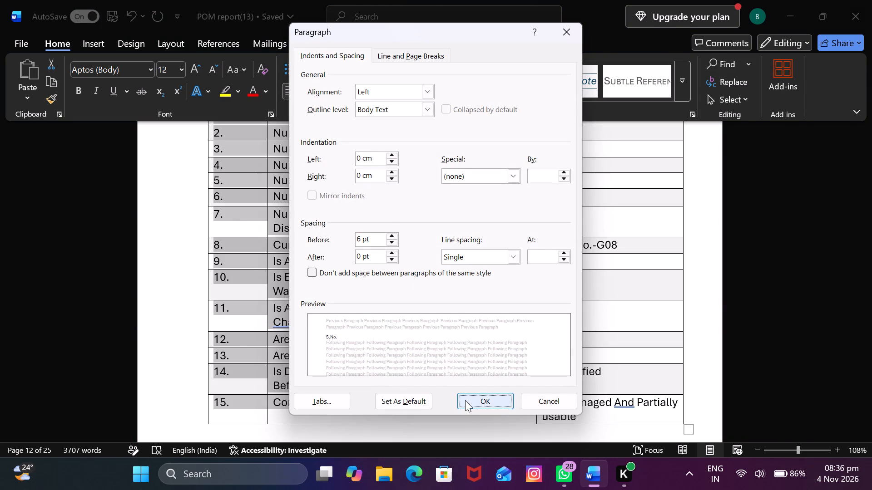
click(184, 208)
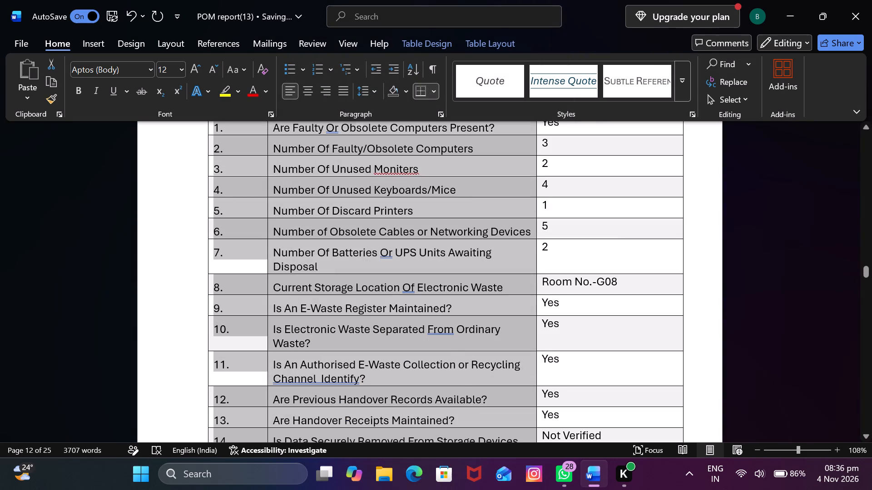
Narrow the E-Waste table's S.No. column by moving its border with the Audit Questions column.
scroll(300, 230, down, 4)
scroll(300, 230, up, 4)
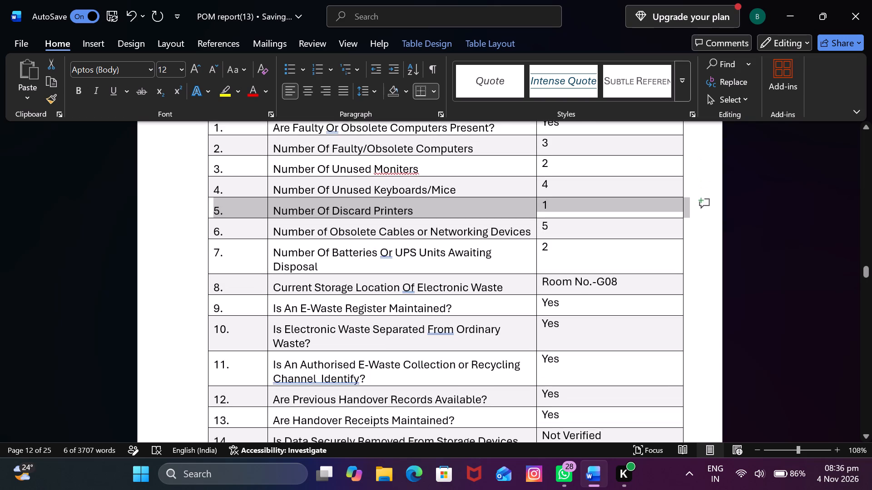
scroll(300, 230, up, 2)
drag(267, 170, 253, 167)
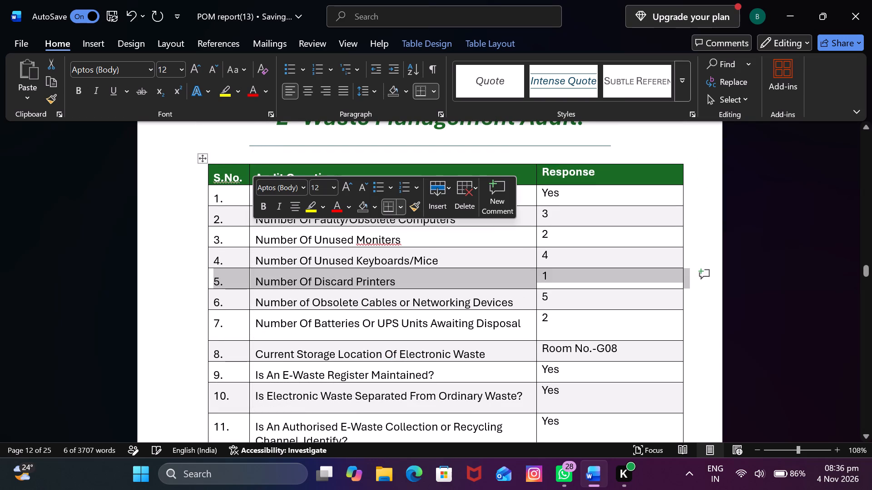
Center the Audit Questions, Response and S.No. header texts in the E-Waste table.
click(257, 172)
drag(257, 172, 308, 182)
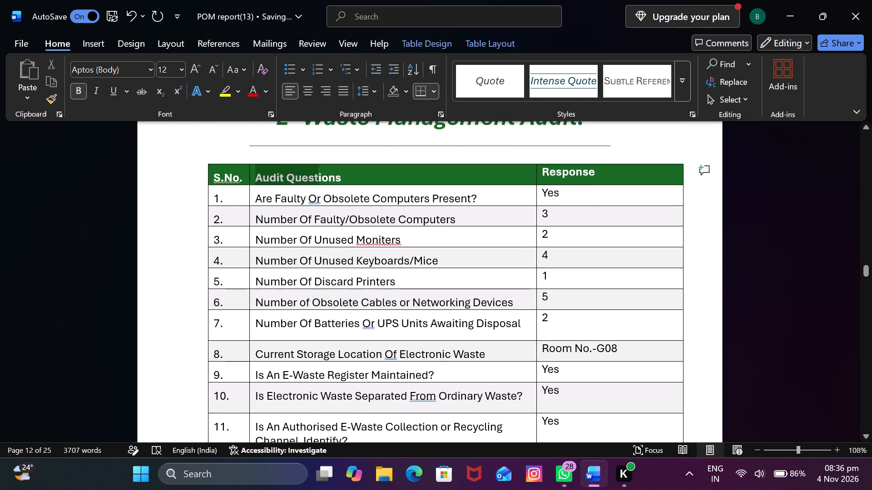
drag(308, 182, 319, 184)
click(306, 98)
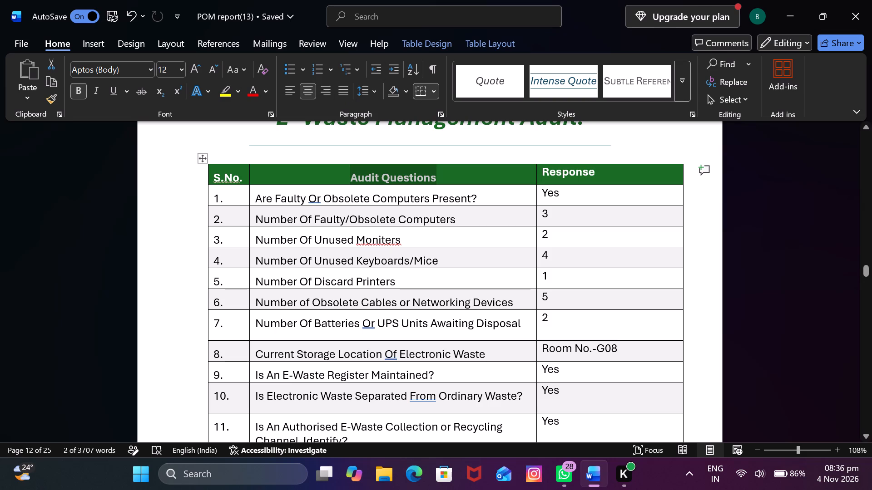
drag(543, 171, 550, 171)
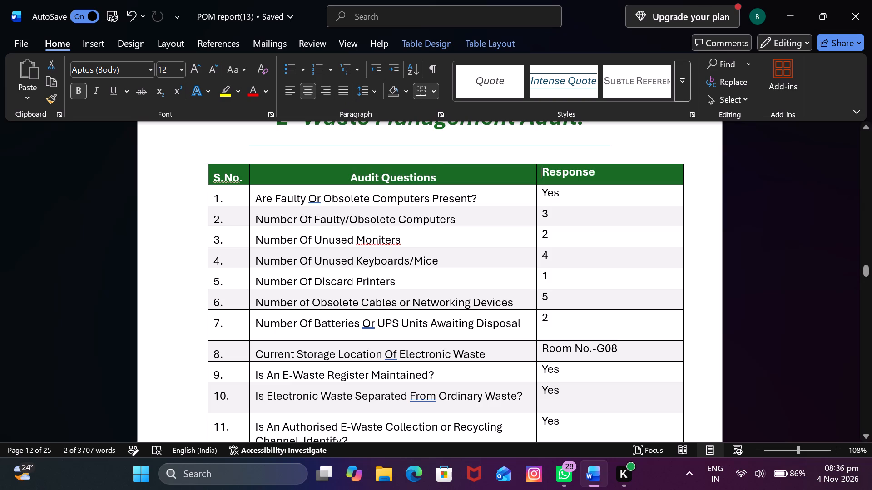
drag(550, 171, 599, 168)
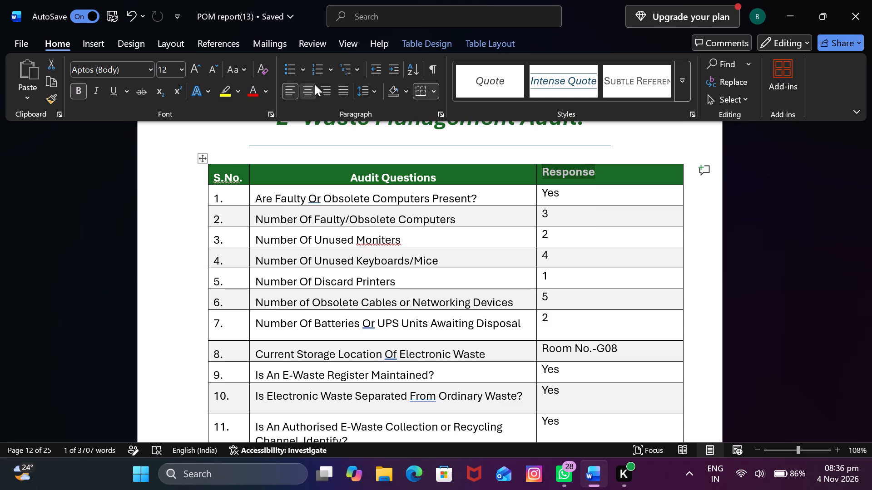
click(315, 84)
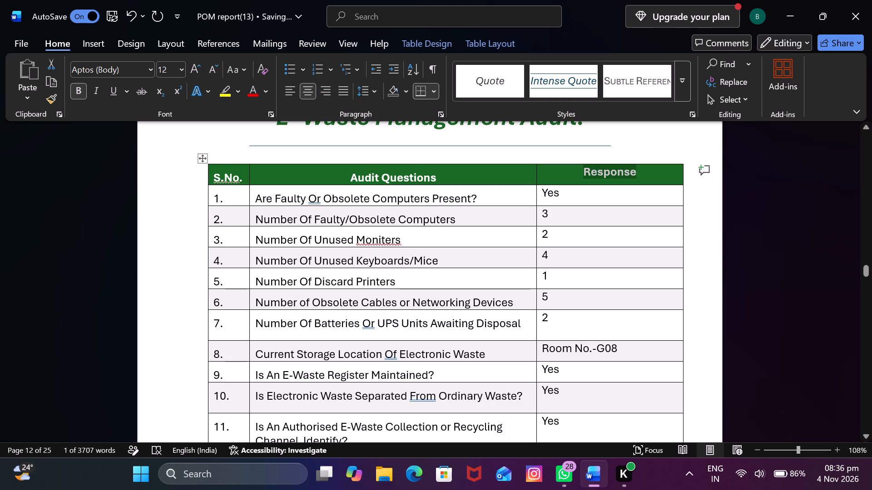
drag(214, 174, 240, 180)
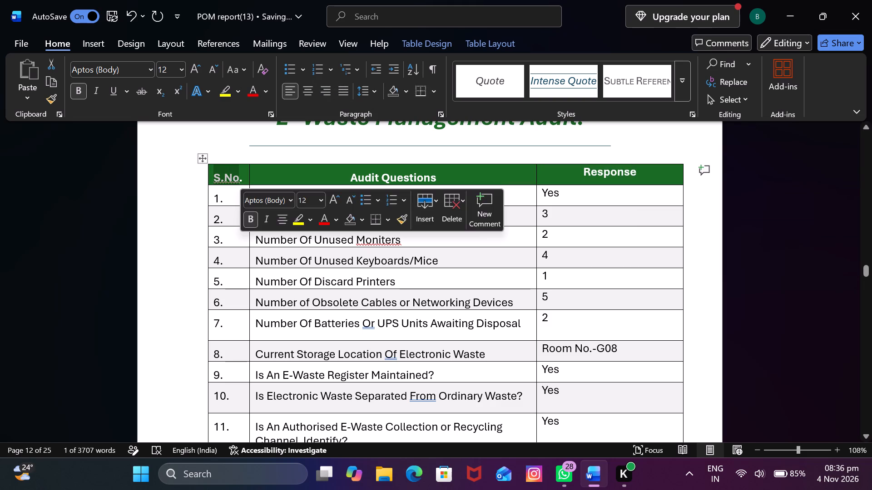
click(310, 86)
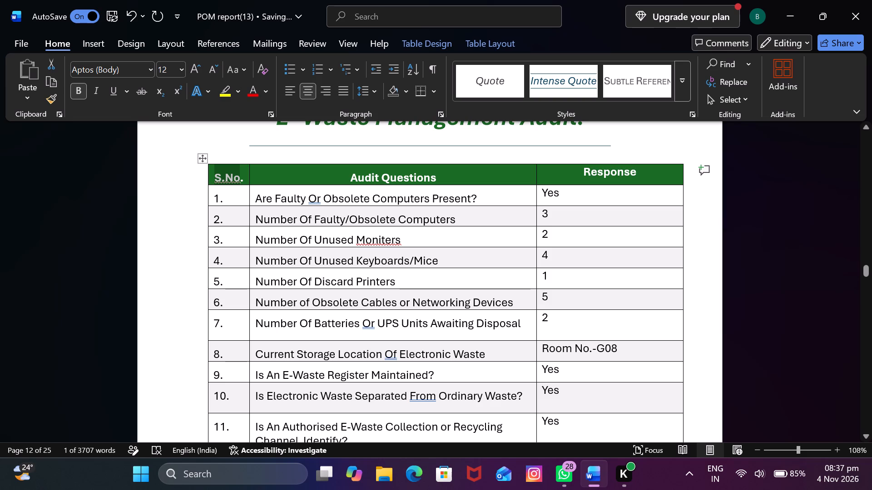
Set the spacing before the Response header text to 6 pt.
drag(585, 171, 631, 173)
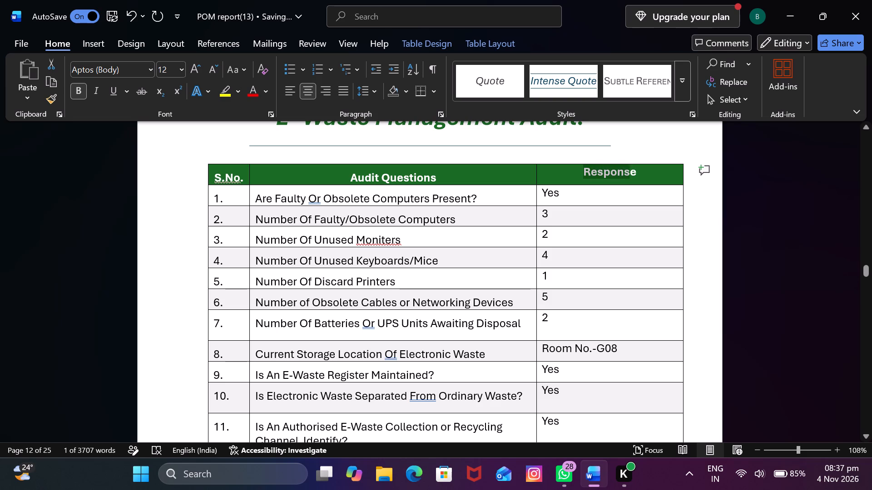
drag(631, 173, 639, 173)
click(377, 87)
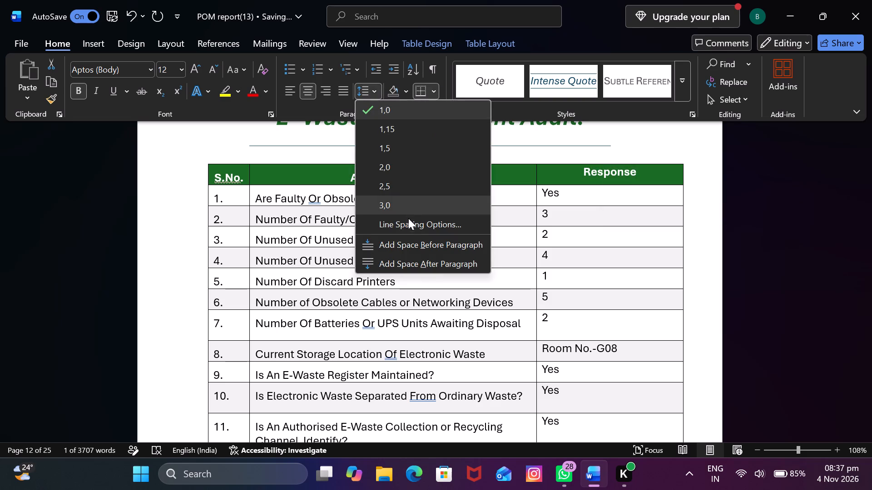
click(408, 221)
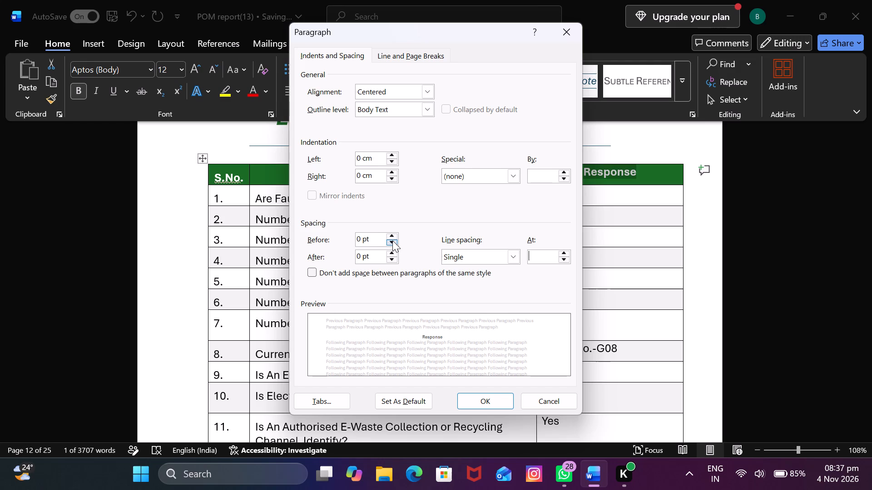
click(393, 235)
click(481, 398)
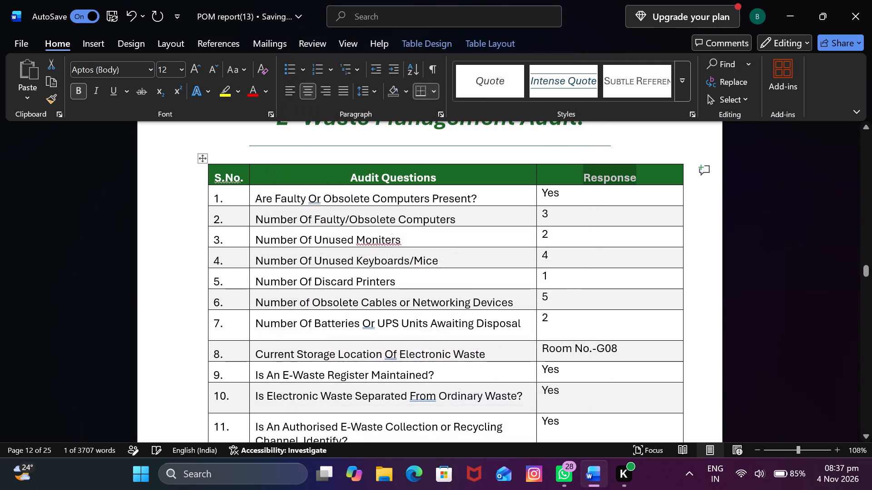
click(752, 268)
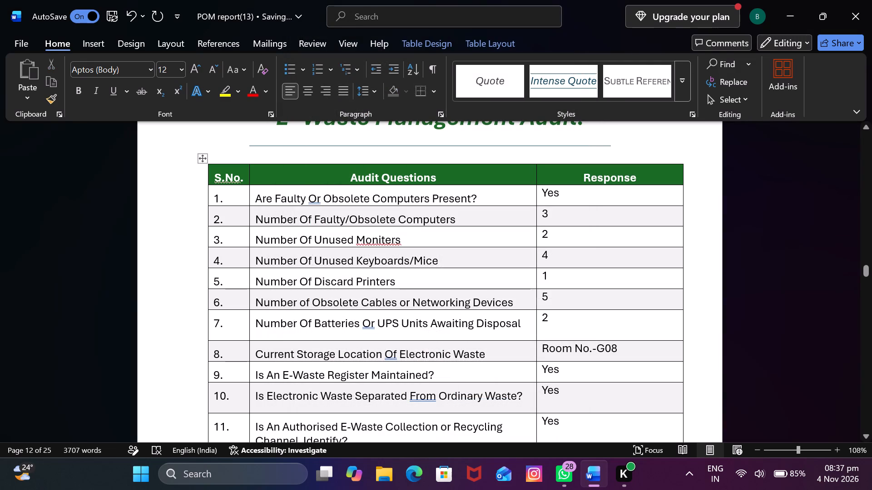
Set the spacing before the Response header text in the E-Waste table to 4 pt.
drag(582, 176, 653, 177)
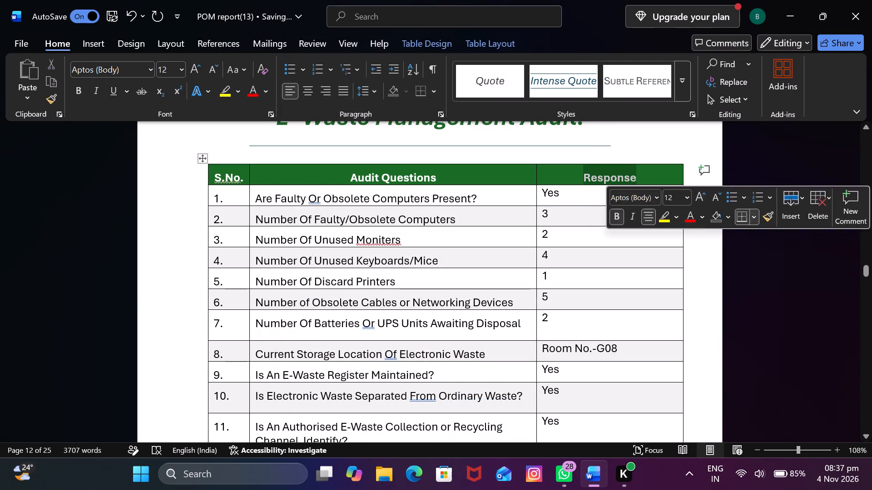
click(378, 88)
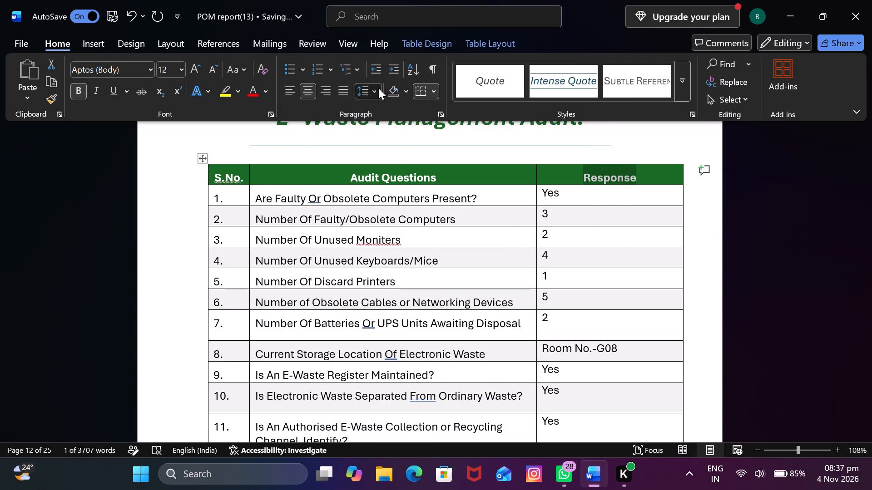
click(387, 217)
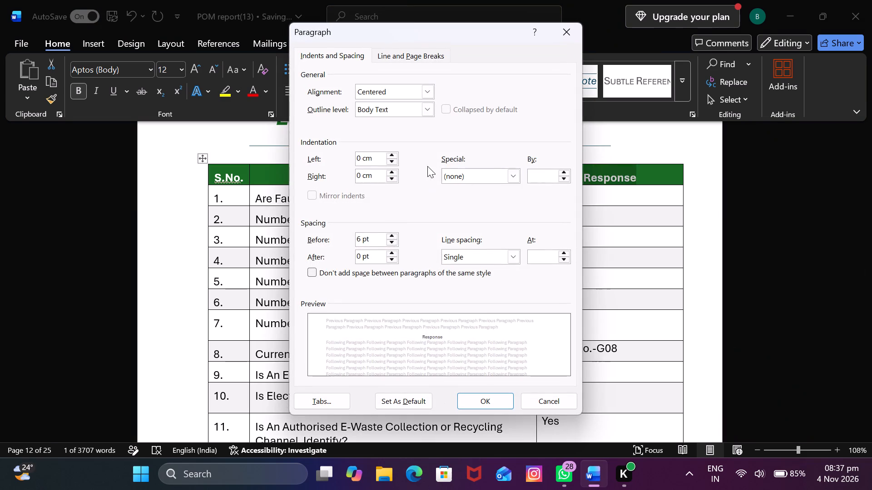
click(359, 239)
key(BackSpace)
key(4)
click(501, 398)
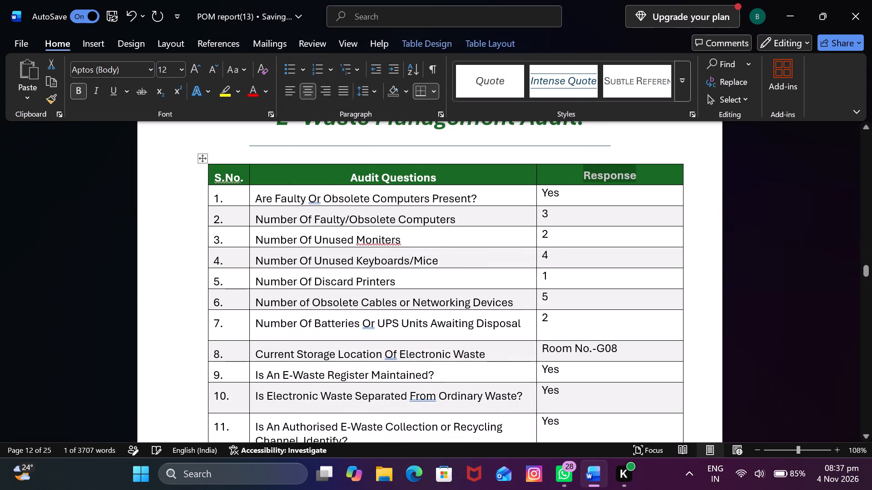
click(782, 332)
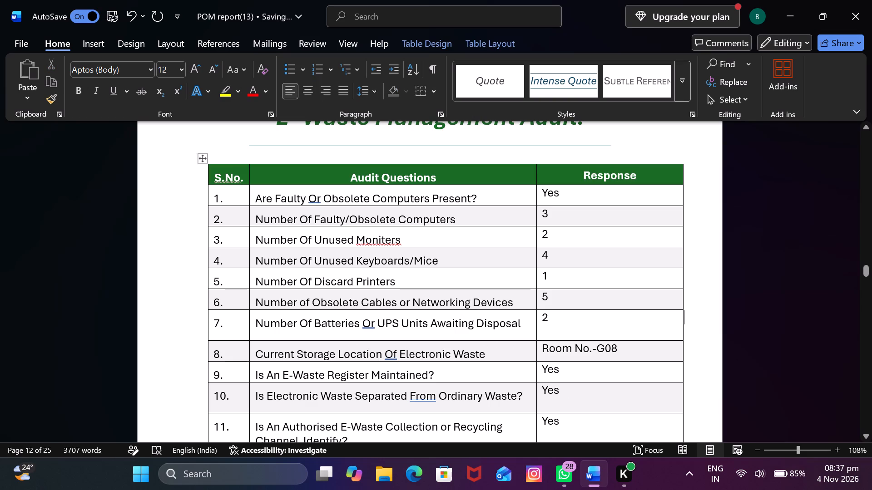
Set the spacing before the Audit Questions header text in the E-Waste table to 4 pt.
drag(347, 176, 444, 178)
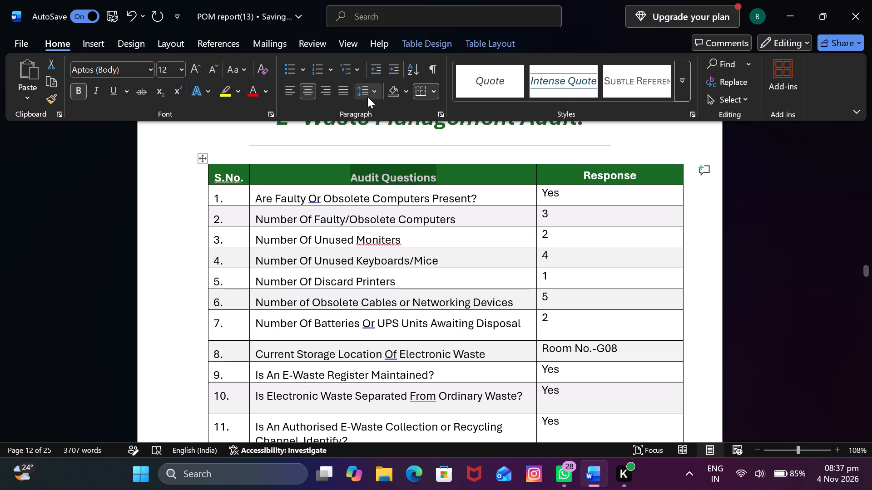
click(377, 91)
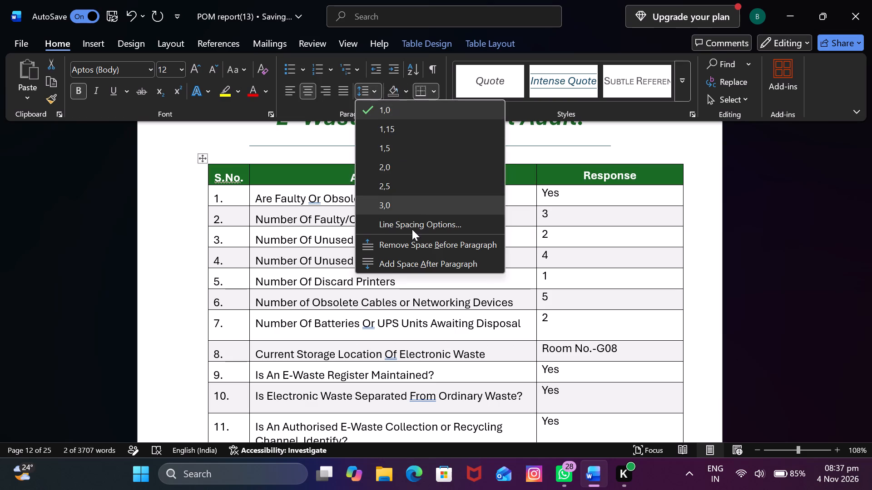
click(412, 229)
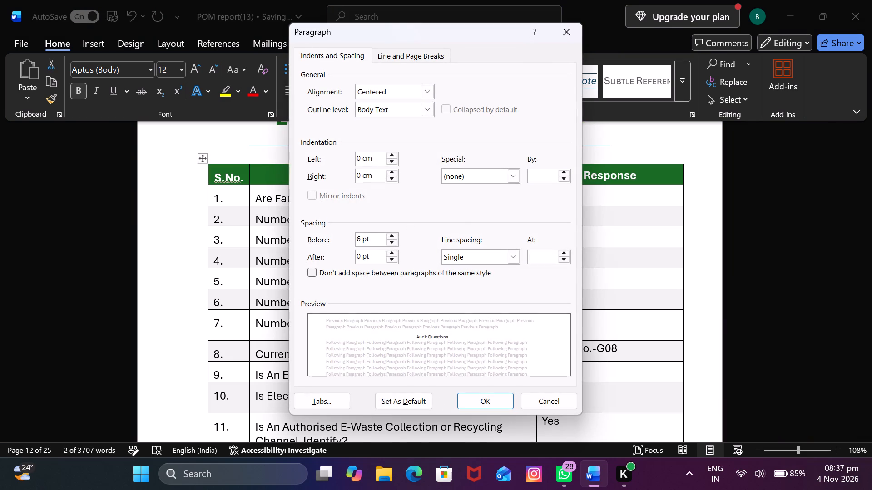
click(359, 236)
key(BackSpace)
key(4)
click(486, 409)
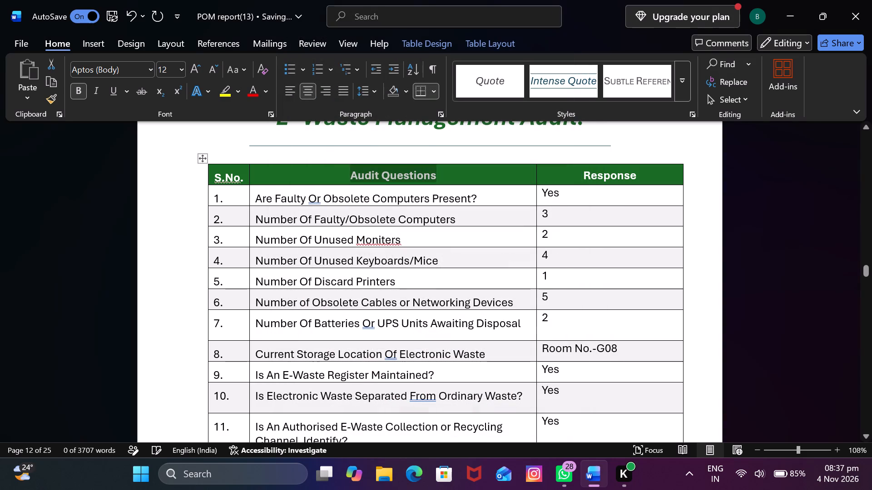
Set the spacing before the S.No. header text in the E-Waste table to 4 pt.
drag(238, 177, 214, 177)
click(242, 172)
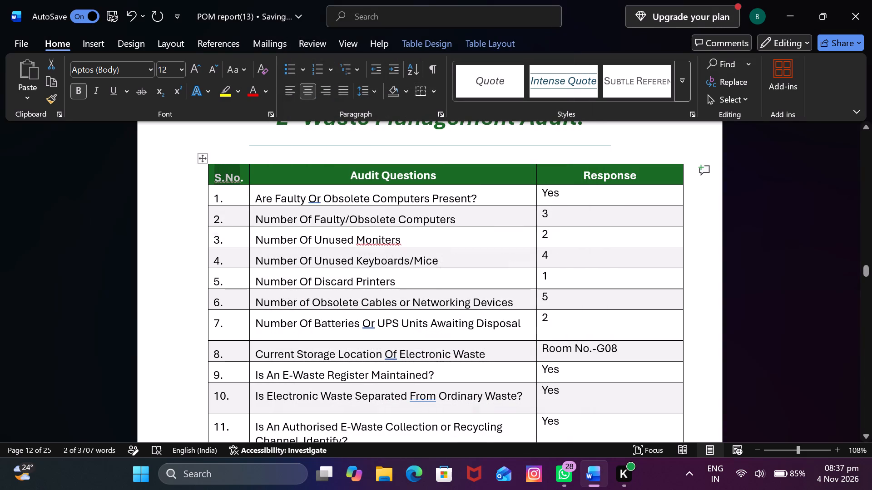
drag(245, 177, 213, 179)
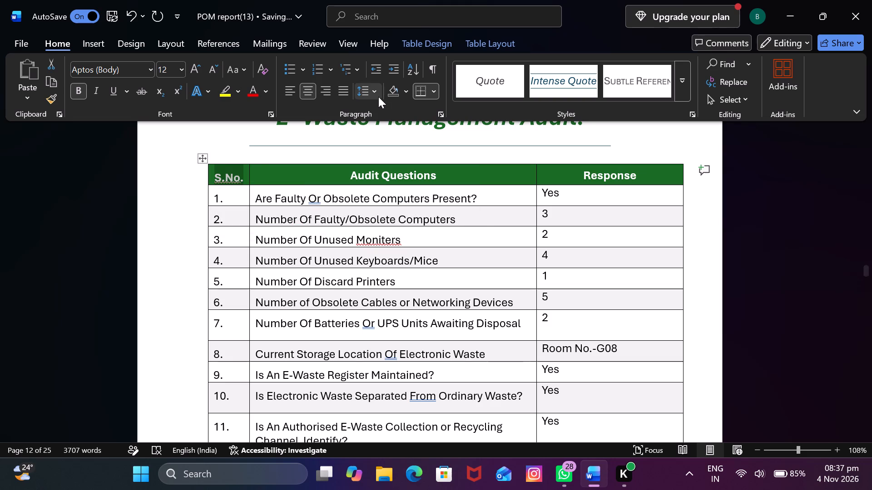
click(379, 95)
click(396, 225)
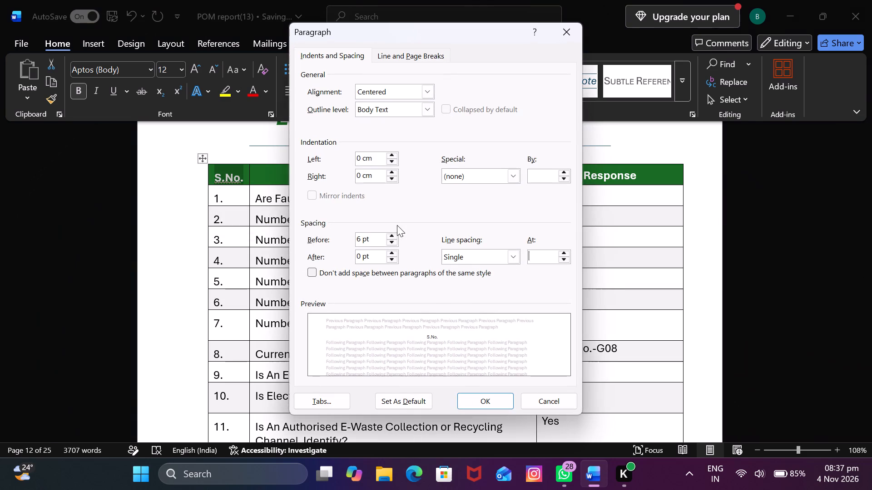
click(359, 237)
key(BackSpace)
key(4)
click(478, 400)
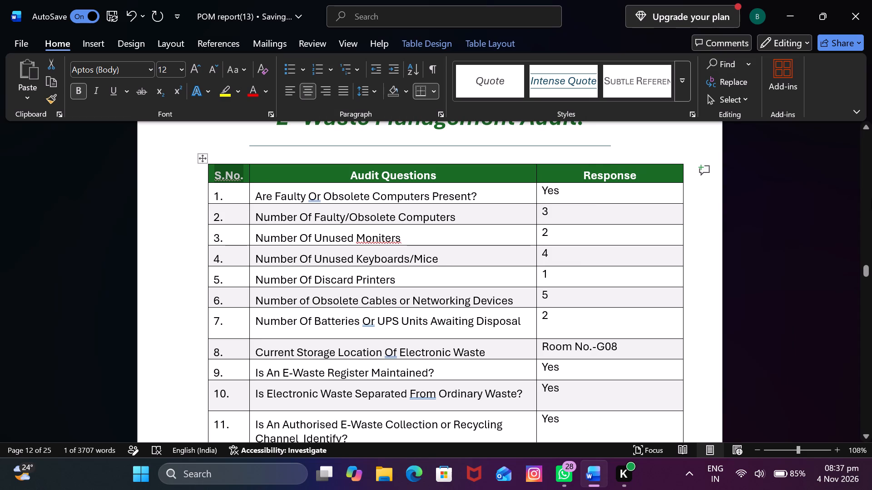
click(812, 218)
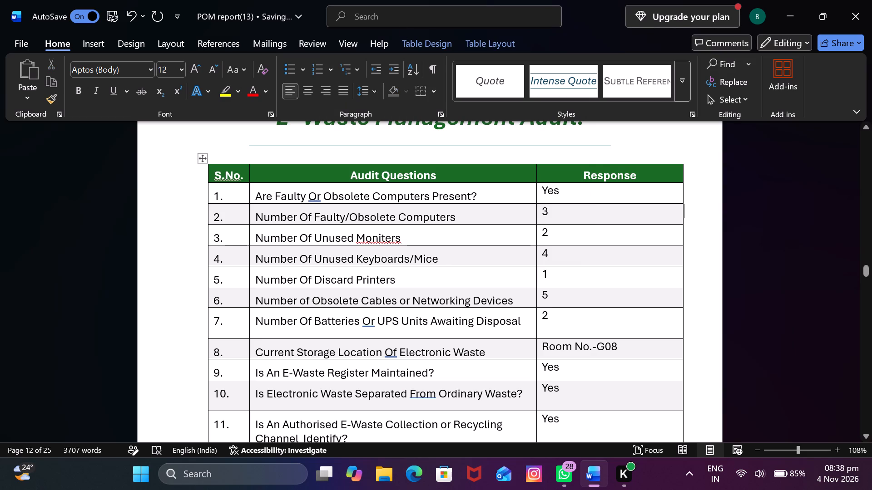
Review the E-Waste table's header and rows to check their text spacing and alignment.
scroll(335, 212, down, 4)
scroll(337, 215, up, 4)
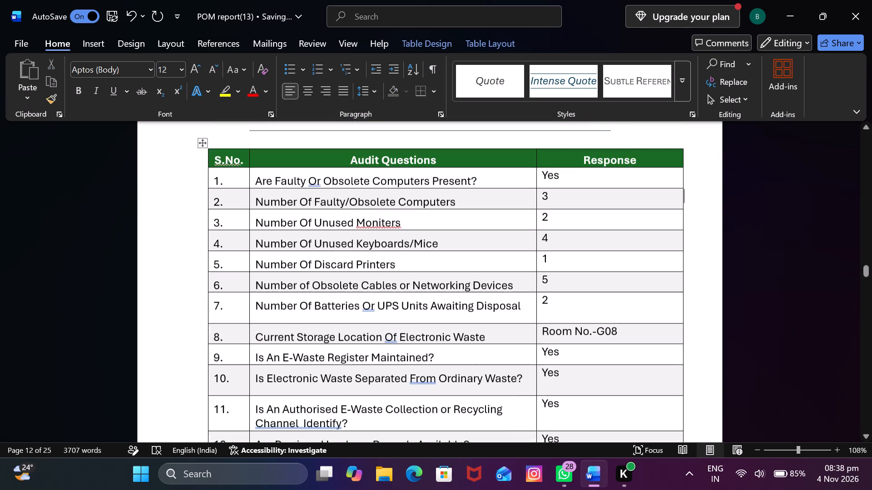
scroll(337, 215, up, 1)
scroll(337, 215, down, 1)
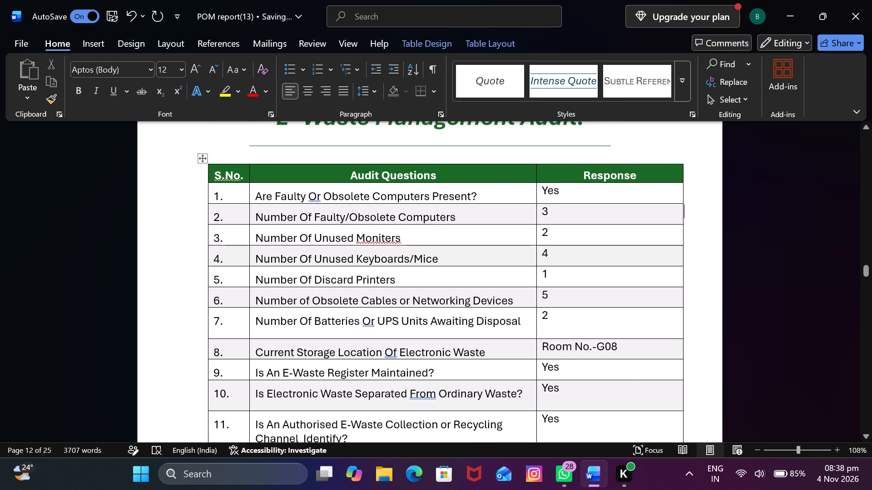
scroll(337, 215, up, 1)
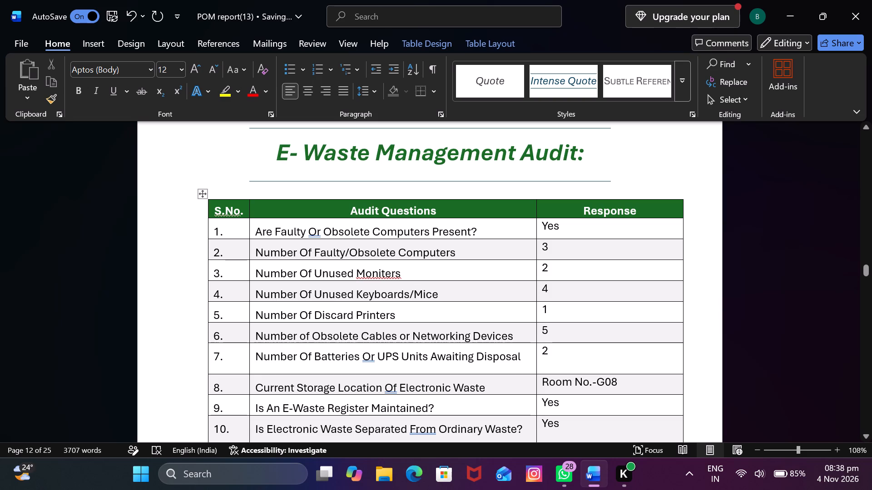
scroll(231, 222, down, 4)
scroll(231, 222, up, 2)
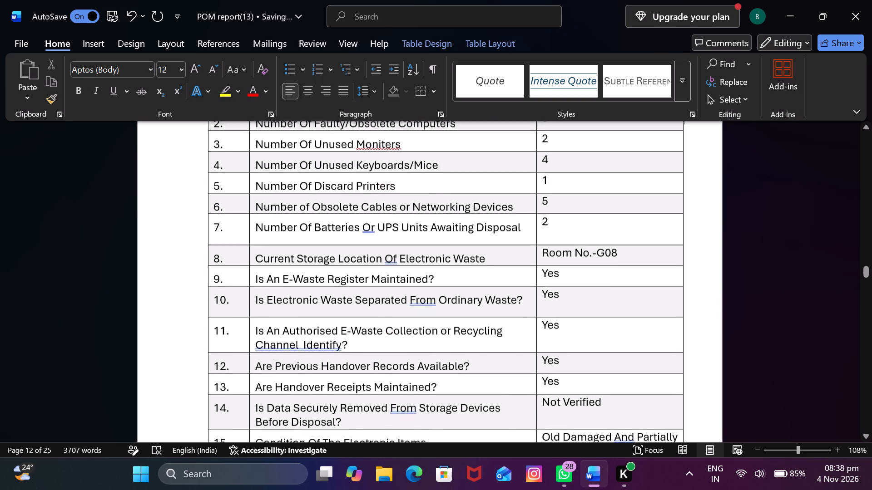
scroll(231, 222, up, 3)
scroll(231, 222, down, 5)
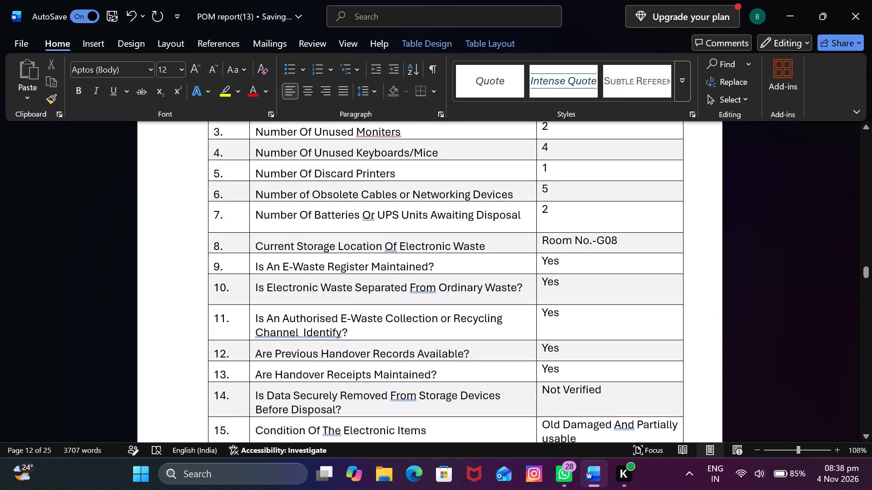
scroll(231, 222, down, 4)
scroll(231, 222, up, 7)
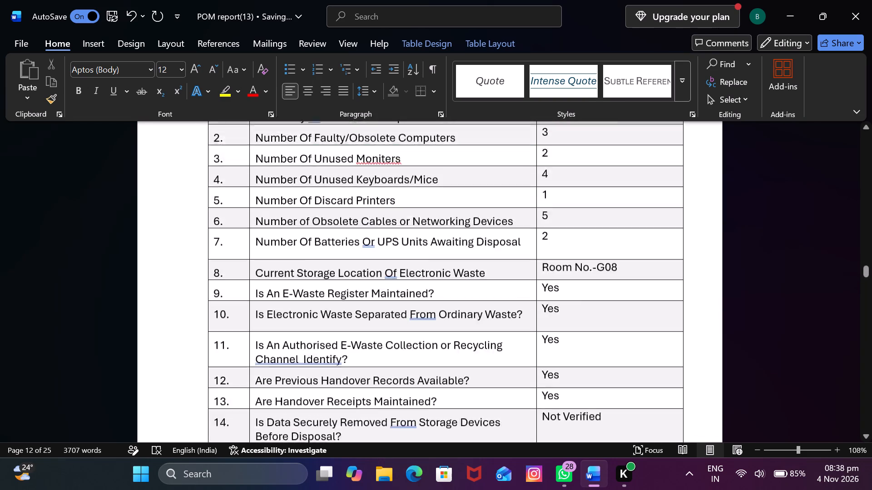
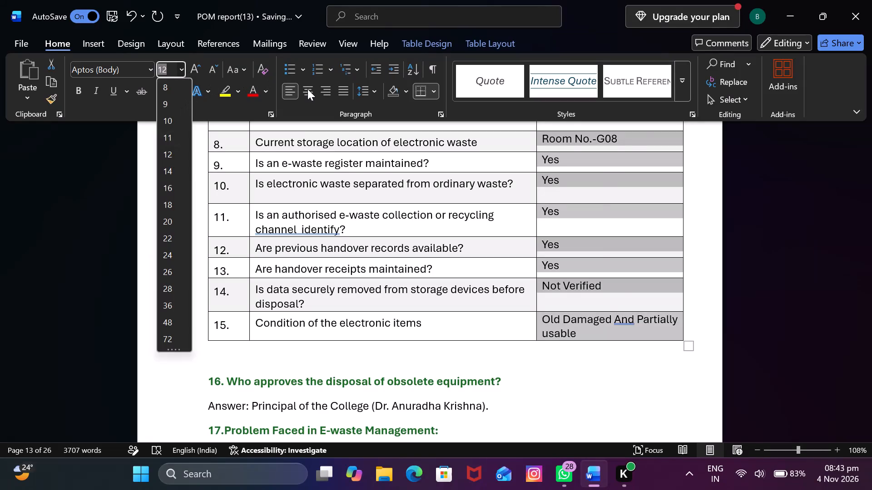
Centre-align the selected Response column answers in the E-Waste table.
click(307, 89)
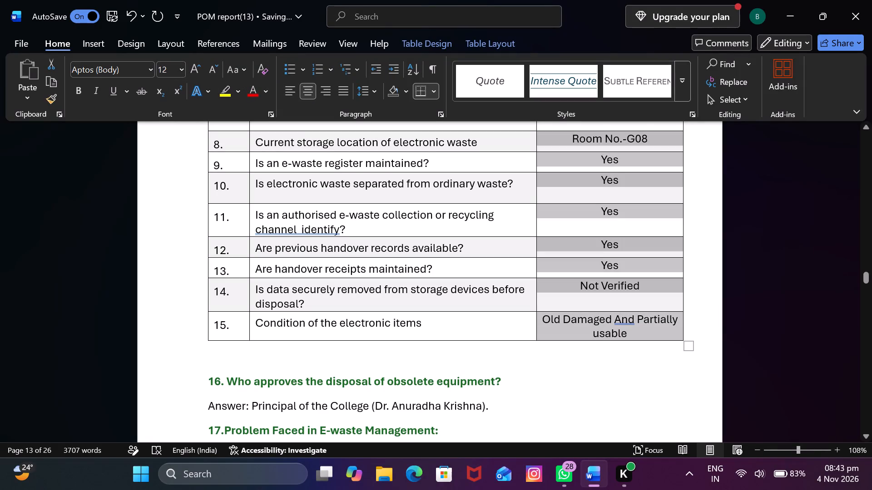
click(725, 225)
scroll(557, 229, up, 1)
scroll(557, 229, down, 1)
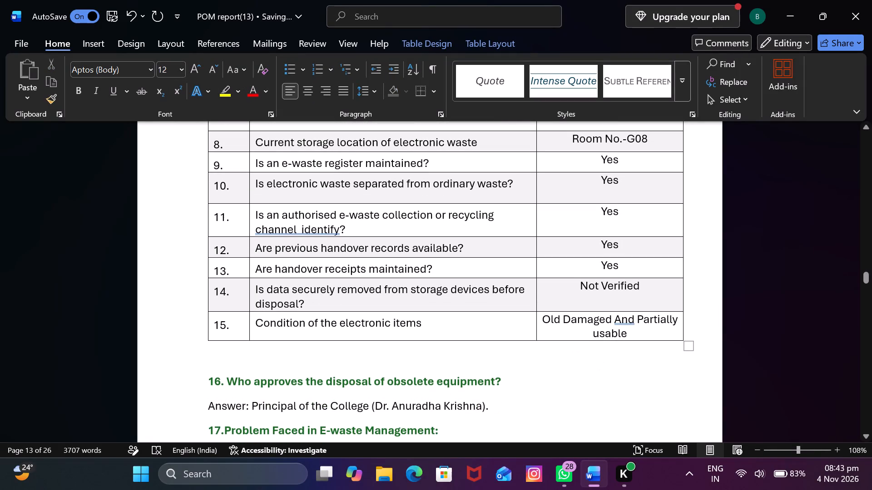
Change the row 15 response in the E-Waste table to sentence case, reading "Old damaged and partially usable".
drag(545, 318, 607, 331)
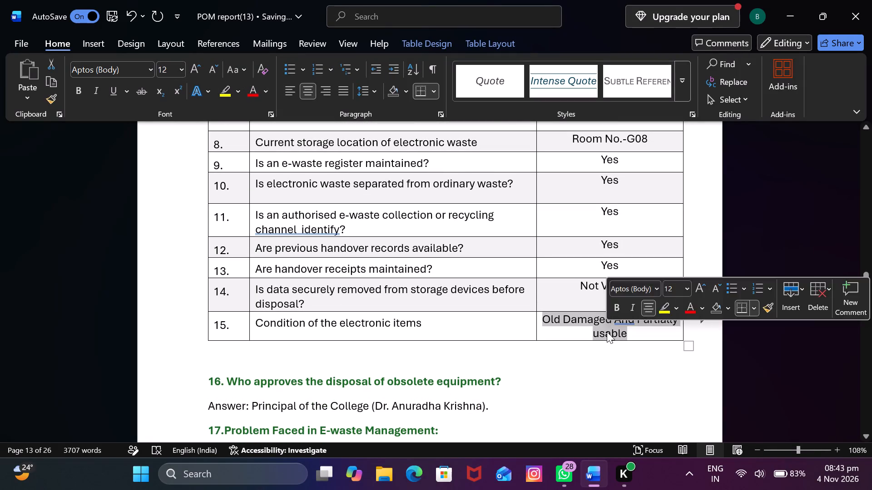
click(242, 66)
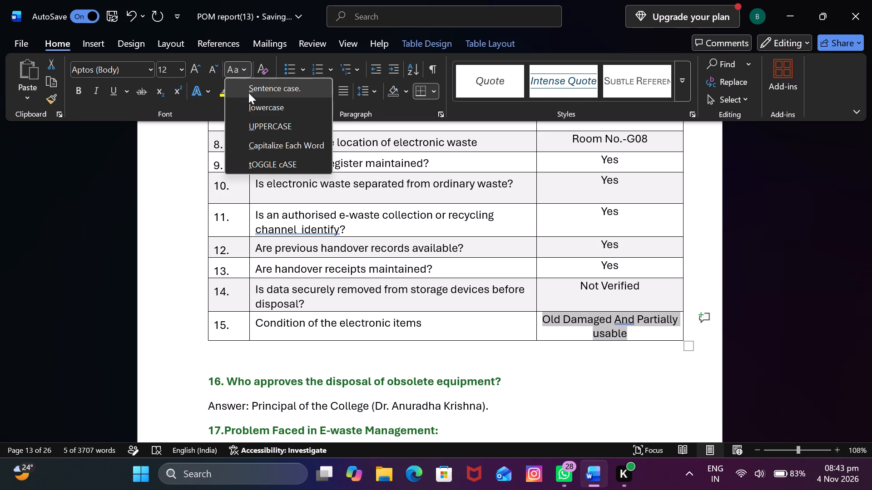
click(276, 112)
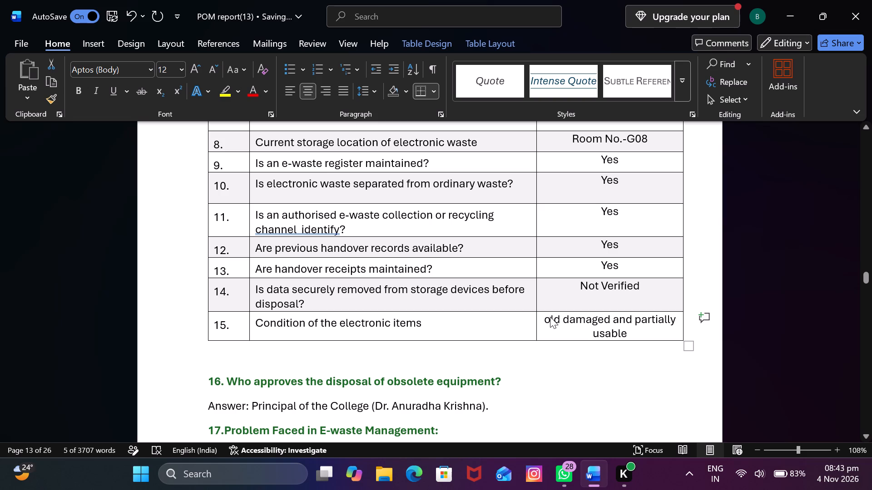
click(551, 319)
key(BackSpace)
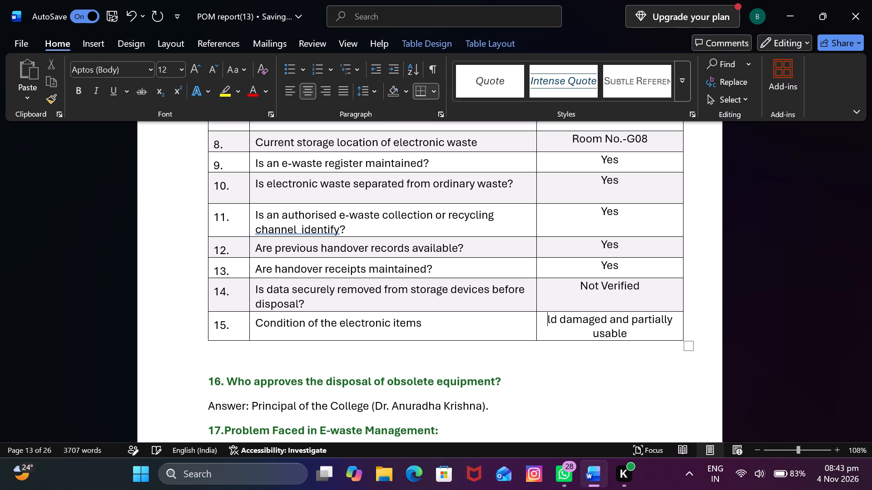
key(o)
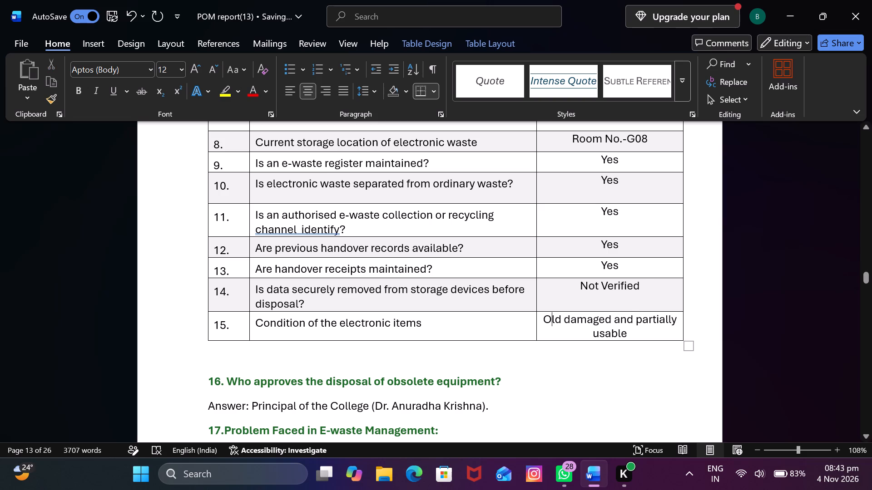
click(577, 412)
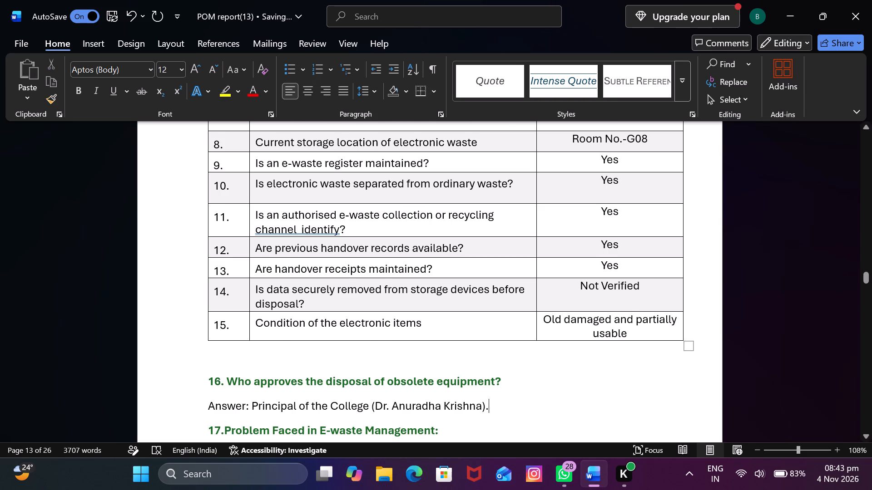
Review the E-Waste table from its section heading down to the questions below it, checking alignment and response wording.
scroll(360, 315, up, 7)
scroll(360, 315, down, 1)
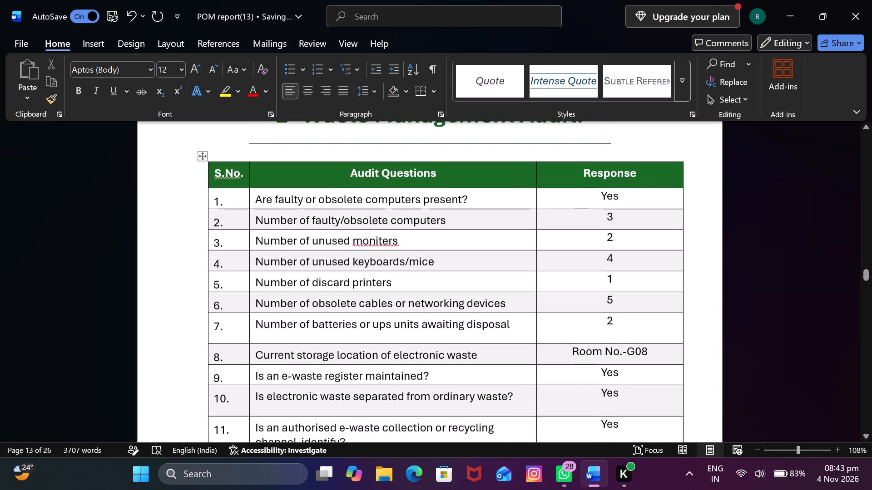
scroll(360, 315, down, 1)
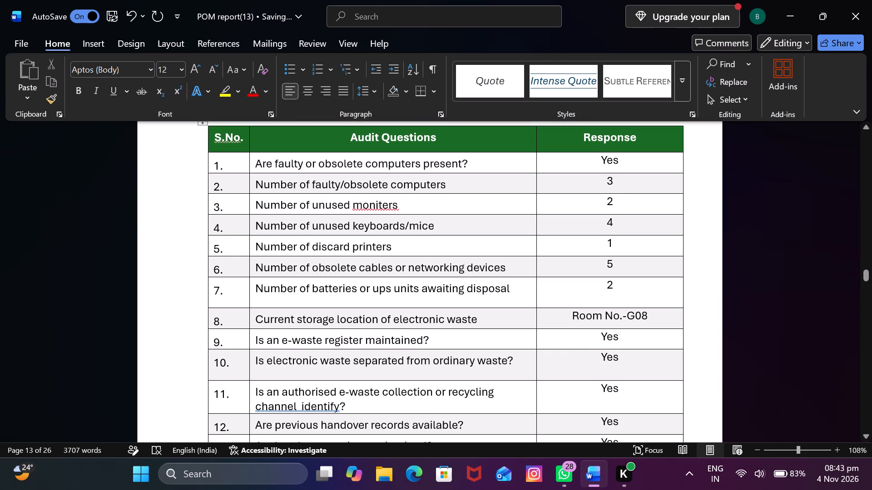
scroll(319, 198, down, 1)
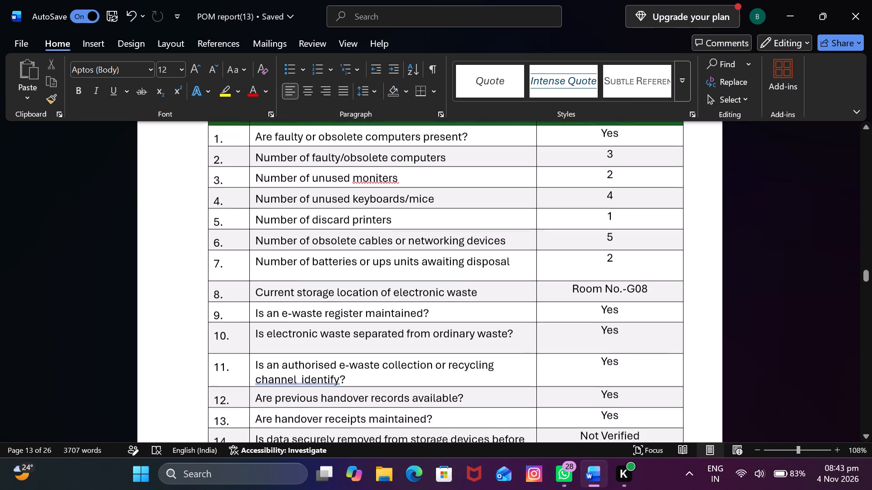
scroll(319, 198, up, 8)
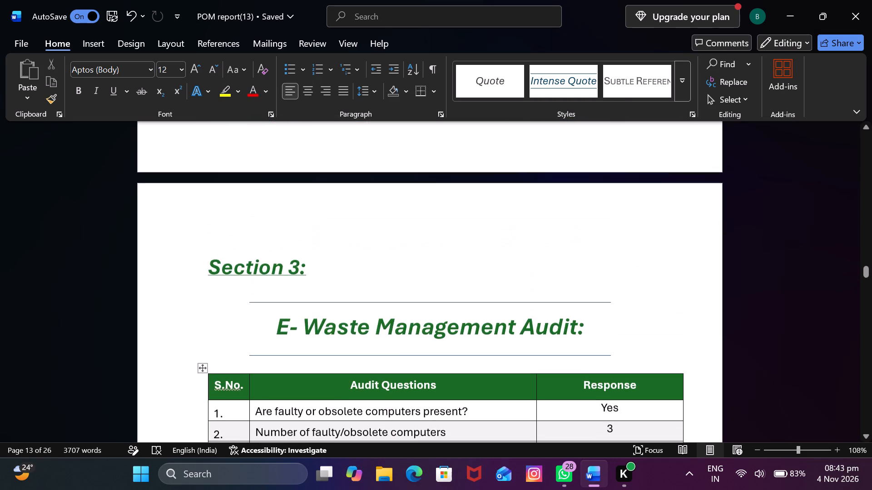
scroll(323, 196, down, 13)
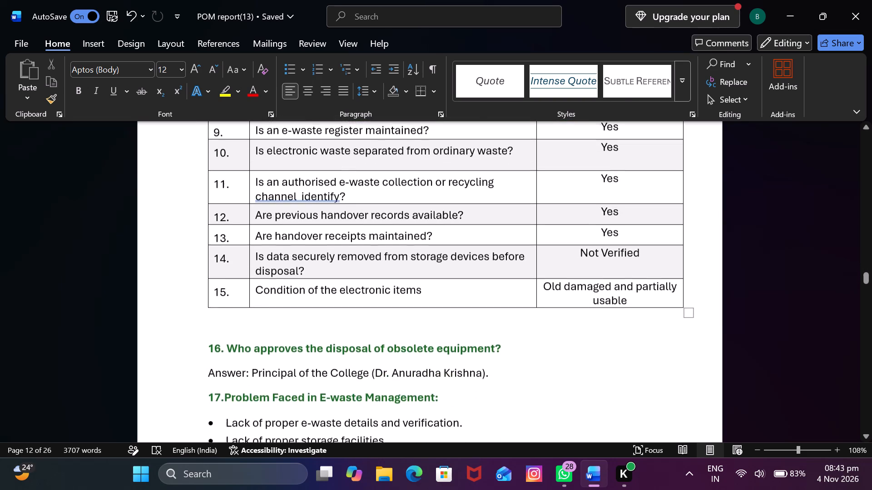
scroll(323, 196, down, 4)
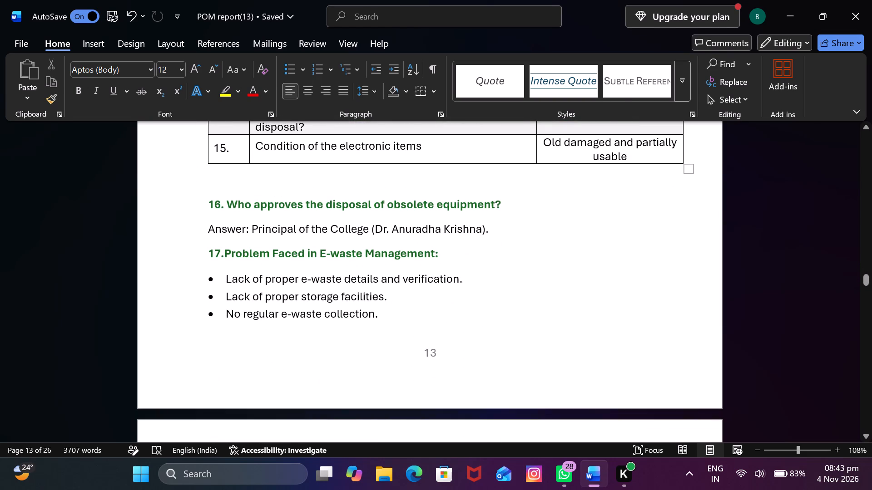
Set the question 16 heading about who approves the disposal of obsolete equipment to font size 14.
drag(208, 201, 210, 201)
drag(210, 201, 508, 206)
click(180, 70)
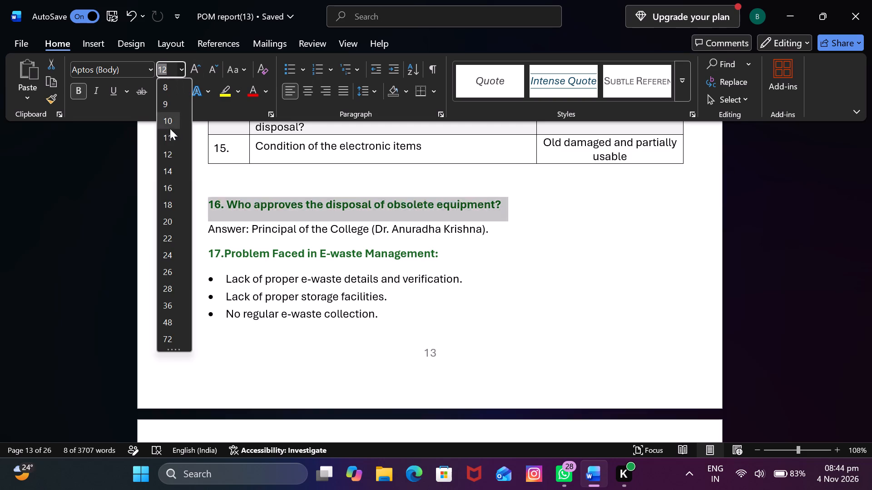
click(166, 189)
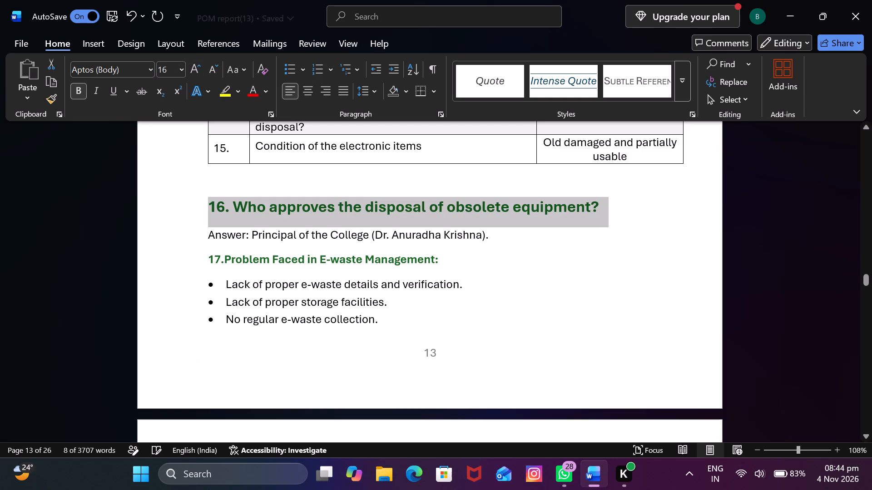
click(183, 67)
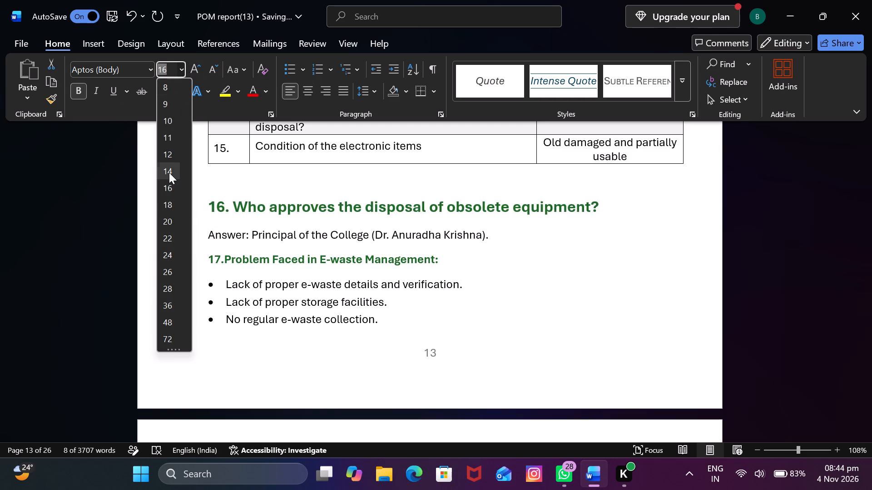
click(167, 176)
click(99, 289)
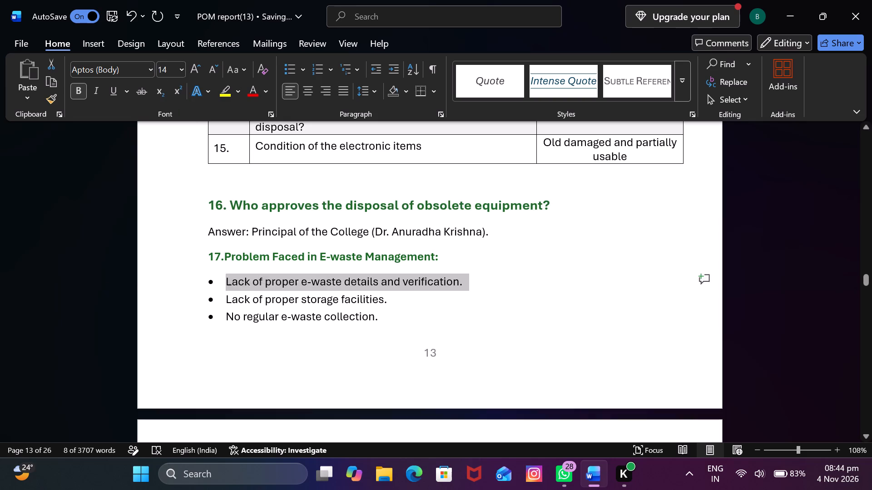
click(514, 276)
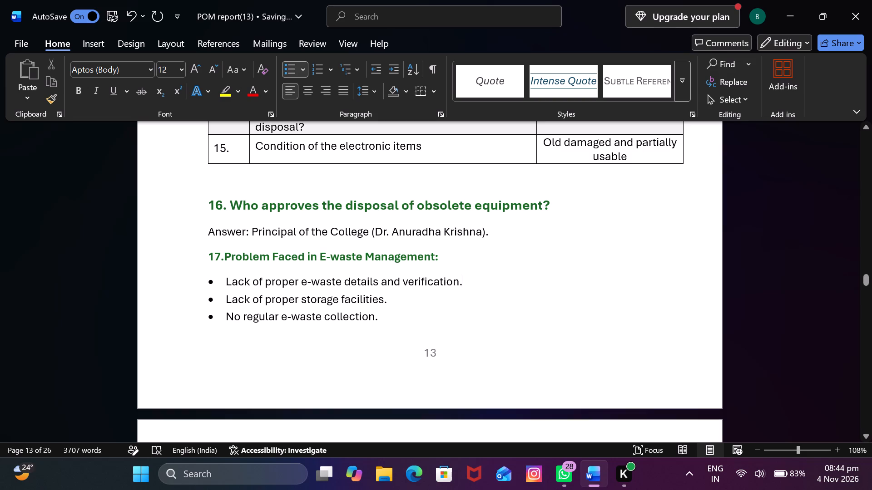
Review the E-Waste Management Audit table from its title through row 14, checking the questions and responses.
scroll(507, 204, up, 13)
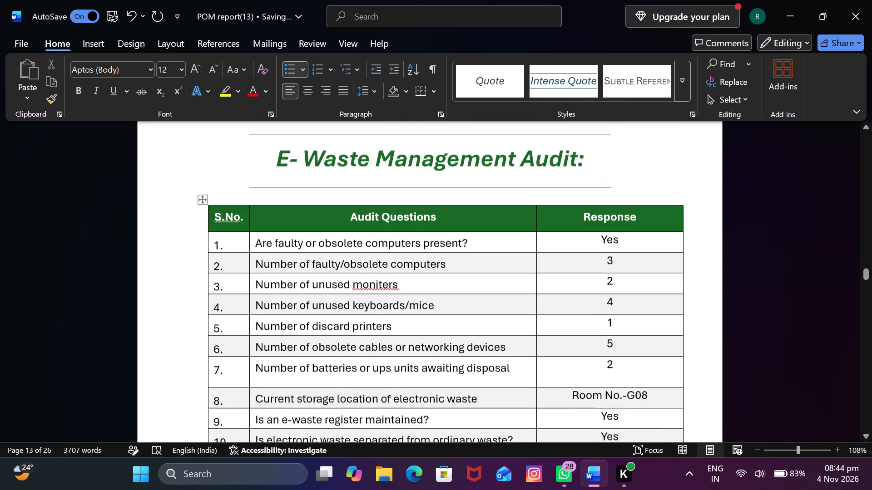
scroll(376, 268, down, 4)
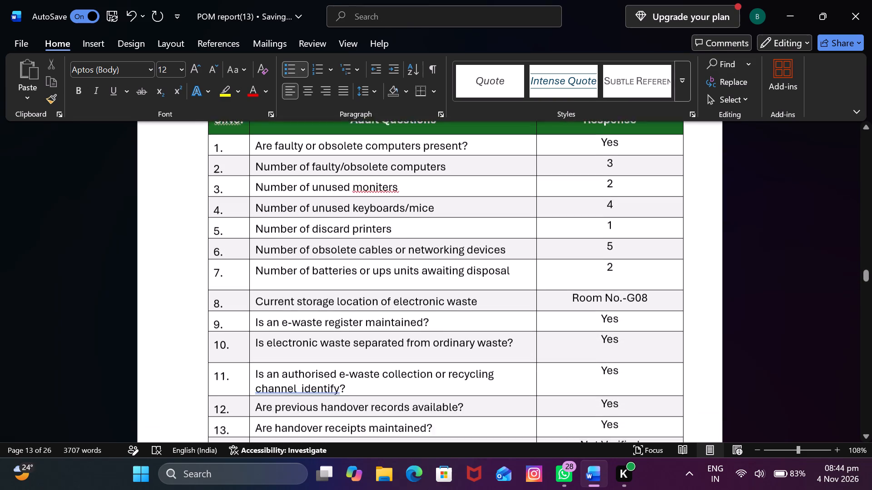
scroll(377, 269, down, 3)
scroll(377, 269, up, 3)
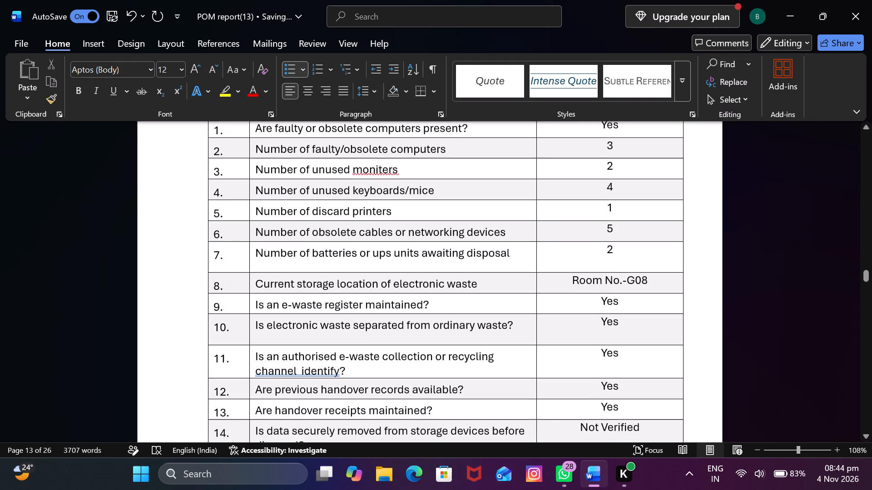
scroll(377, 269, up, 3)
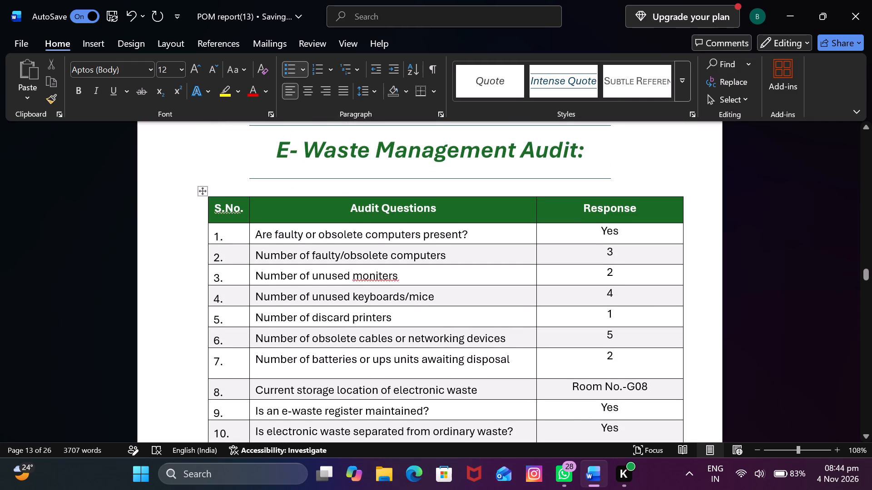
scroll(377, 269, up, 1)
scroll(377, 269, down, 2)
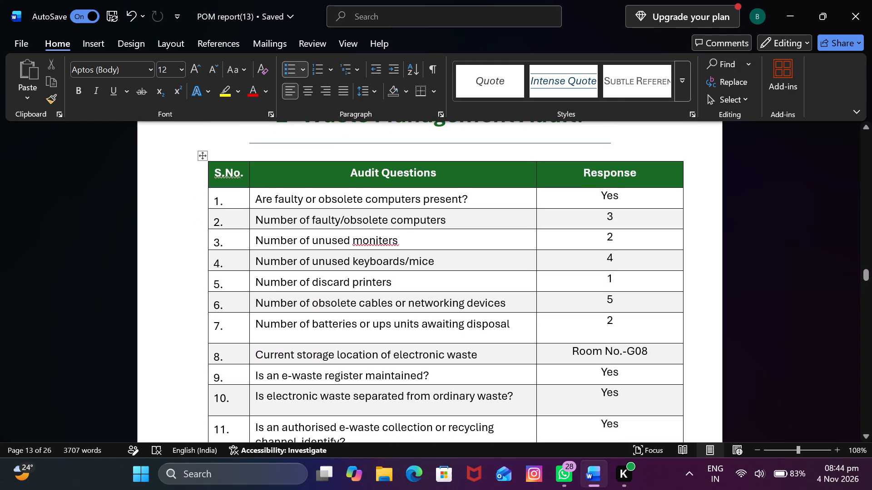
scroll(377, 269, down, 2)
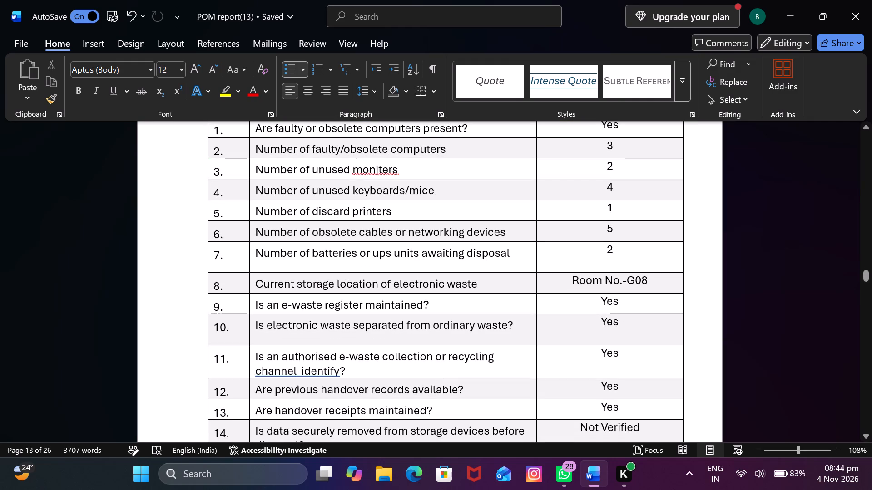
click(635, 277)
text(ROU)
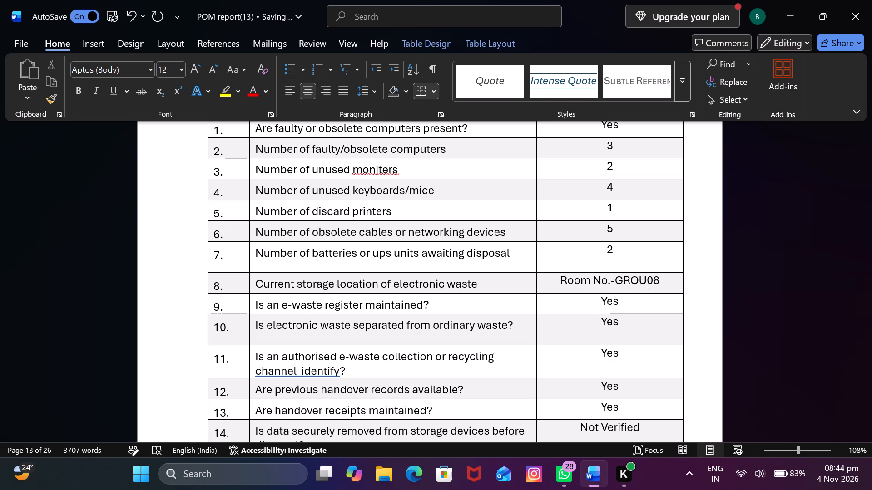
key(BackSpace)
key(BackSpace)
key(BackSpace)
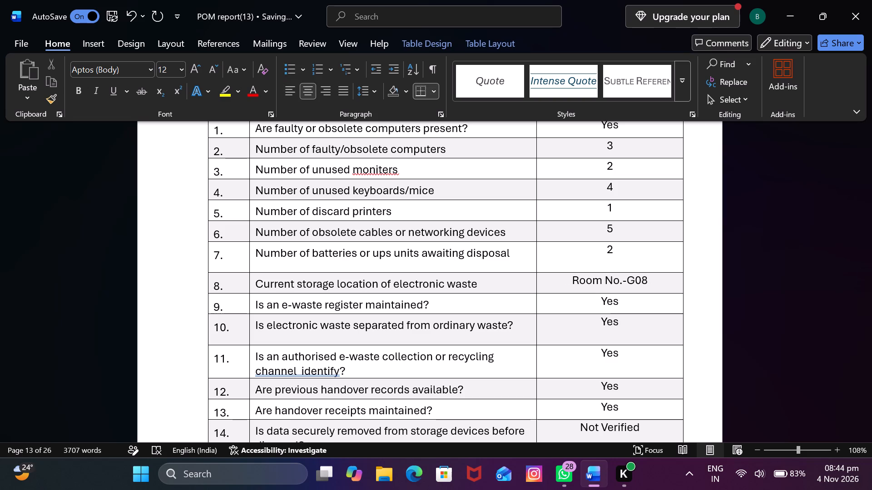
Add "(Ground floor)" on a second line below Room No.-G08 in the row 8 storage location response.
click(661, 284)
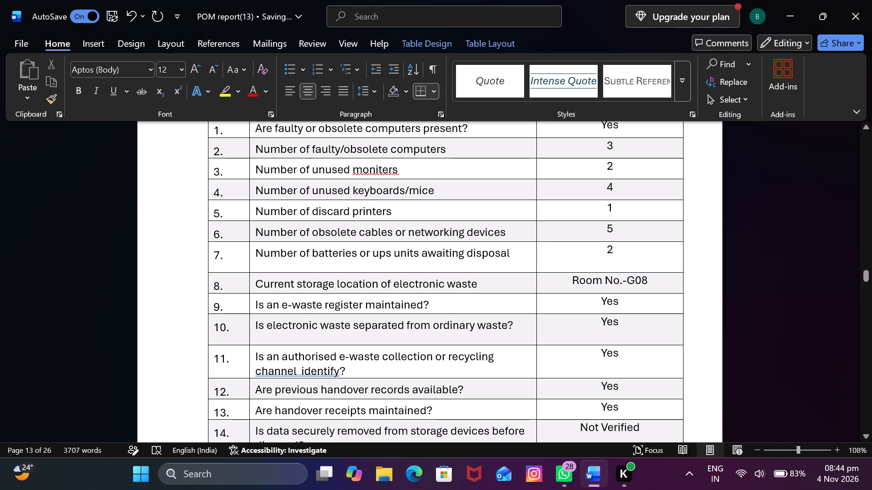
key(shift+parenleft)
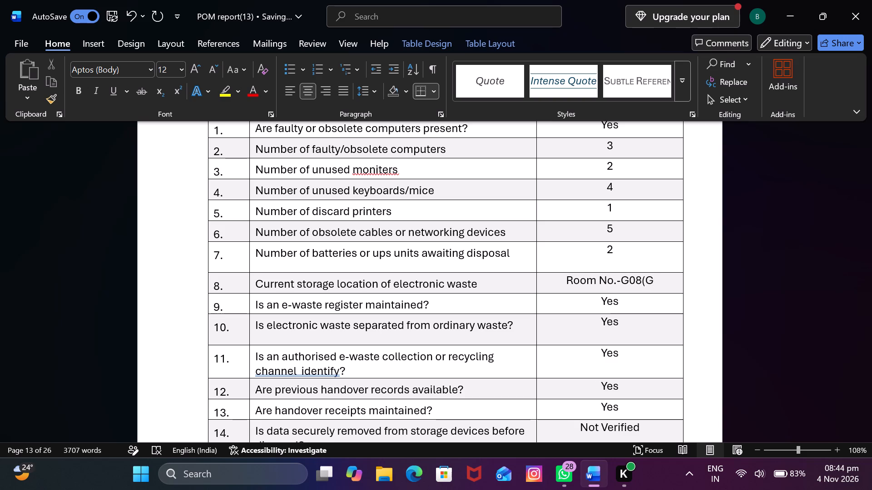
text(round floor)
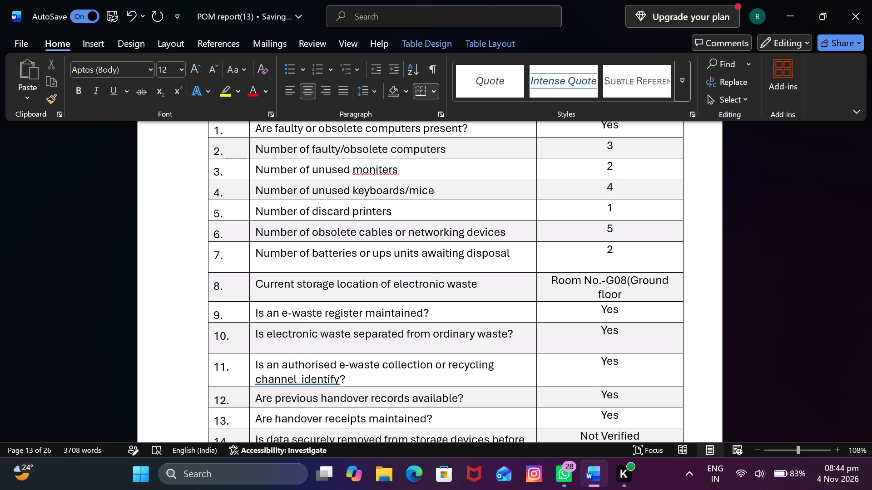
key(shift+parenright)
click(624, 277)
key(Return)
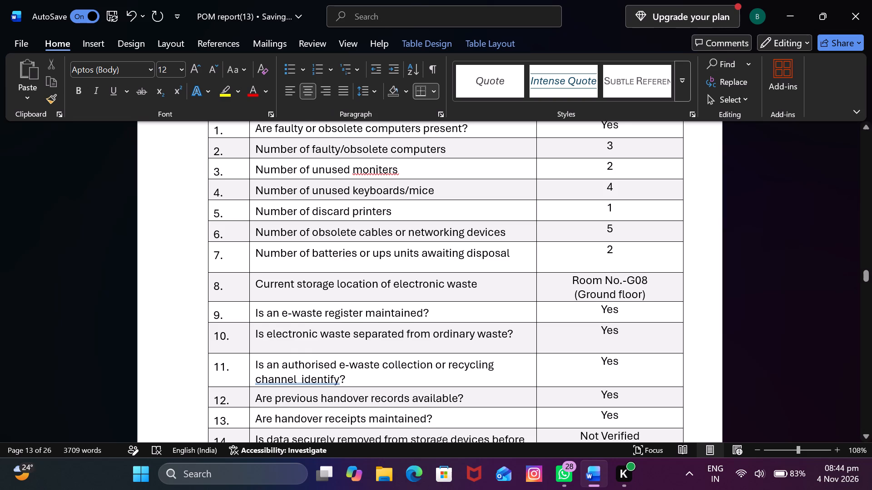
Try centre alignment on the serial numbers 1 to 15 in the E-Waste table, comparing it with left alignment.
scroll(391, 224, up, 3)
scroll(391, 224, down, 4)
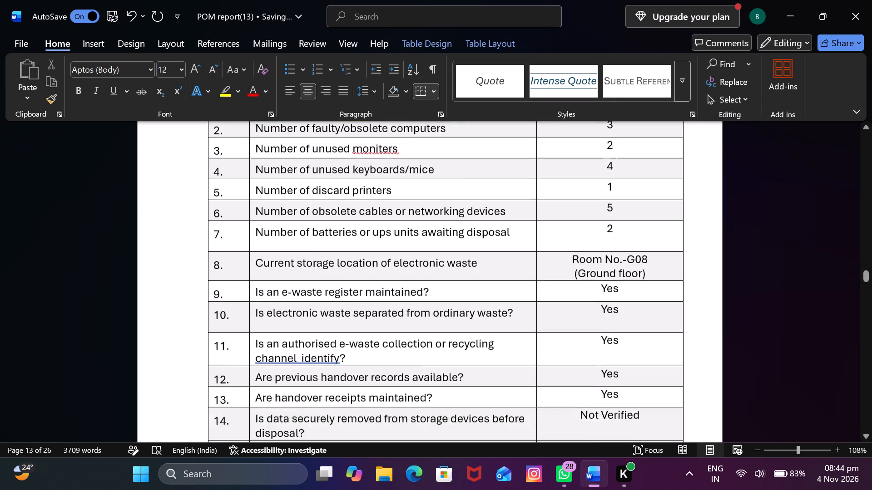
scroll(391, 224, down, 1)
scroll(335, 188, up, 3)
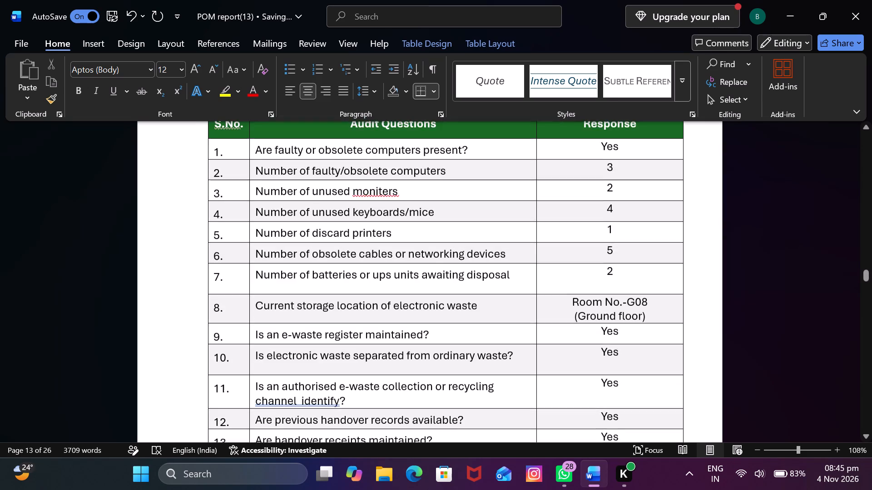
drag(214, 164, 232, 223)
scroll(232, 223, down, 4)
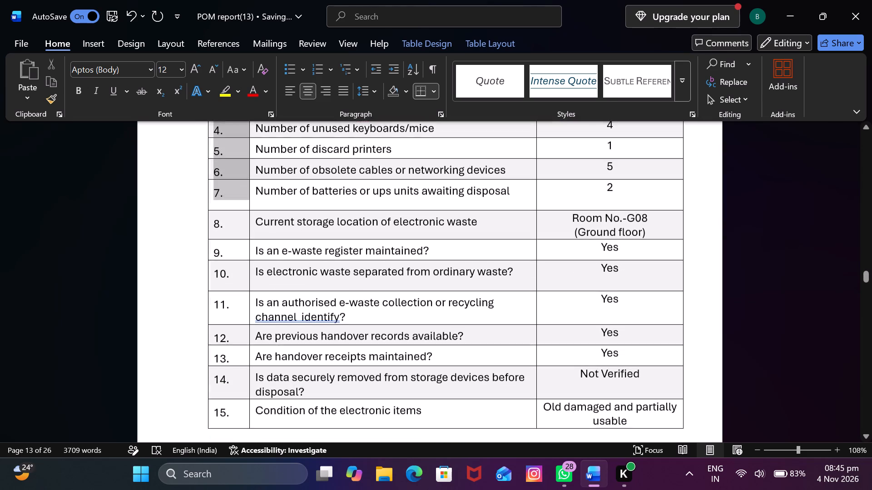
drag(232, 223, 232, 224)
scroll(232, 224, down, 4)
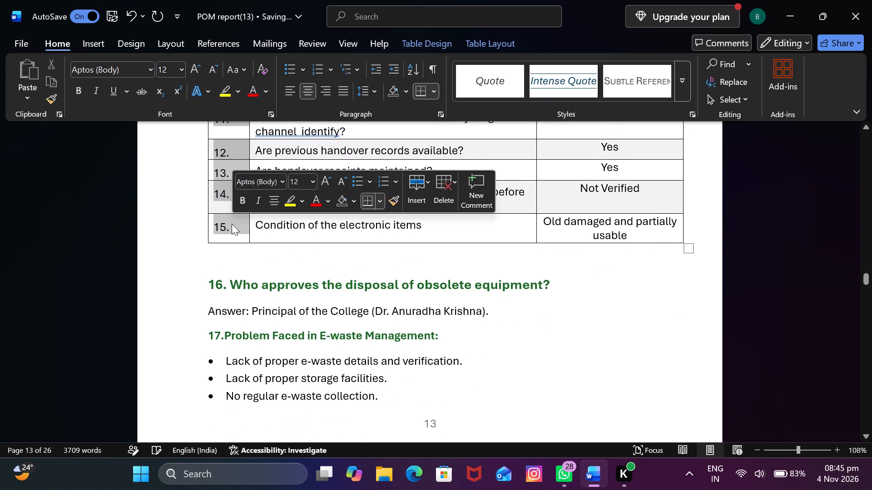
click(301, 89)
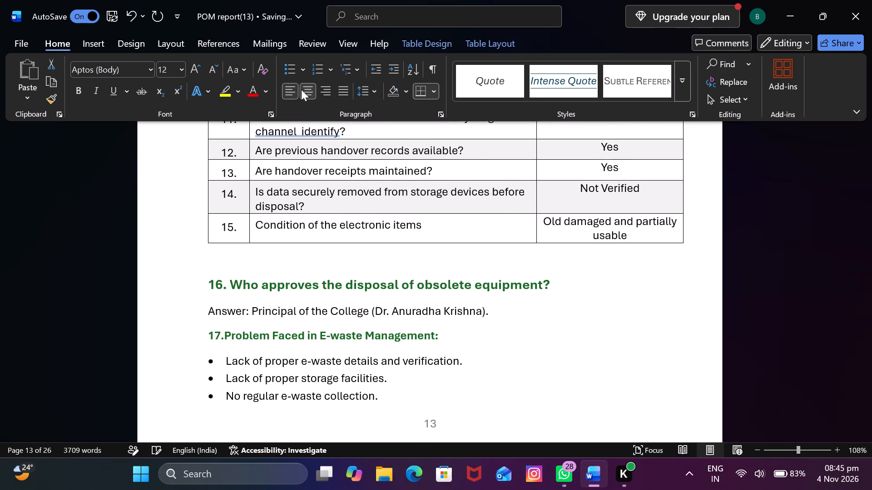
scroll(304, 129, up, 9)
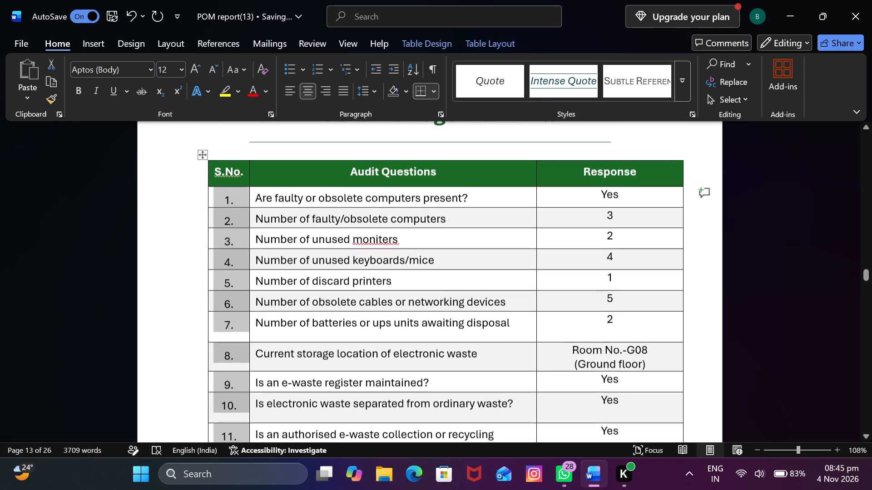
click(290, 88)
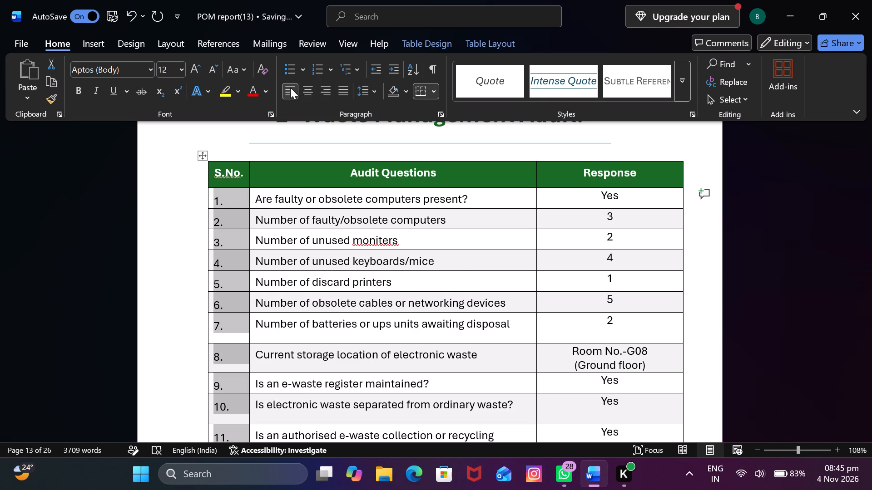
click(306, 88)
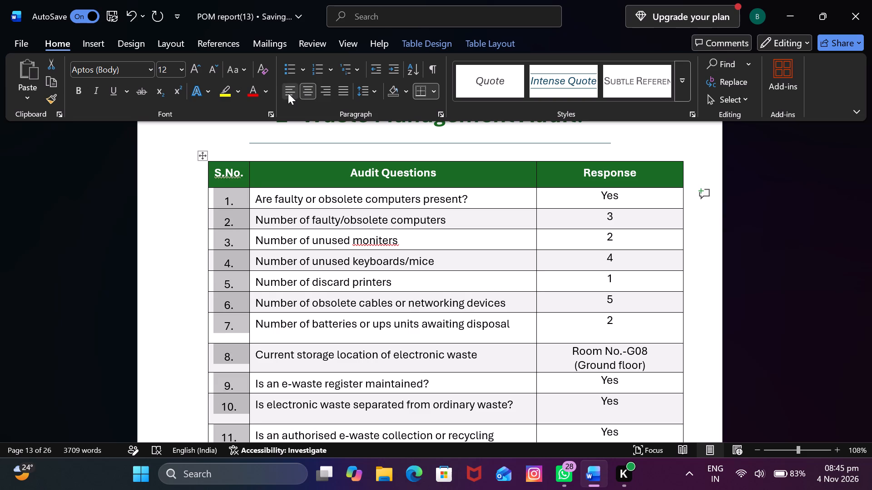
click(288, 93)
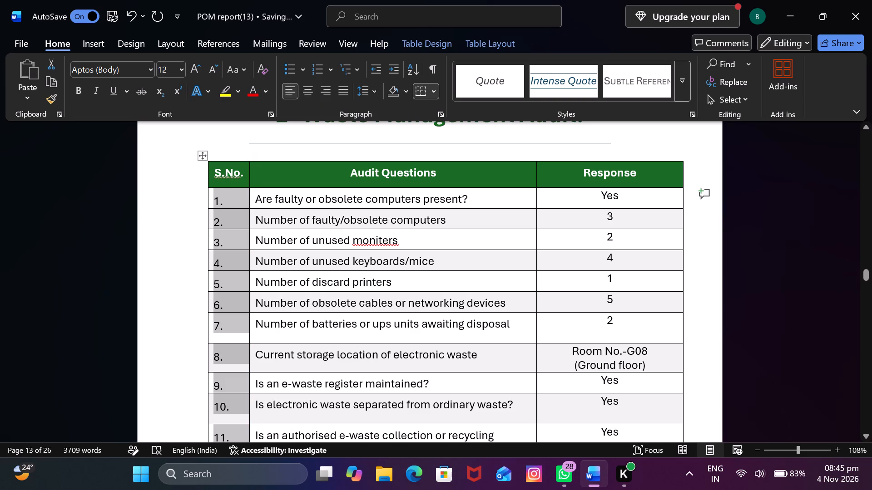
Narrow the S.No. column of the E-Waste table slightly by moving its border with the Audit Questions column.
drag(248, 167, 246, 171)
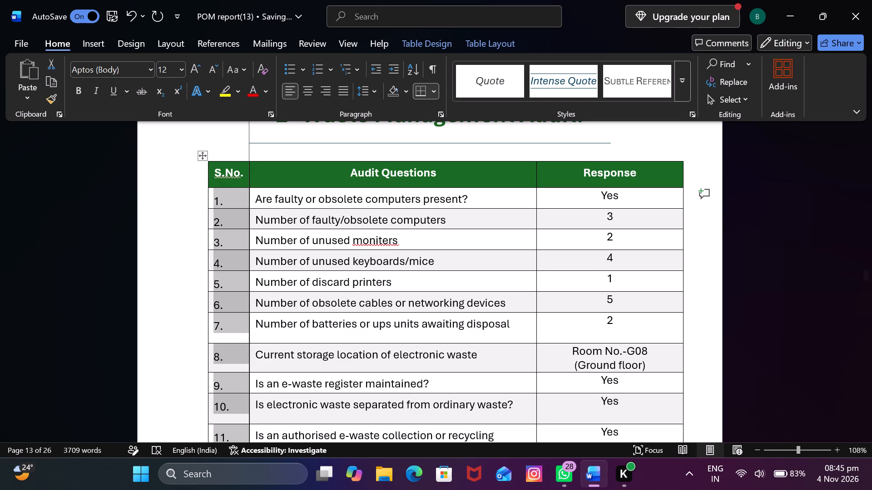
drag(246, 171, 245, 173)
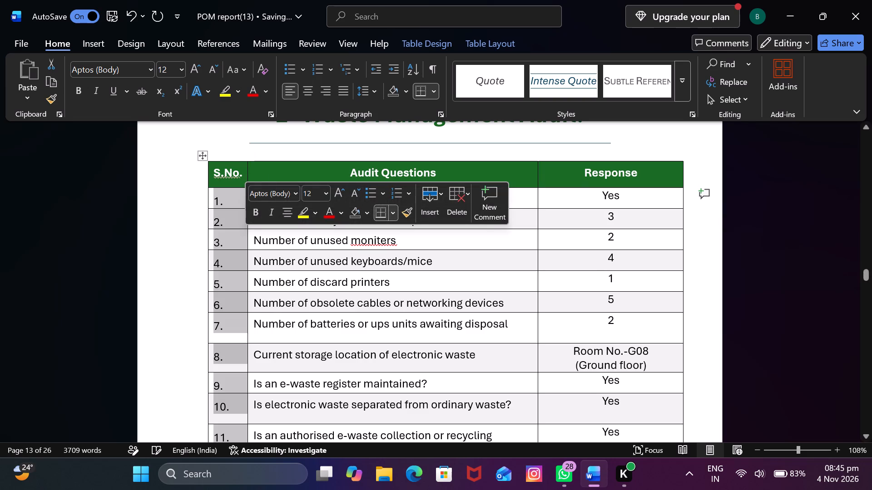
click(769, 246)
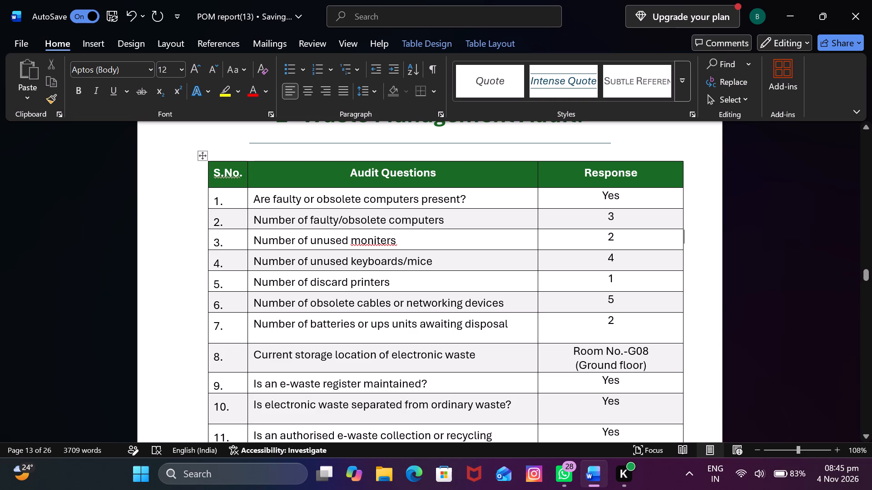
Reduce the height of row 10 in the E-Waste table to trim the empty space below its text.
scroll(586, 405, down, 1)
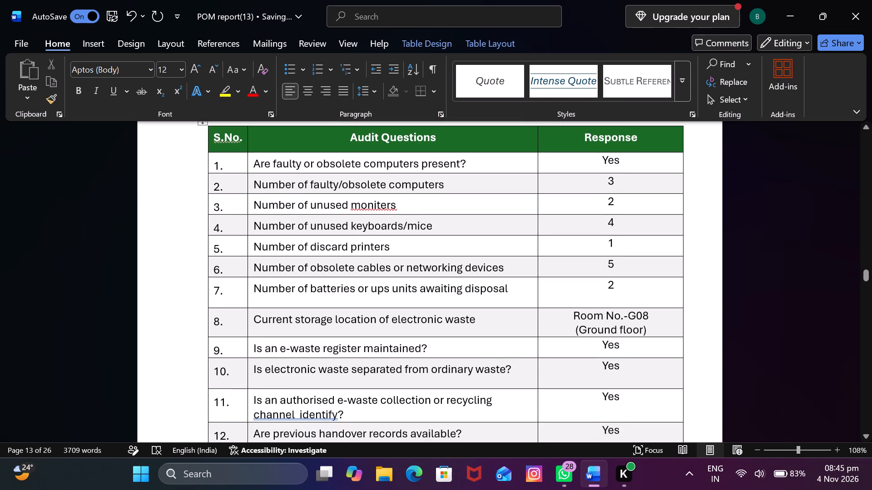
scroll(586, 409, down, 4)
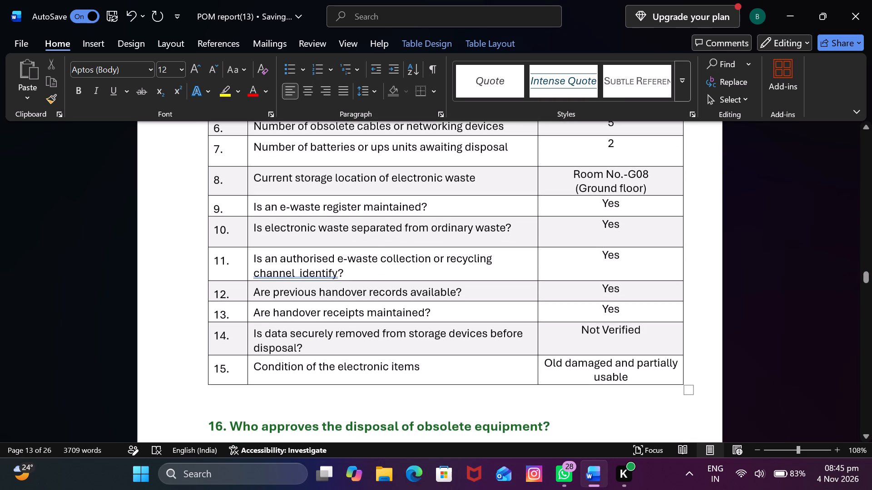
scroll(596, 439, up, 4)
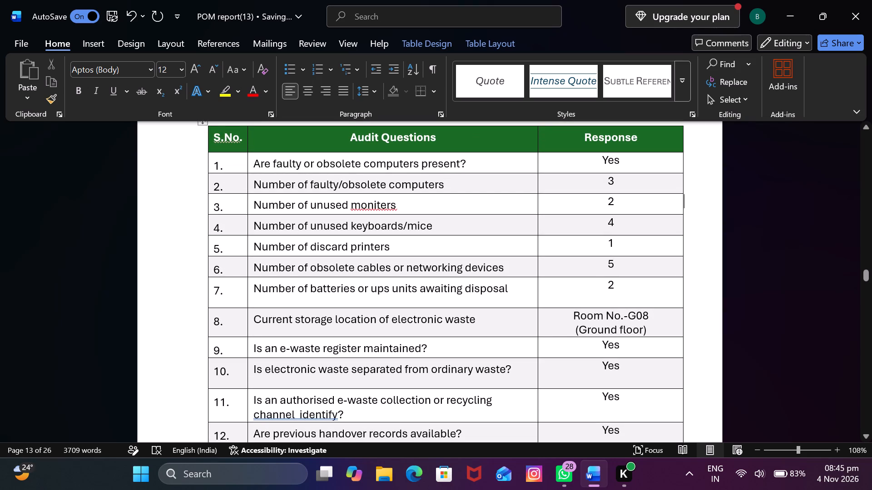
drag(582, 389, 590, 382)
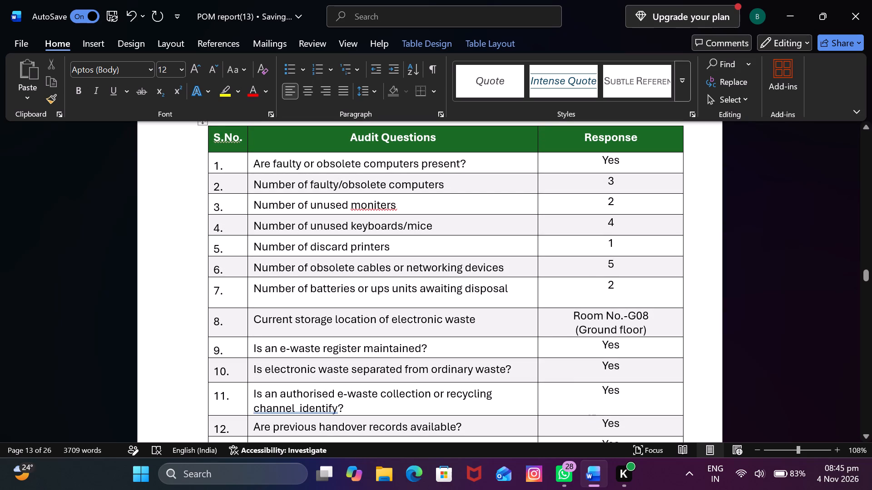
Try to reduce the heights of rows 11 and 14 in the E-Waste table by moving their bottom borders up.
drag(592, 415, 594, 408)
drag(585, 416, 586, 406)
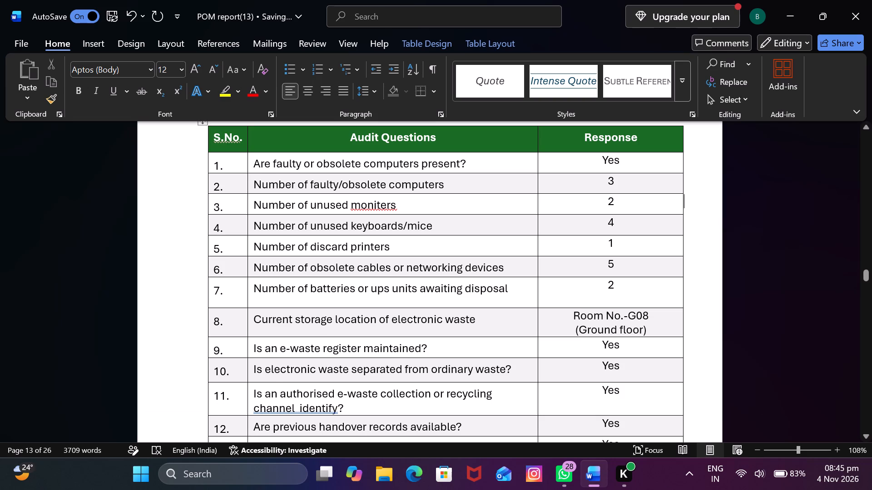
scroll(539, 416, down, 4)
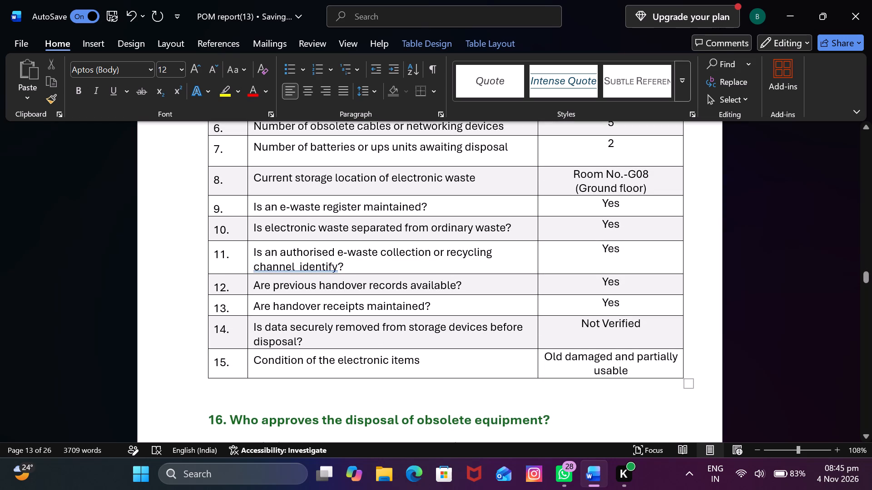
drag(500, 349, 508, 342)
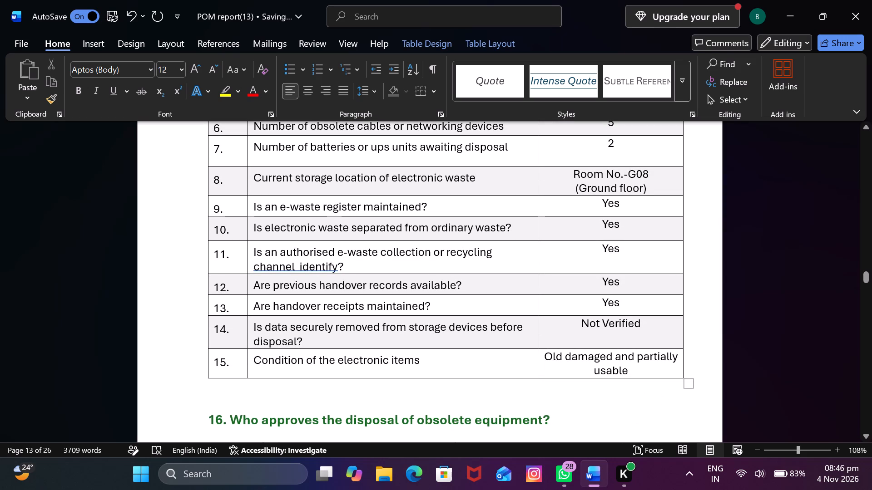
Review the row spacing of the E-Waste table and the questions that follow it on page 13.
scroll(487, 297, up, 8)
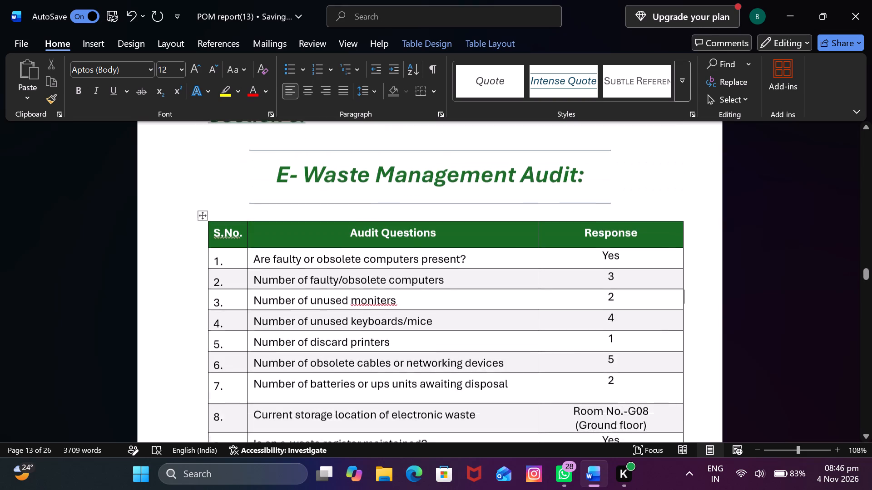
scroll(488, 296, down, 7)
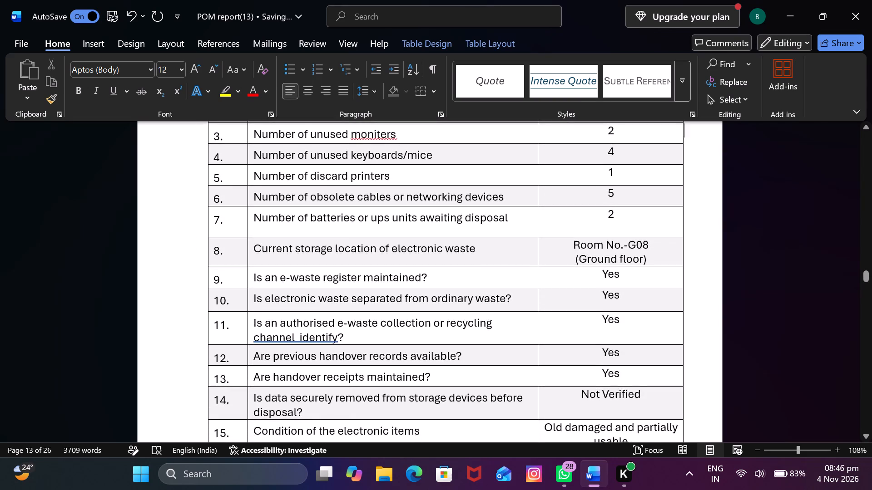
scroll(488, 296, up, 4)
scroll(488, 292, down, 2)
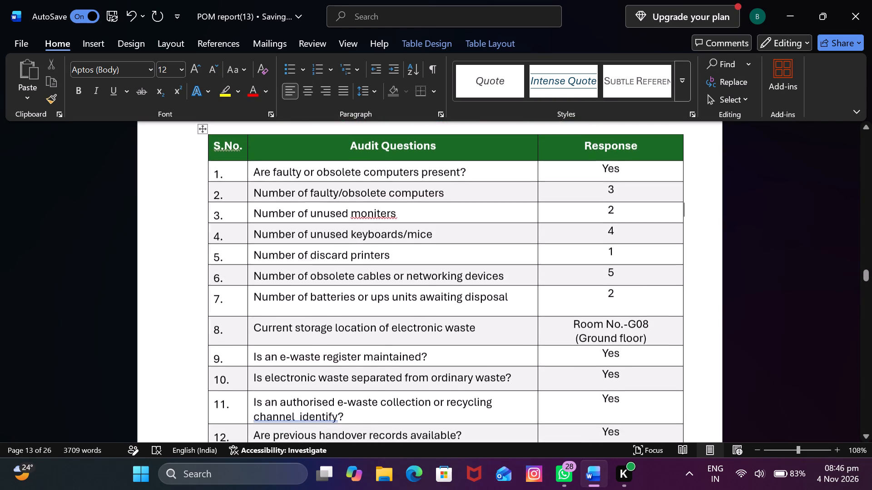
scroll(488, 292, down, 5)
scroll(488, 292, up, 2)
scroll(488, 292, down, 1)
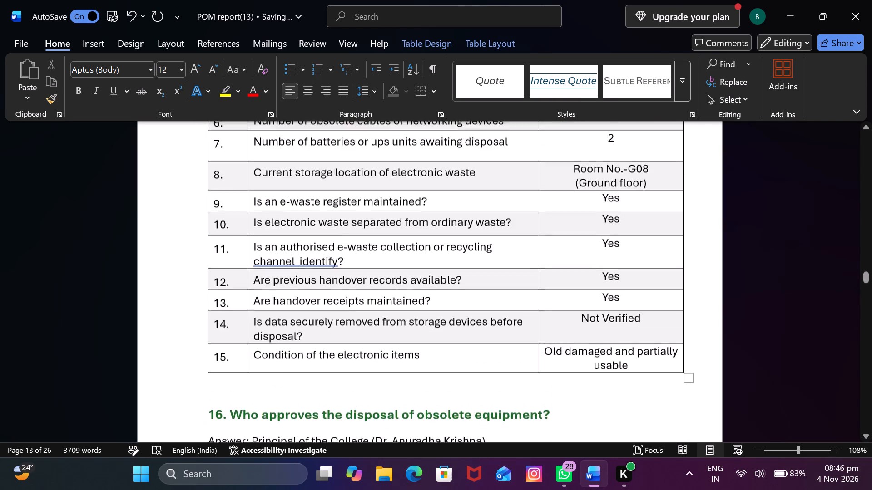
scroll(488, 291, down, 4)
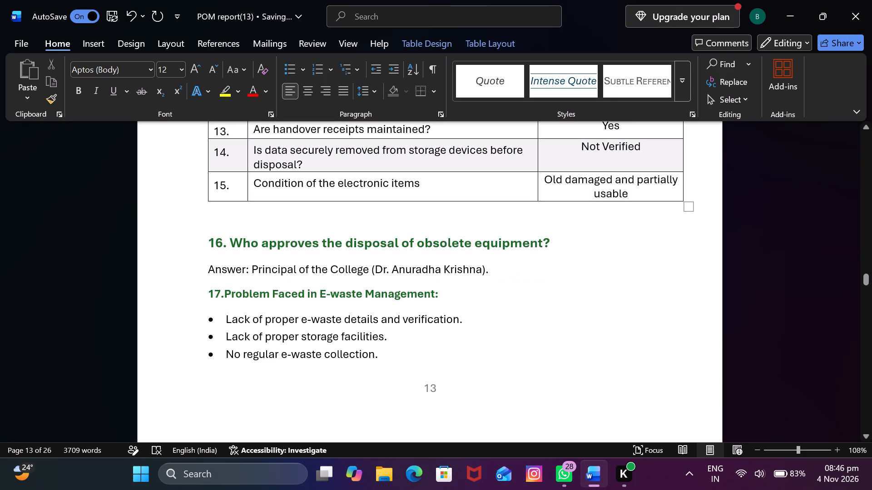
scroll(485, 289, up, 1)
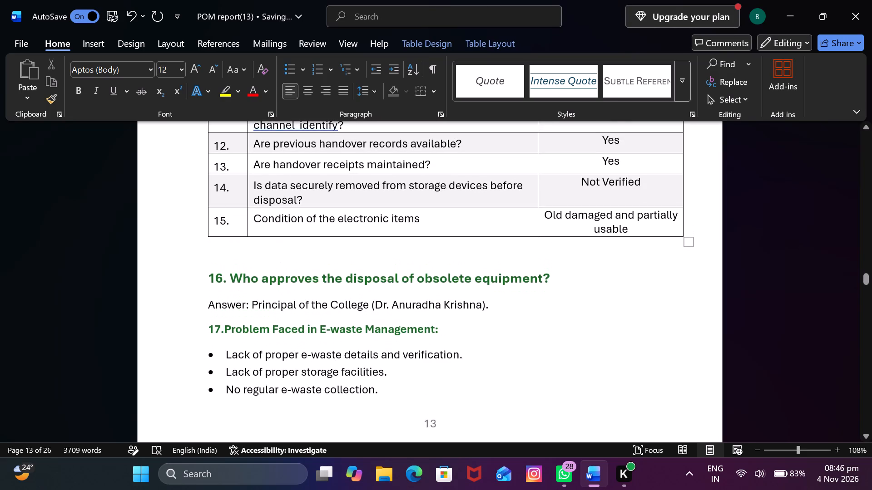
Set the heading "17.Problem Faced in E-waste Management:" to font size 14, matching heading 16.
scroll(485, 289, down, 2)
drag(207, 260, 239, 256)
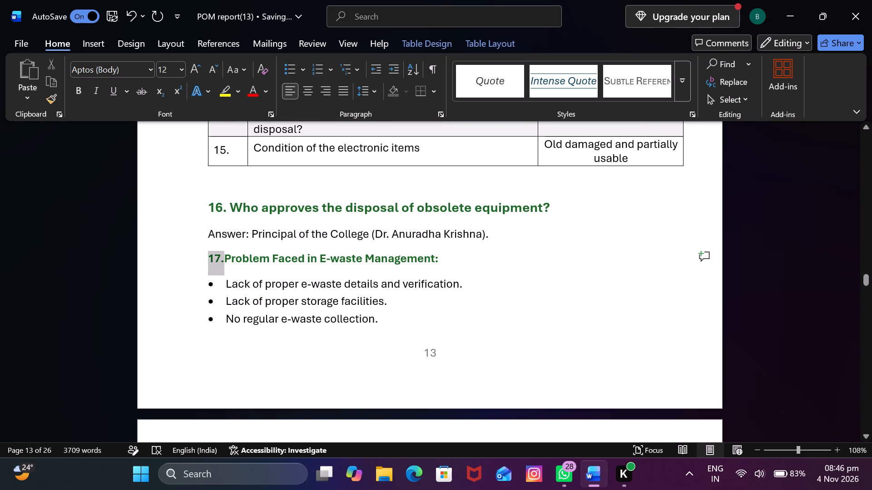
drag(239, 256, 389, 253)
click(483, 278)
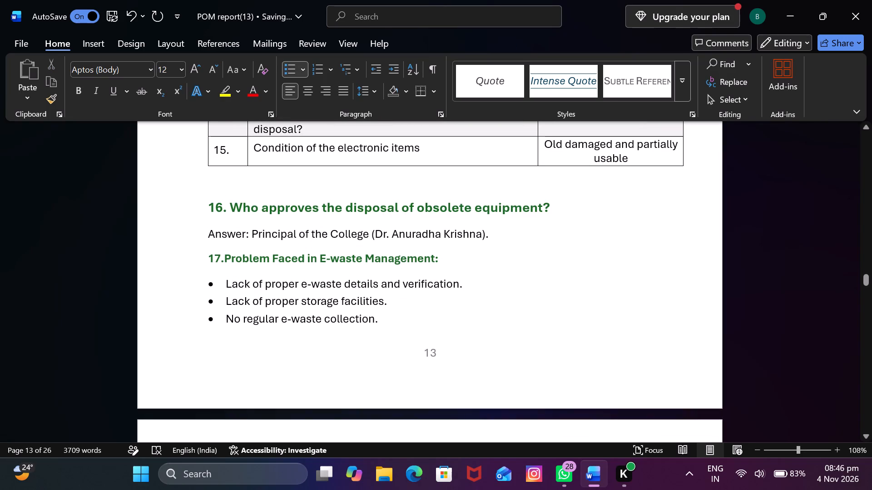
drag(207, 204, 565, 203)
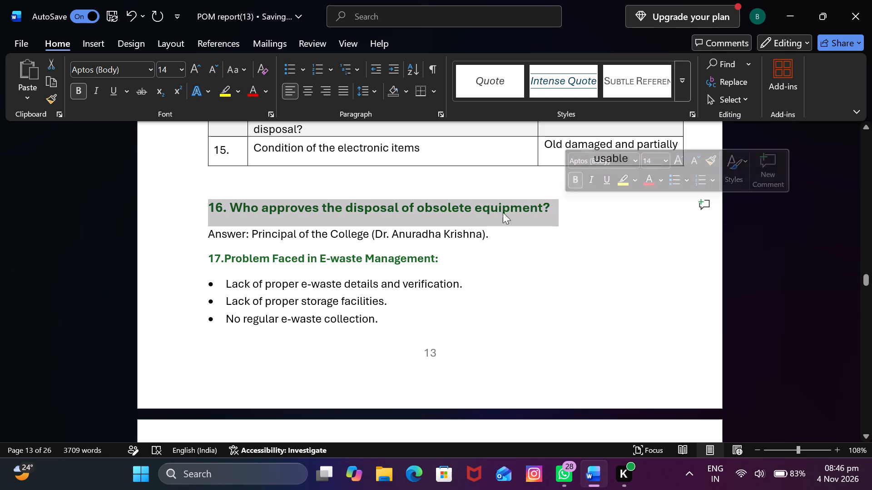
click(201, 252)
drag(201, 253, 390, 259)
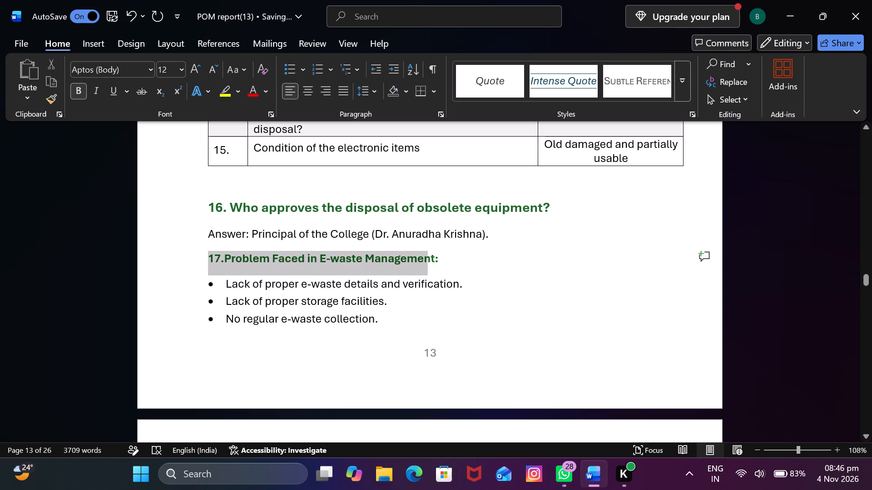
drag(390, 259, 448, 259)
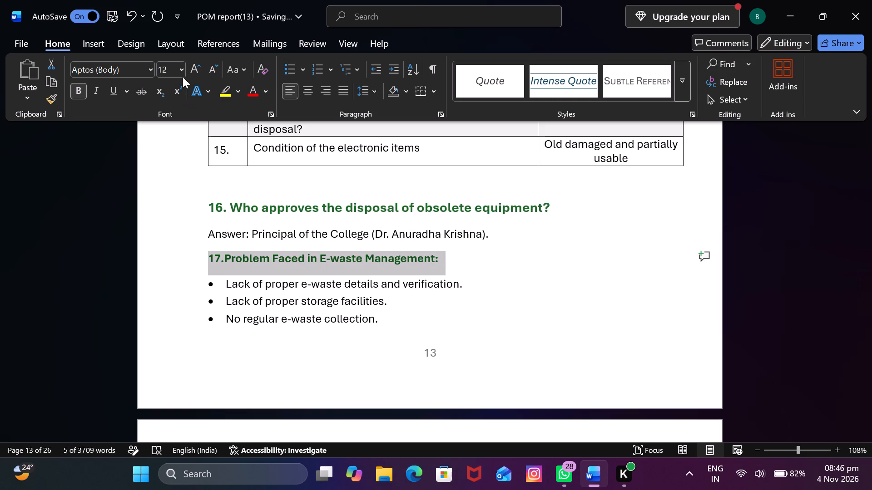
click(182, 71)
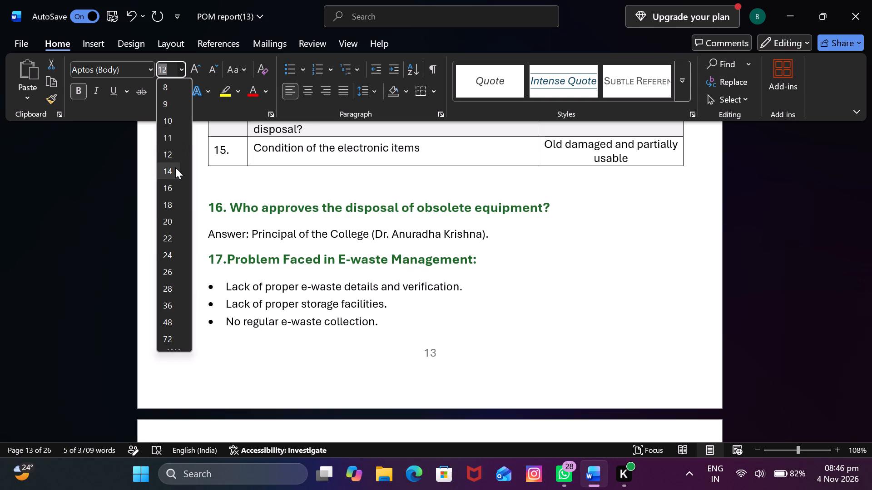
click(175, 167)
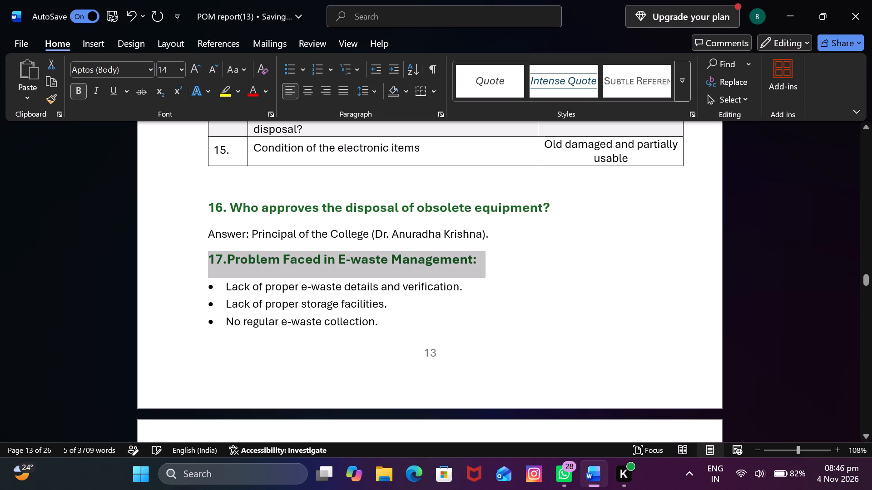
click(494, 324)
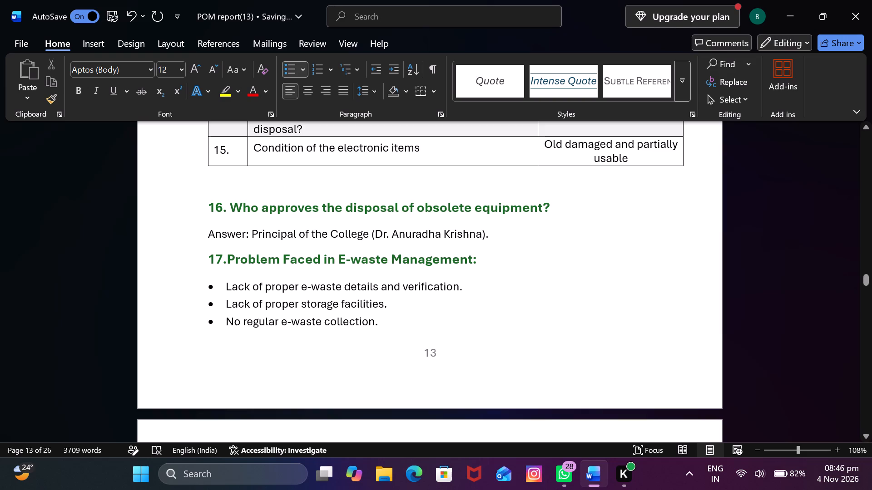
Compare the formatting of headings 16 and 17 and examine how the Section 3 content breaks onto the following page.
scroll(263, 298, down, 6)
scroll(263, 298, up, 4)
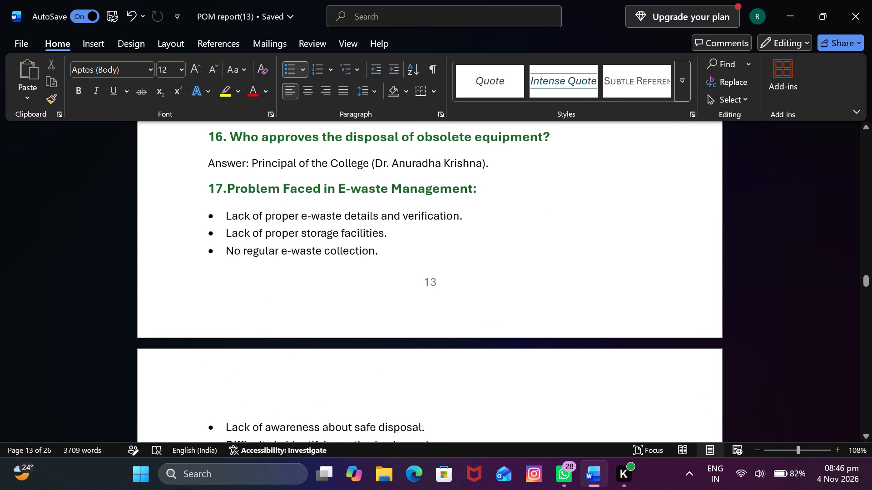
scroll(249, 218, up, 3)
drag(208, 290, 335, 306)
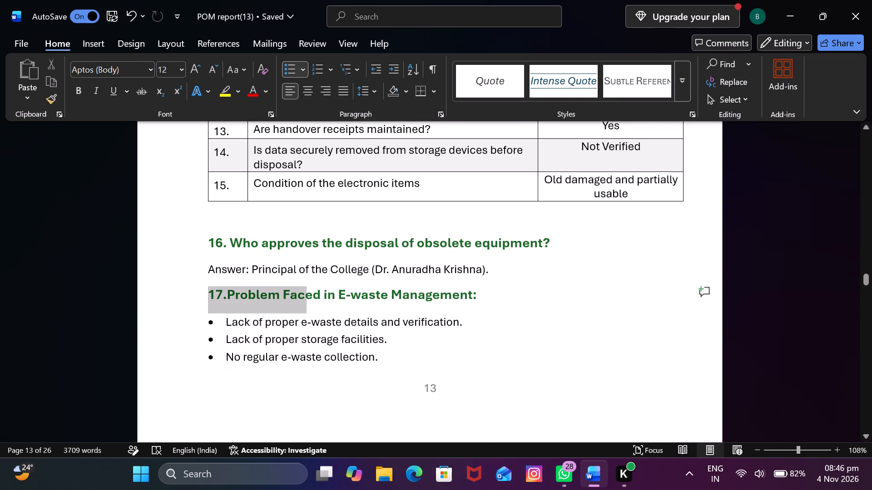
drag(335, 306, 486, 296)
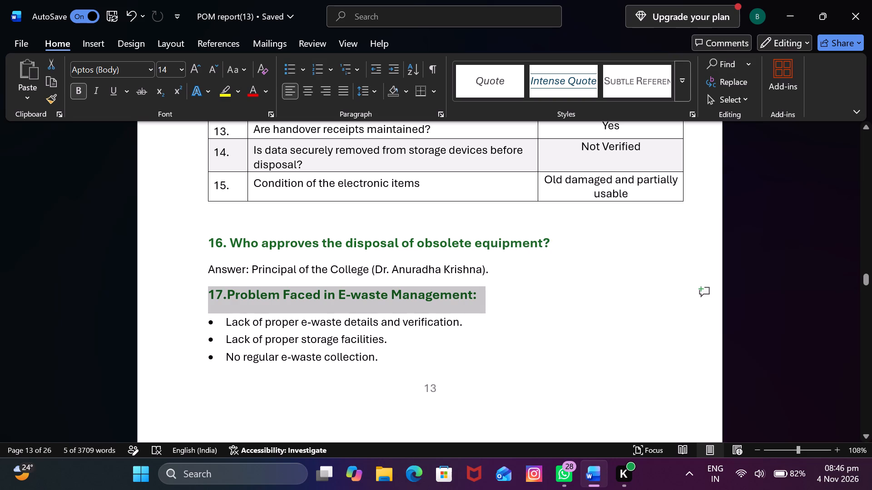
drag(207, 235, 556, 246)
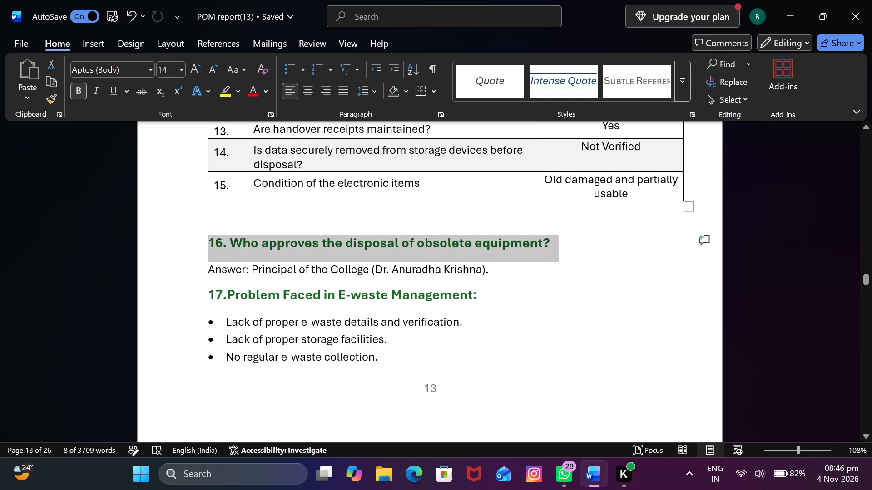
click(86, 208)
click(204, 291)
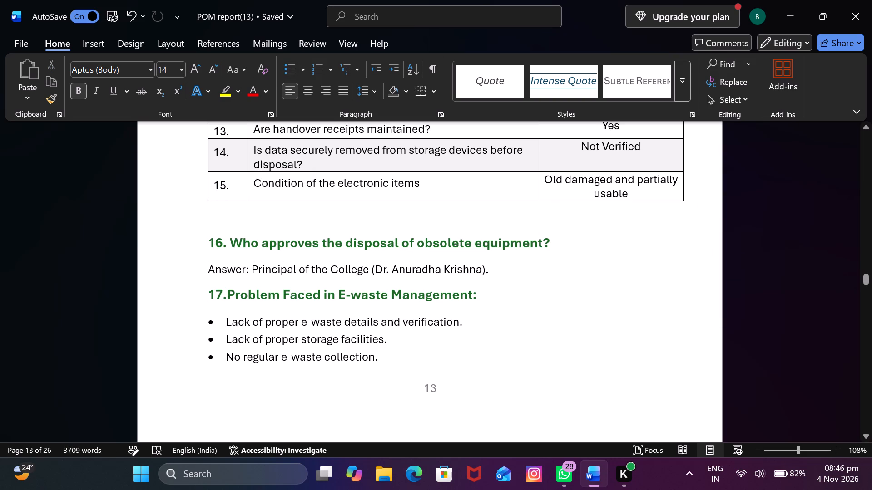
scroll(204, 247, up, 4)
scroll(204, 247, down, 5)
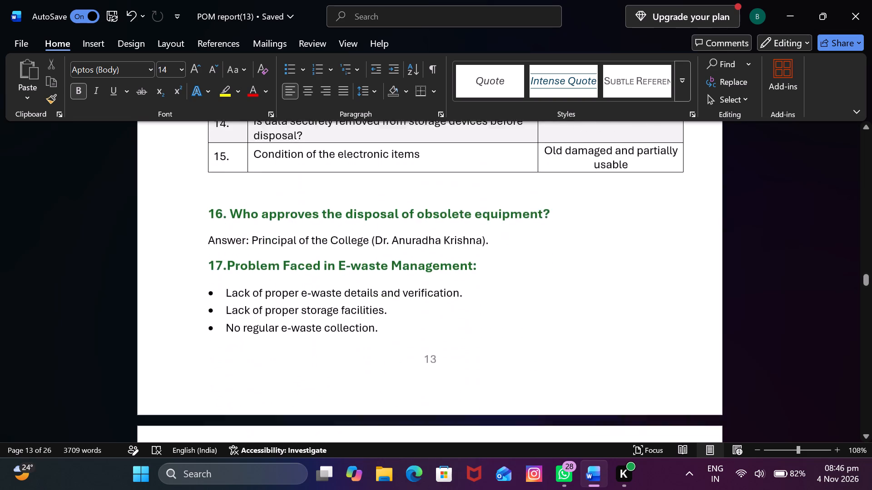
scroll(204, 247, down, 9)
scroll(204, 247, up, 1)
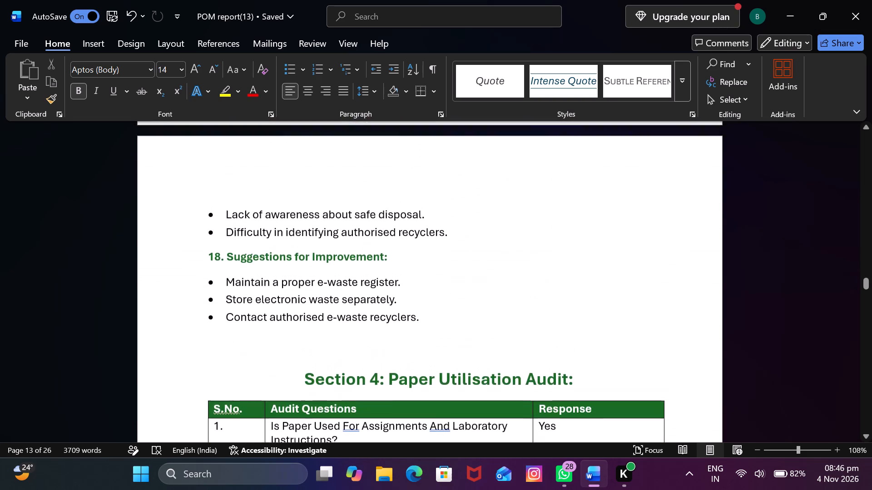
scroll(204, 247, up, 10)
Insert five blank lines before heading 16, "Who approves the disposal of obsolete equipment?", to move it onto the following page.
click(206, 274)
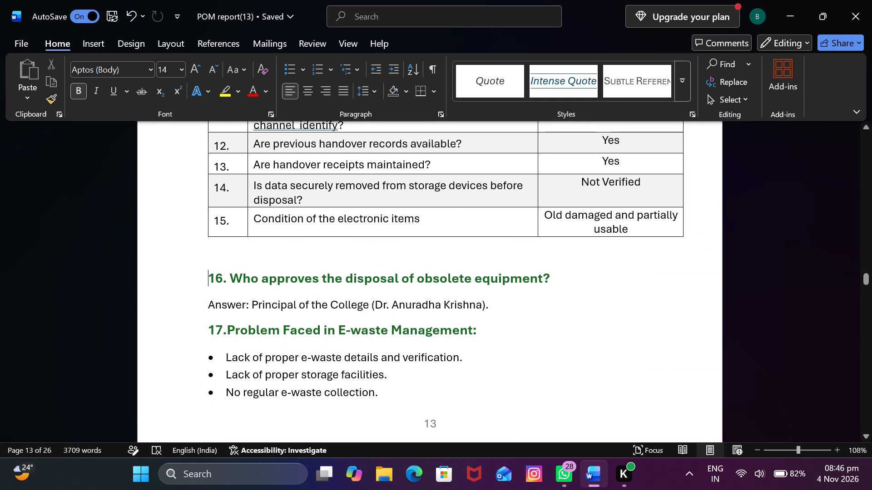
key(Return)
key(Return)
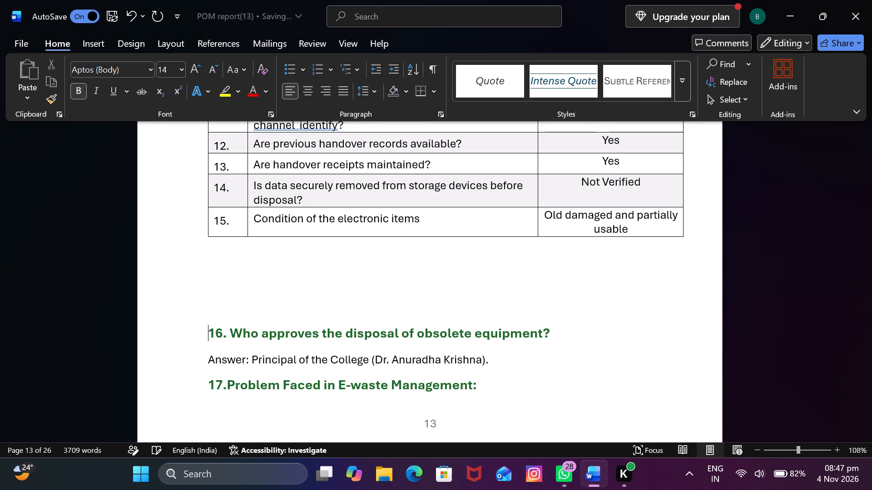
key(Return)
key(Return)
key(Return)
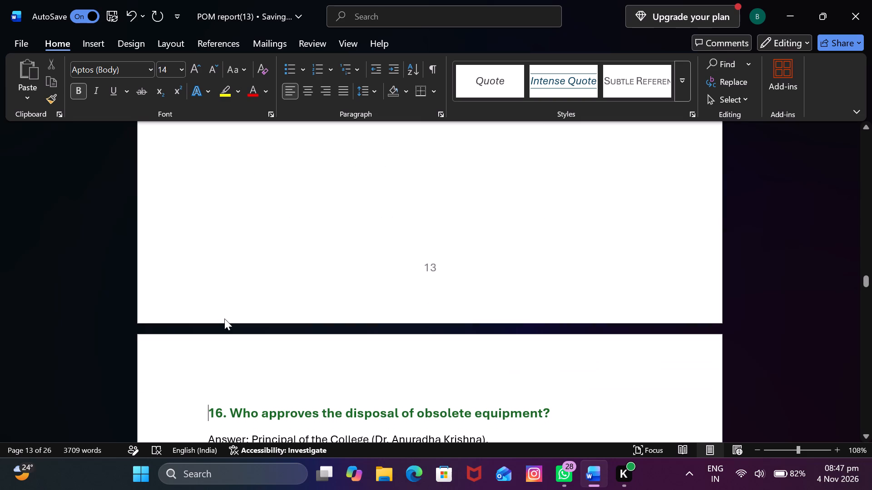
Review the E-Waste section's layout from its title and table through headings 16 and 17 across the page break.
scroll(224, 318, up, 3)
scroll(229, 319, down, 7)
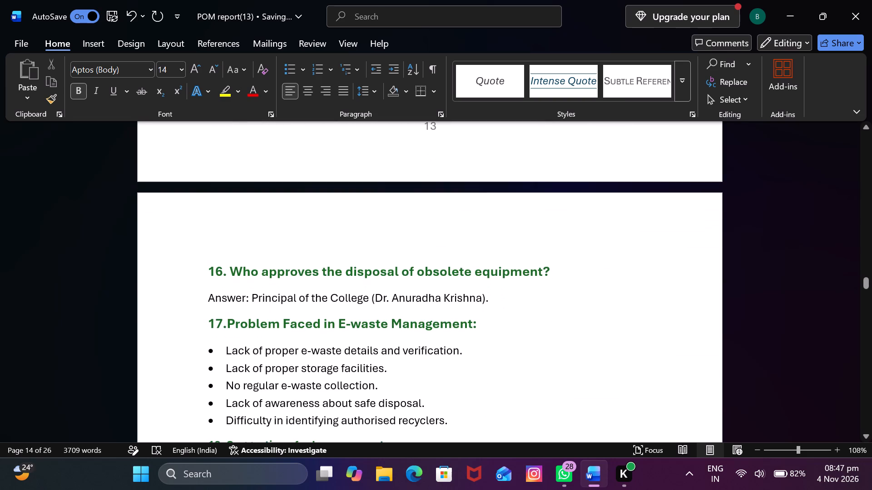
scroll(235, 319, up, 7)
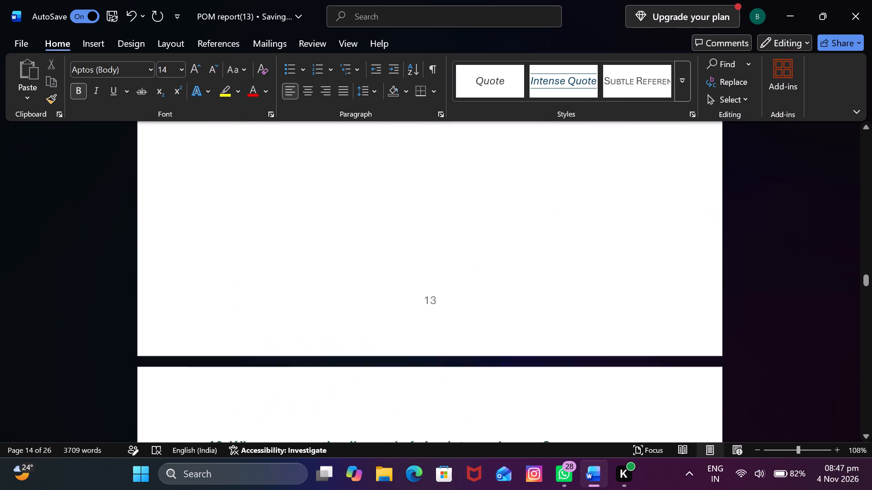
scroll(235, 319, up, 14)
scroll(235, 319, down, 3)
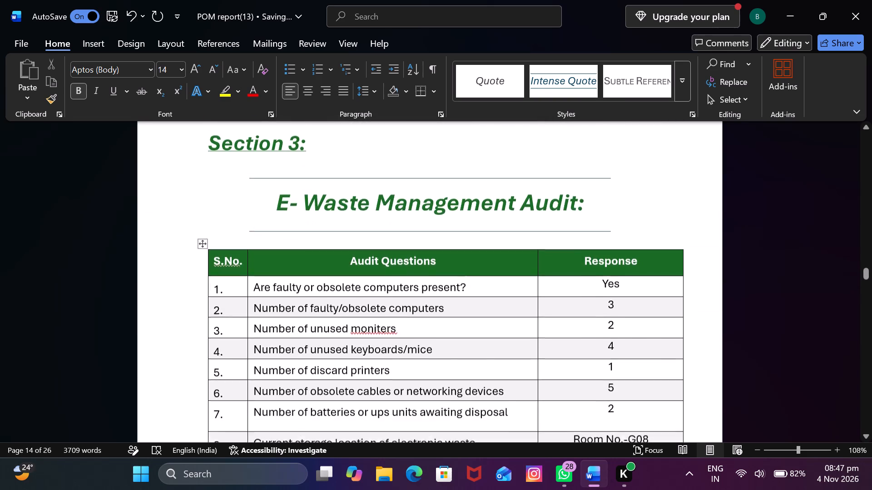
scroll(235, 319, down, 6)
scroll(235, 319, up, 3)
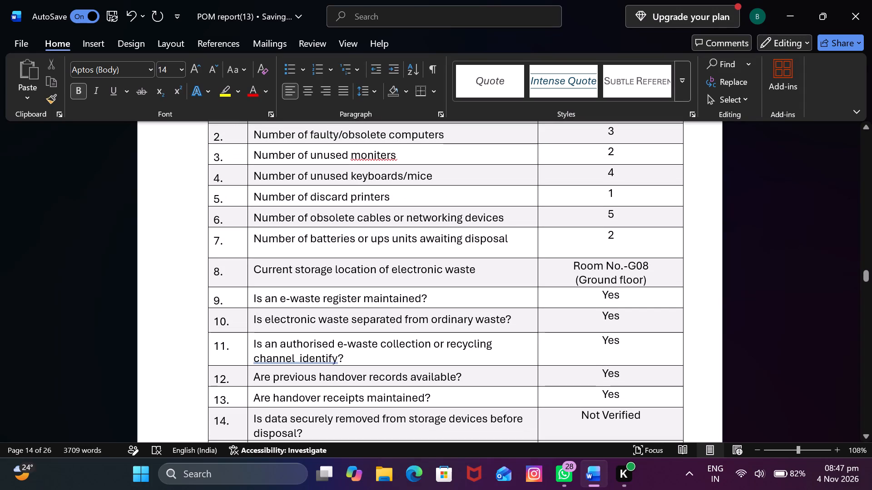
scroll(235, 319, down, 14)
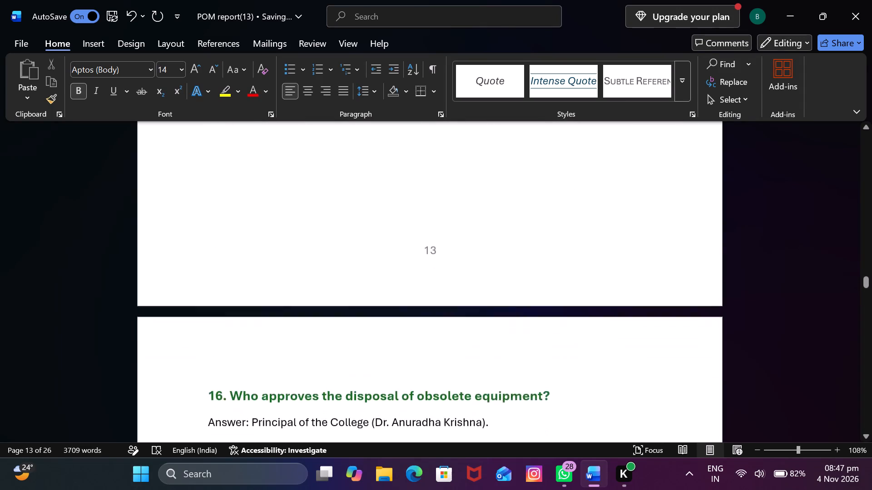
scroll(235, 319, down, 1)
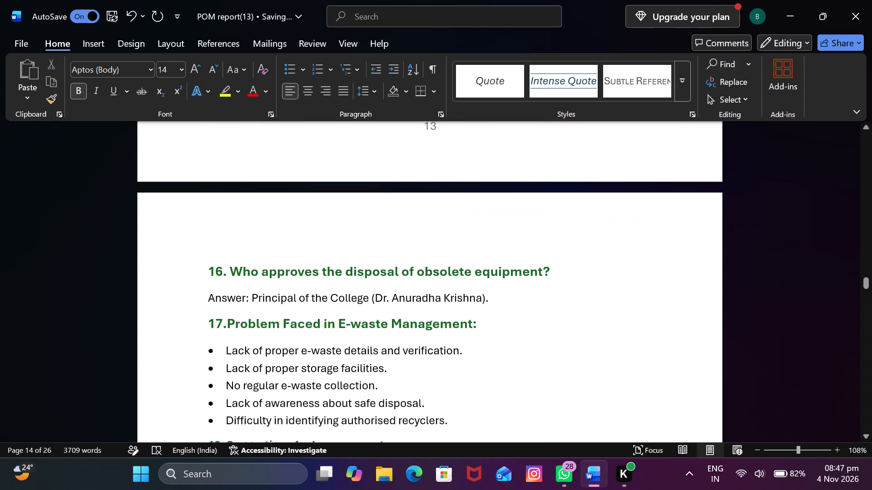
scroll(225, 271, up, 8)
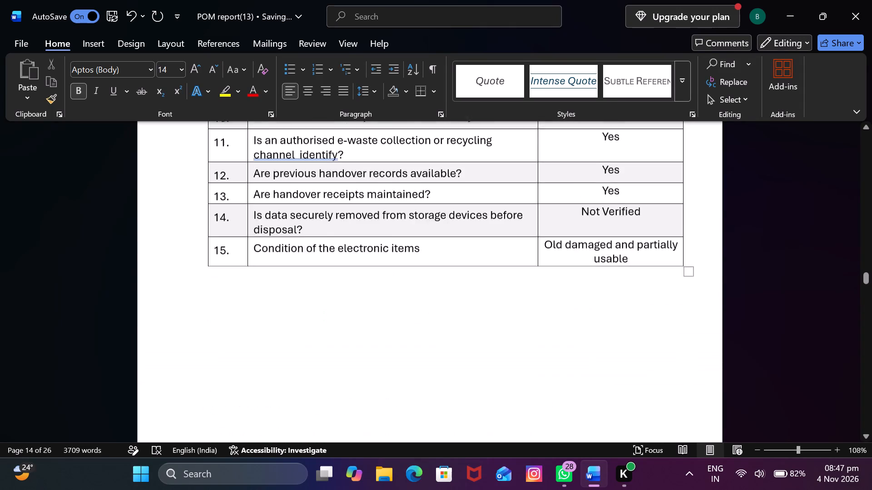
Try to left-align the serial numbers 1 to 15 in the E-Waste Management Audit table.
scroll(225, 271, up, 9)
scroll(225, 271, down, 3)
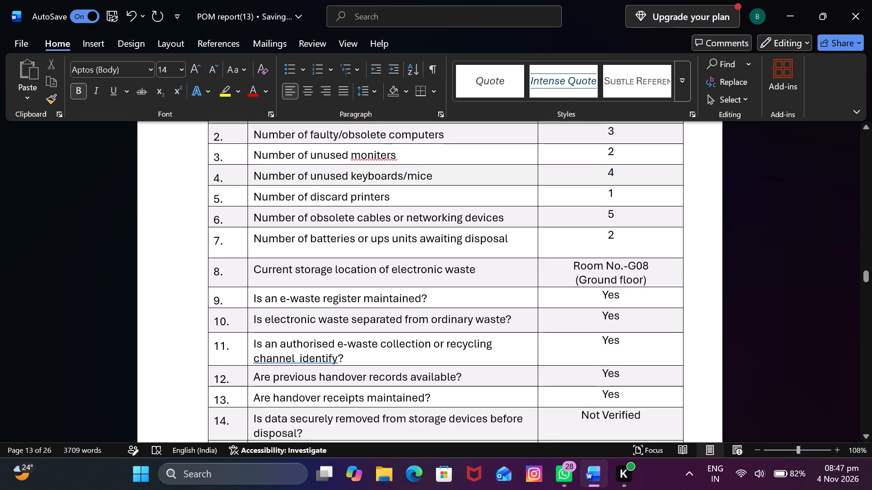
scroll(225, 271, down, 1)
scroll(225, 271, up, 5)
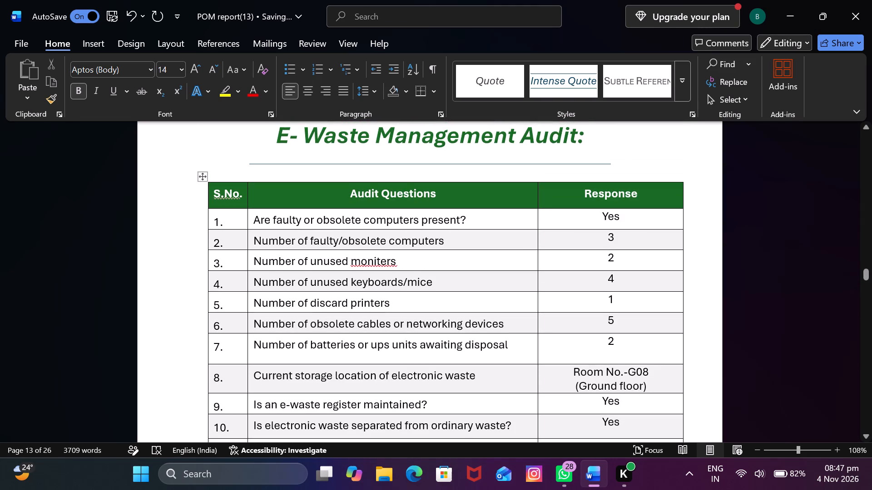
drag(213, 221, 213, 332)
scroll(213, 332, down, 4)
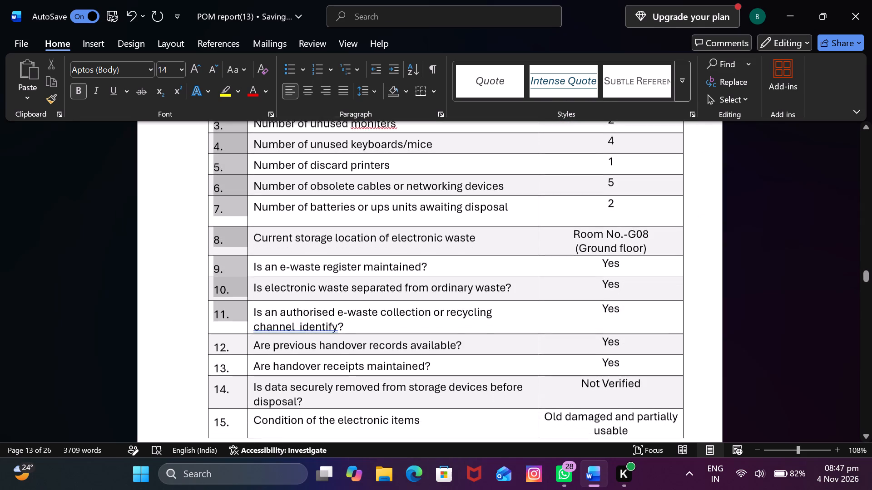
drag(213, 332, 184, 301)
scroll(215, 332, down, 3)
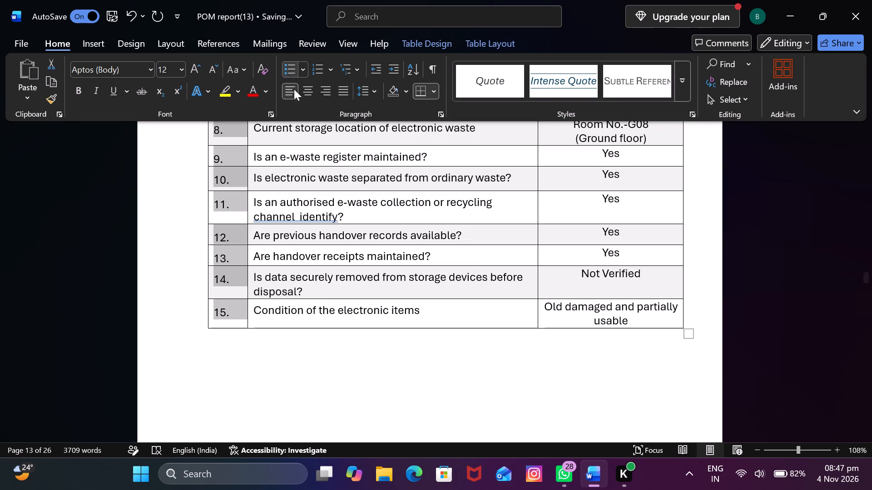
click(294, 95)
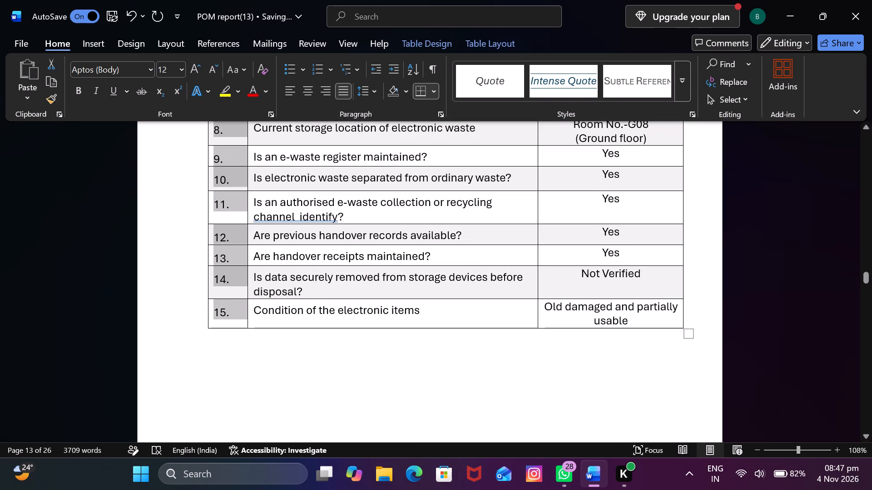
click(267, 384)
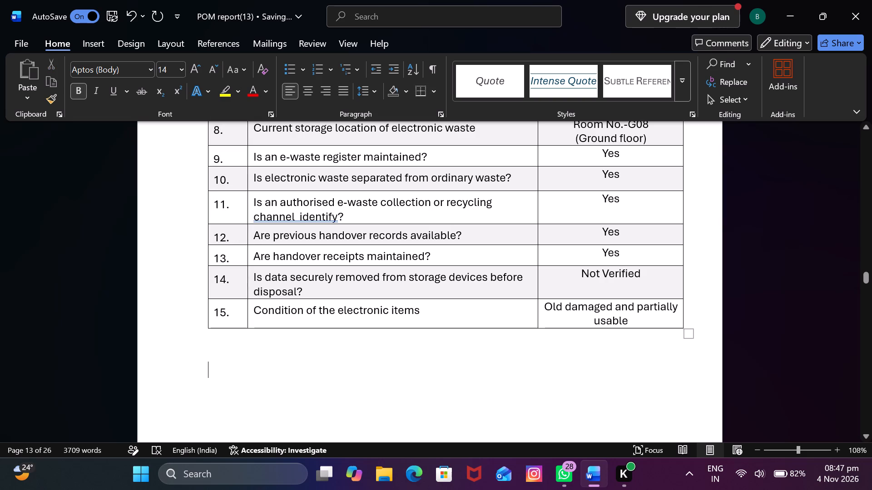
Enlarge the E-Waste Management Audit table from its lower corner, making it slightly wider with taller rows that fill more of the page.
drag(684, 329, 686, 422)
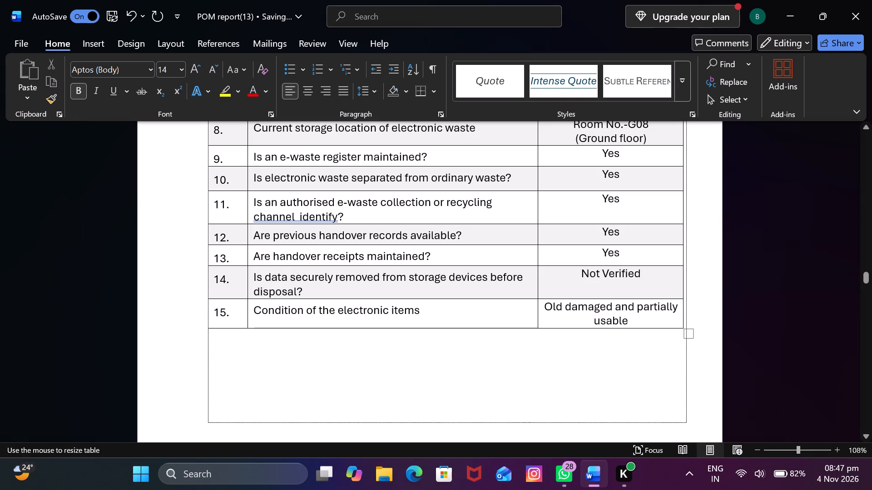
drag(686, 422, 688, 431)
scroll(692, 431, up, 3)
scroll(684, 394, down, 5)
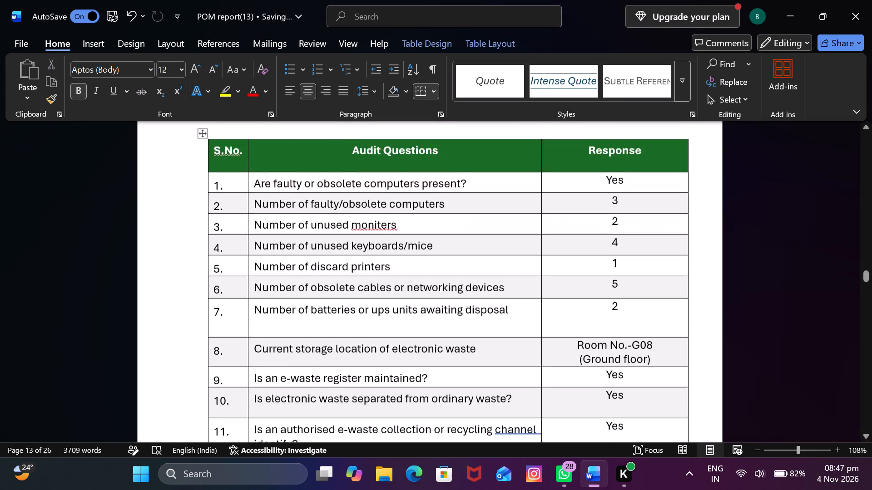
scroll(684, 394, down, 9)
scroll(675, 370, up, 1)
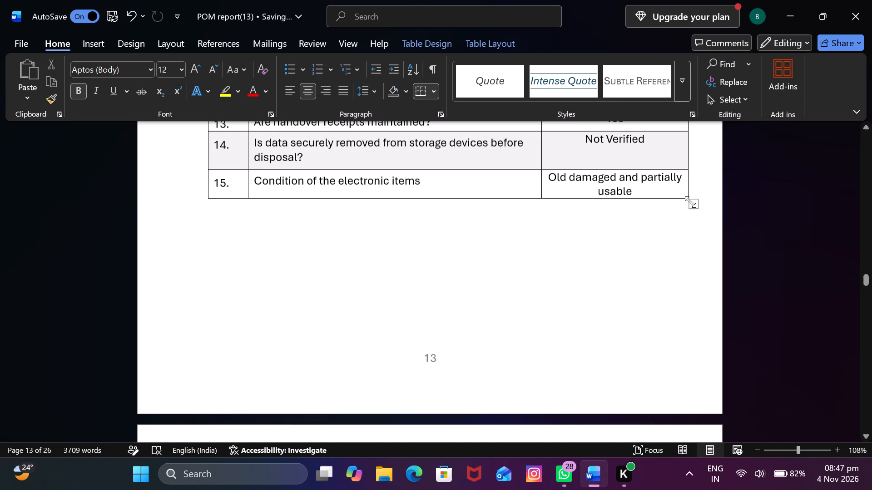
drag(690, 202, 695, 303)
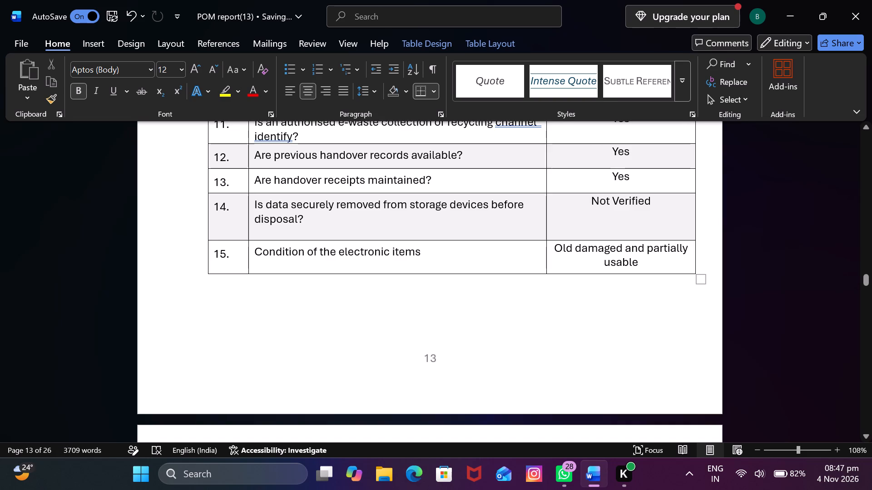
scroll(693, 321, up, 13)
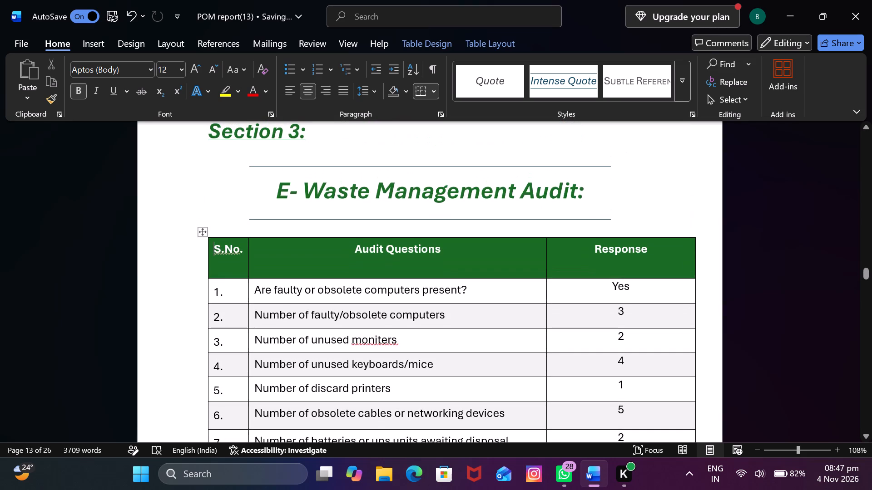
scroll(693, 321, up, 2)
scroll(693, 321, down, 6)
scroll(693, 321, up, 2)
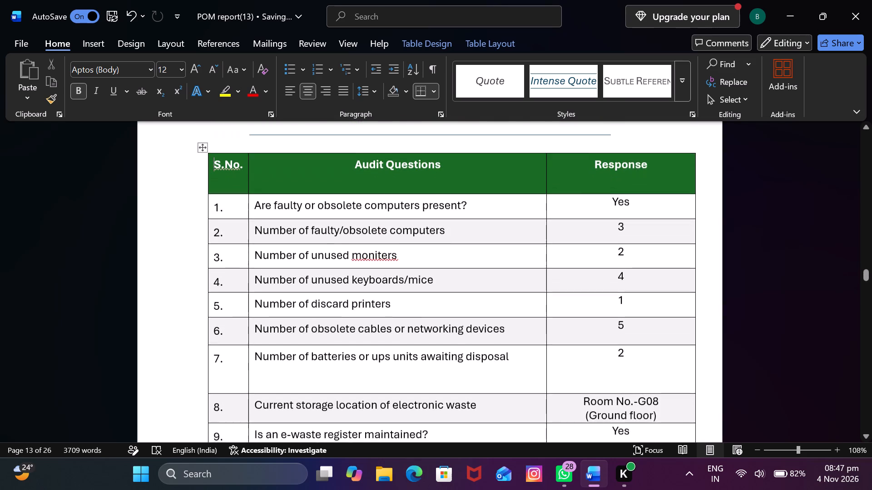
scroll(614, 313, down, 15)
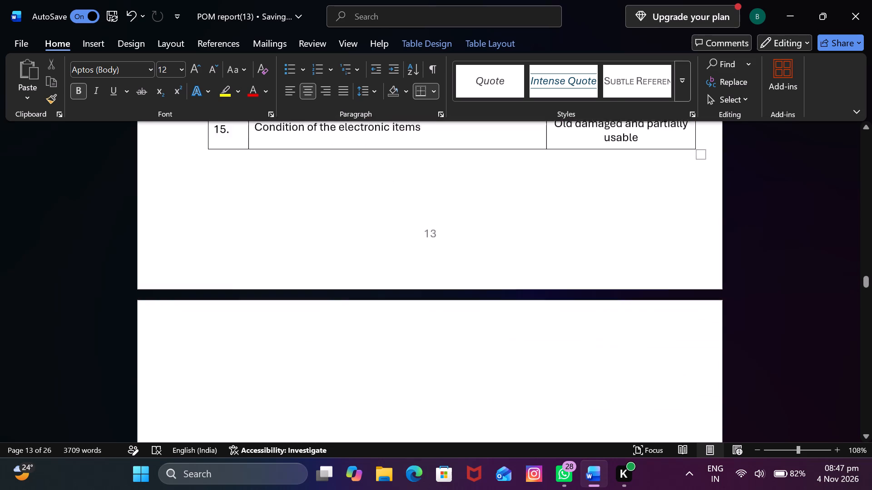
Delete the five blank lines before heading 16, "Who approves the disposal of obsolete equipment?", to bring it directly under the table.
scroll(605, 315, down, 3)
click(321, 339)
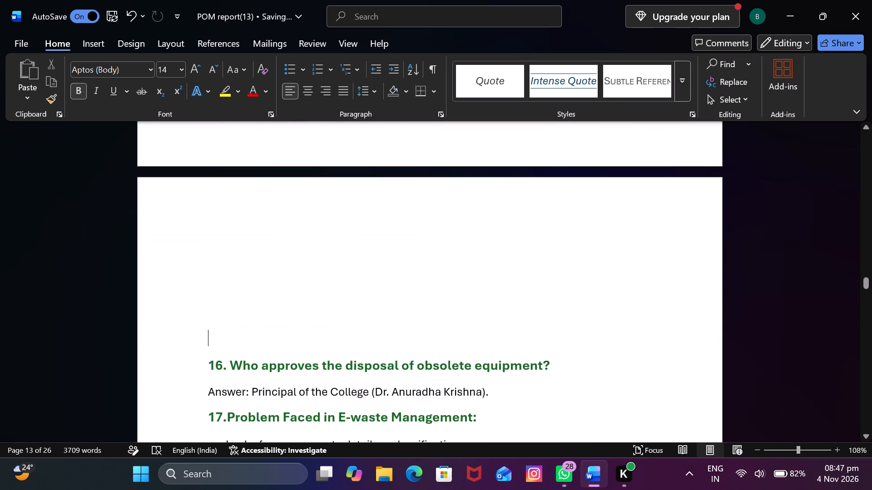
key(BackSpace)
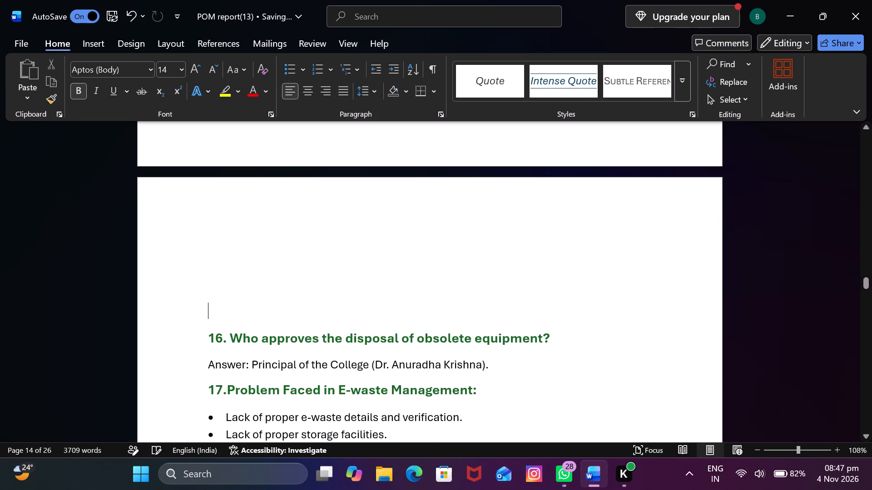
key(BackSpace)
key(BackSpace)
key(BackSpace)
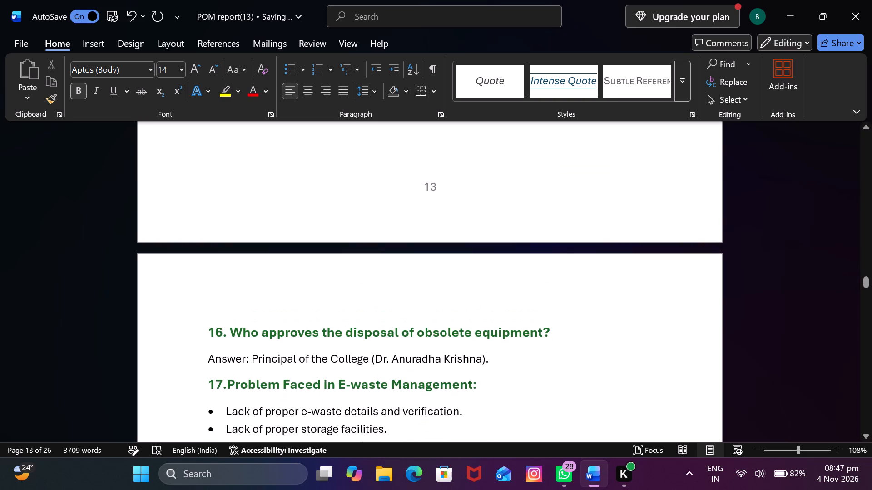
scroll(347, 343, up, 2)
key(BackSpace)
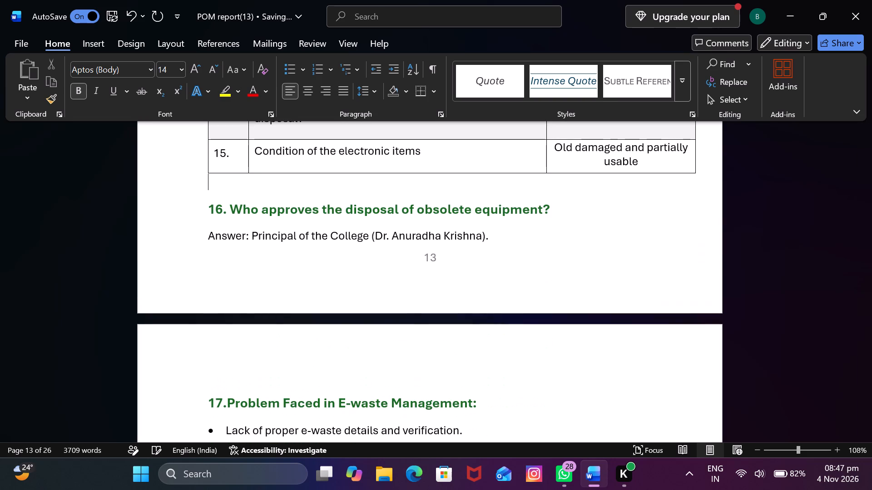
Review the layout and heading numbering from the start of Section 4 back through Section 3 to the title of Section 2.
scroll(612, 482, up, 4)
scroll(379, 333, up, 2)
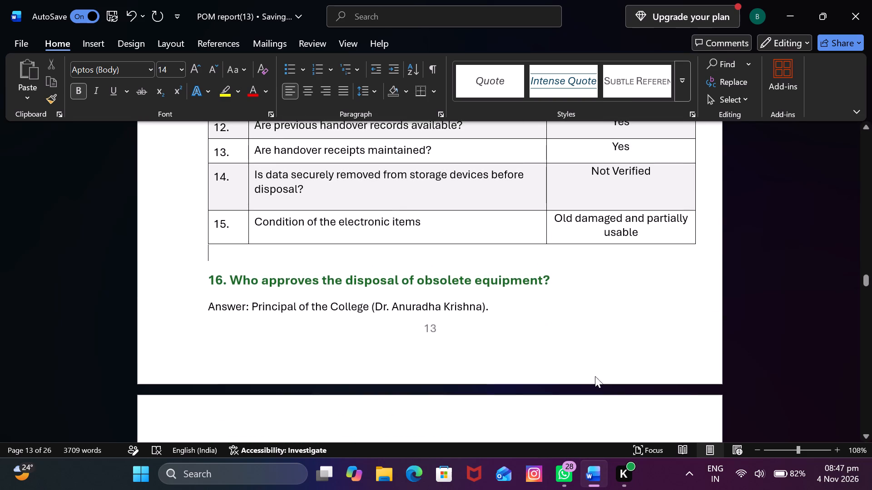
scroll(569, 386, down, 13)
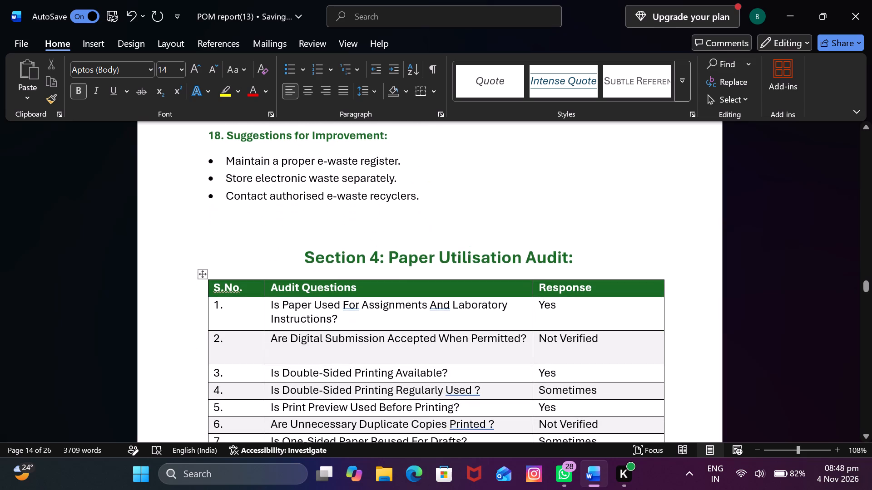
scroll(304, 345, up, 3)
scroll(213, 263, up, 11)
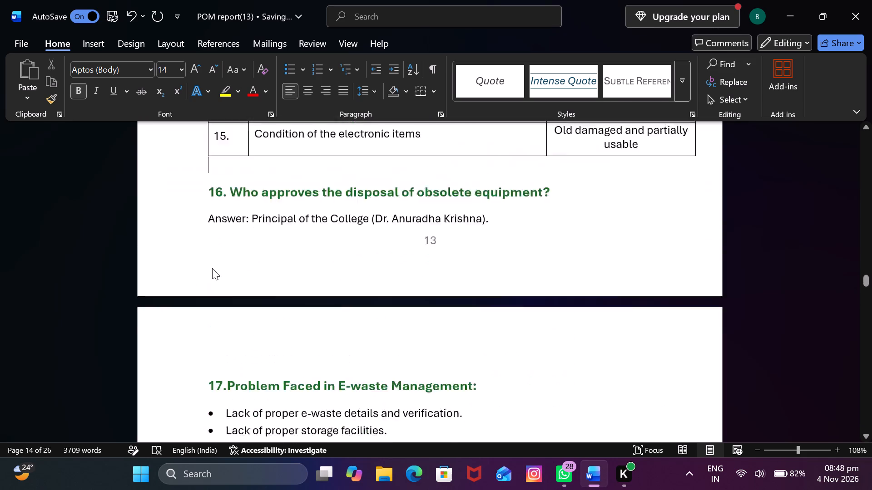
scroll(212, 268, up, 11)
scroll(211, 289, up, 11)
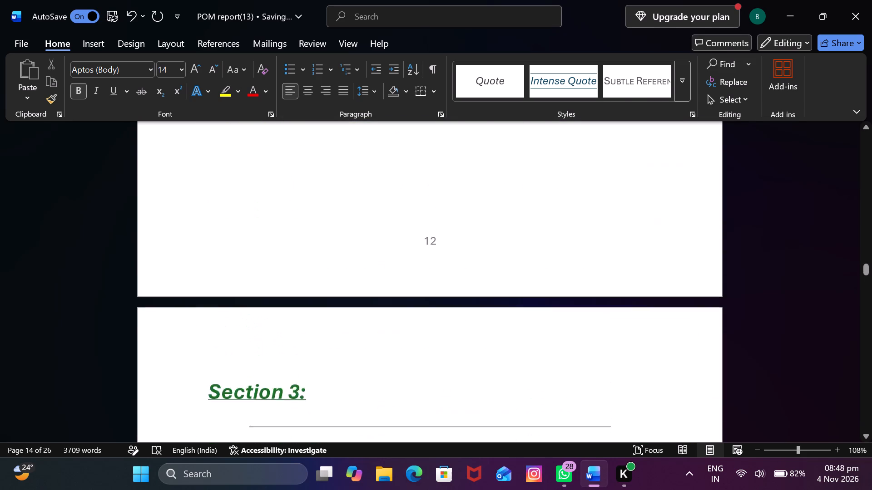
scroll(211, 287, up, 15)
scroll(210, 390, up, 9)
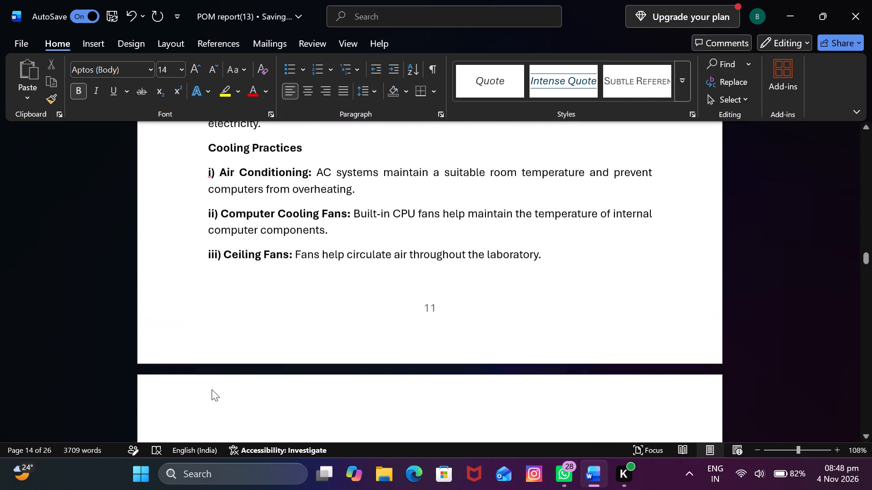
scroll(212, 389, up, 16)
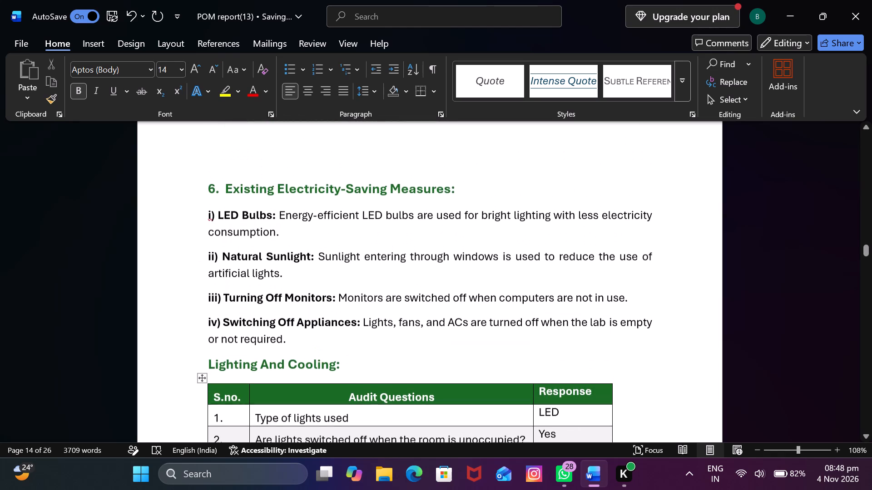
scroll(210, 353, up, 15)
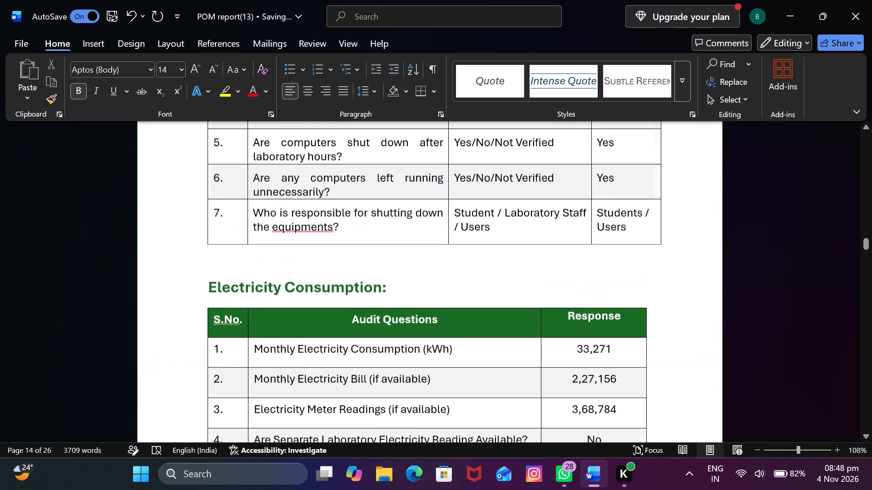
scroll(220, 351, up, 11)
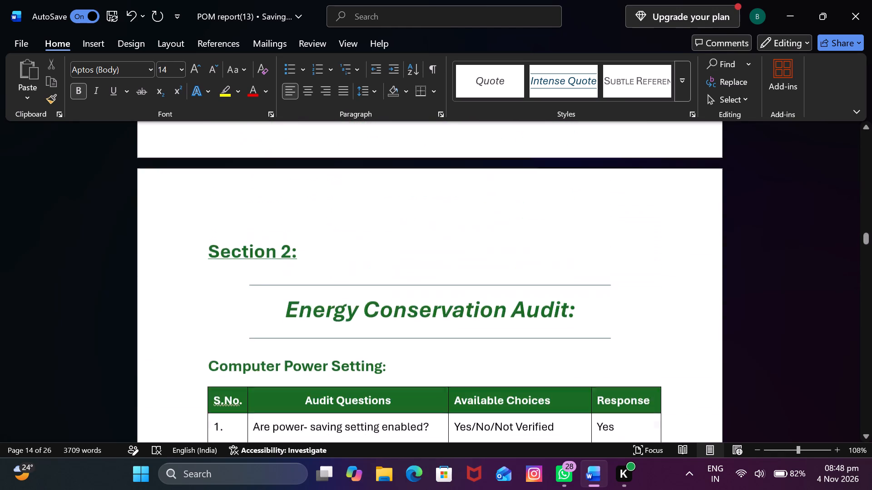
Renumber the Section 2 heading "Existing Electricity-Saving Measures:" as 1.
scroll(220, 351, down, 18)
scroll(218, 340, down, 6)
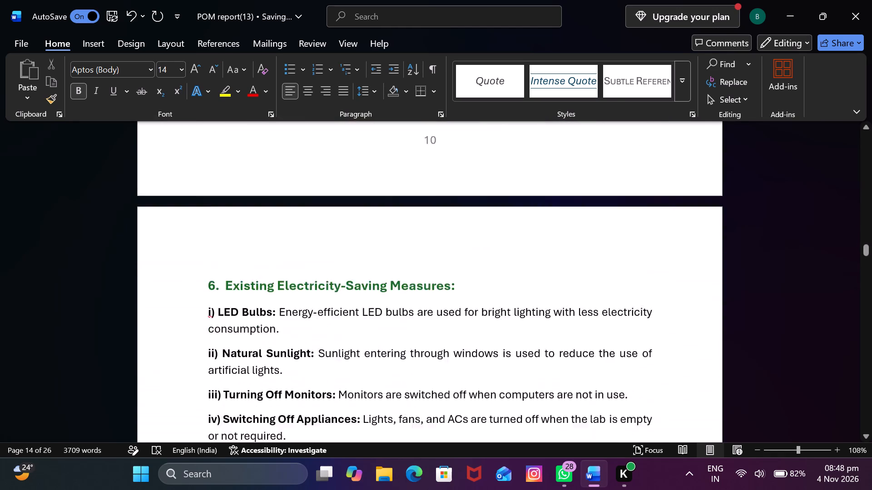
scroll(207, 356, down, 6)
scroll(302, 326, down, 2)
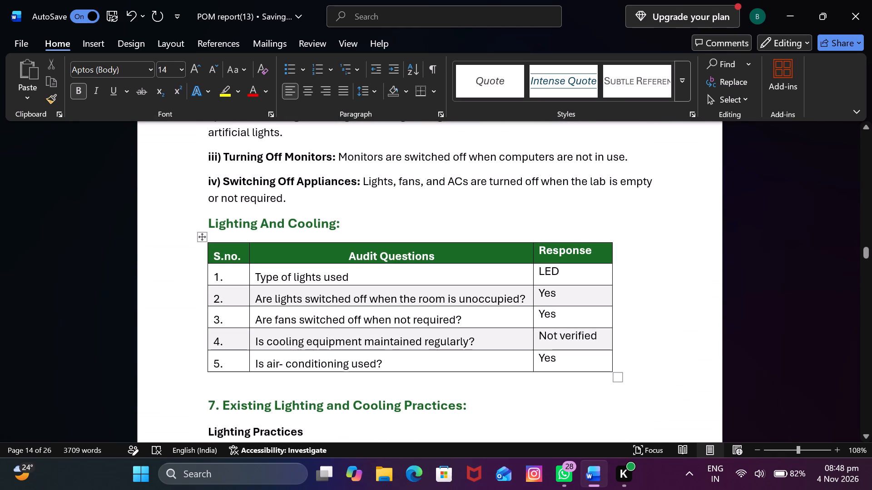
scroll(302, 326, down, 2)
scroll(302, 326, up, 11)
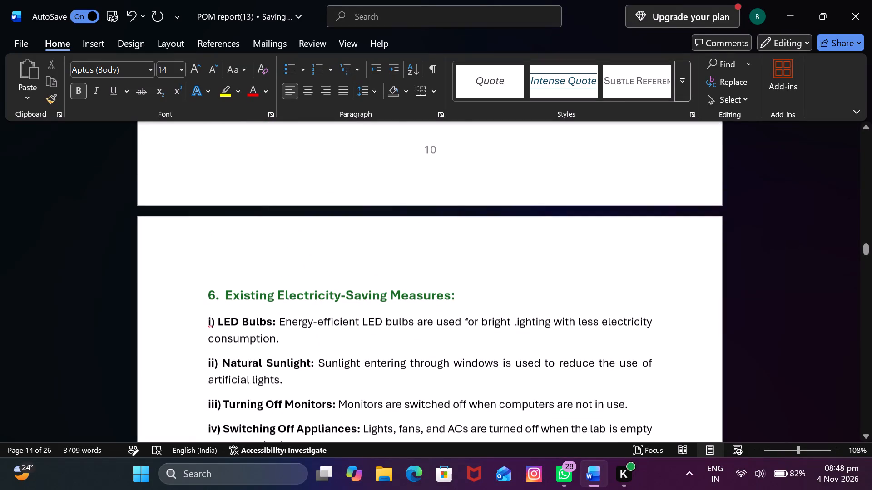
click(216, 298)
key(BackSpace)
key(1)
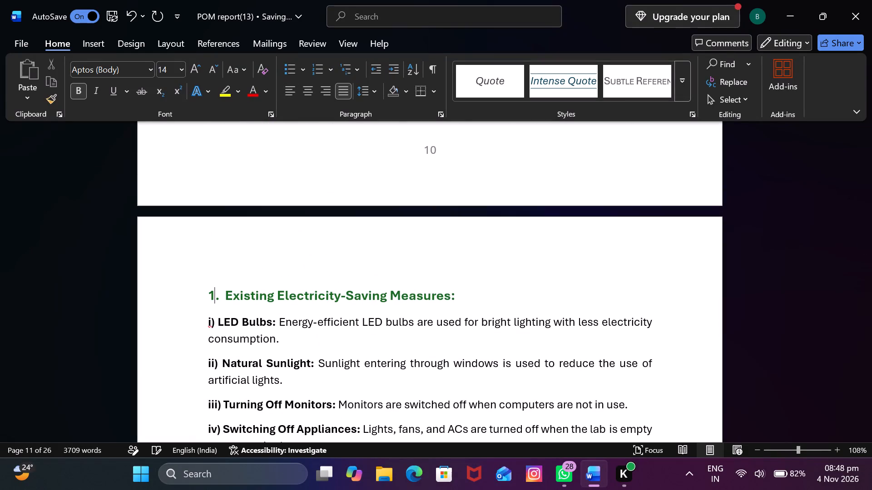
Renumber the Section 2 heading "Existing Lighting and Cooling Practices:" as 2.
scroll(208, 324, down, 6)
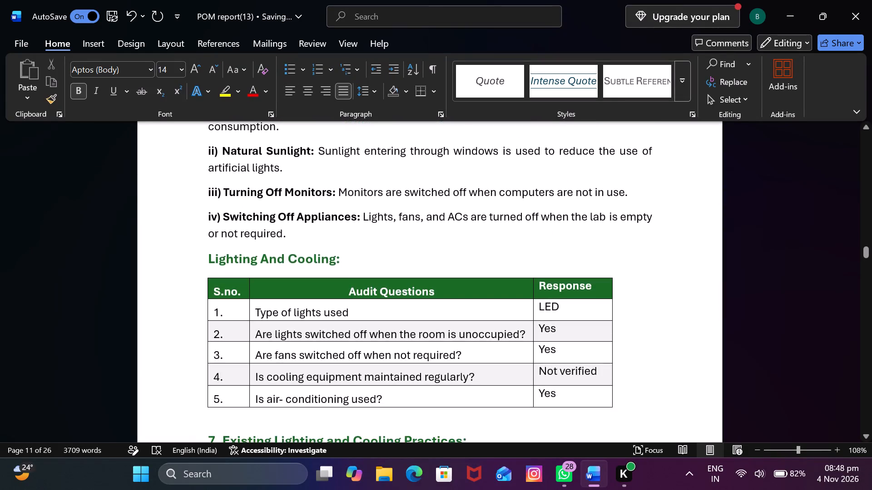
scroll(208, 325, down, 4)
click(214, 298)
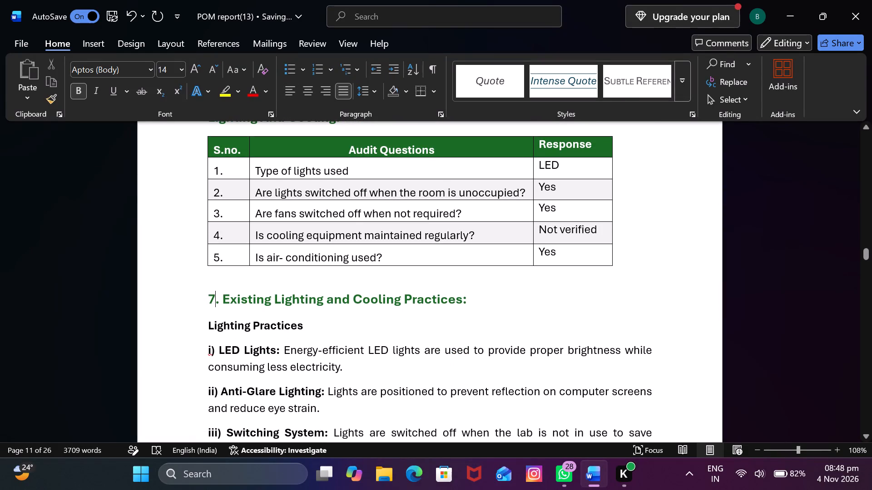
key(BackSpace)
key(2)
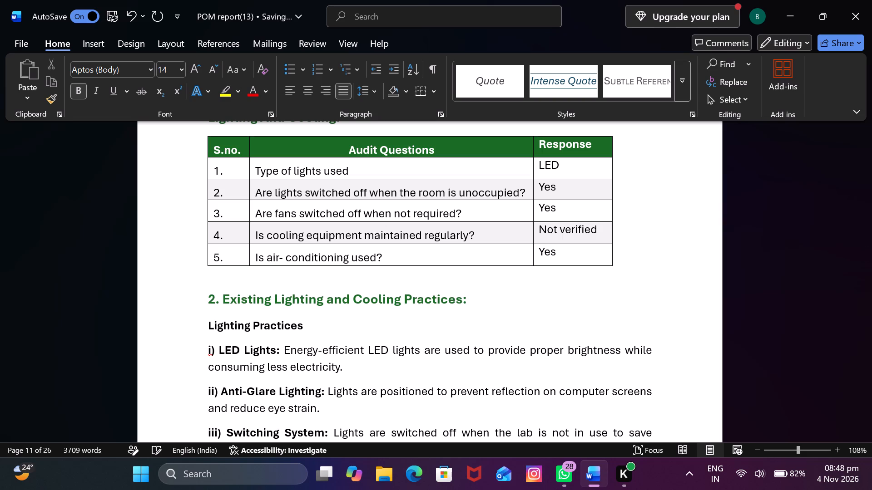
Renumber the Section 3 heading "Who approves the disposal of obsolete equipment?" as 1.
scroll(242, 294, down, 13)
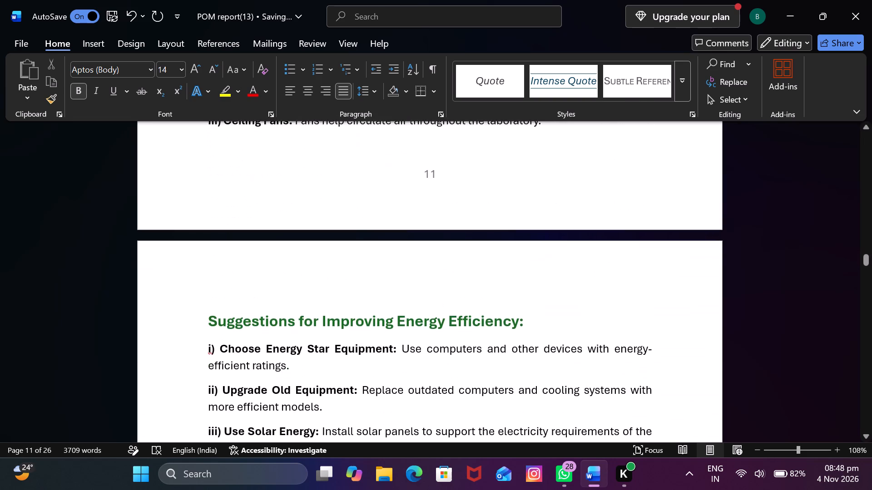
scroll(242, 294, down, 20)
scroll(242, 294, down, 4)
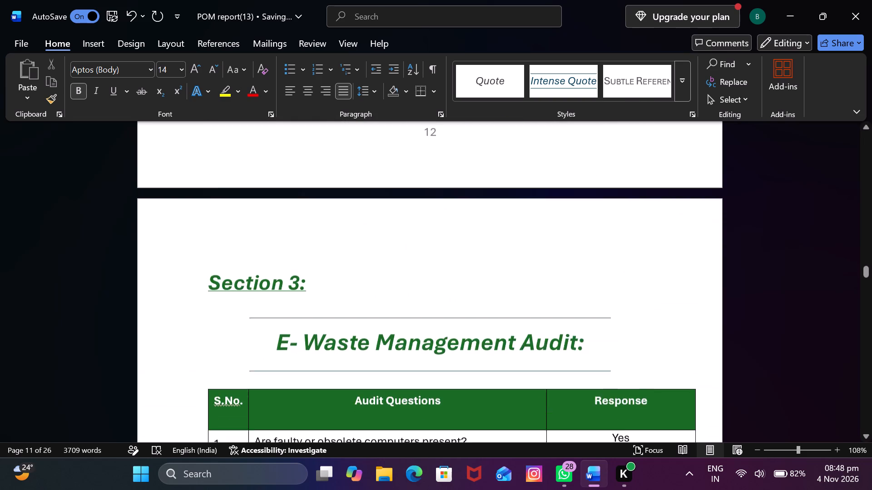
scroll(242, 295, down, 4)
scroll(242, 295, down, 18)
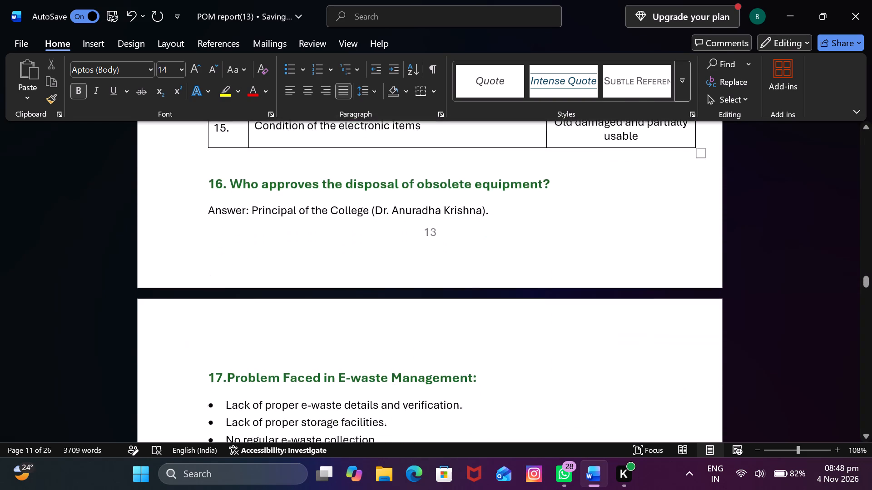
scroll(242, 295, up, 2)
click(223, 245)
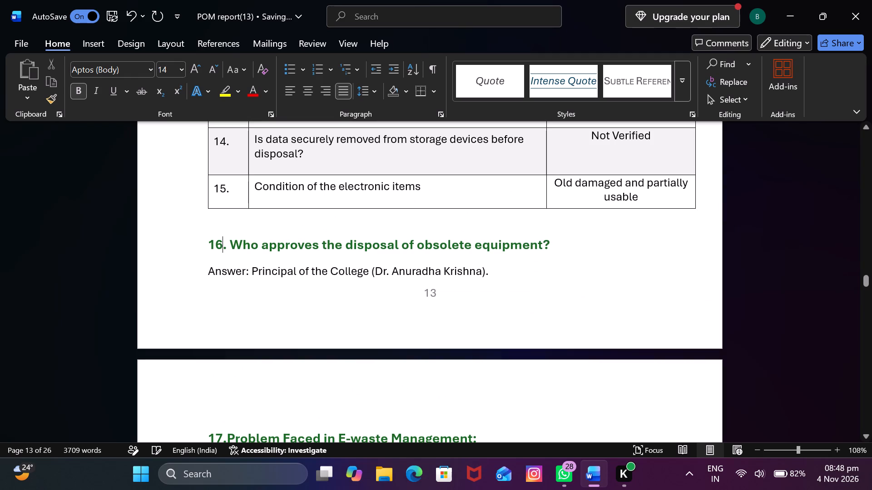
key(BackSpace)
Renumber the Section 3 heading "Problem Faced in E-waste Management:" as 2.
scroll(226, 248, down, 4)
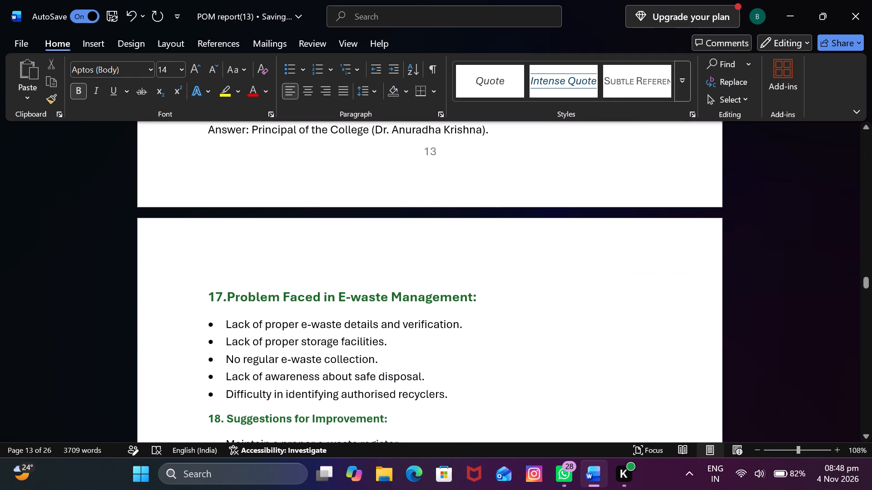
click(224, 294)
key(BackSpace)
key(BackSpace)
key(2)
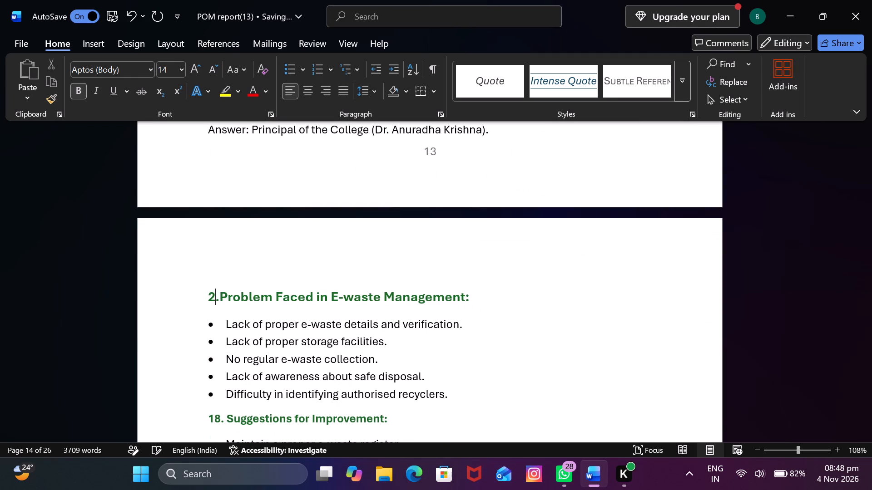
Renumber the Section 3 heading "Suggestions for Improvement:" as 3.
scroll(199, 301, down, 3)
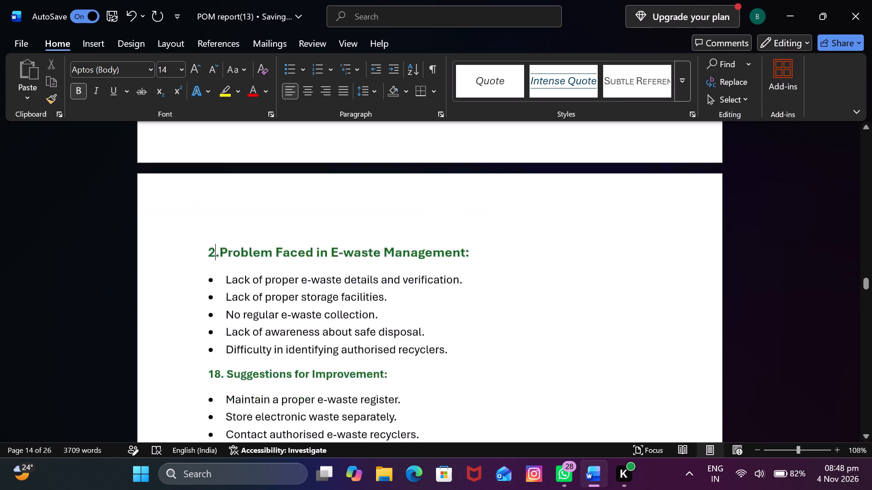
click(220, 310)
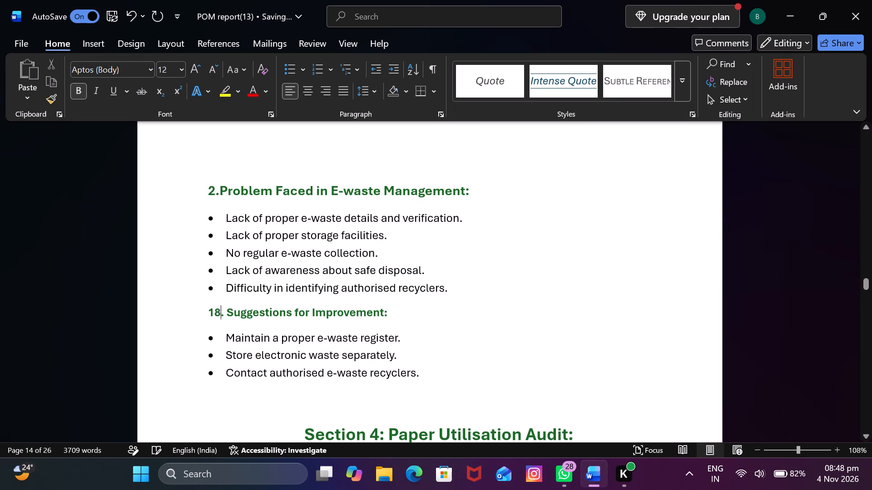
key(BackSpace)
key(BackSpace)
key(3)
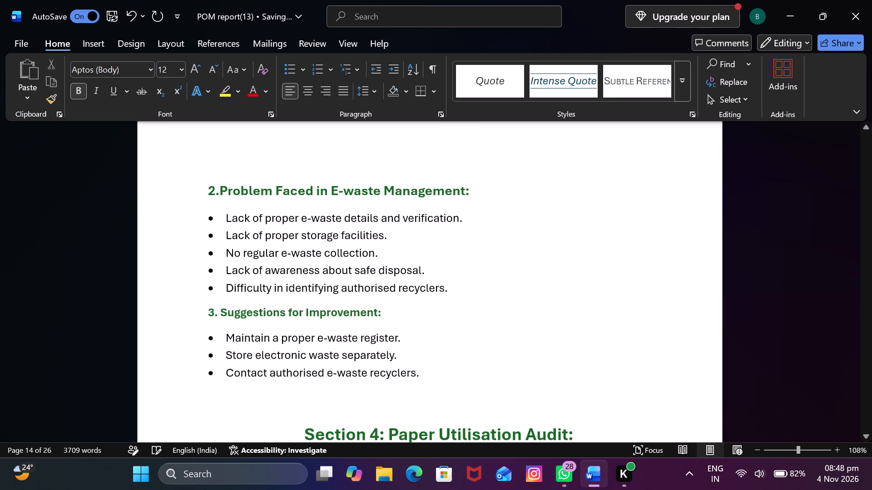
Set the font size of the heading "3. Suggestions for Improvement" to 14.
drag(207, 313, 259, 314)
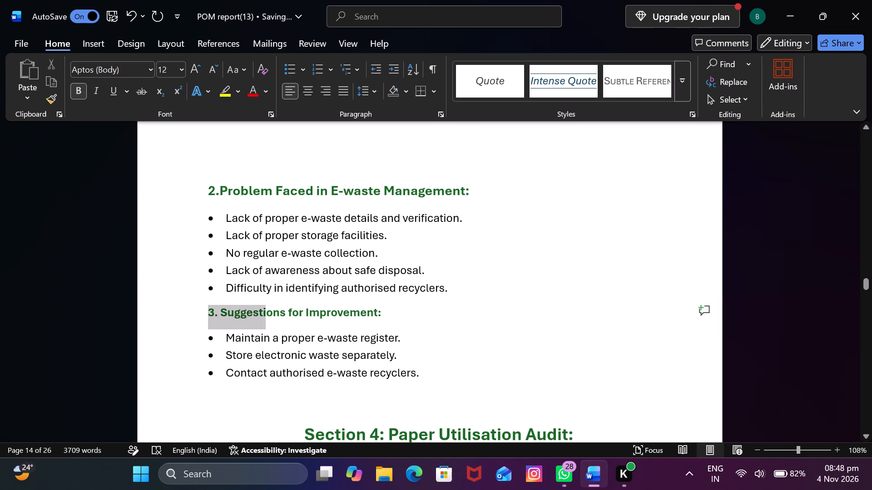
drag(259, 314, 378, 314)
click(181, 66)
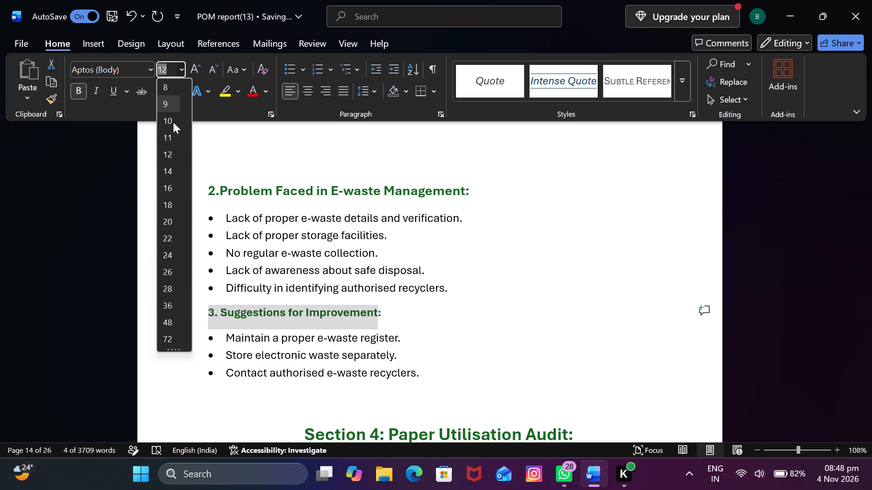
click(168, 173)
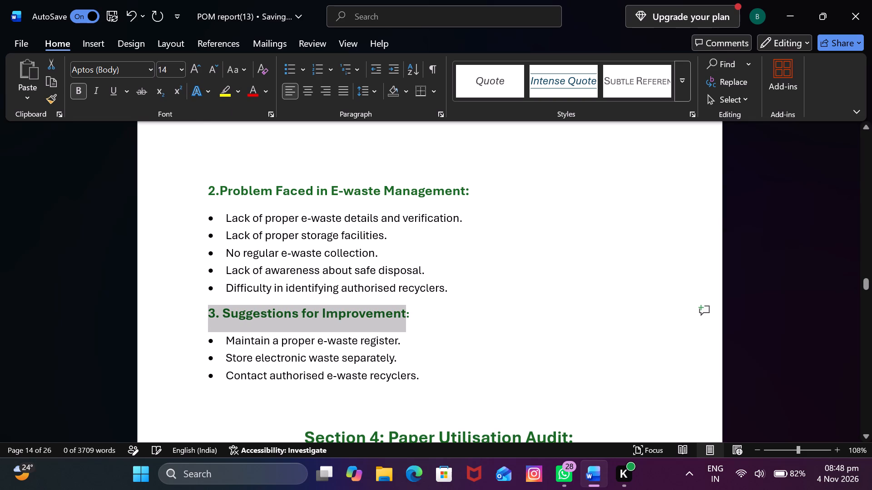
click(123, 309)
click(183, 356)
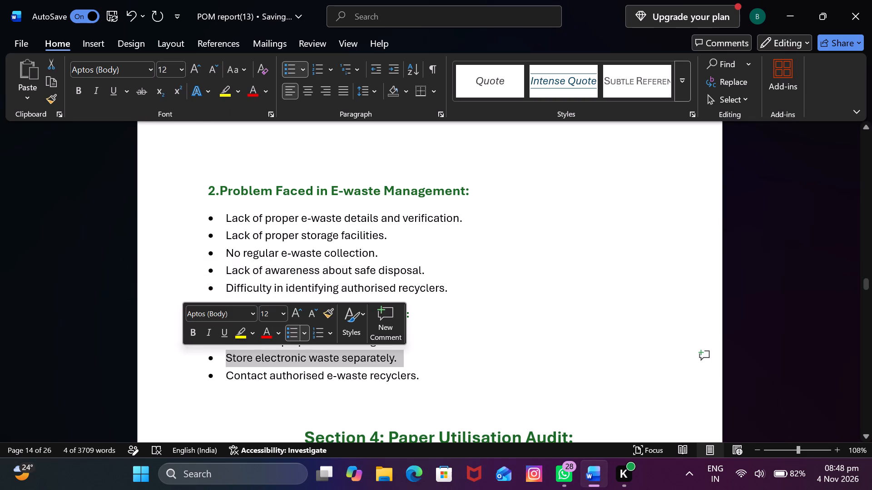
click(530, 275)
Centre the header row text (S.No., Audit Questions, Response) of the Section 4 Paper Utilisation Audit table.
scroll(476, 342, down, 4)
scroll(476, 342, up, 1)
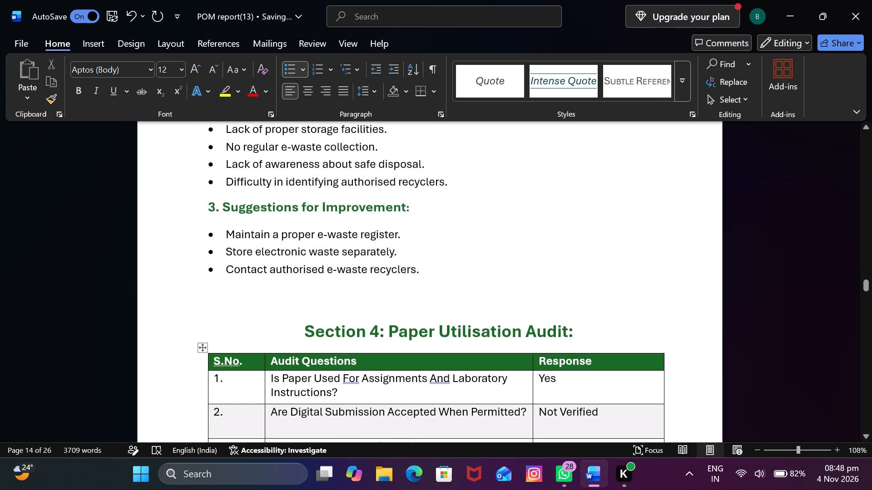
scroll(476, 342, down, 10)
scroll(476, 342, up, 7)
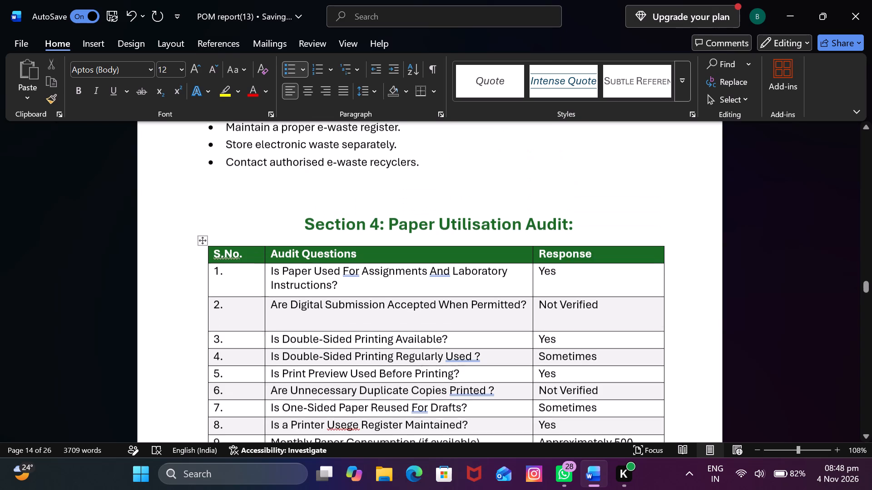
scroll(476, 342, up, 1)
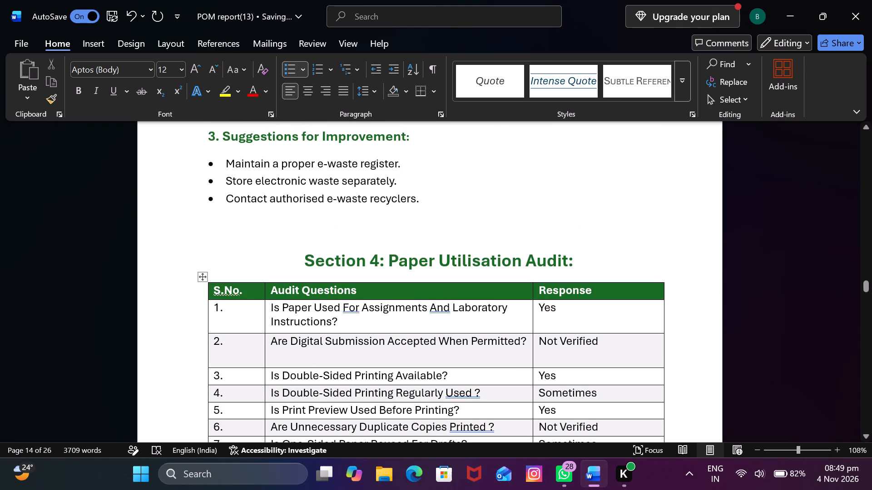
drag(253, 300, 253, 305)
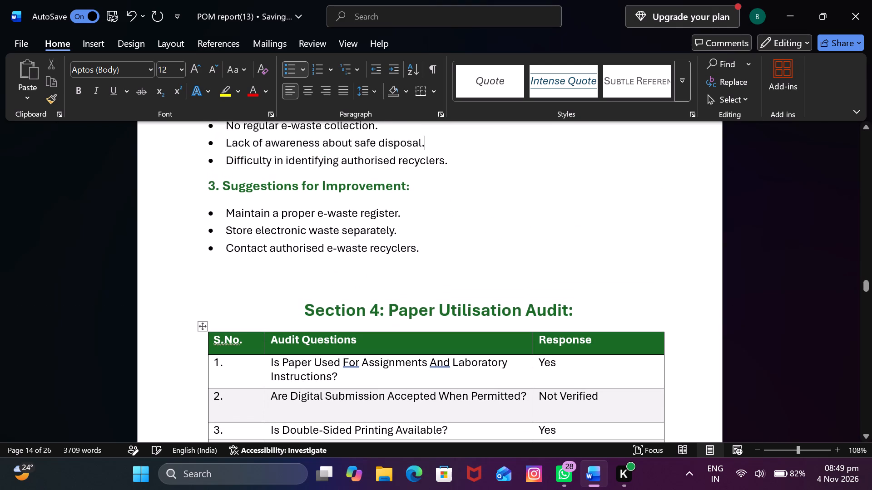
drag(216, 340, 592, 347)
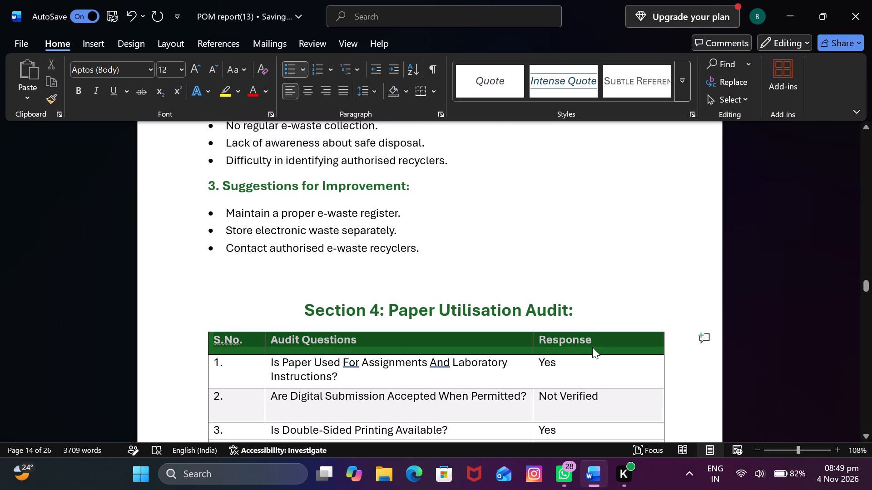
drag(592, 347, 593, 347)
click(312, 88)
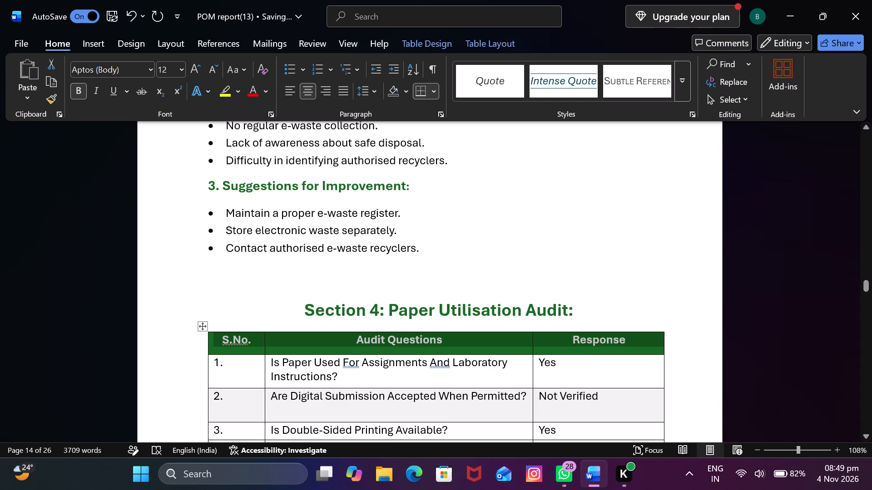
click(789, 282)
Set the paragraph spacing before to 4 pt for body rows 1 to 12 of the Section 4 table.
scroll(401, 310, down, 6)
scroll(401, 310, up, 2)
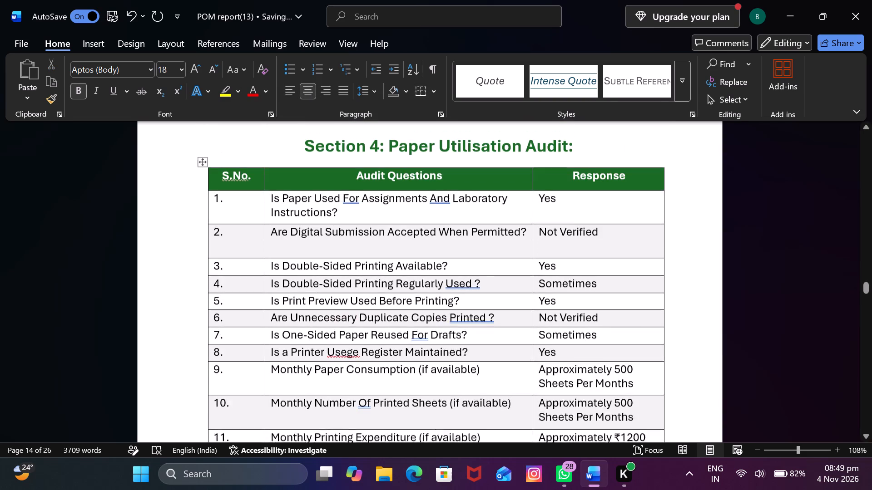
drag(268, 215, 269, 215)
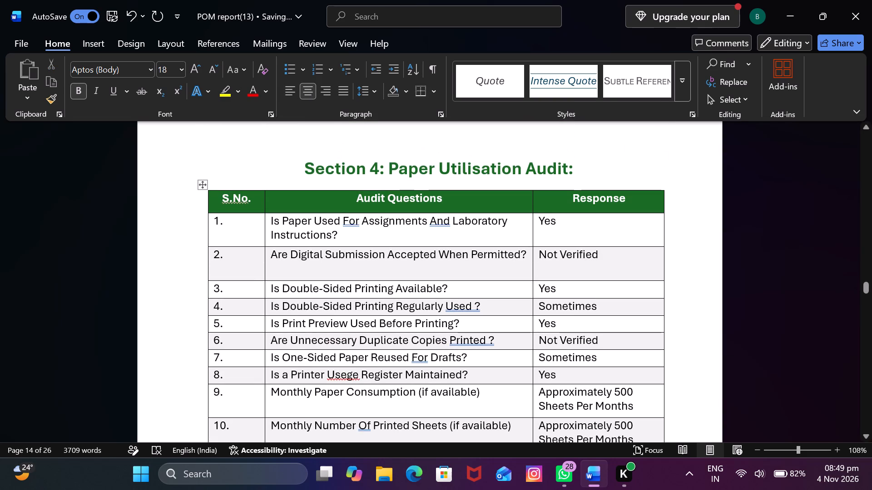
drag(269, 215, 406, 310)
scroll(406, 310, down, 6)
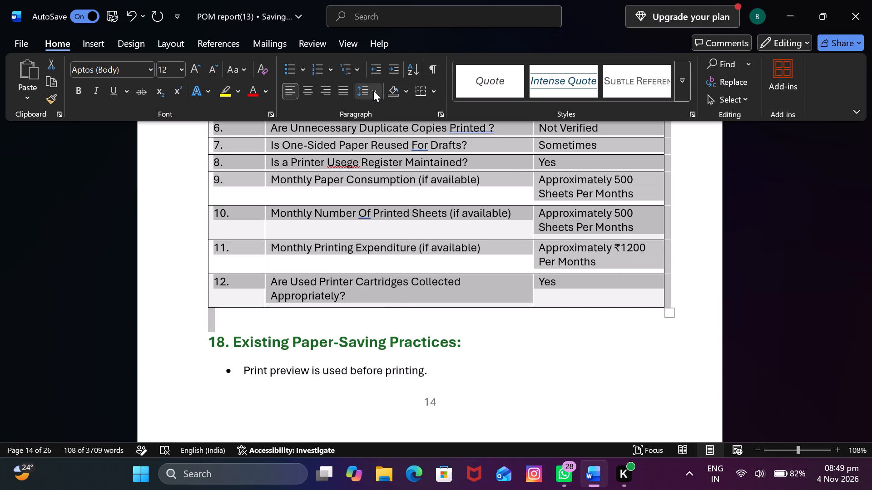
click(373, 90)
click(395, 224)
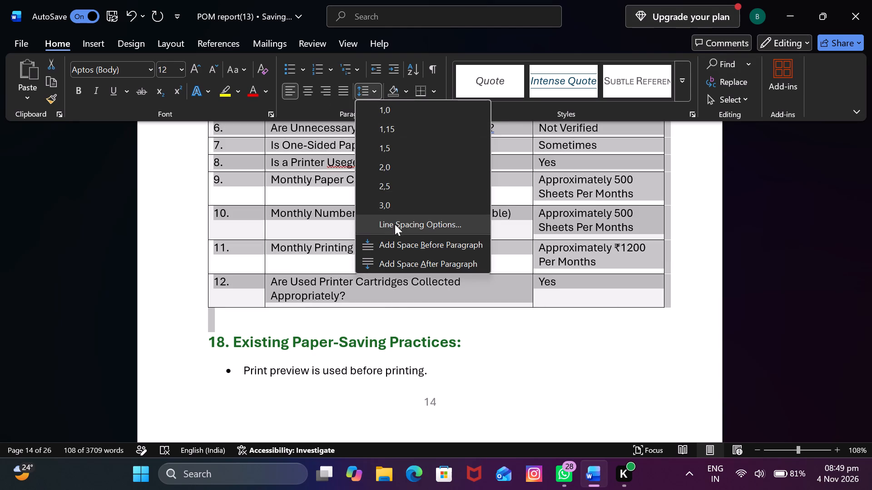
click(391, 235)
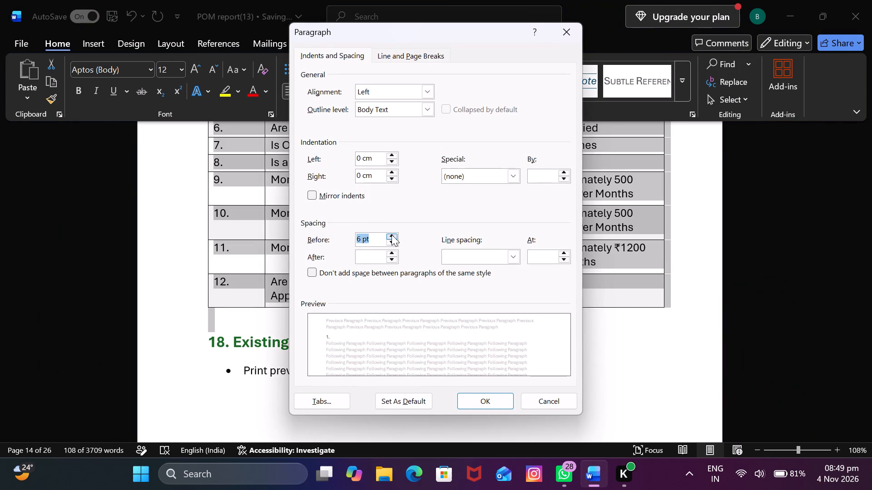
click(360, 236)
key(BackSpace)
key(4)
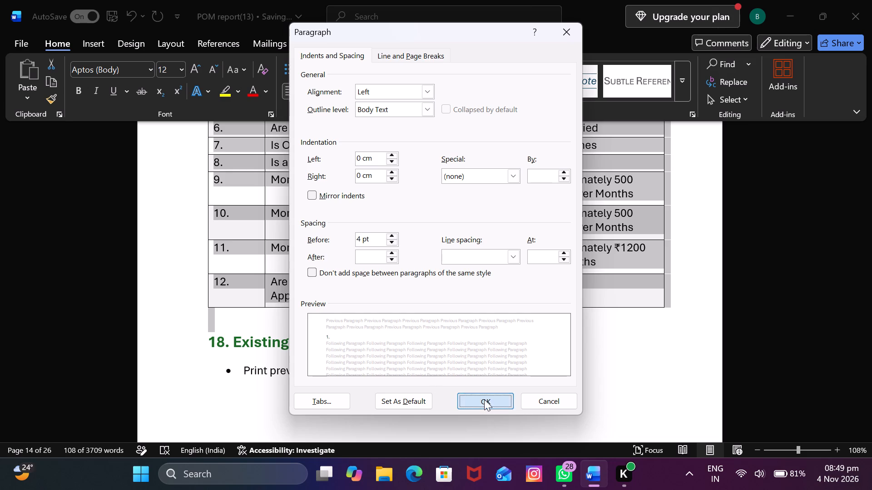
click(484, 399)
scroll(448, 332, up, 5)
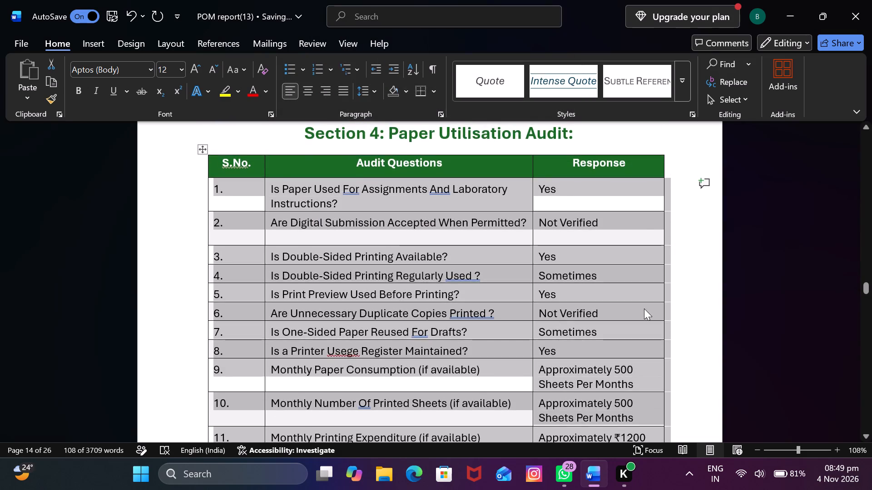
click(869, 309)
click(73, 175)
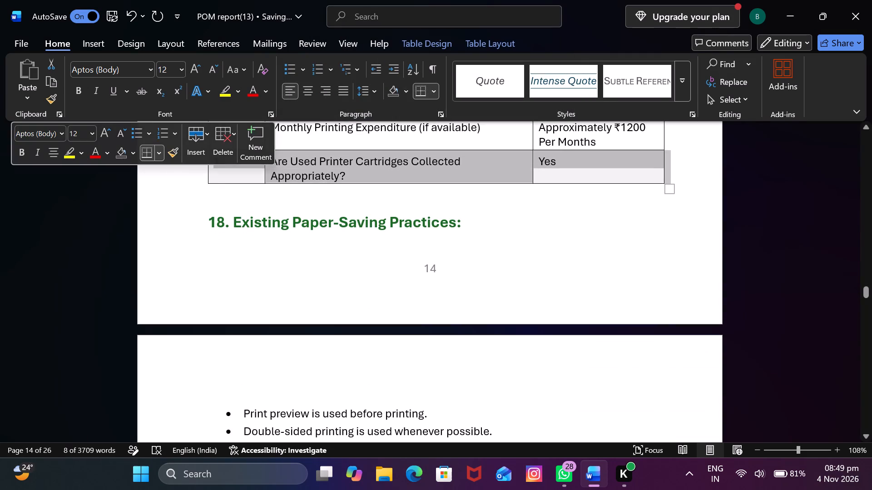
Set the paragraph spacing before to 4 pt for the header row of the Section 4 Paper Utilisation Audit table.
scroll(253, 177, down, 2)
scroll(253, 177, up, 12)
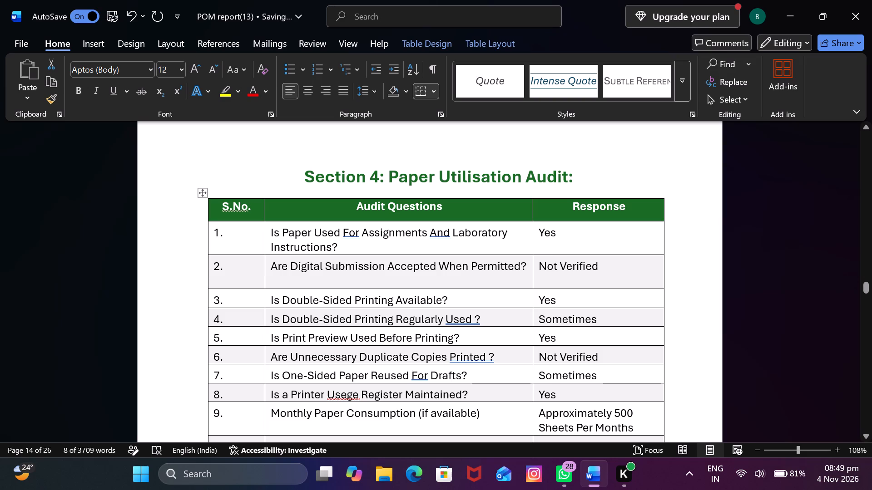
drag(222, 204, 586, 205)
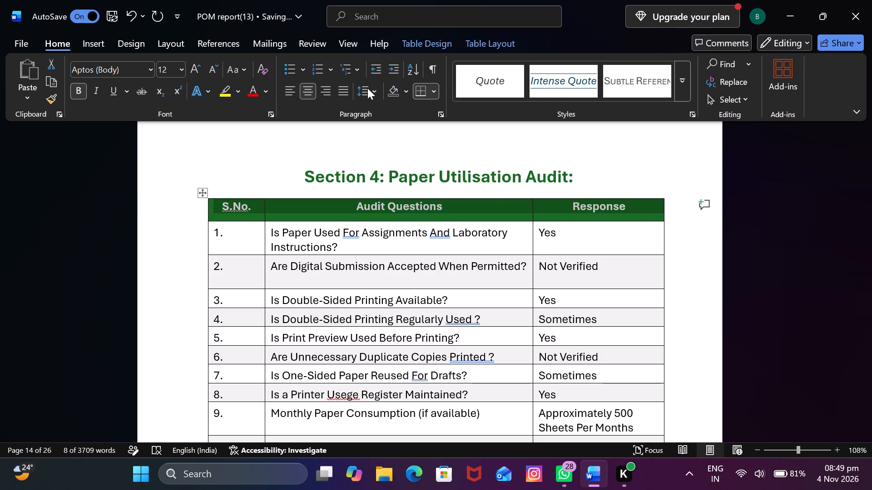
click(368, 88)
click(388, 217)
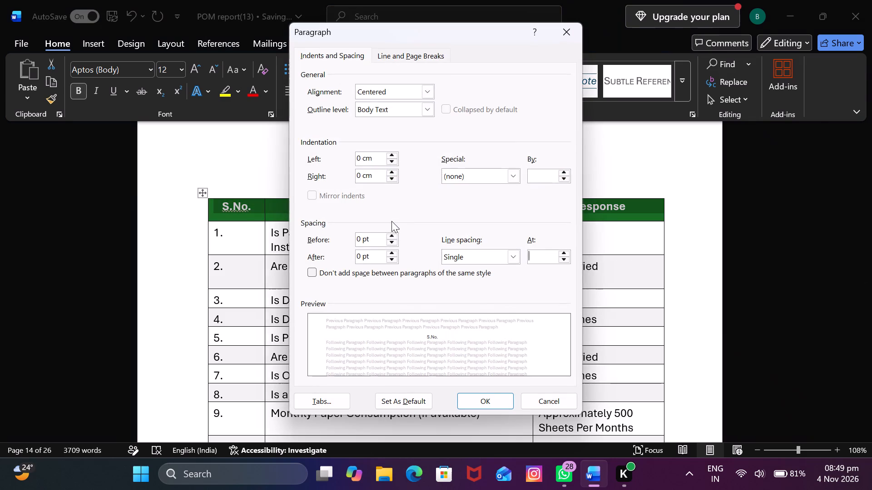
click(362, 237)
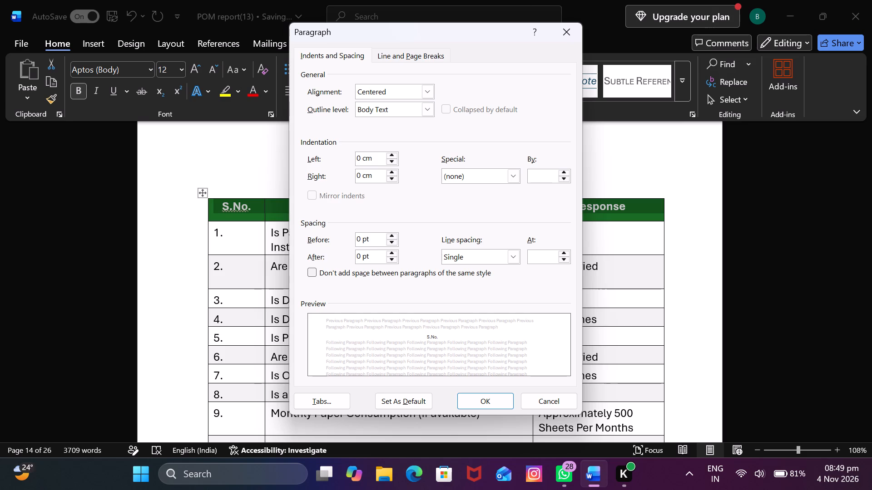
key(BackSpace)
key(4)
key(BackSpace)
key(BackSpace)
key(4)
key(space)
scroll(357, 242, down, 1)
click(474, 402)
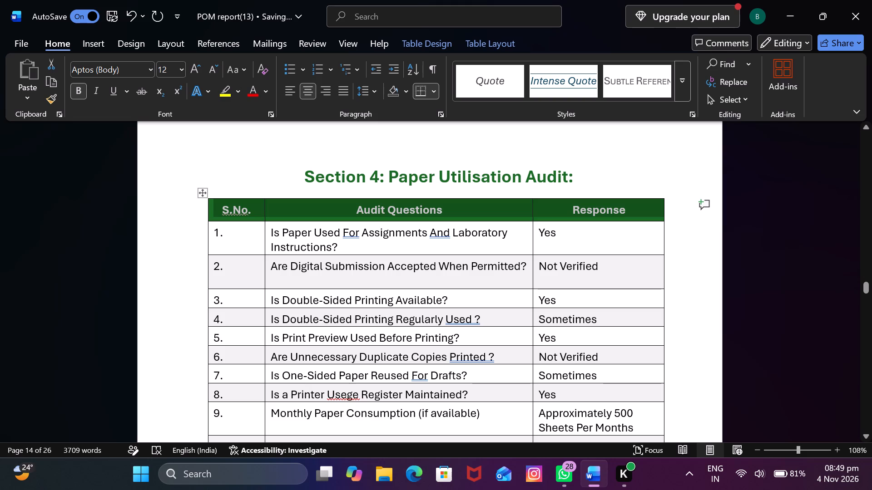
click(725, 309)
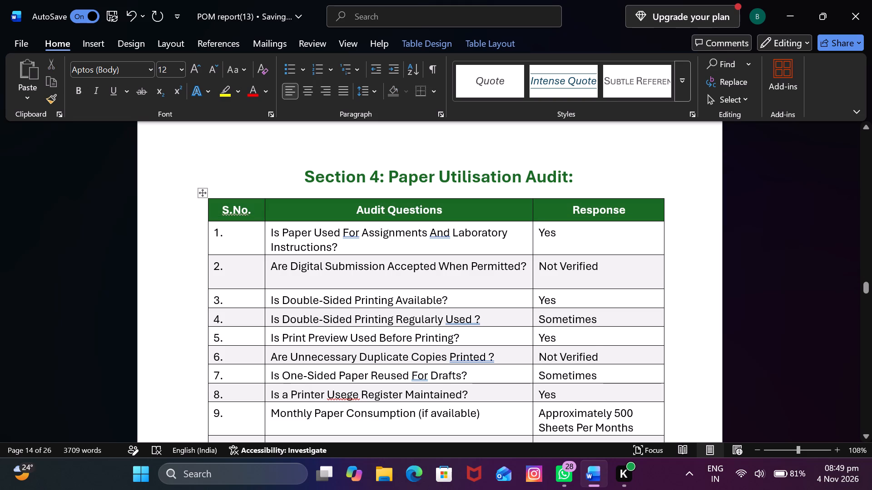
Reduce the height of row 2, "Are Digital Submission Accepted When Permitted?", in the Section 4 table to remove its extra blank space.
scroll(348, 235, up, 1)
scroll(348, 235, down, 2)
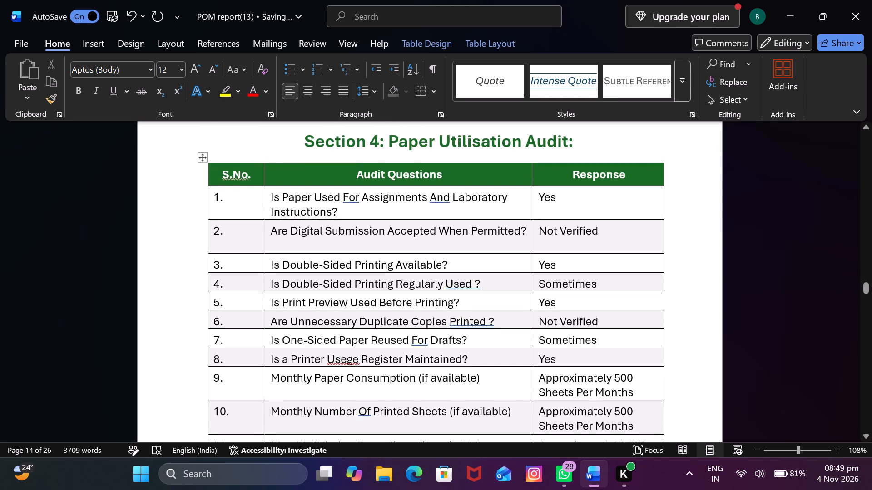
drag(456, 254, 459, 249)
drag(459, 249, 461, 243)
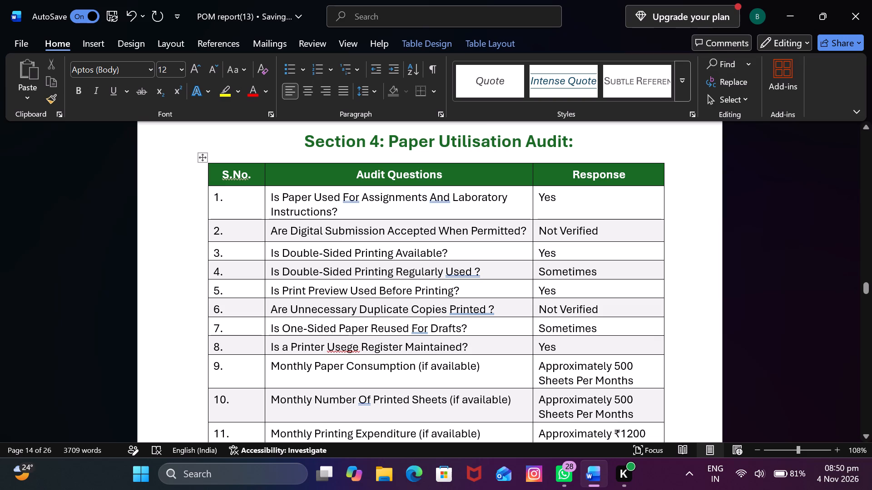
Correct the misspelled word "Usege" to "Usage" in row 8 of the Section 4 table.
scroll(401, 356, up, 1)
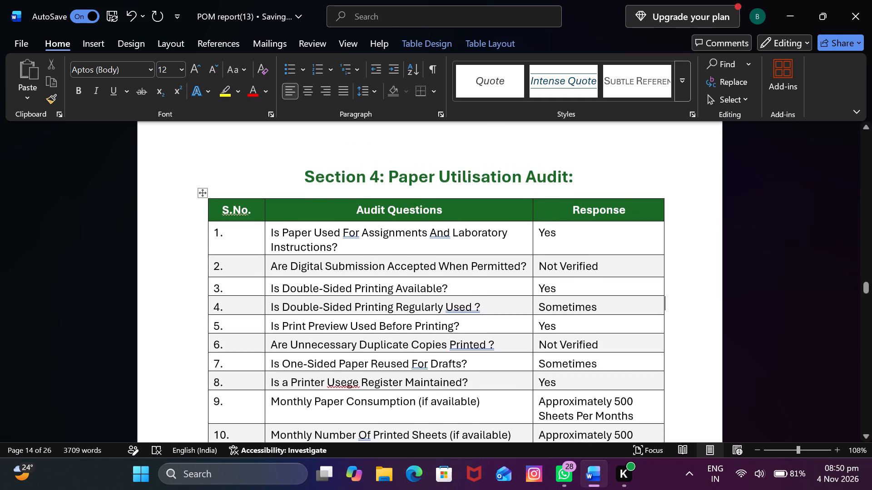
scroll(401, 356, down, 1)
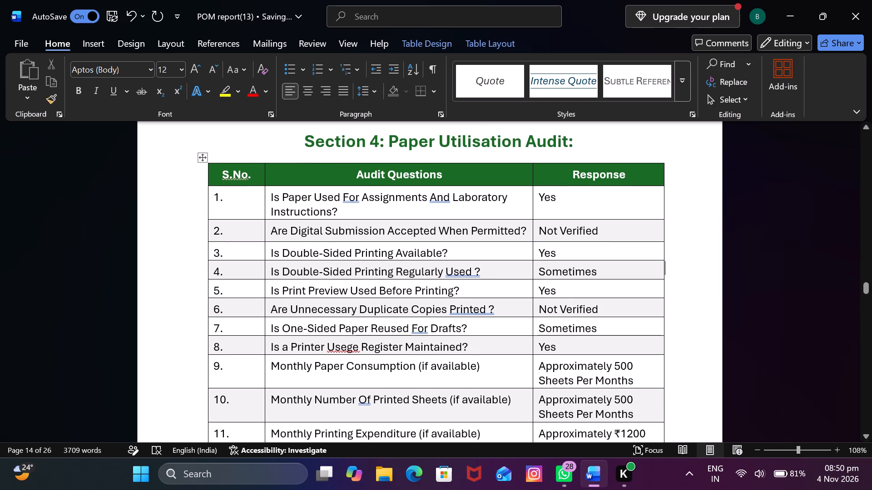
click(359, 347)
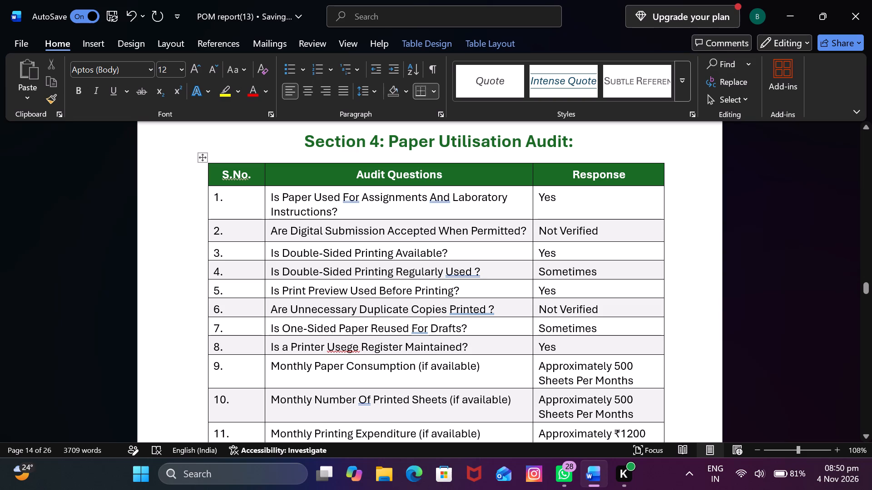
click(361, 344)
click(345, 347)
key(BackSpace)
key(a)
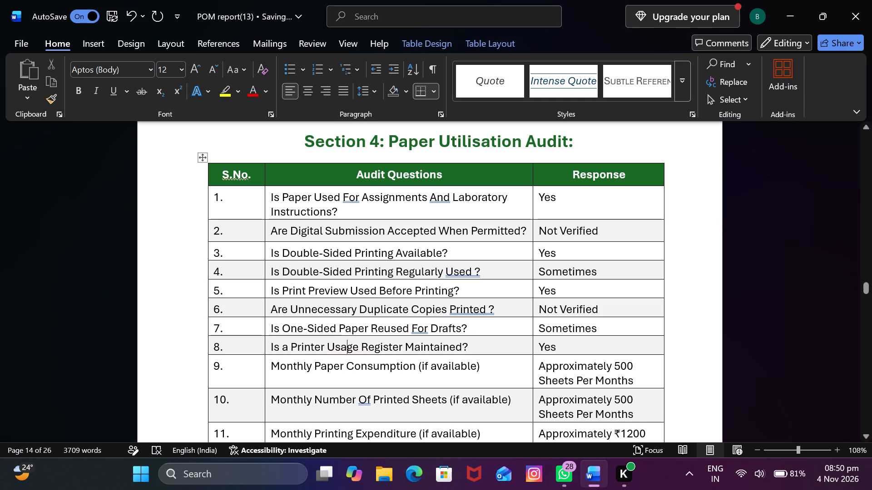
click(482, 344)
Narrow the S.No. column of the Section 4 table so it fits closely around its header text, widening the Audit Questions column.
scroll(482, 344, down, 1)
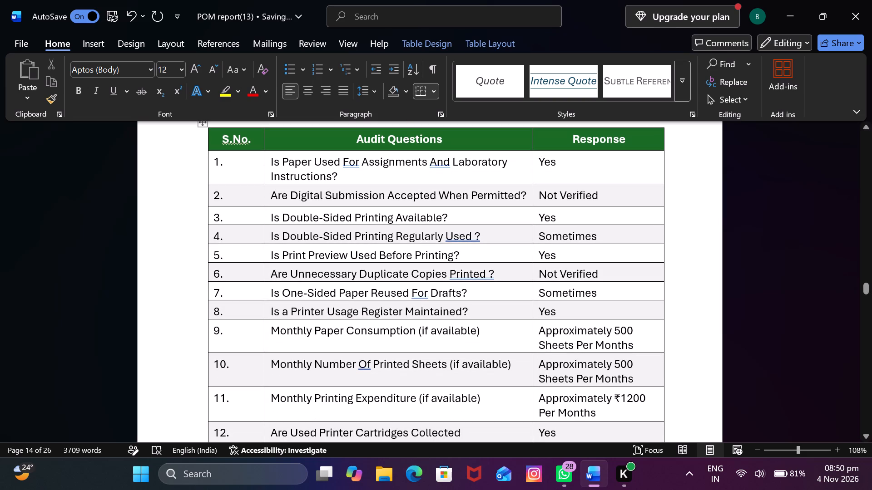
scroll(435, 365, down, 3)
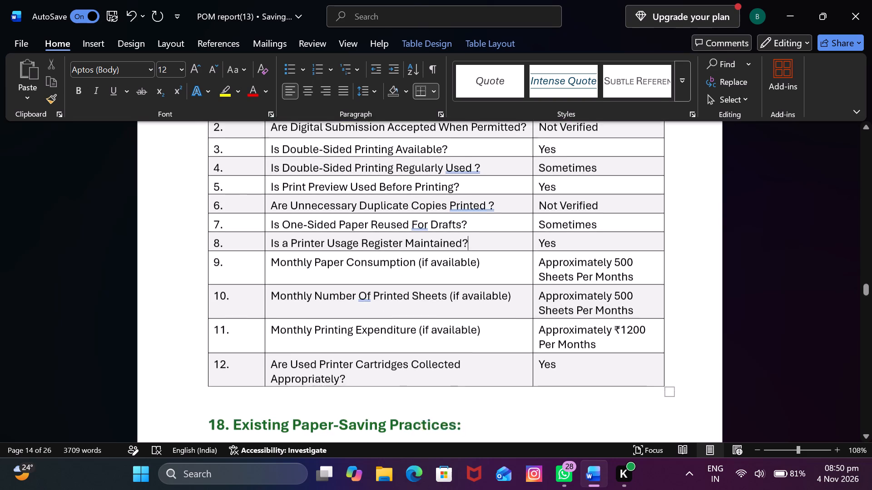
scroll(435, 365, up, 5)
scroll(435, 365, down, 1)
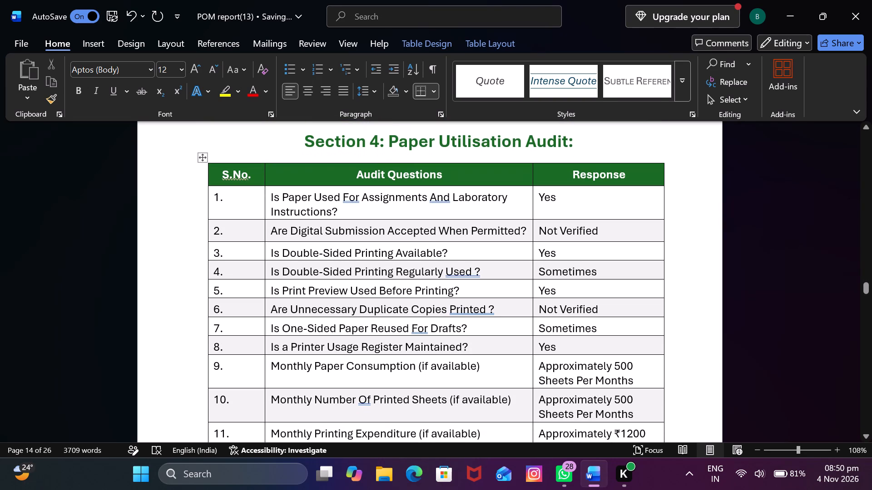
drag(264, 175, 260, 176)
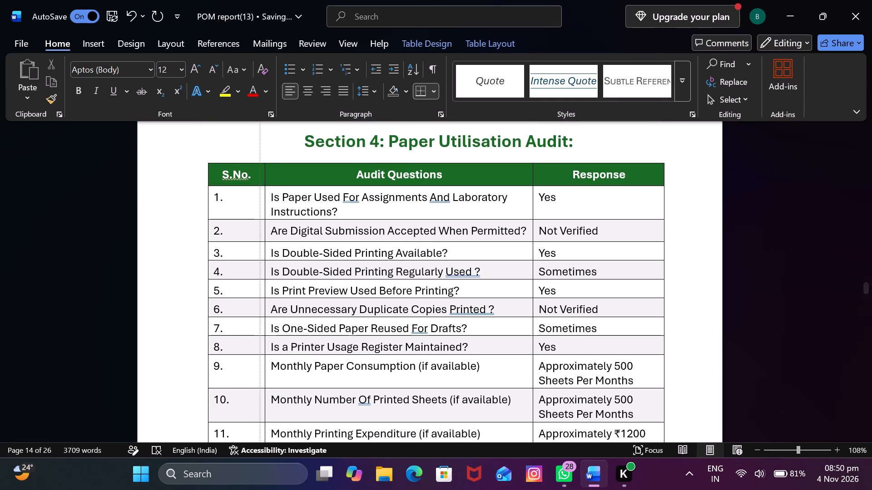
drag(260, 176, 250, 180)
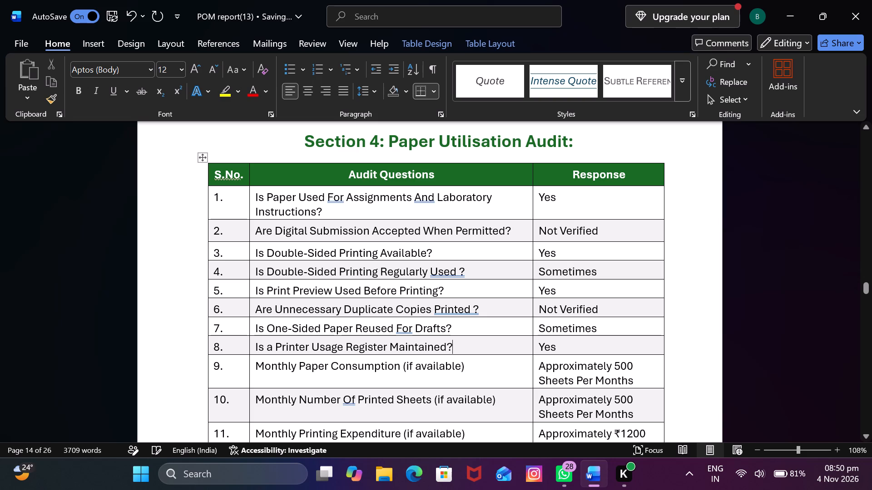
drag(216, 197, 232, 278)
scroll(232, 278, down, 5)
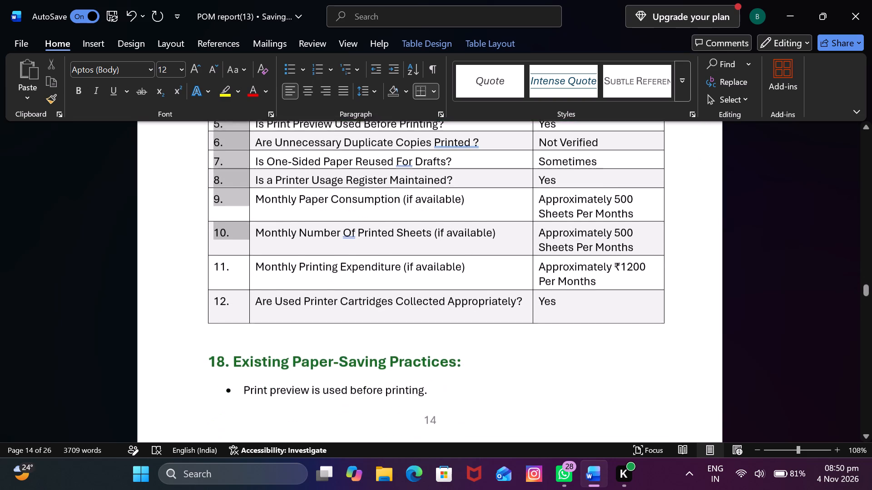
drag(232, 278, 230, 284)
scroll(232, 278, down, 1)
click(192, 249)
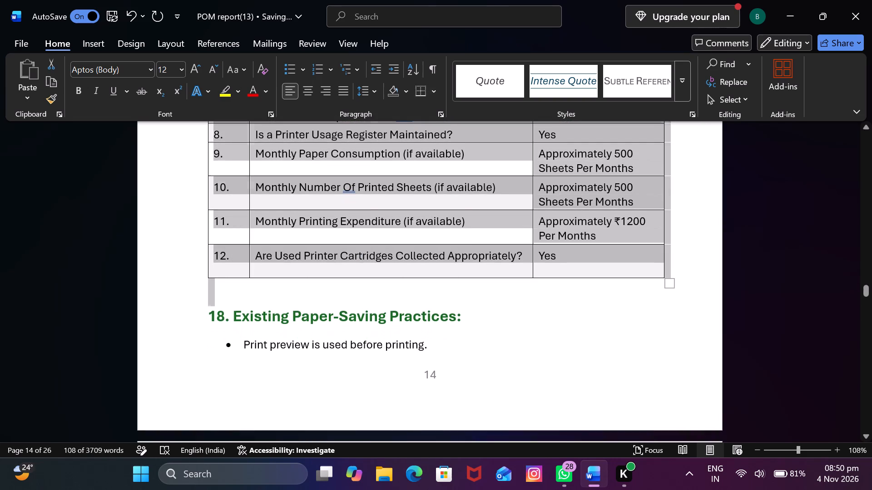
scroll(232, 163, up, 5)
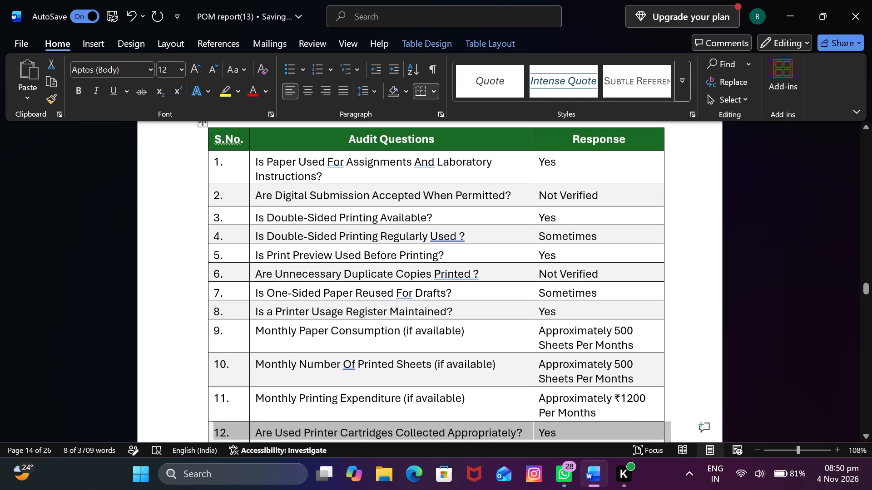
Move the serial number 1. from the first body row's S.No. cell into the S.No. cell of the row below.
click(212, 157)
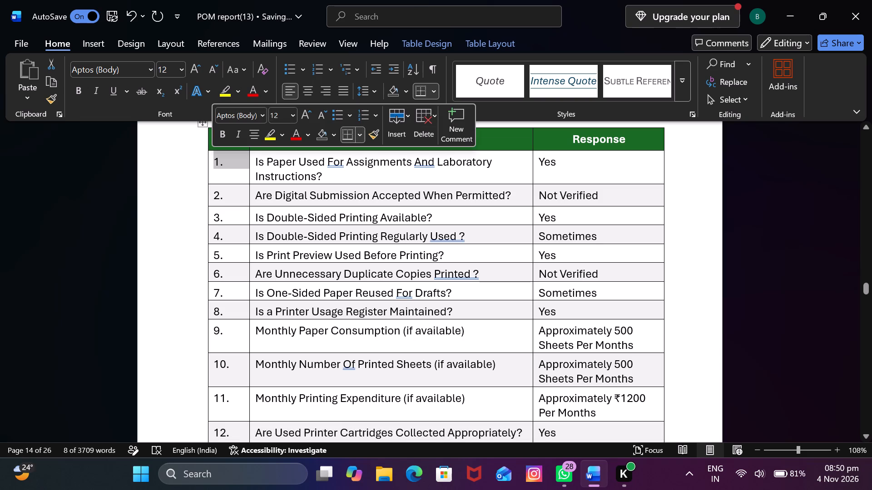
scroll(211, 158, down, 1)
scroll(213, 159, up, 1)
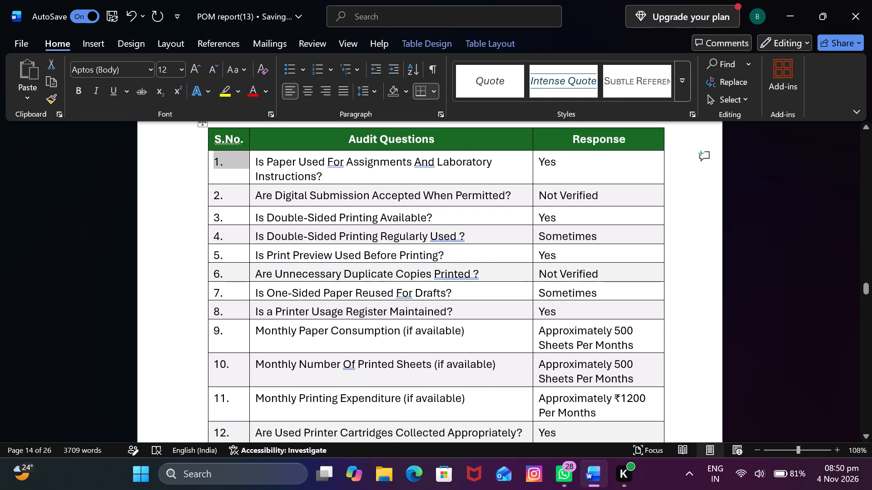
drag(213, 159, 216, 194)
click(108, 212)
click(169, 235)
click(180, 191)
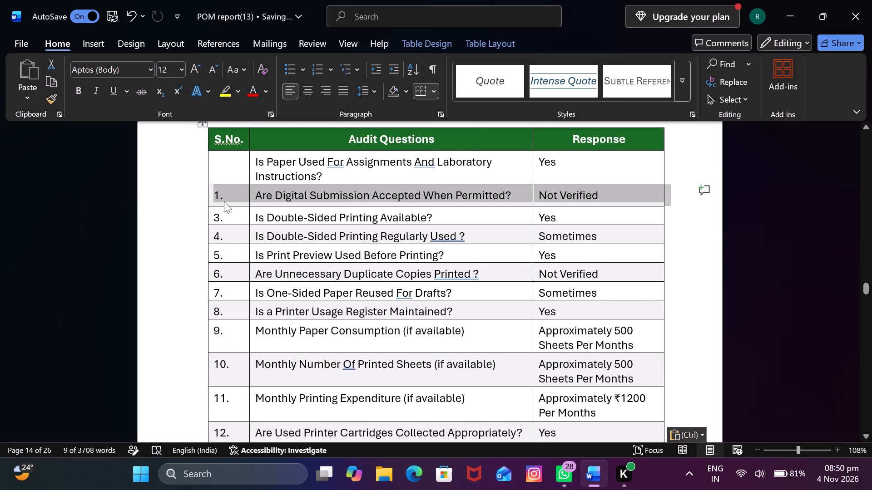
Set the paragraph alignment to justified for the S.No. cells from the second through the twelfth body row of the Section 4 table.
double_click(215, 194)
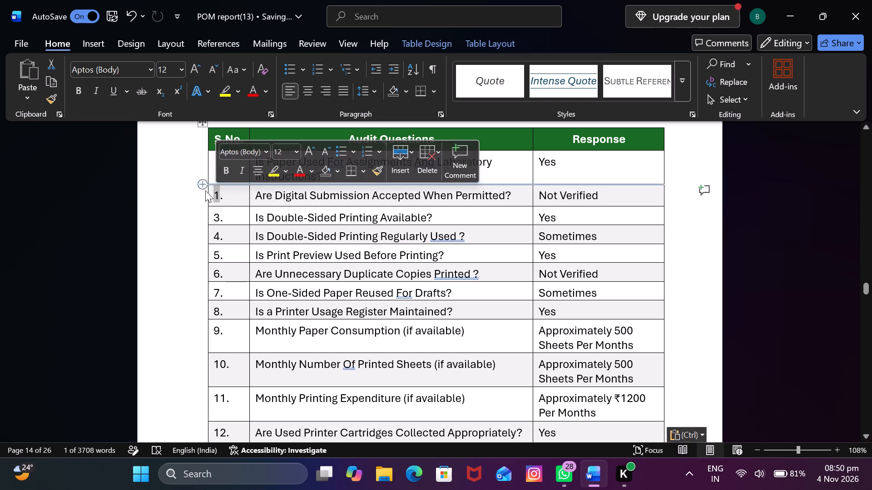
drag(221, 198, 230, 311)
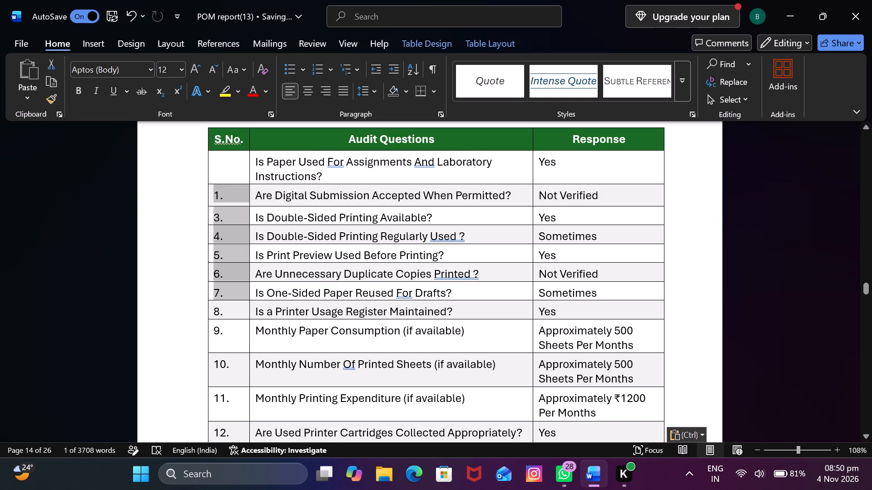
drag(230, 311, 225, 329)
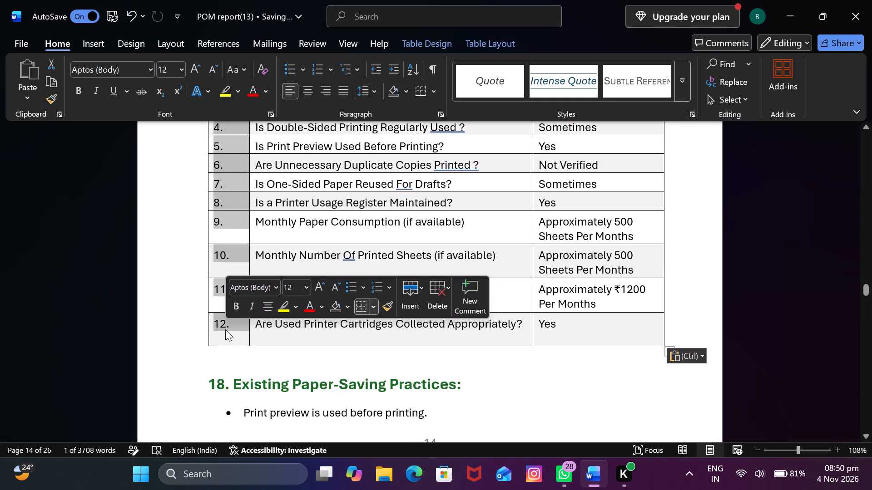
click(285, 95)
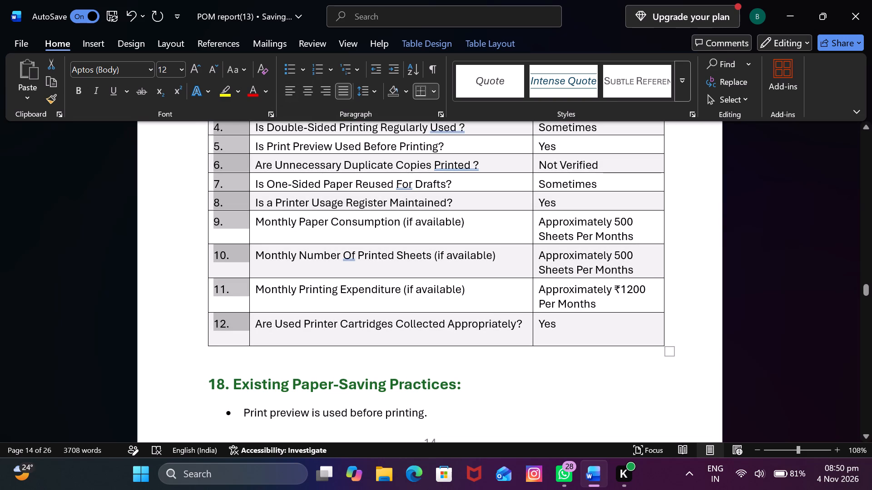
click(185, 309)
click(784, 320)
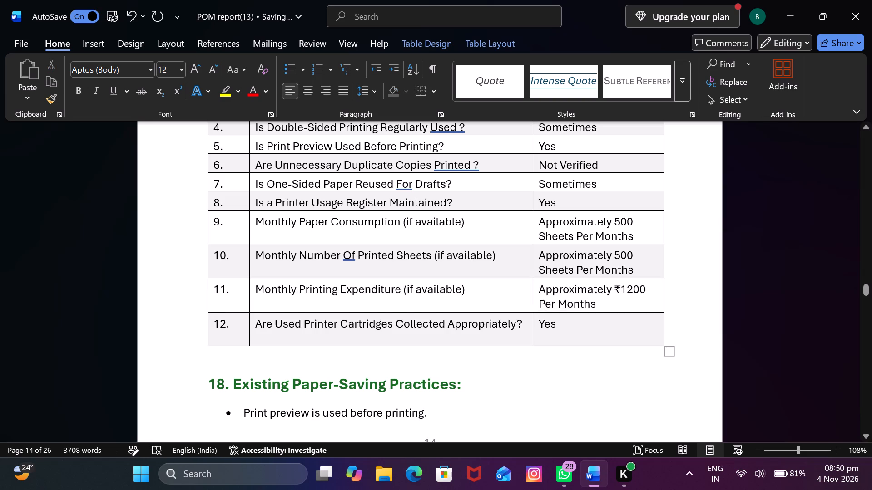
Review the serial numbers and rows of the Section 4 table and the content around it.
scroll(421, 287, up, 5)
click(258, 225)
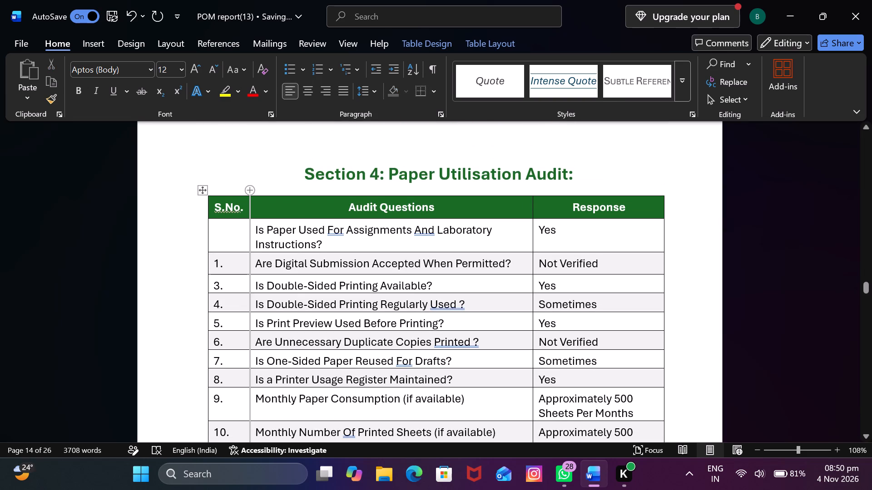
click(172, 274)
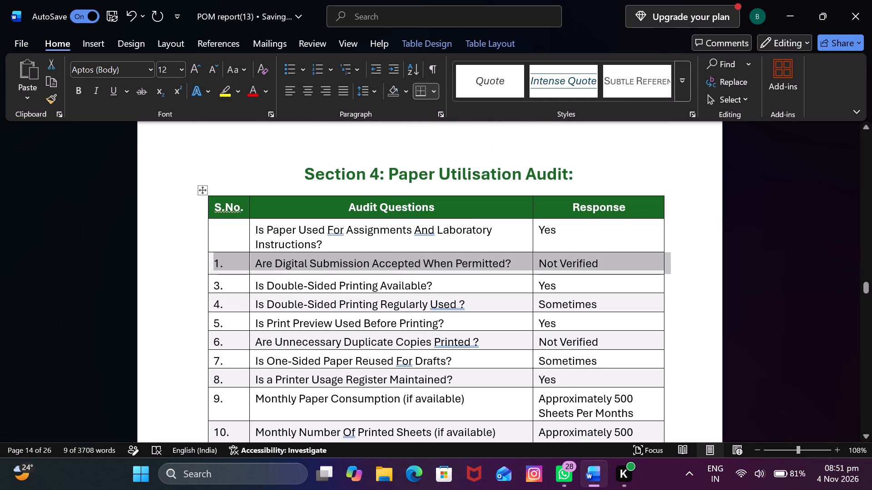
click(836, 297)
scroll(375, 284, up, 5)
scroll(375, 284, down, 1)
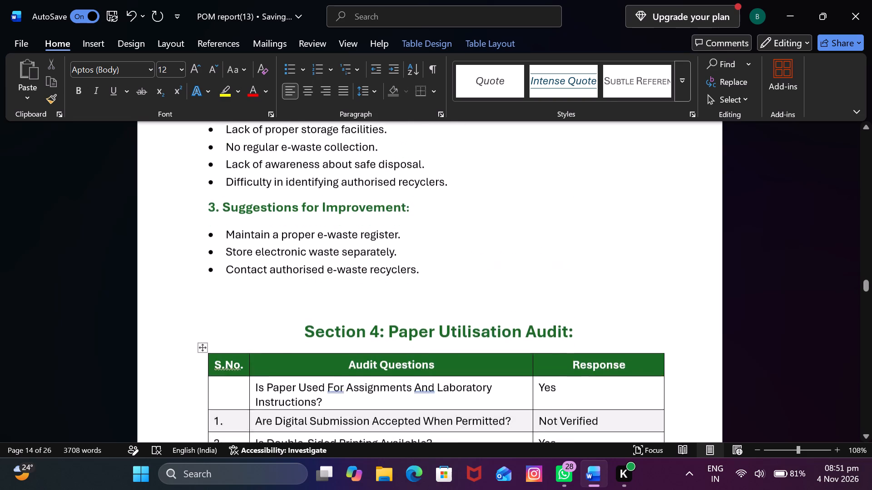
scroll(375, 284, down, 9)
scroll(375, 284, up, 4)
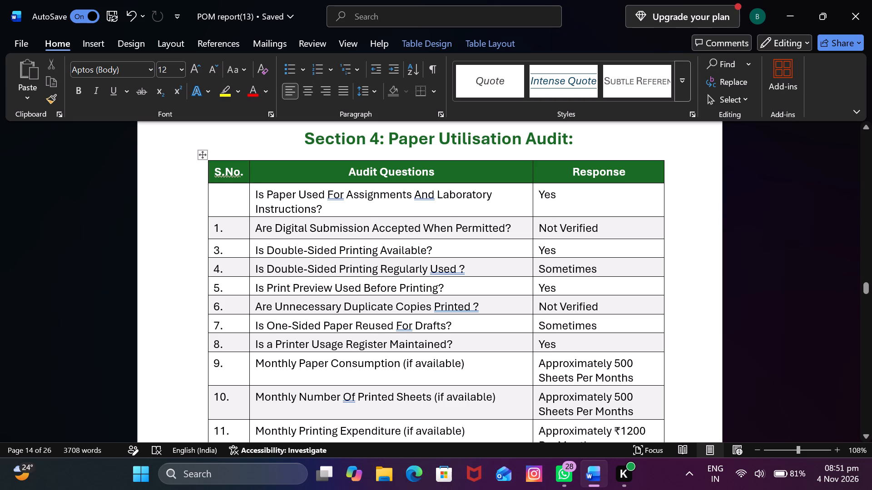
Number the first two body rows of the Section 4 table 1. and 2. in the S.No. column.
click(226, 226)
click(217, 225)
key(BackSpace)
key(2)
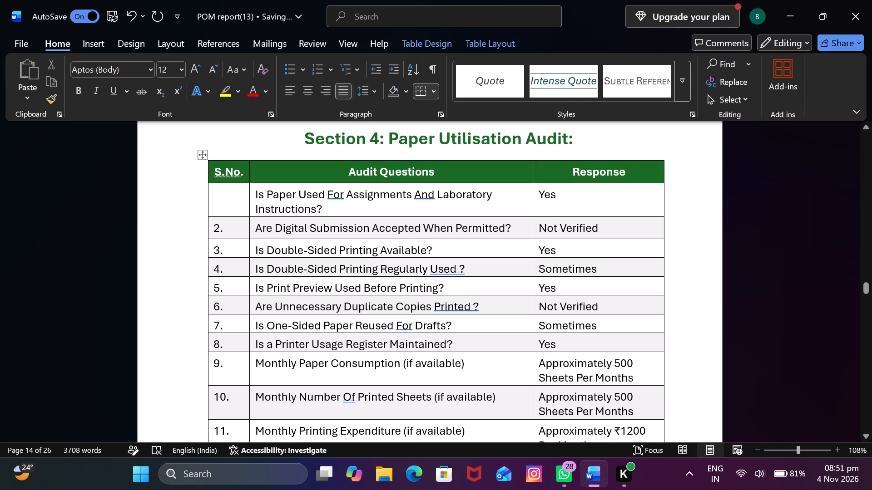
click(229, 197)
key(1)
key(period)
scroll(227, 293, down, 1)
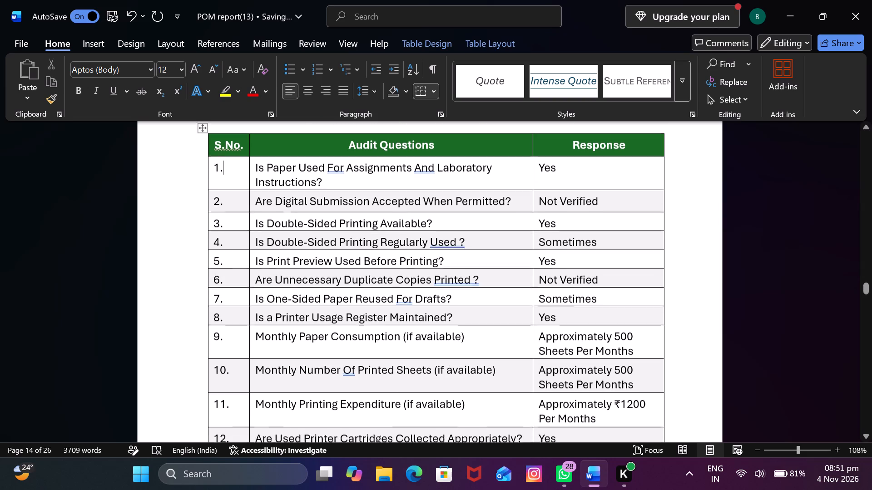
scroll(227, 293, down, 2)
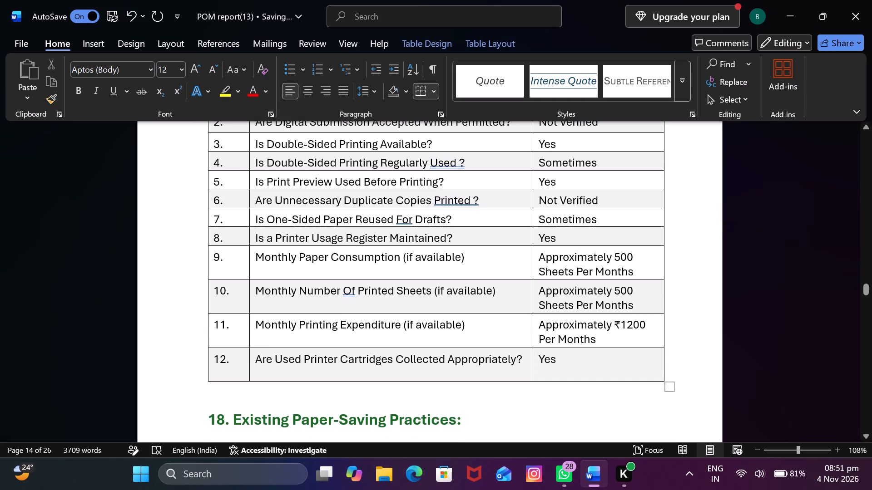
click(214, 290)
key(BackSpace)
Change all twelve audit questions in the Section 4 table to lowercase.
scroll(427, 295, up, 3)
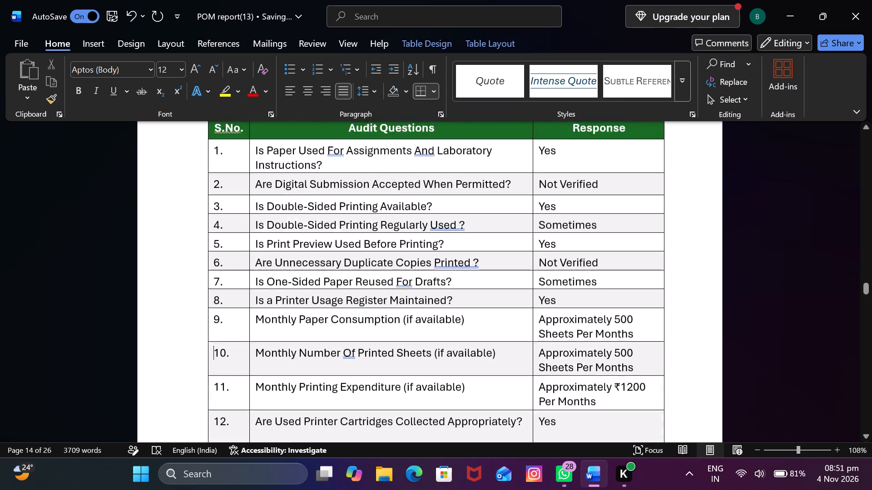
drag(255, 192, 257, 194)
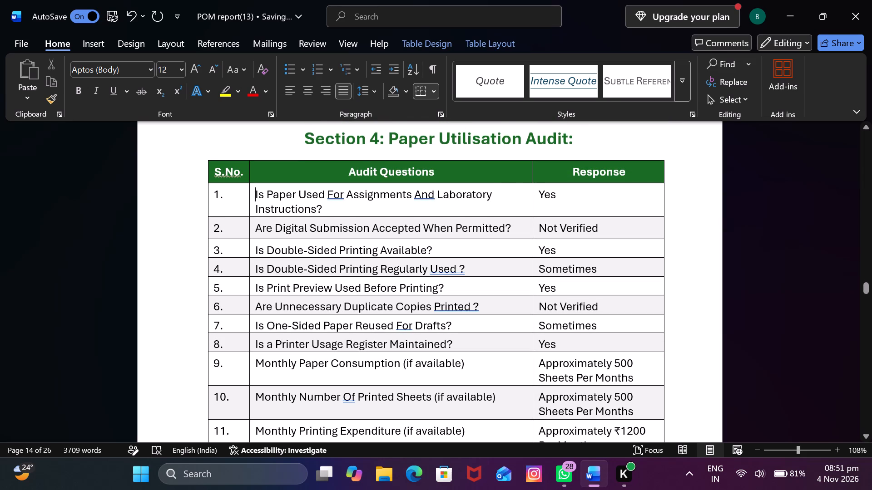
drag(257, 194, 347, 333)
scroll(346, 333, down, 4)
click(235, 66)
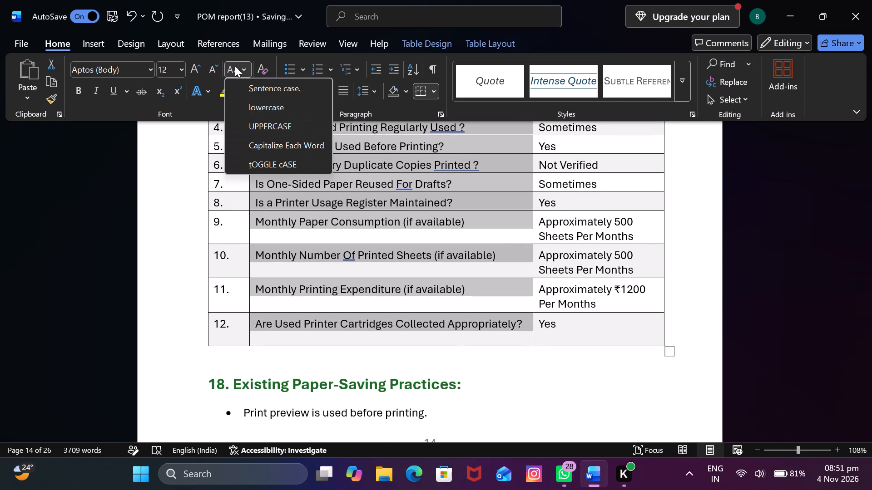
click(251, 106)
Capitalize the first letter of the audit questions in rows 1 to 4 of the Section 4 table.
scroll(271, 186, up, 3)
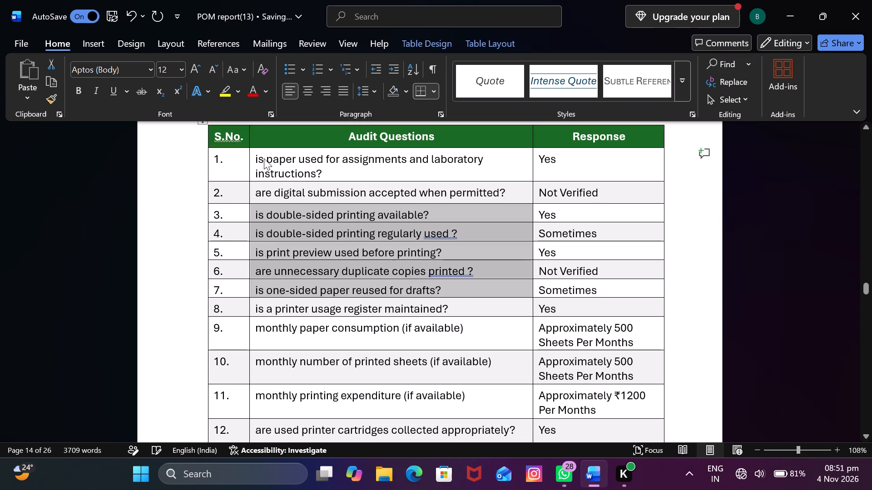
click(259, 157)
key(BackSpace)
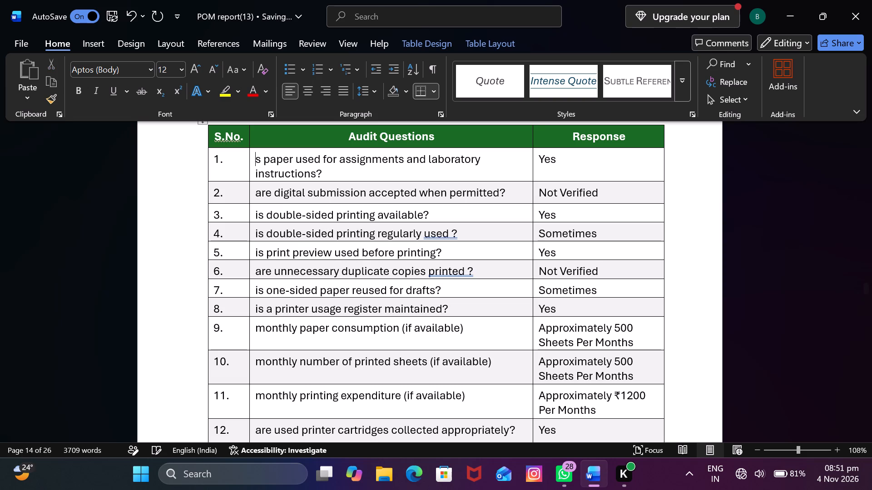
key(i)
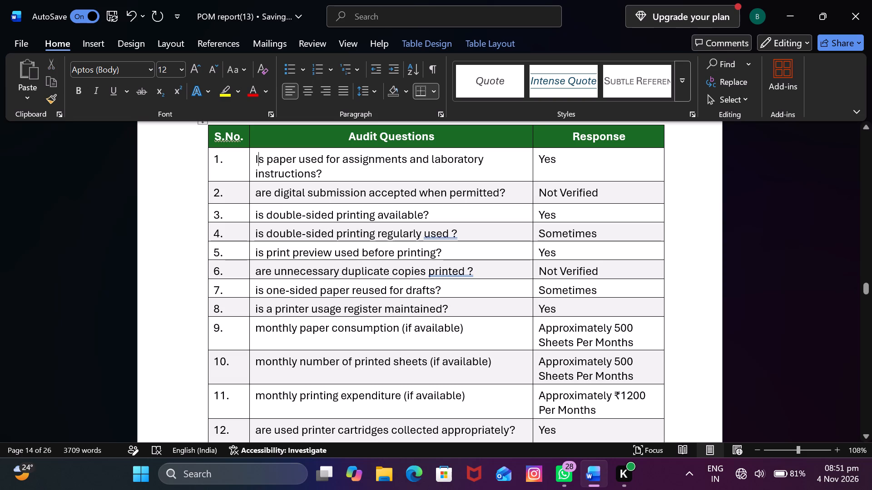
click(261, 192)
key(BackSpace)
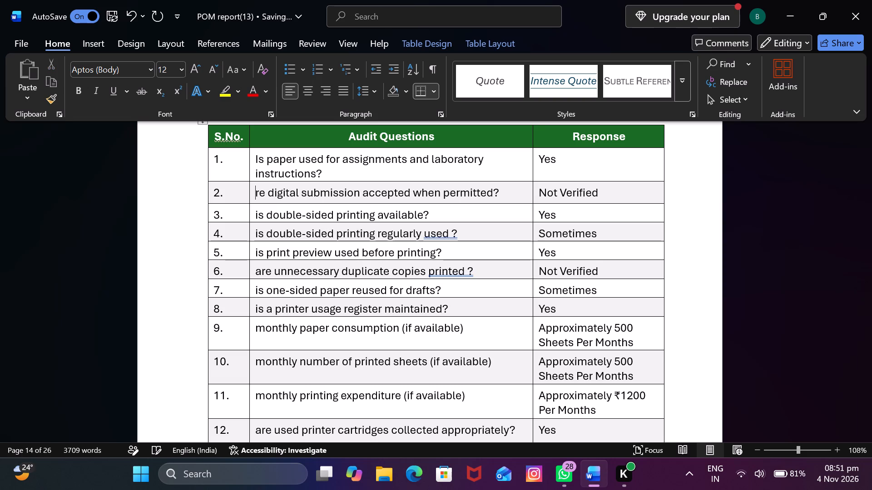
key(a)
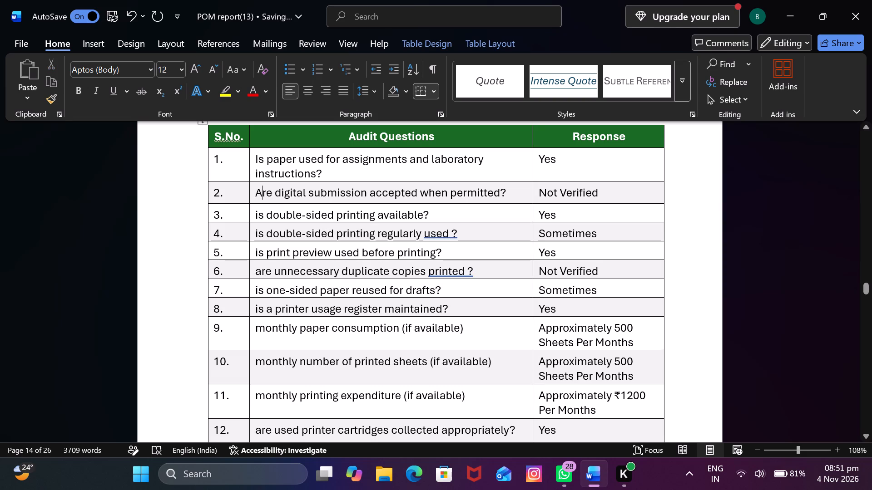
click(262, 212)
click(259, 213)
key(BackSpace)
key(i)
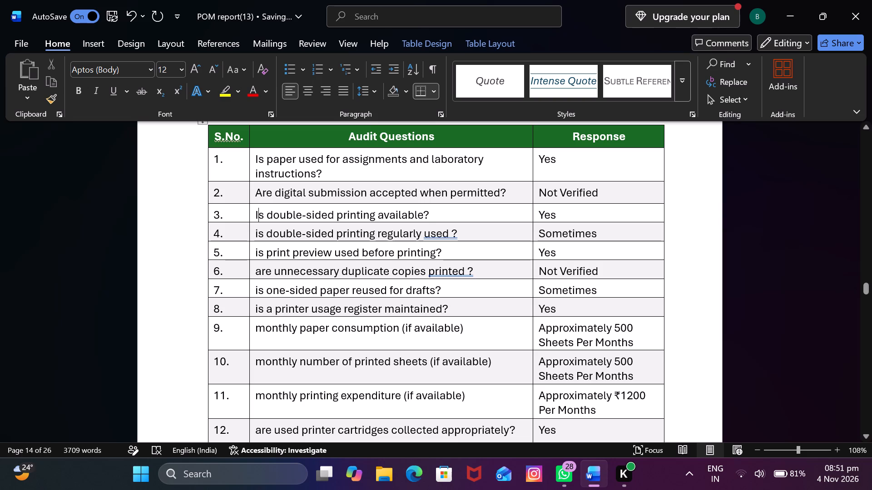
click(257, 233)
key(BackSpace)
key(i)
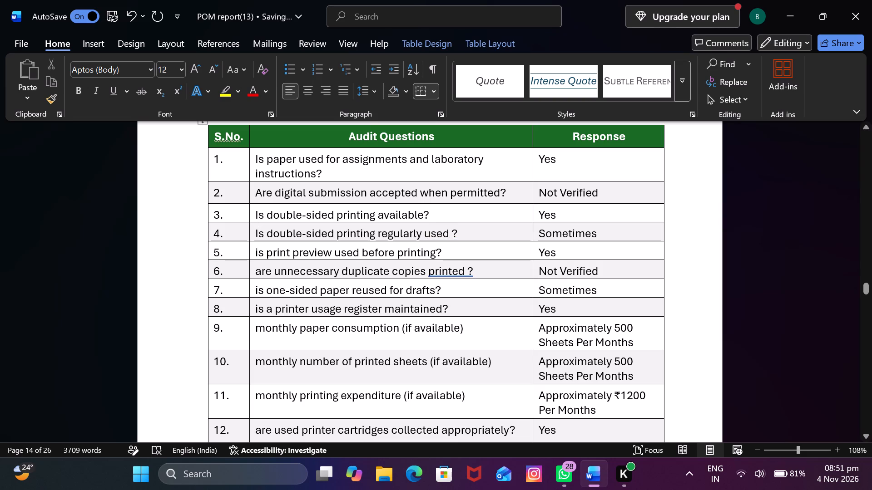
Capitalize the first letter of the audit questions in rows 5 to 8 of the Section 4 table.
click(256, 254)
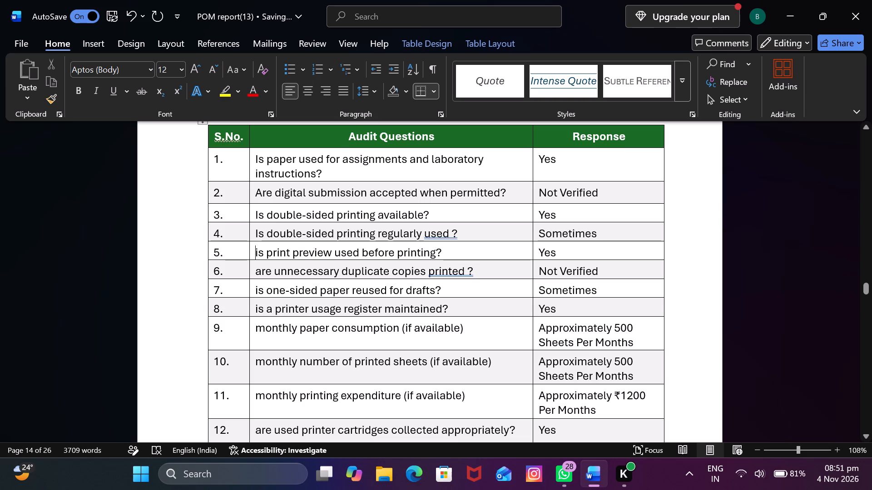
click(259, 253)
key(BackSpace)
key(i)
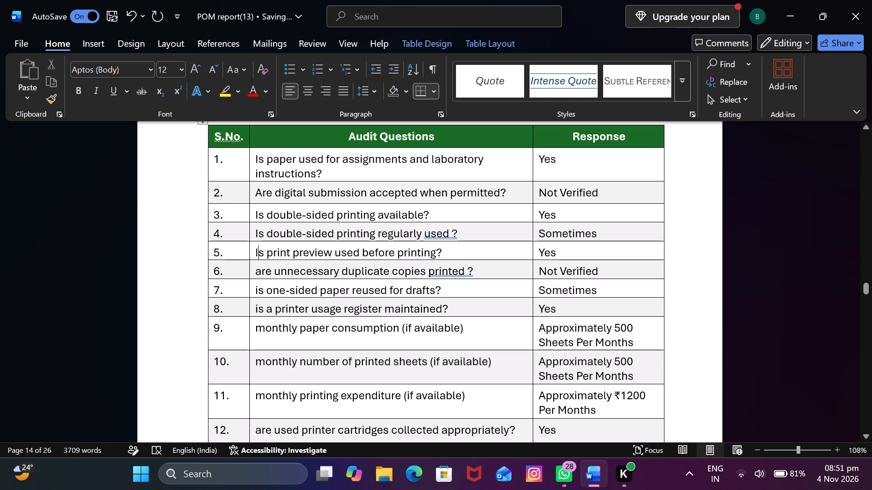
click(260, 269)
key(BackSpace)
key(a)
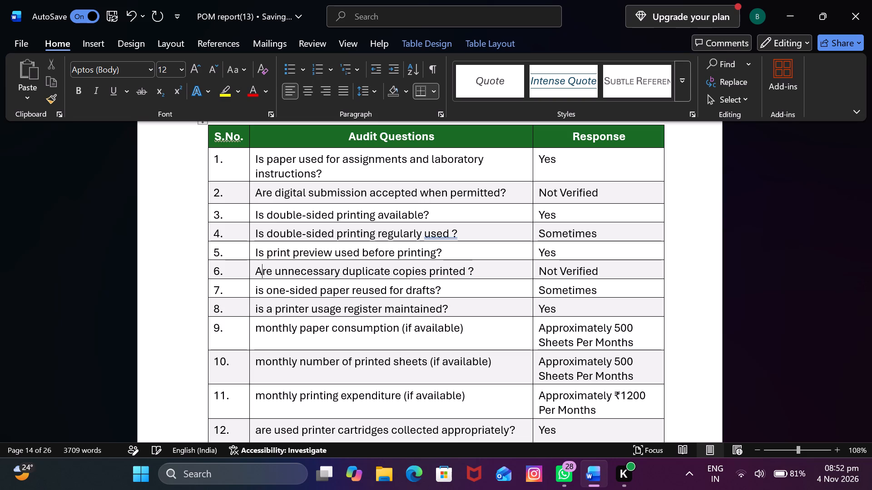
click(260, 289)
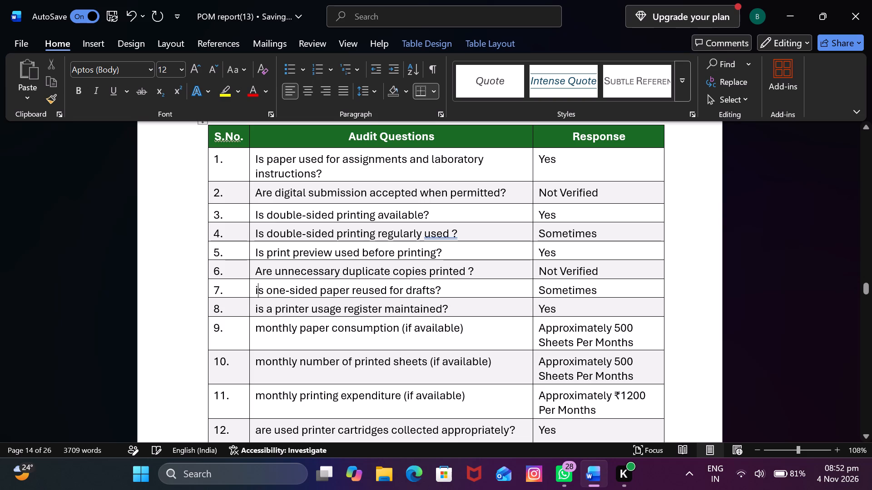
key(BackSpace)
key(i)
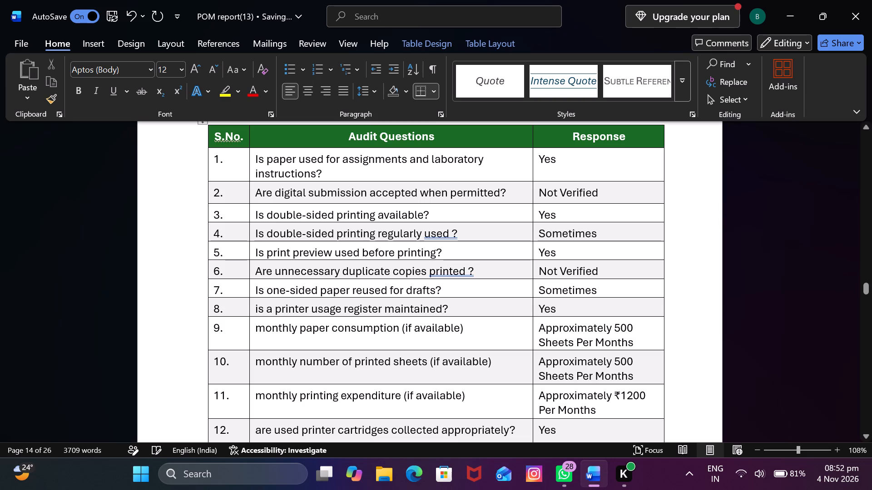
click(258, 310)
key(BackSpace)
key(i)
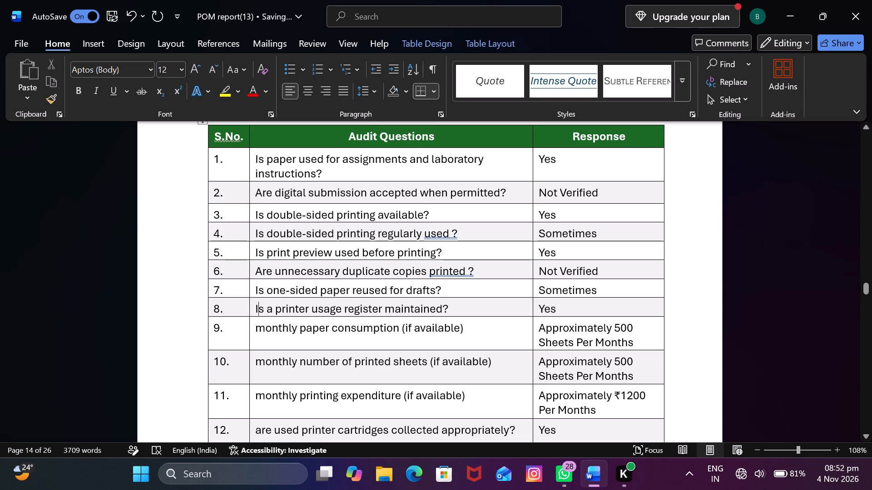
Capitalize the first letter of the audit questions in rows 9 to 12 of the Section 4 table.
click(263, 326)
key(BackSpace)
key(m)
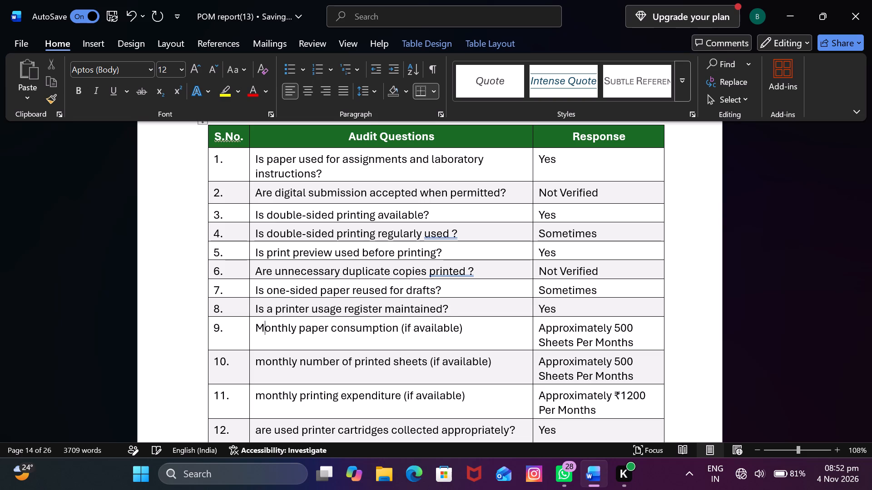
scroll(262, 328, down, 1)
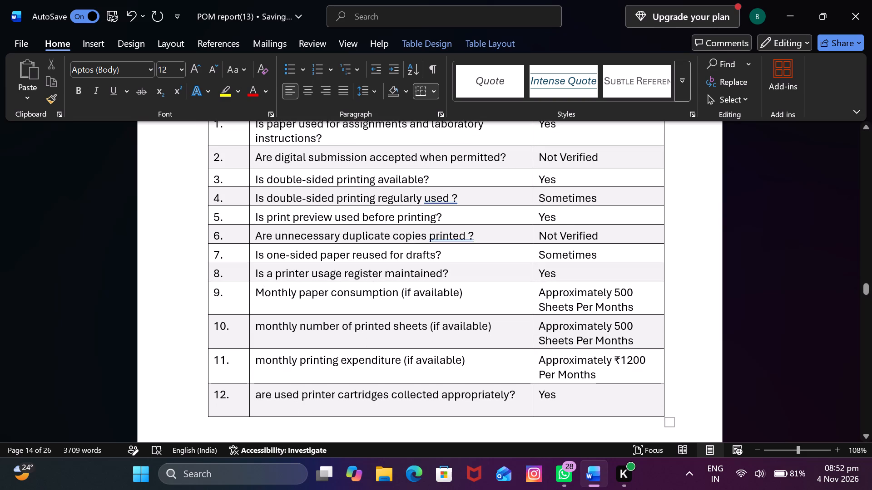
click(266, 328)
key(BackSpace)
key(m)
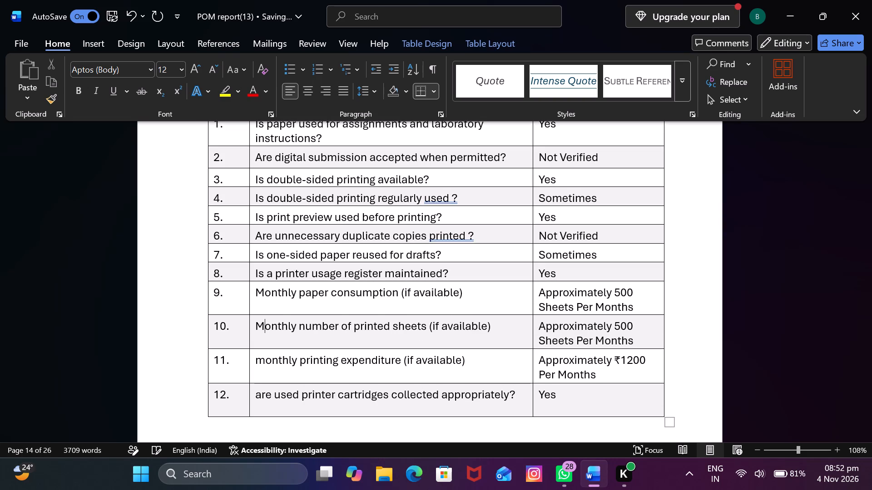
click(268, 359)
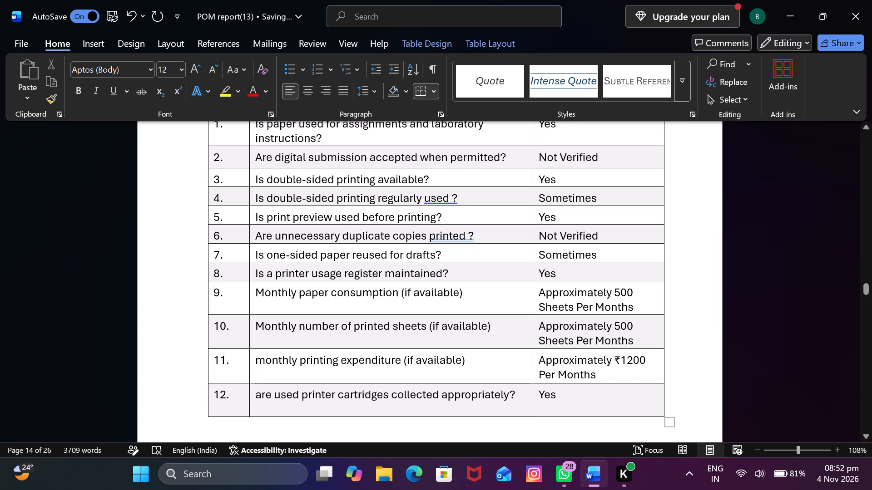
key(BackSpace)
key(m)
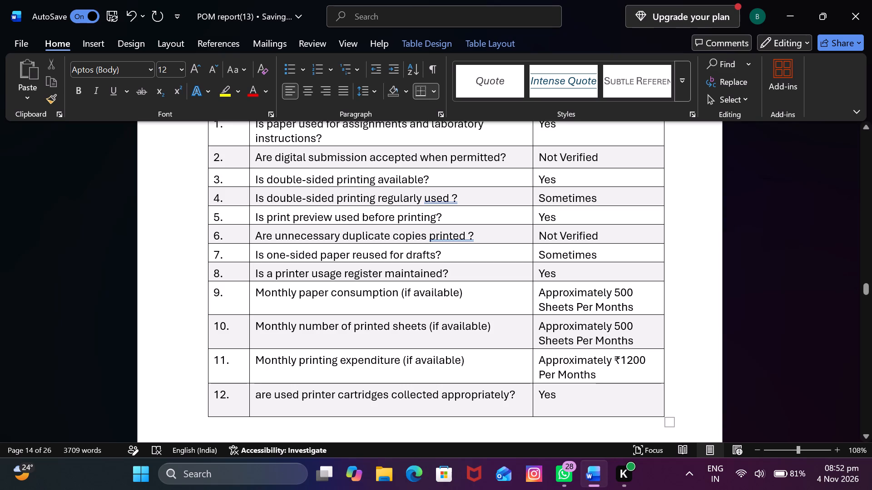
click(262, 397)
key(BackSpace)
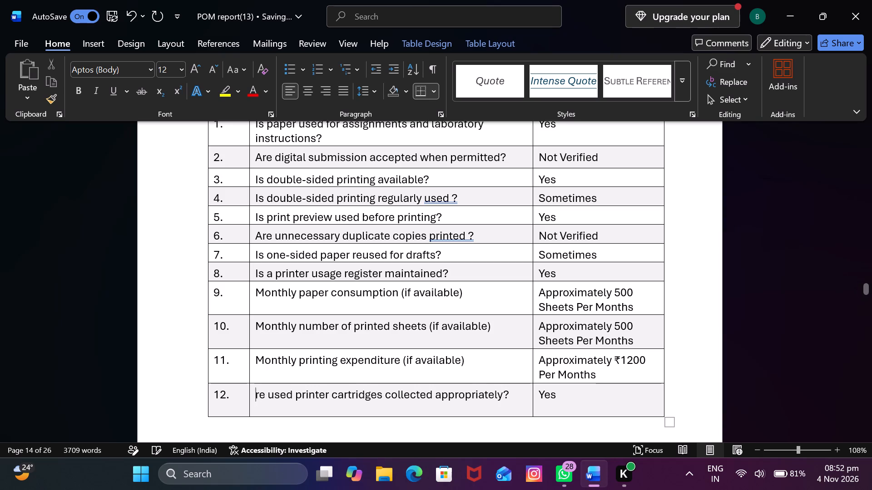
key(a)
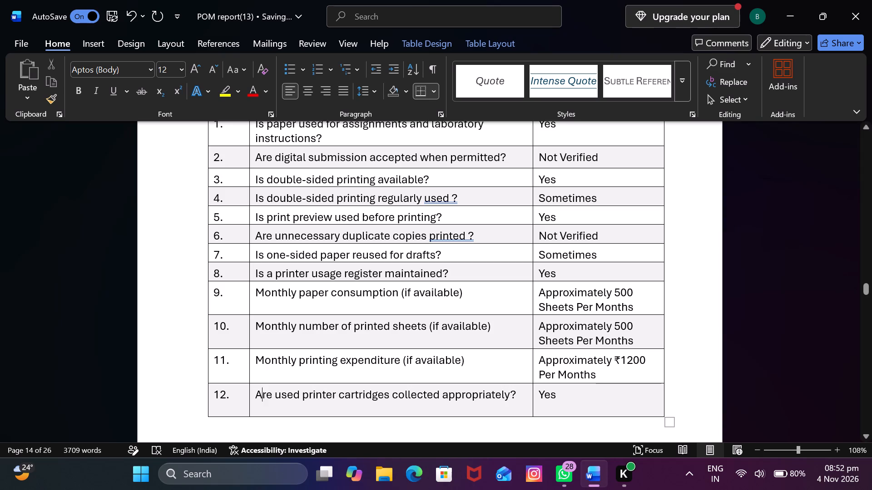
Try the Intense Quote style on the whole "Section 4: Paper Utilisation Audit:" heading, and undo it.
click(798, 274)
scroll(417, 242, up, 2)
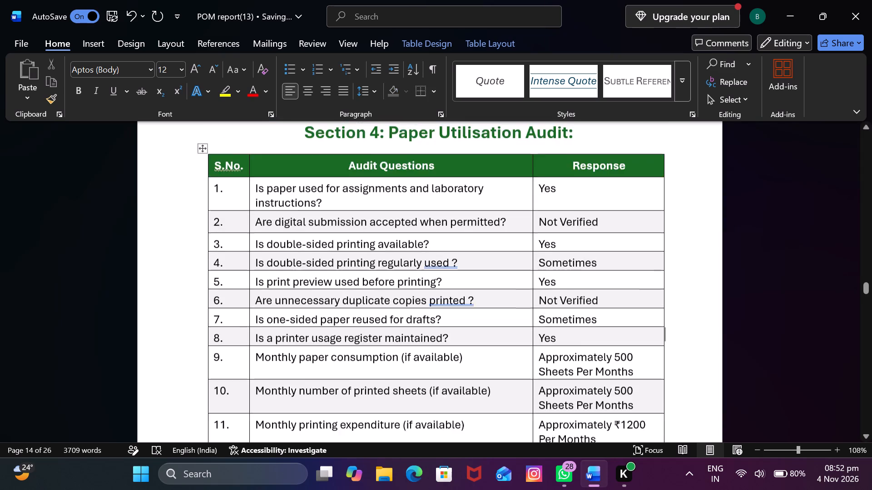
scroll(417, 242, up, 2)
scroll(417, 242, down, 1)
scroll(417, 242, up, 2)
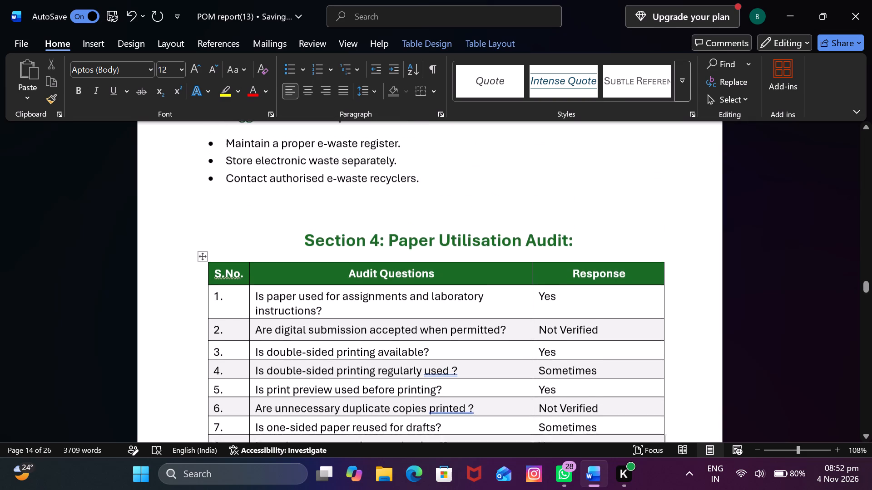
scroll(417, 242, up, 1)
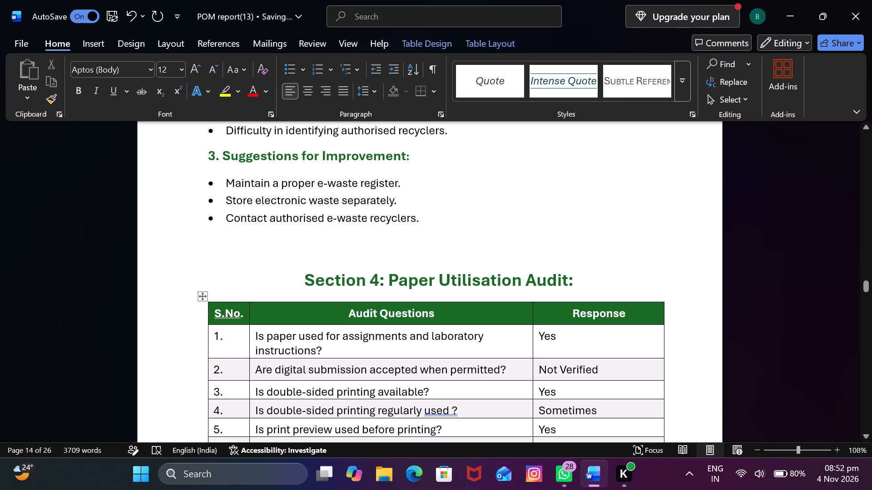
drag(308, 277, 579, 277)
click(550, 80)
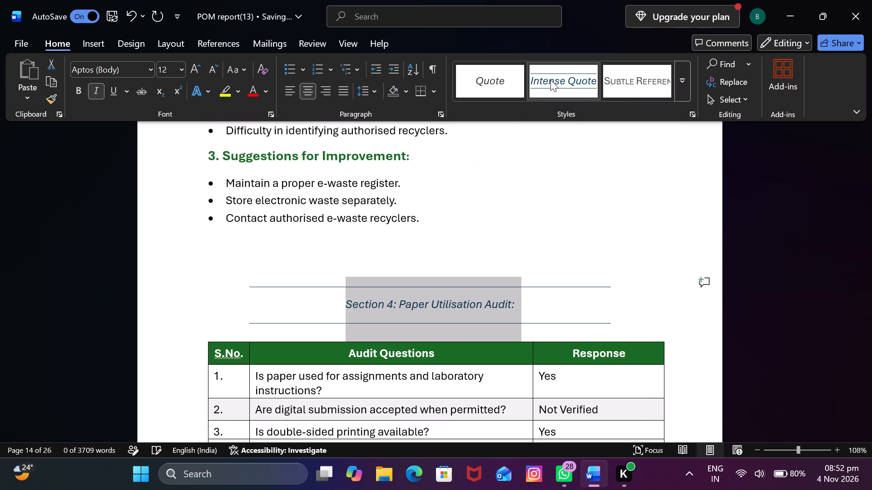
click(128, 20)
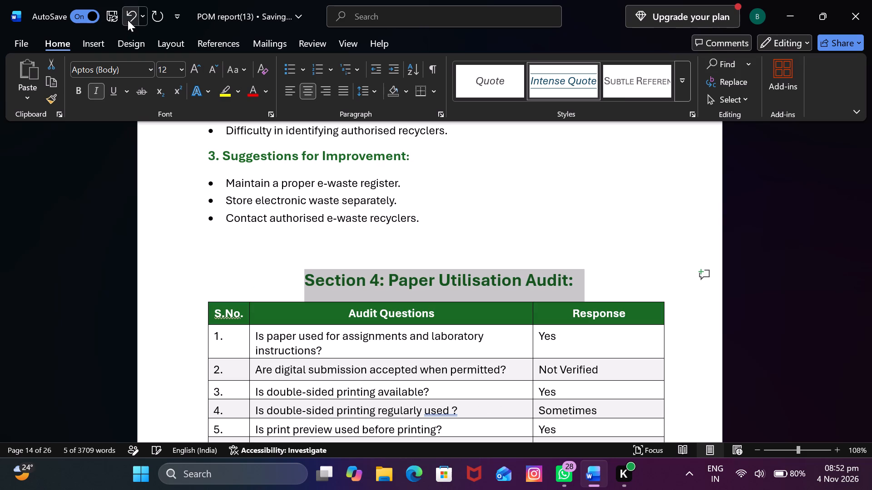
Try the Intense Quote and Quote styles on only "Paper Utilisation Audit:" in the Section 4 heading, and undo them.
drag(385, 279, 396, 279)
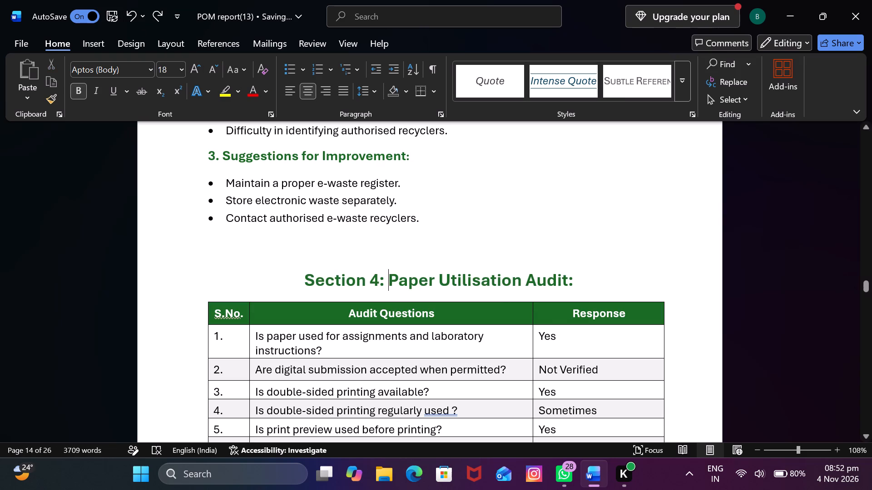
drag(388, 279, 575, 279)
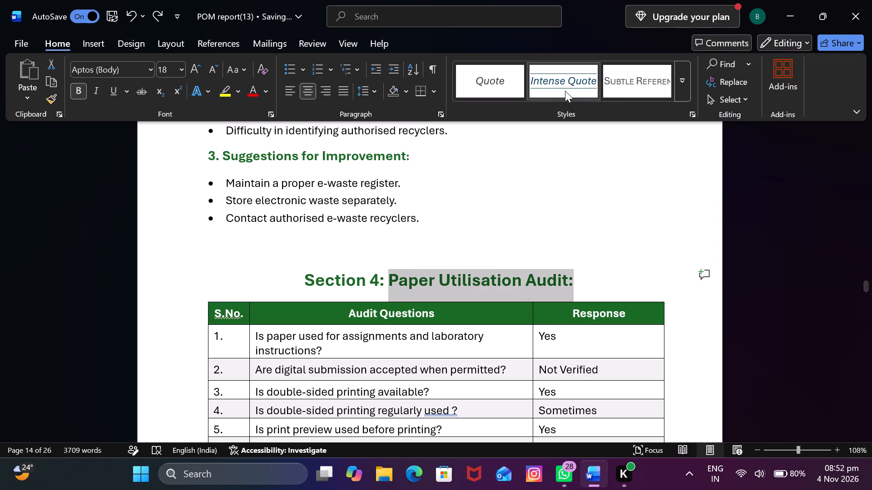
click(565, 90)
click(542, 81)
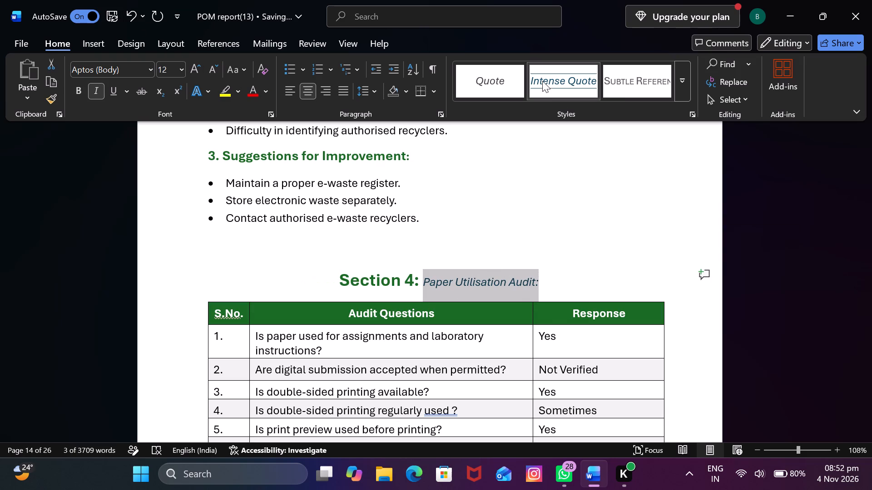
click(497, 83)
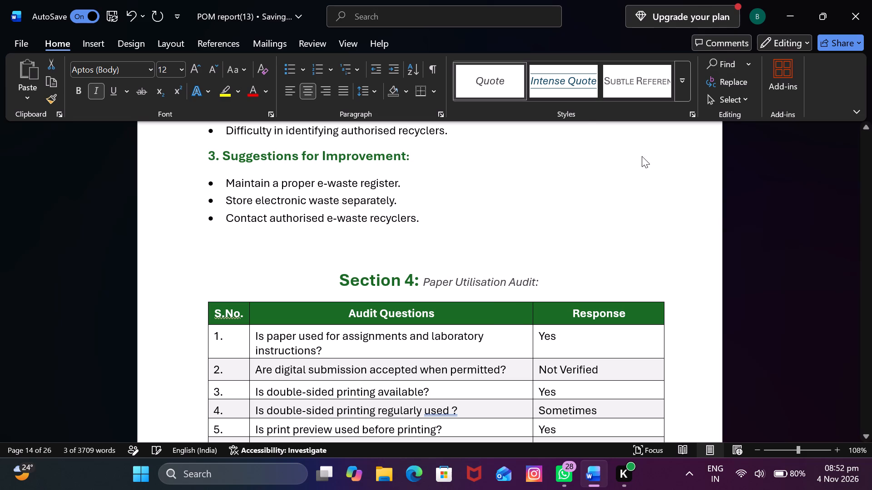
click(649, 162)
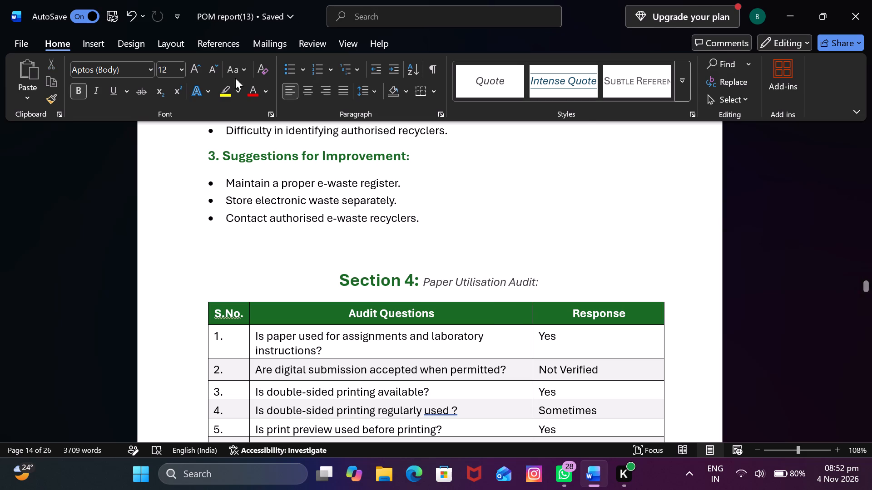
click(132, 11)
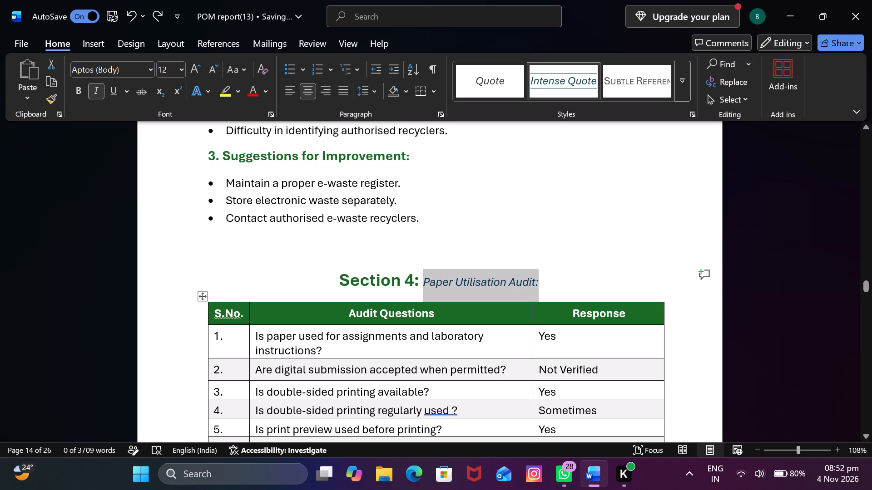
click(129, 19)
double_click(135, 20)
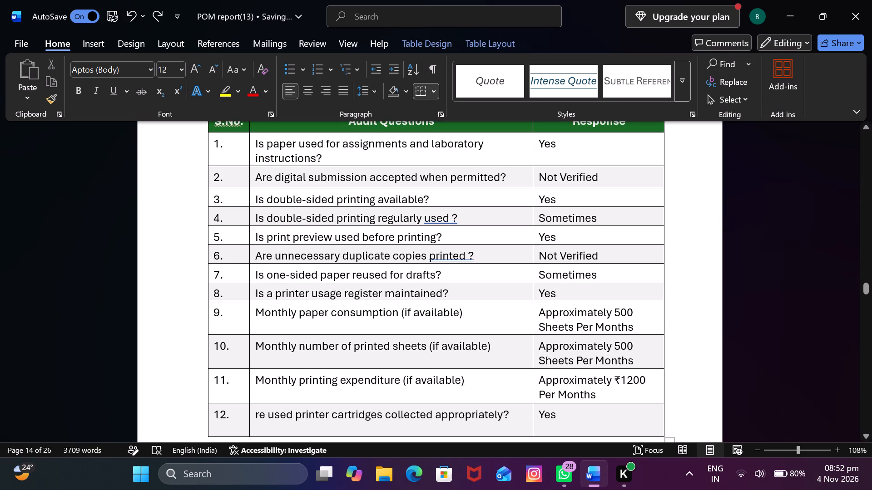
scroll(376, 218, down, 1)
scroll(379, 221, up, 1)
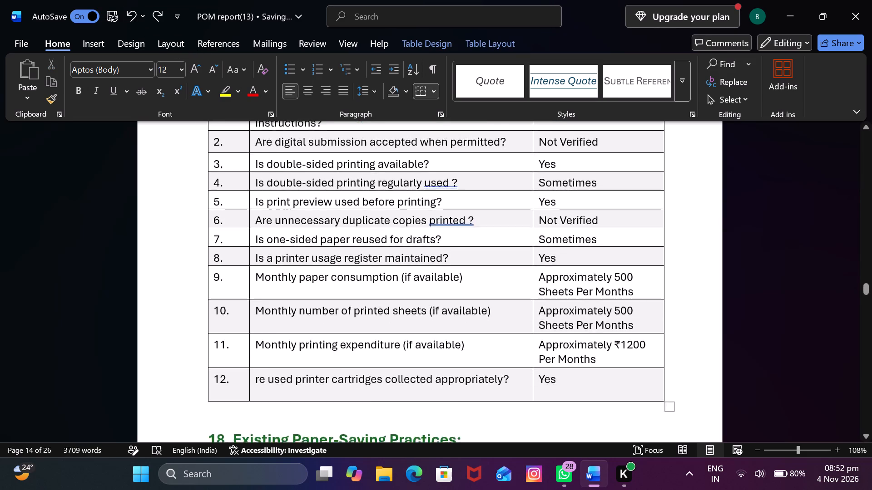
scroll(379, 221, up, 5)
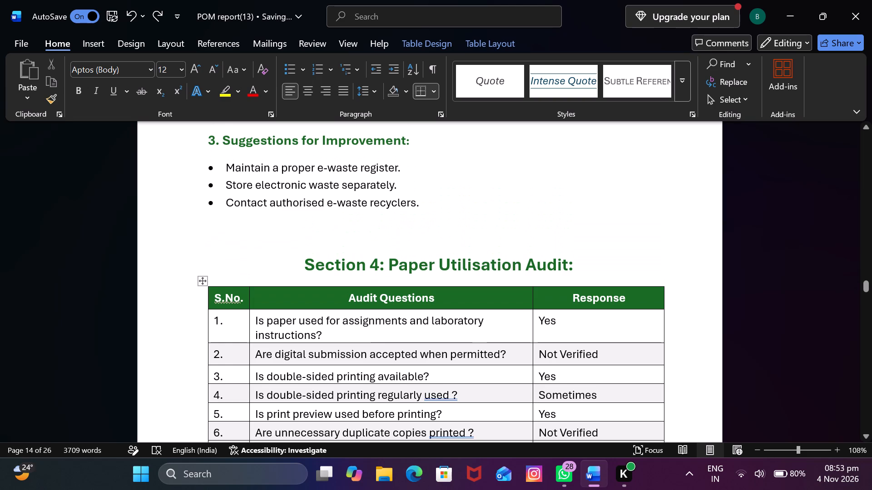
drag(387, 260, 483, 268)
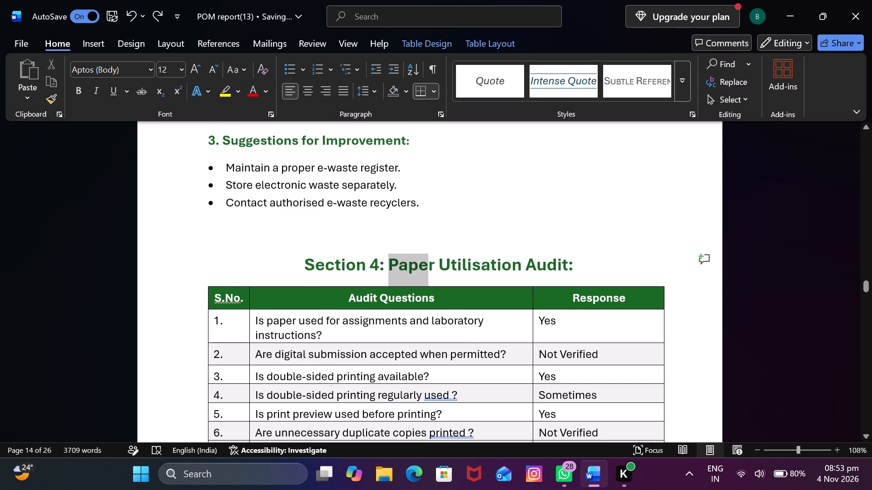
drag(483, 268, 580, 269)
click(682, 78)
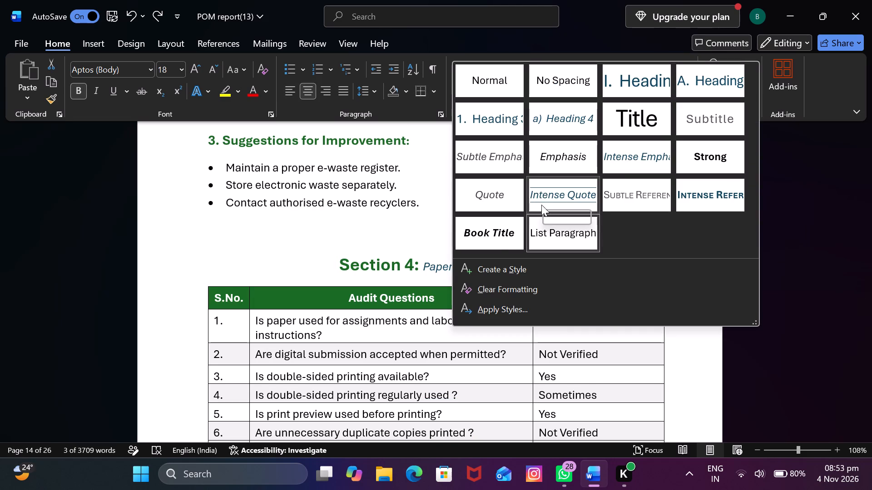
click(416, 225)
Put "Paper Utilisation Audit:" on its own line below "Section 4:" and apply the Intense Quote style to it.
click(382, 254)
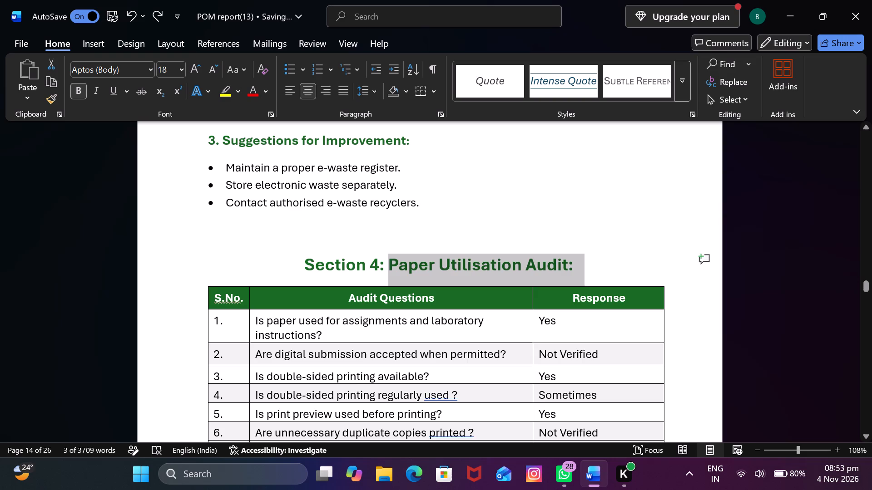
key(Return)
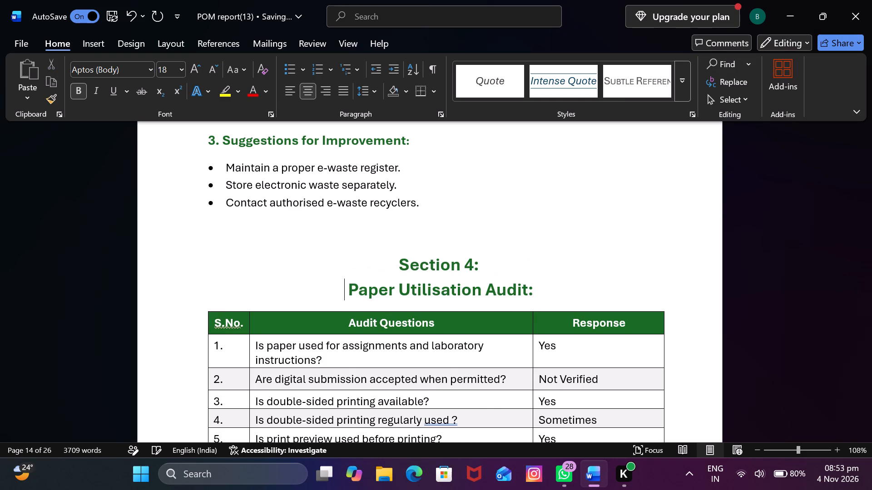
drag(349, 288, 589, 294)
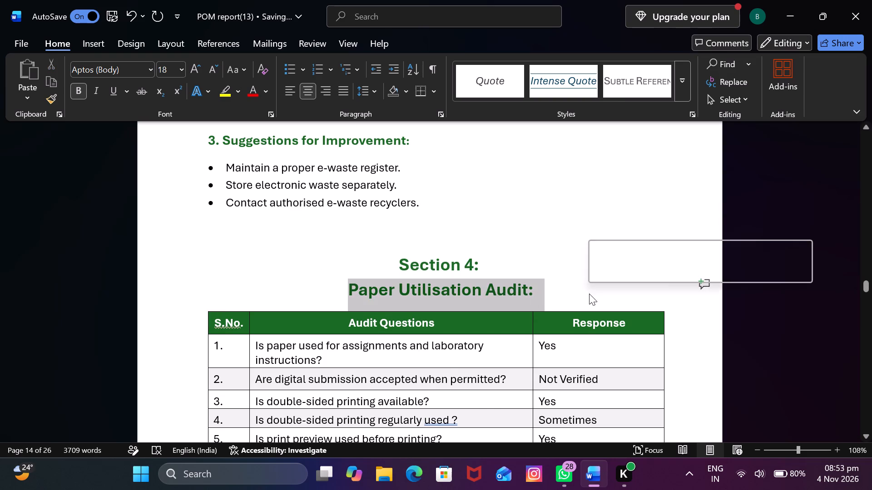
click(551, 87)
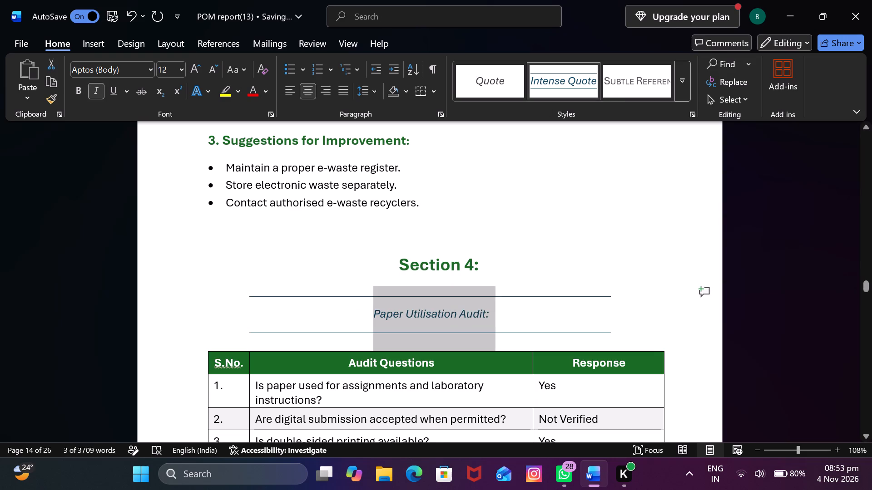
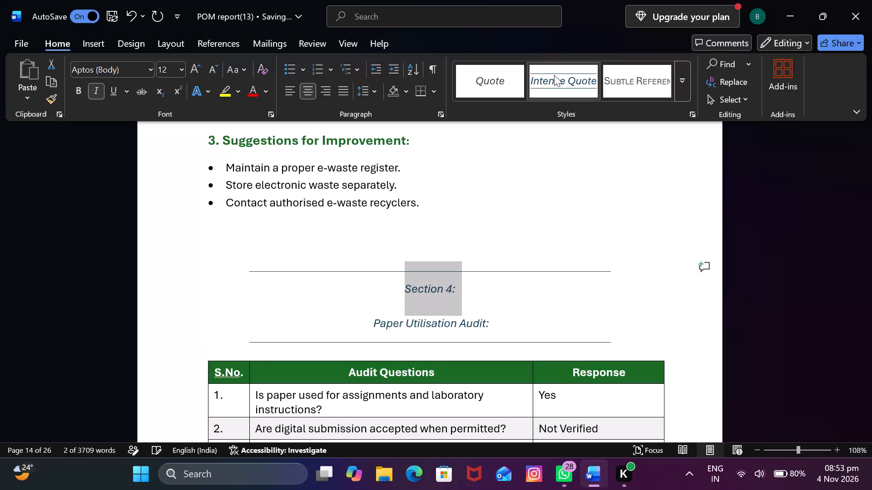
Undo the Intense Quote style on the "Section 4:" line and apply the Quote style to it instead.
click(406, 288)
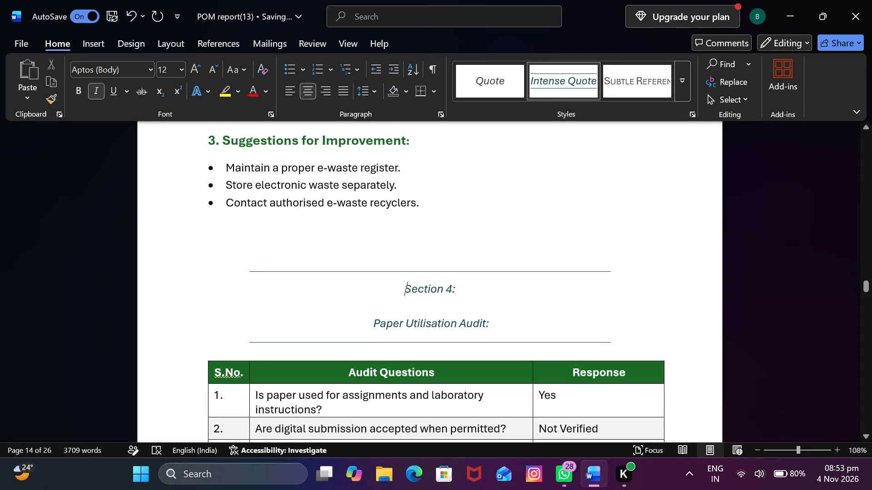
click(125, 13)
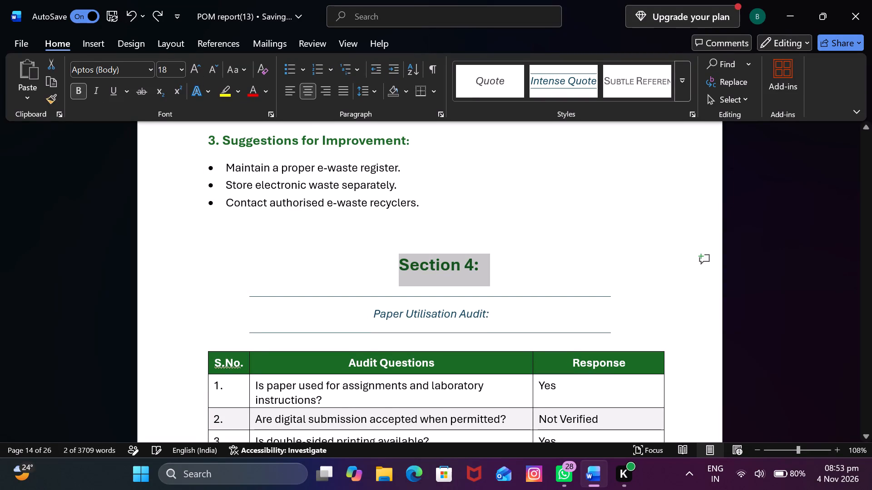
click(471, 89)
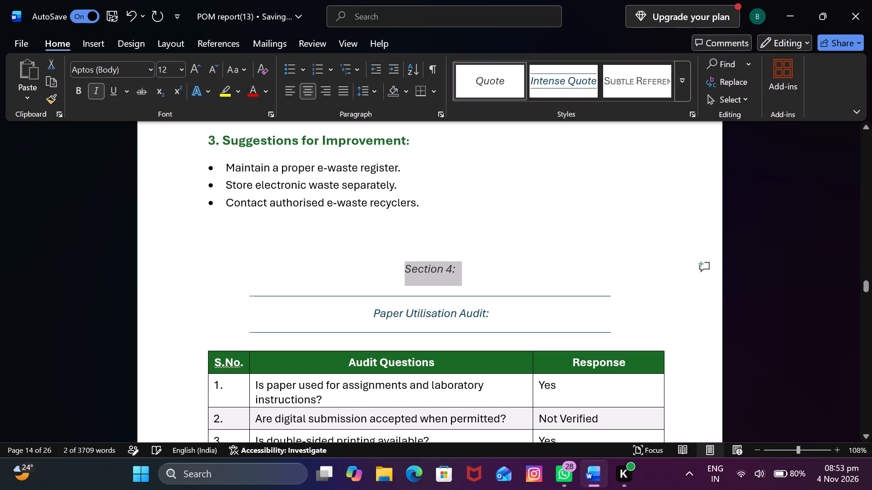
Apply the bold green text effect to both the "Section 4:" and "Paper Utilisation Audit:" lines.
click(391, 263)
drag(402, 269, 454, 280)
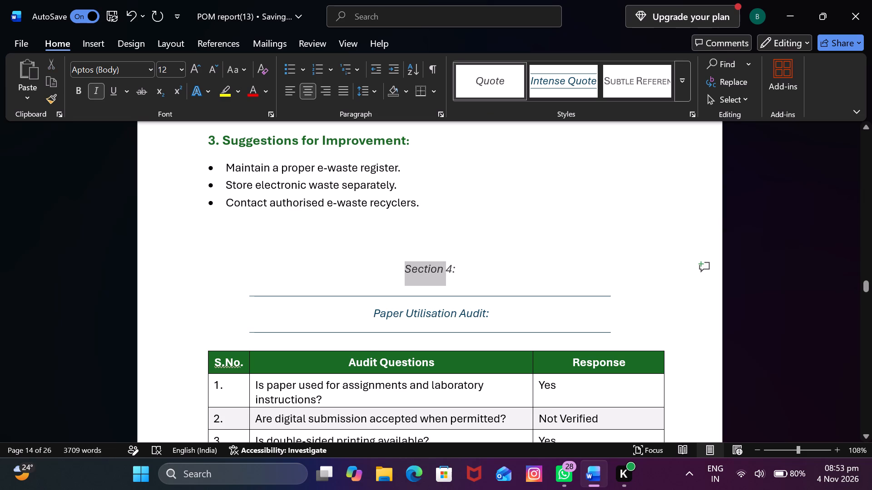
drag(454, 280, 475, 303)
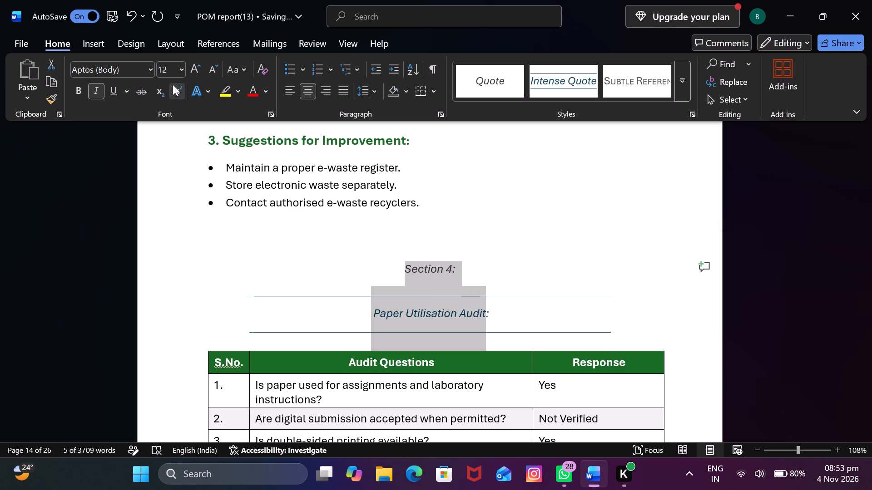
click(207, 86)
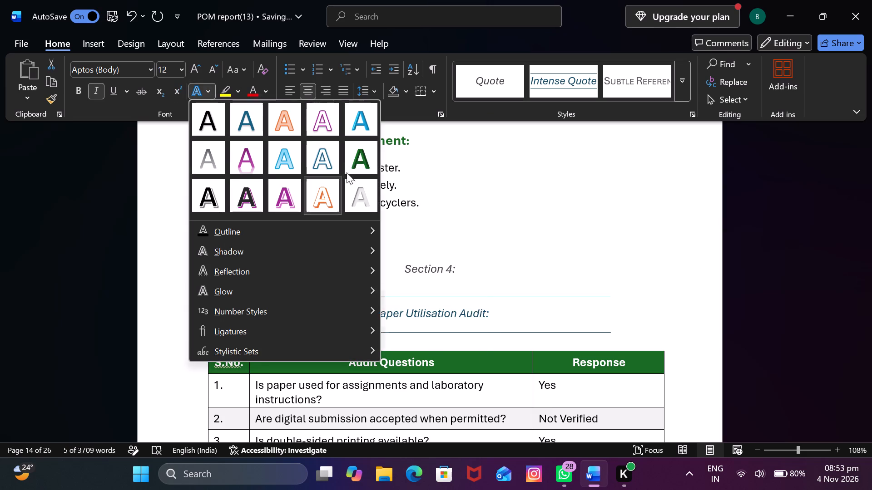
click(362, 161)
Remove the centring of "Section 4:" and try closing the gap above it, undoing the last change.
click(400, 269)
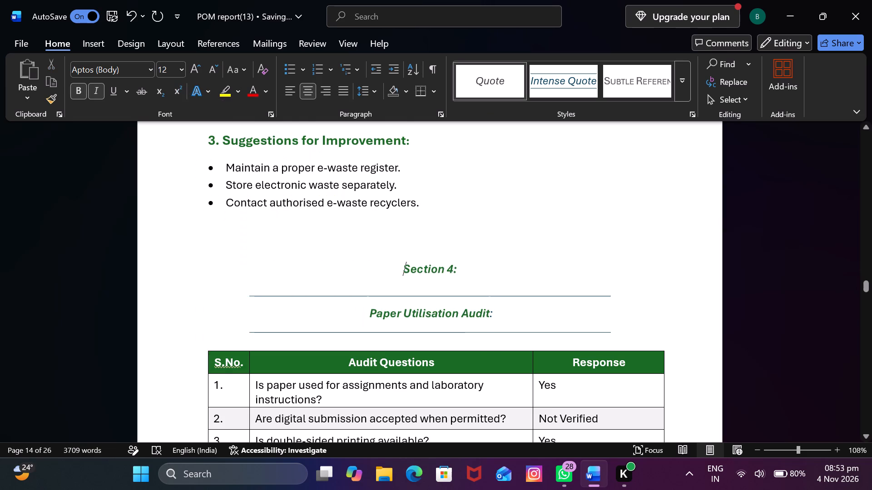
key(BackSpace)
key(BackSpace)
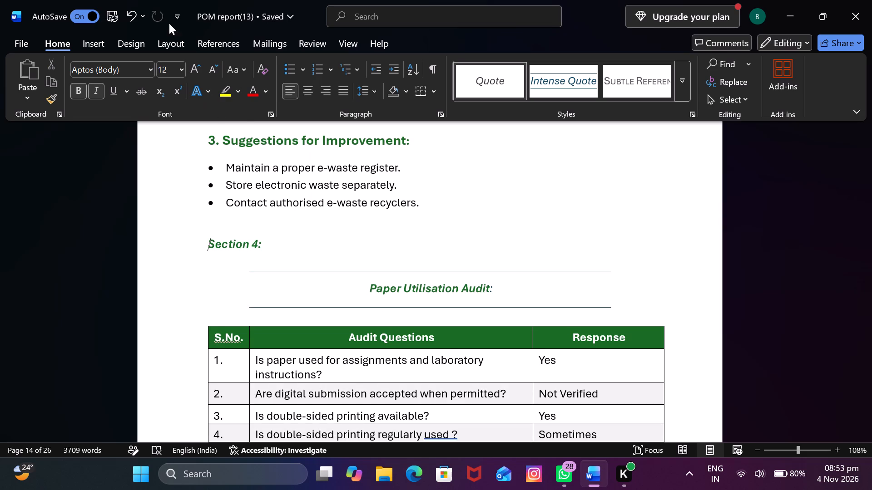
click(131, 8)
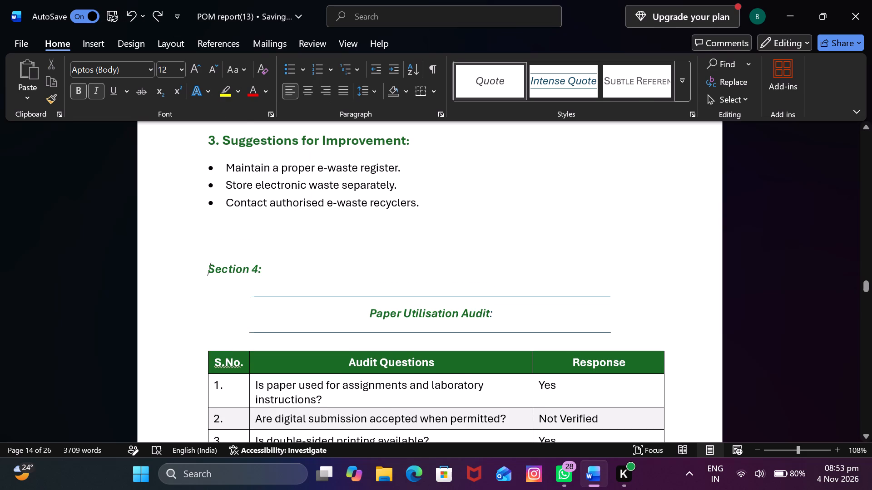
Set the font size of the "Section 4:" and "Paper Utilisation Audit:" heading lines to 22.
drag(209, 269, 378, 309)
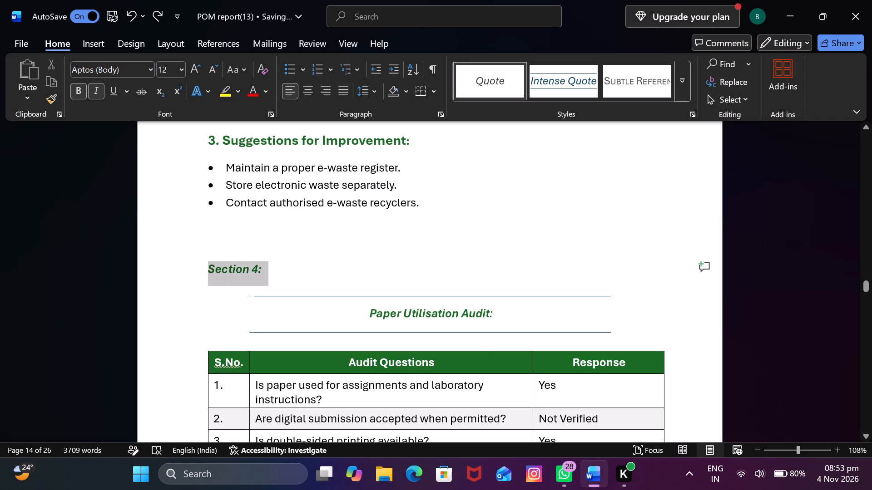
drag(378, 309, 514, 330)
click(181, 65)
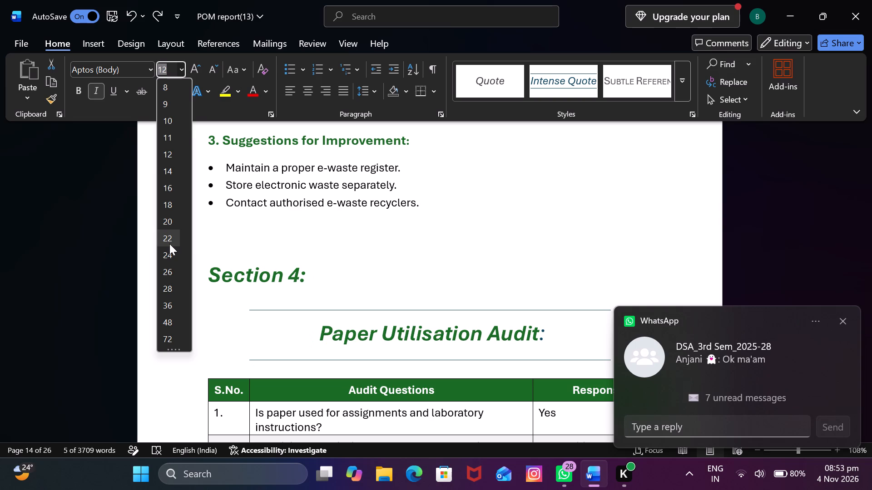
click(169, 244)
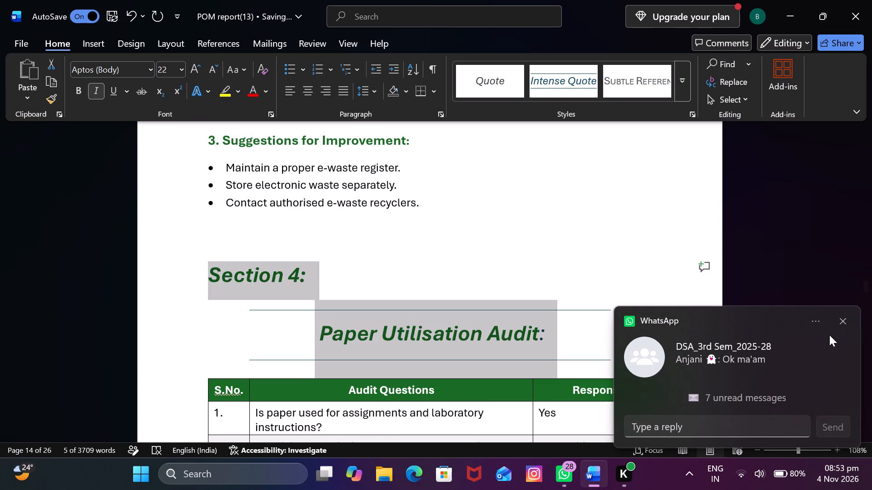
click(836, 322)
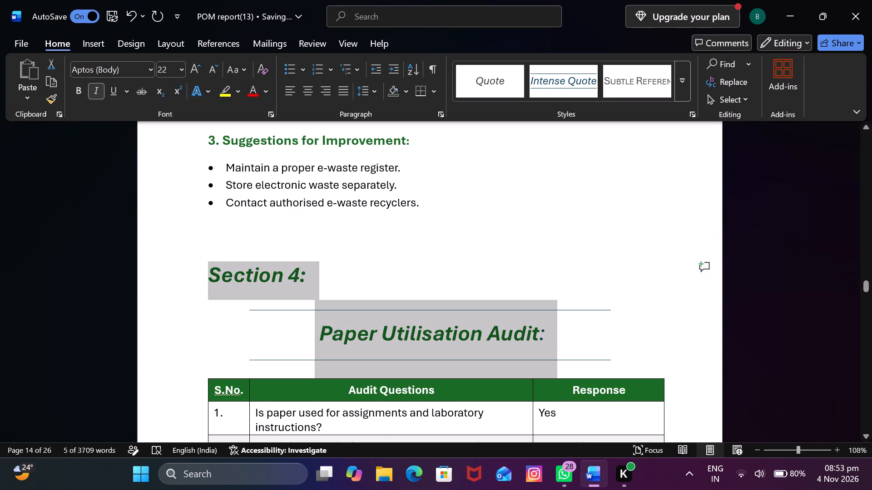
click(724, 230)
Check the font size of the "Section 3:" and "E- Waste Management Audit:" headings for comparison with Section 4.
scroll(473, 318, up, 14)
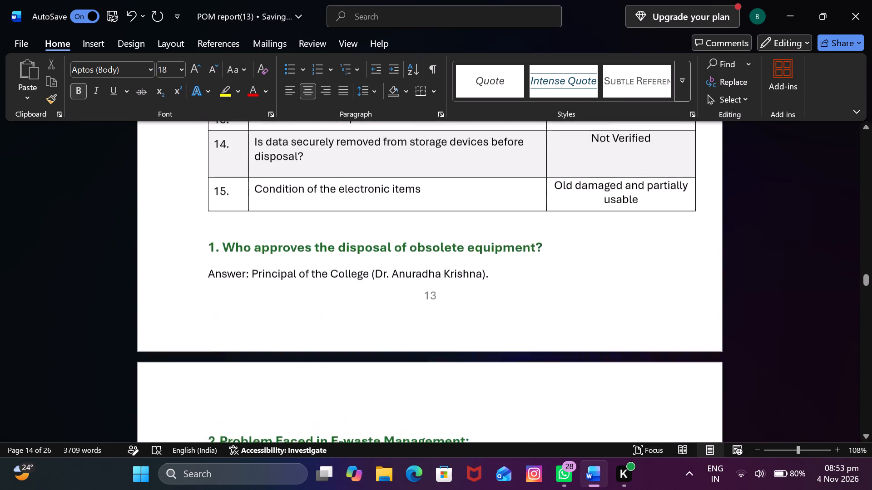
scroll(473, 318, up, 16)
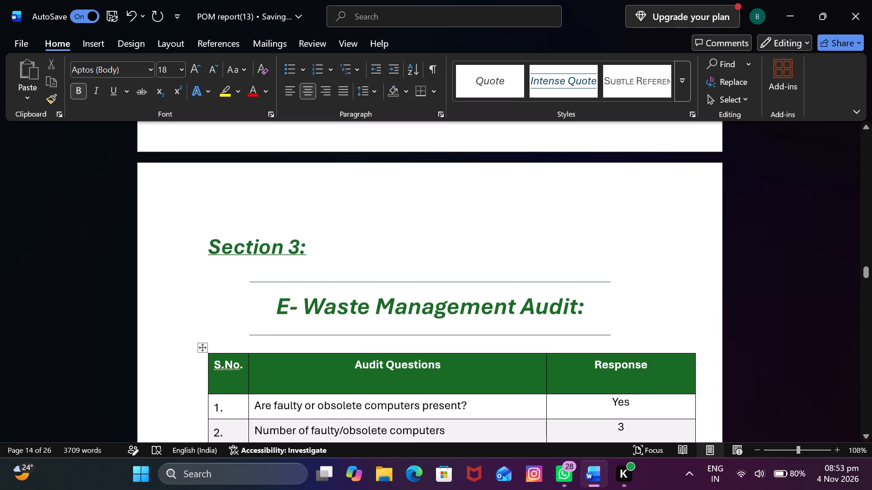
drag(194, 233, 552, 305)
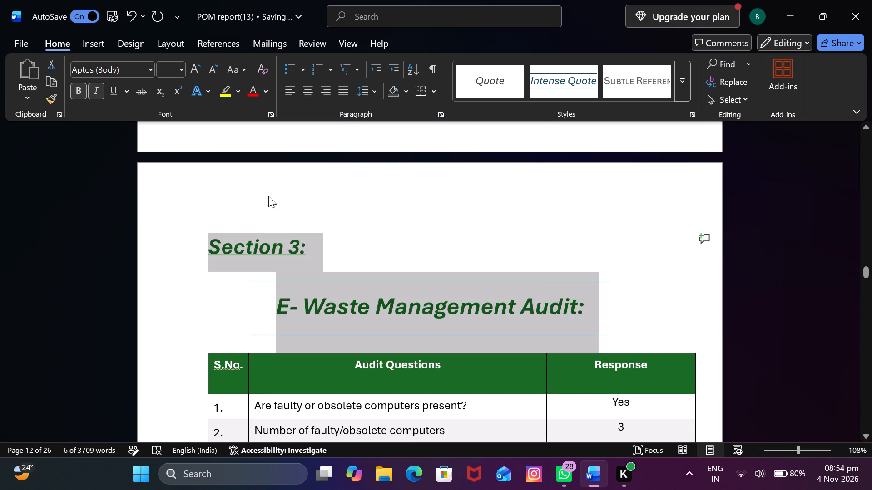
click(184, 66)
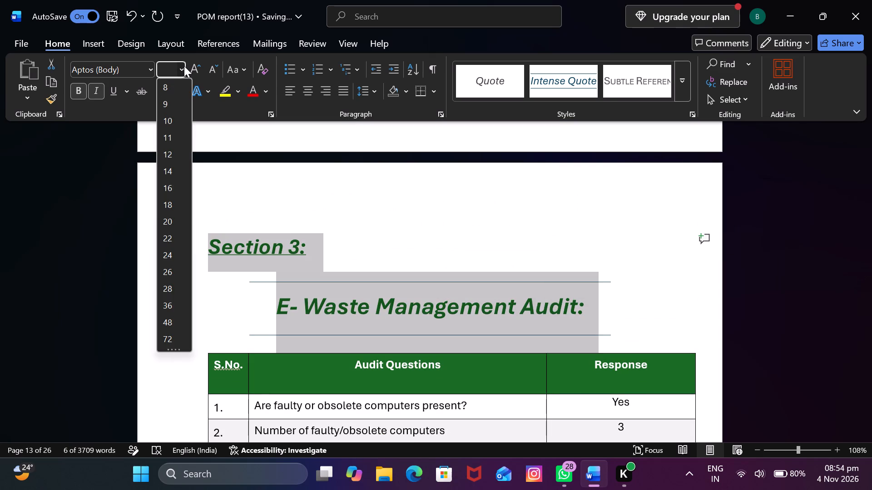
click(570, 260)
click(808, 254)
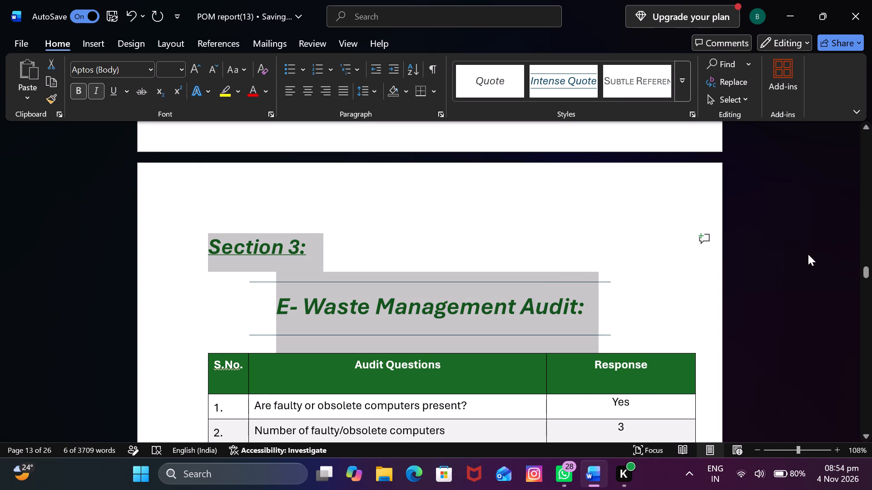
Insert a new line after the last suggestion bullet, "Contact authorised e-waste recyclers.", above the Section 4 heading.
scroll(433, 254, down, 19)
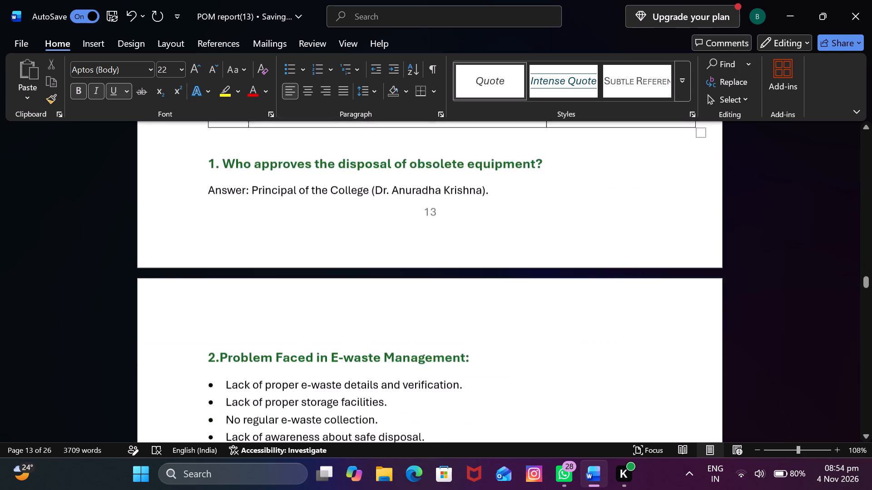
scroll(433, 254, down, 13)
scroll(433, 254, up, 1)
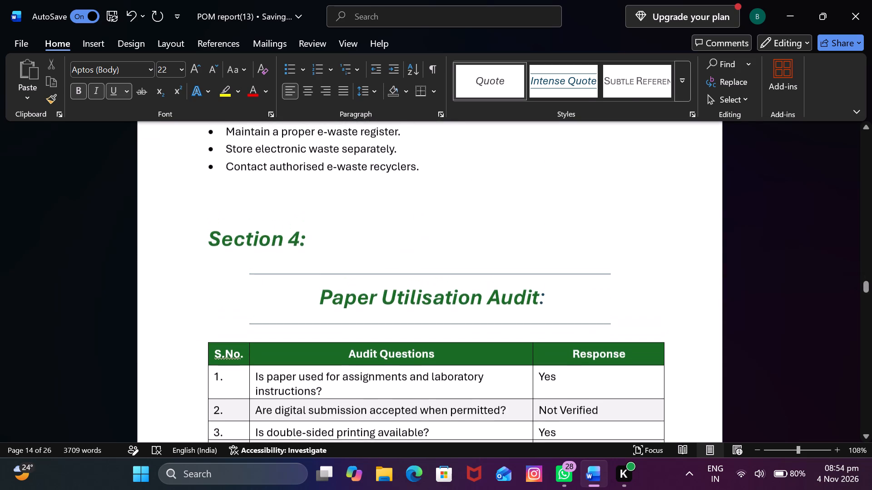
scroll(433, 254, up, 2)
scroll(433, 254, down, 4)
scroll(433, 254, up, 6)
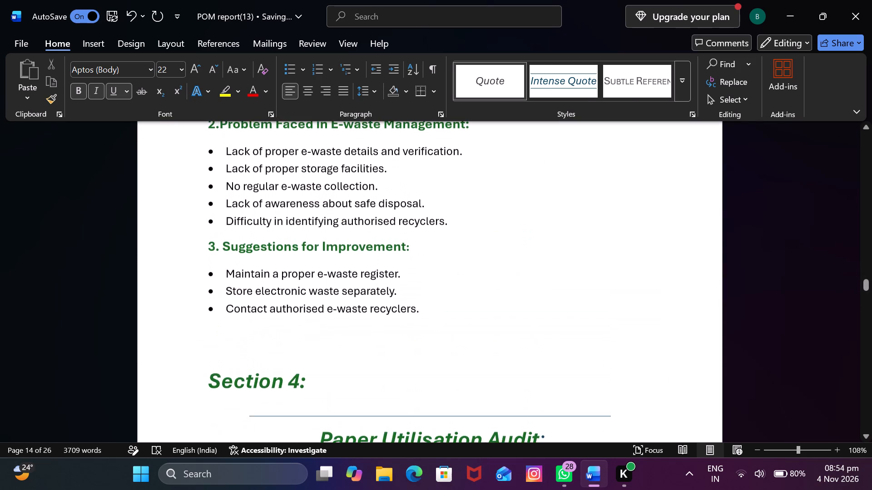
click(438, 298)
click(439, 299)
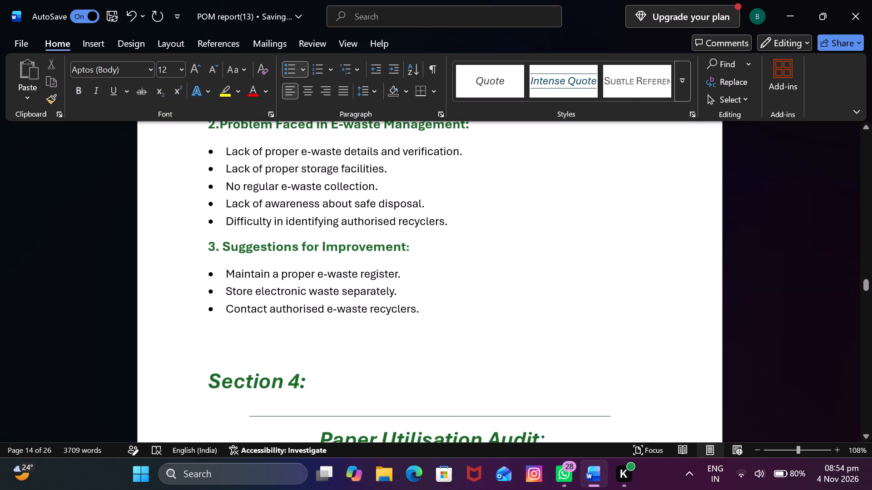
click(447, 310)
key(Return)
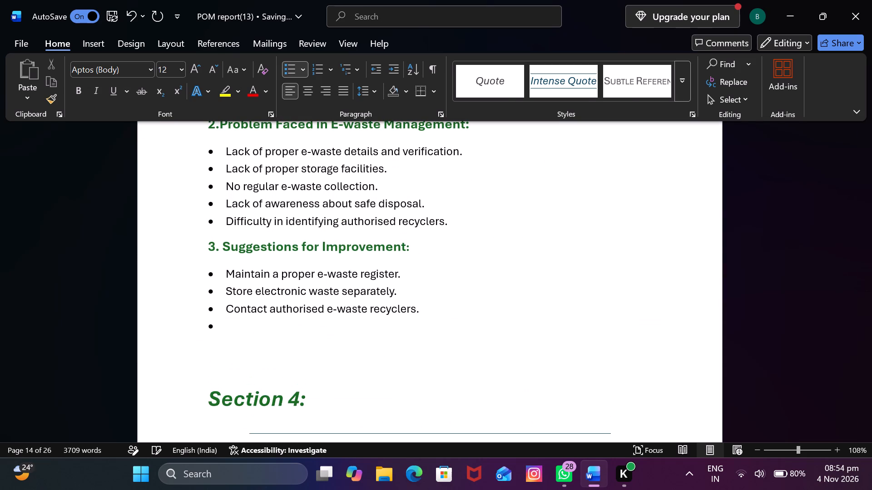
Delete the empty bullet after "Contact authorised e-waste recyclers.".
key(BackSpace)
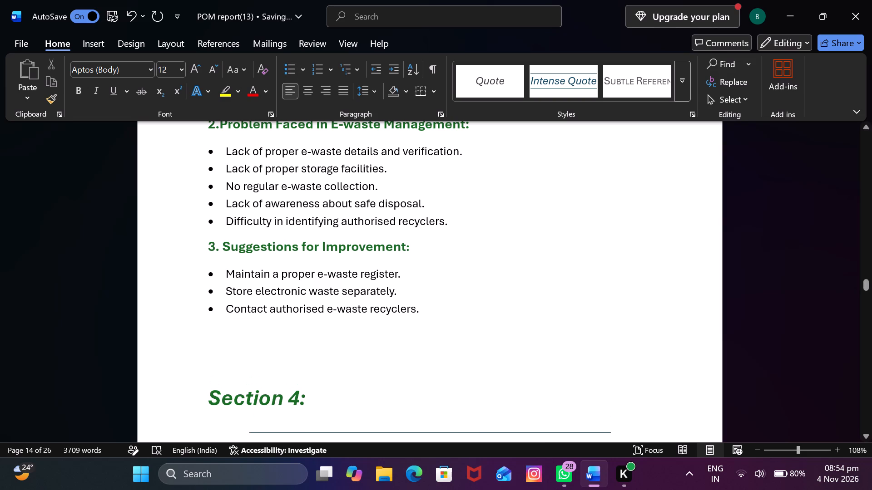
Insert blank lines before the "Section 4:" heading until it starts at the top of a new page.
click(198, 392)
click(199, 397)
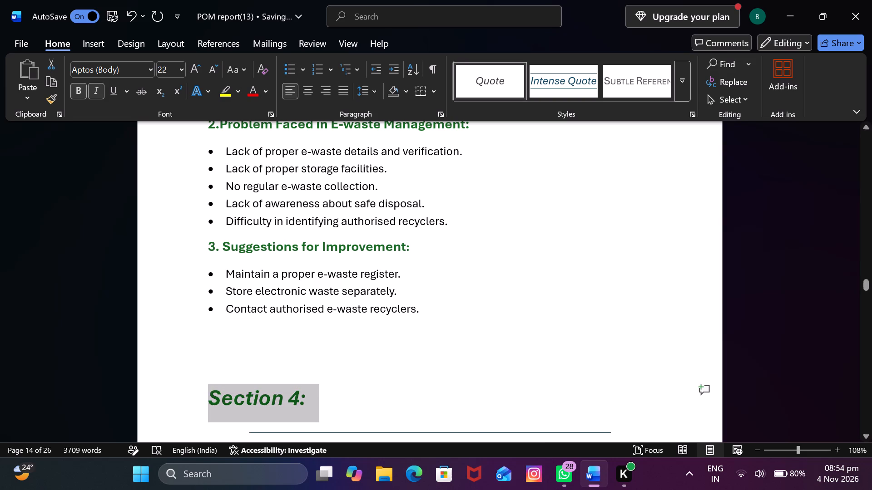
click(337, 380)
scroll(400, 437, up, 1)
scroll(401, 432, down, 4)
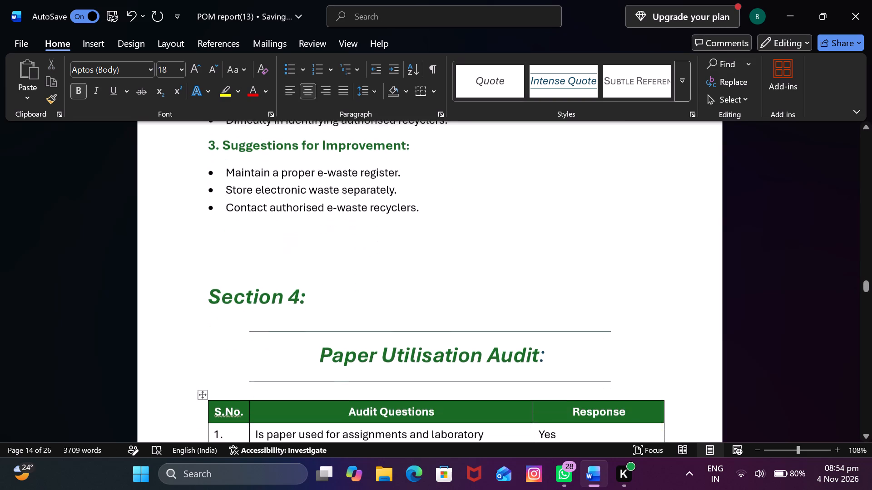
click(206, 288)
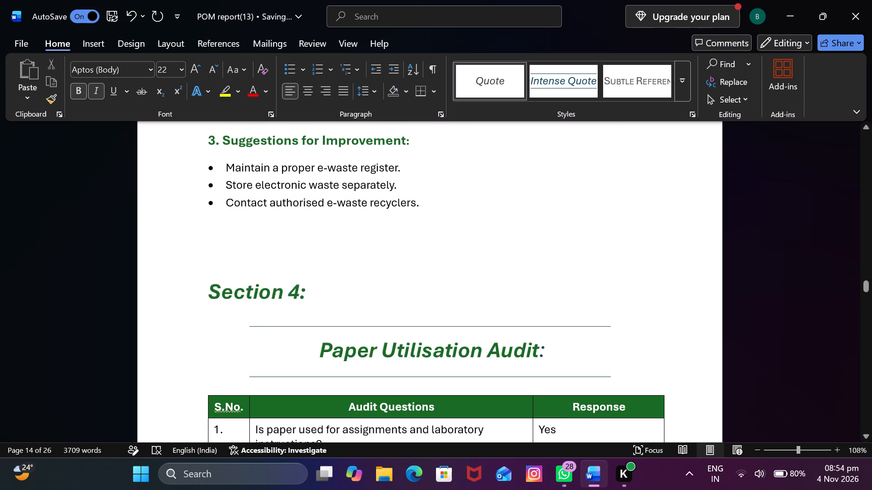
key(Return)
key(Return)
key(Return)
key(Return)
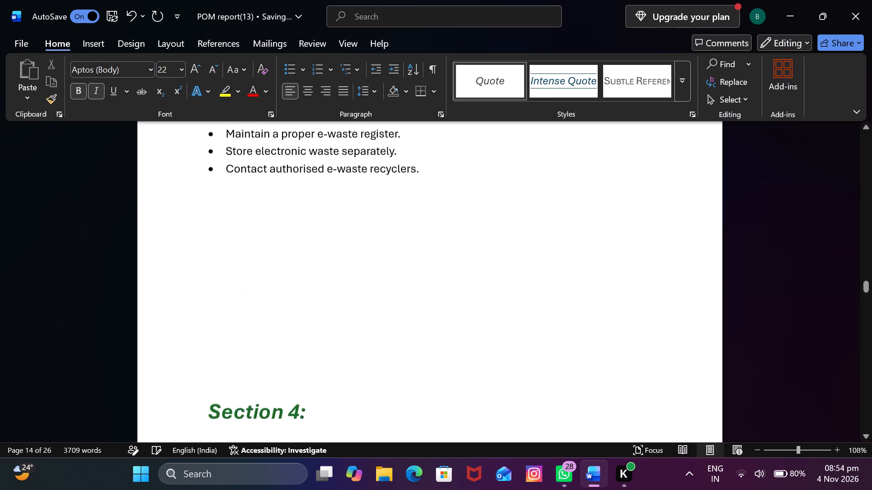
key(Return)
key(Return)
key(Return)
key(Return)
key(Return)
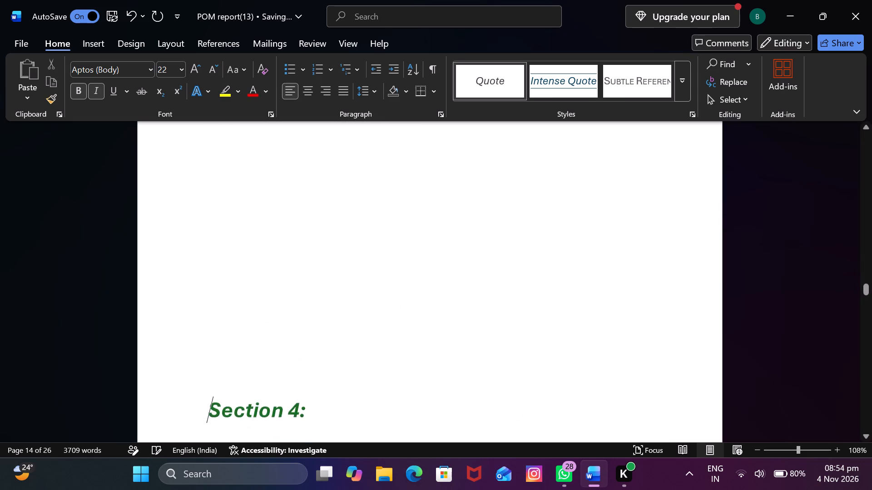
key(Return)
key(Return)
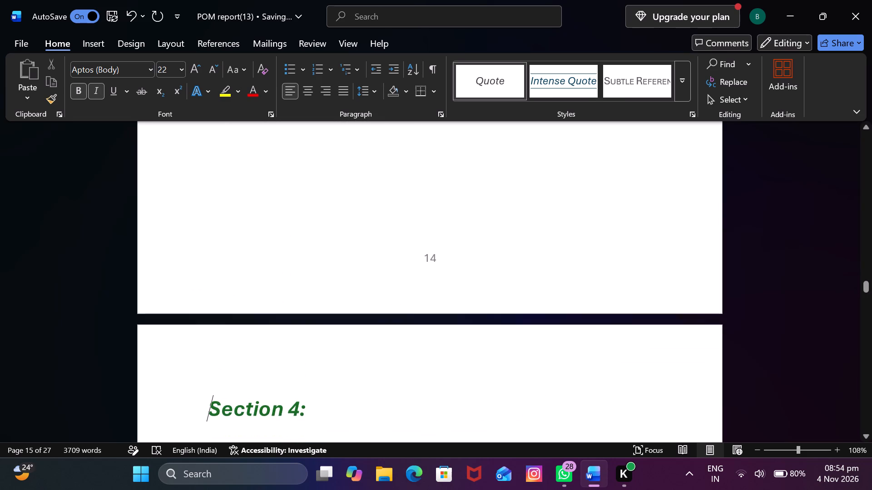
Renumber the "Existing Paper-Saving Practices:" heading as 1 and the "Suggestions for Reducing Paper Consumption:" heading as 2.
scroll(291, 165, up, 3)
scroll(291, 165, down, 10)
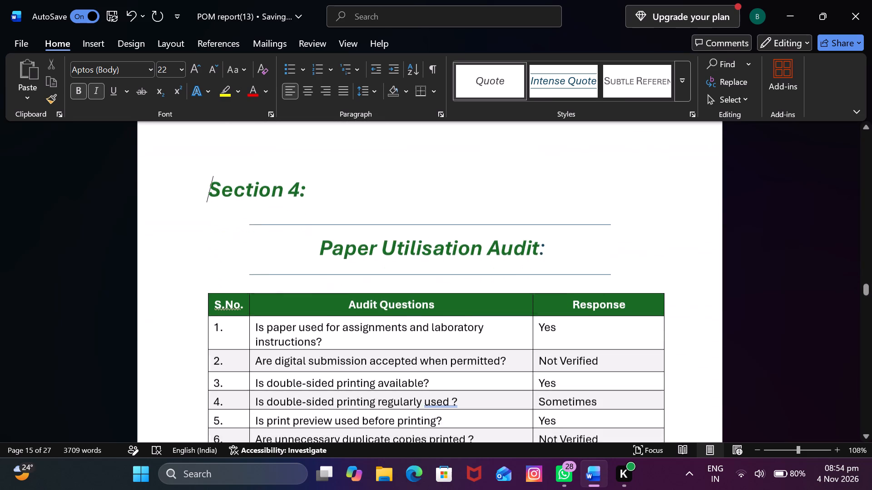
scroll(299, 166, down, 8)
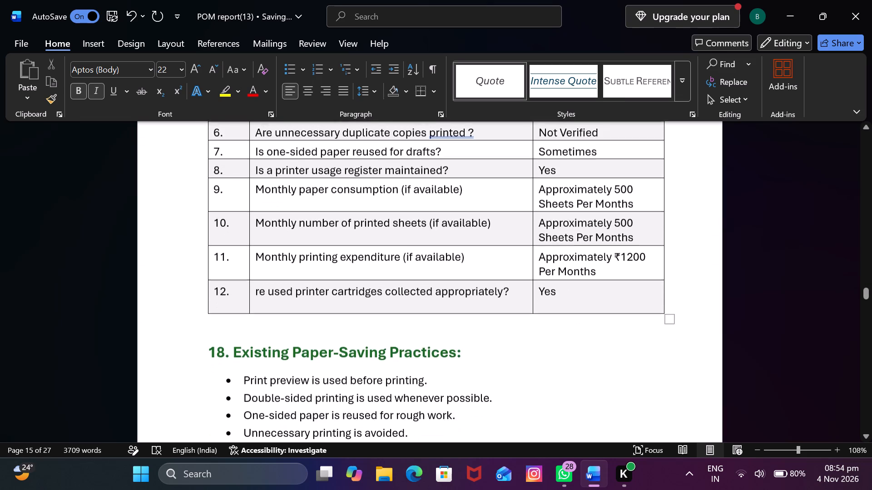
scroll(299, 166, down, 5)
scroll(299, 166, up, 2)
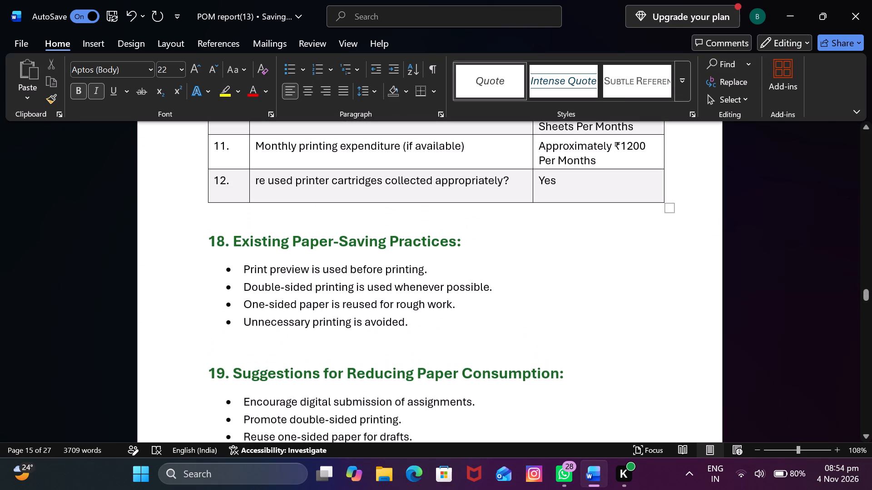
click(226, 239)
key(BackSpace)
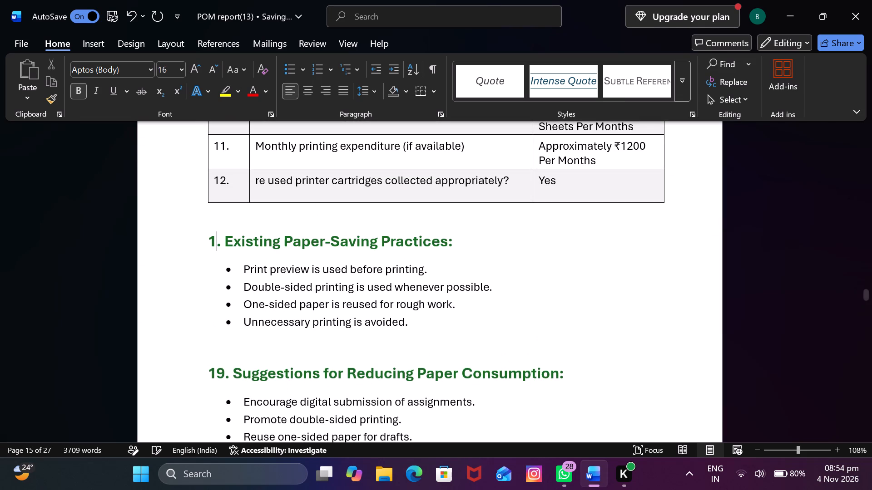
click(225, 370)
key(BackSpace)
key(BackSpace)
key(2)
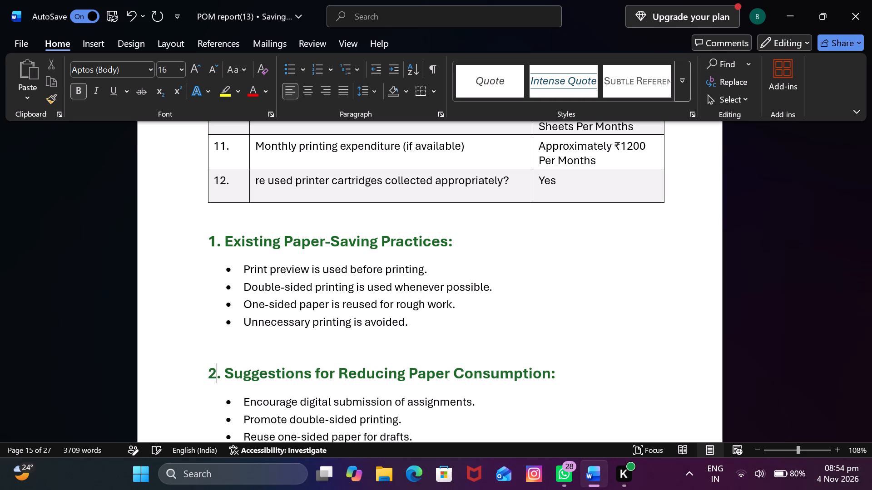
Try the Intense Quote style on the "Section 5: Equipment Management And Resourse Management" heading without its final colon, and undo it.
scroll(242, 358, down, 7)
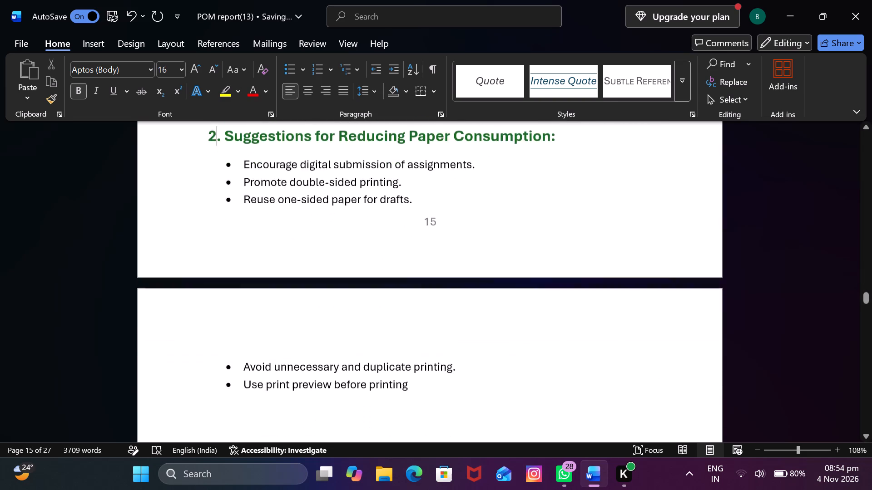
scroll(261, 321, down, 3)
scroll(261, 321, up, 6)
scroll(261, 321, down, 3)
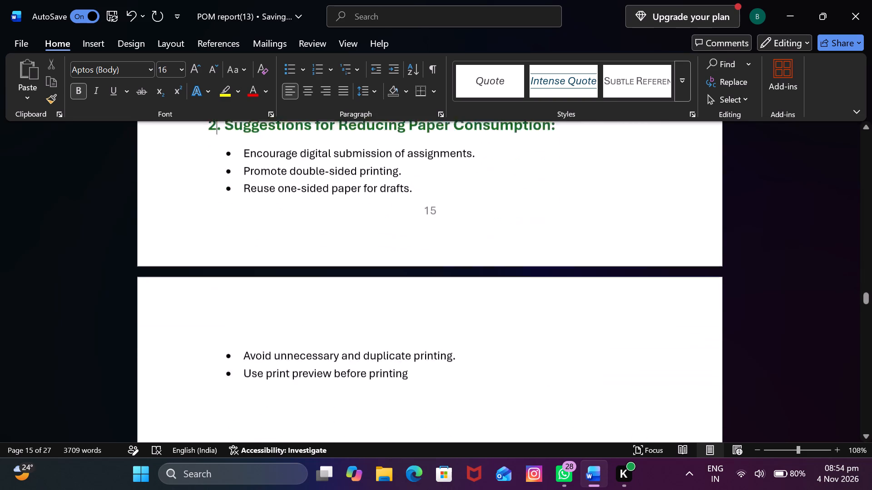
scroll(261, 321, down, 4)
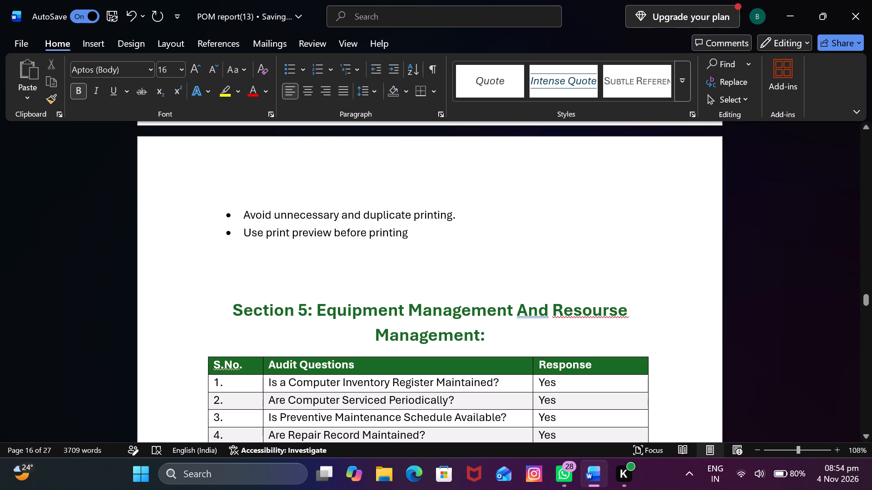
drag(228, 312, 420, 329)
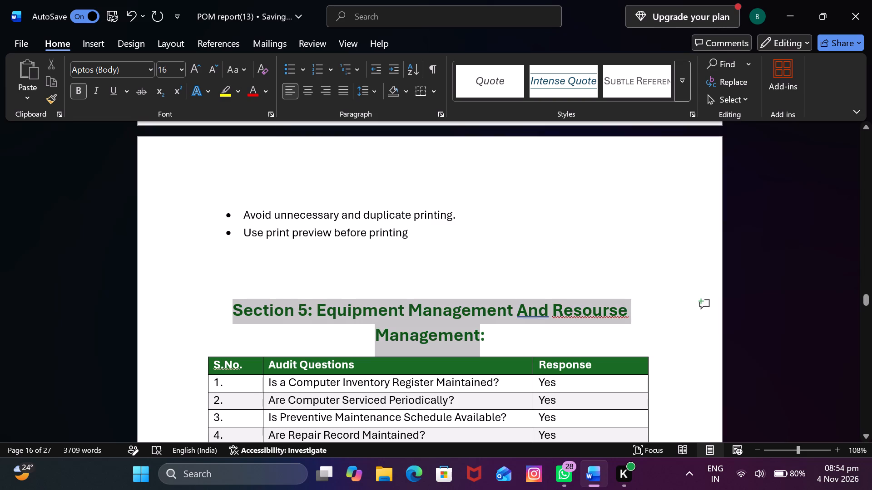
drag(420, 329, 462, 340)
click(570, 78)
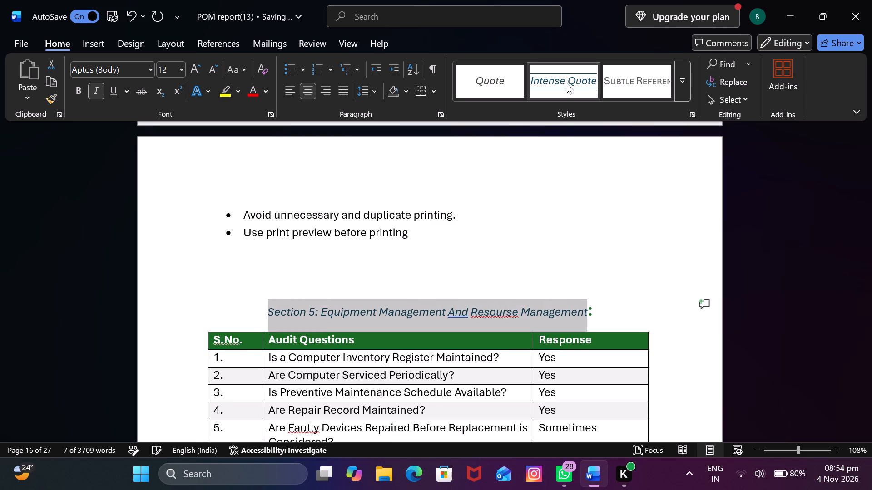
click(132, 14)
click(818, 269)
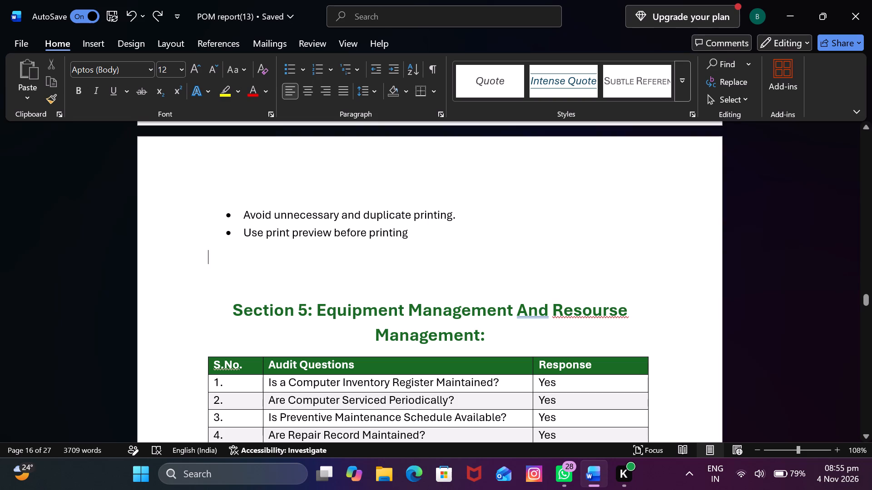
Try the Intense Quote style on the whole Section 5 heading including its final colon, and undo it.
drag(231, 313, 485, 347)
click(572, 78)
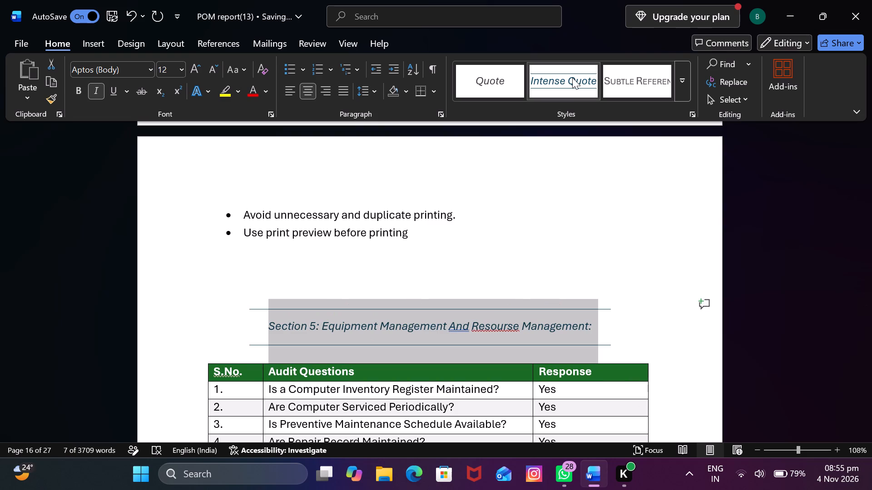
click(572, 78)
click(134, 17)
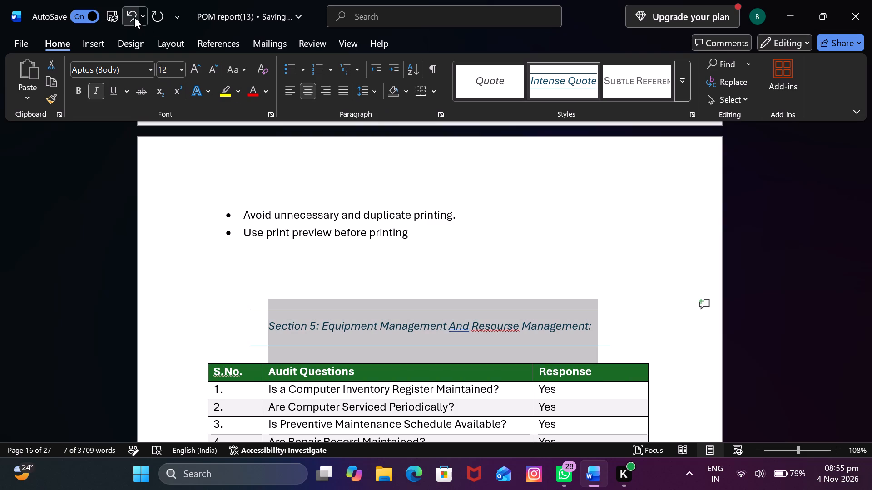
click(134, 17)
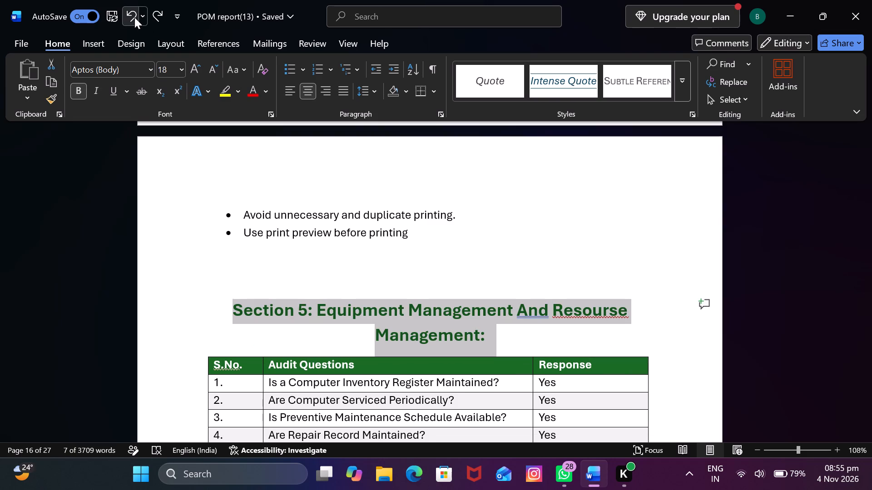
Apply the Intense Quote style to only "Equipment Management And Resourse Management:" in the Section 5 heading.
click(320, 308)
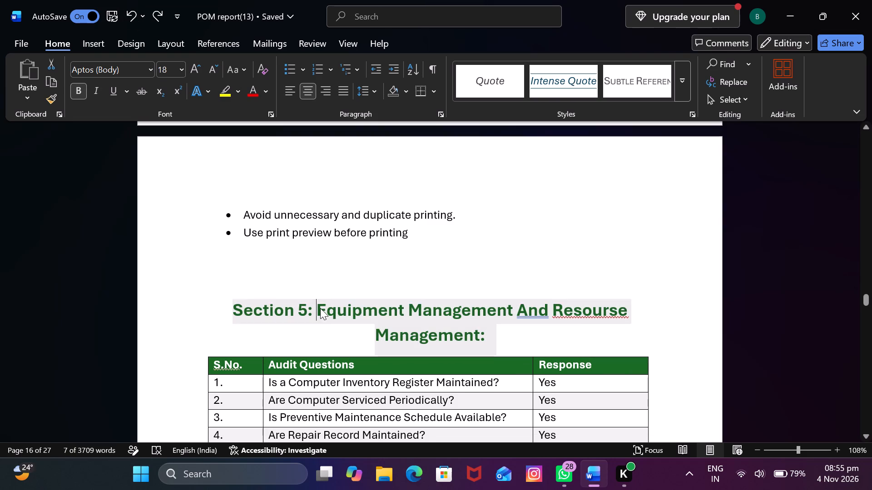
drag(320, 308, 542, 330)
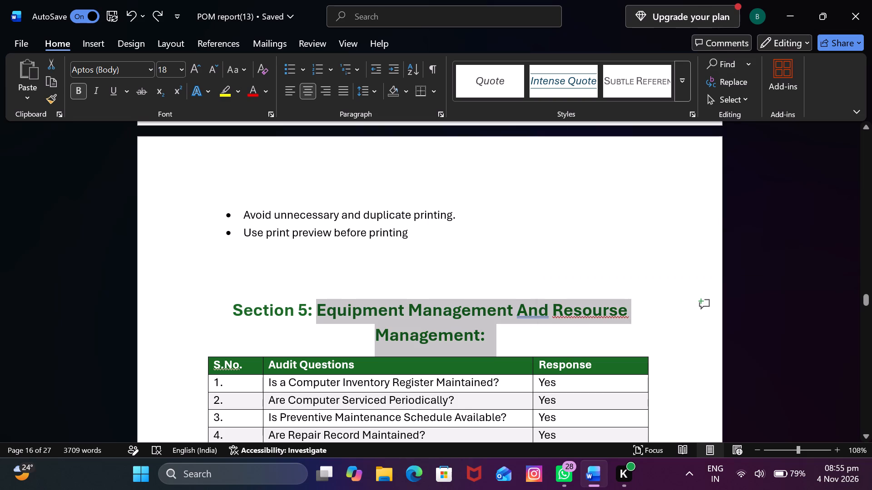
click(560, 80)
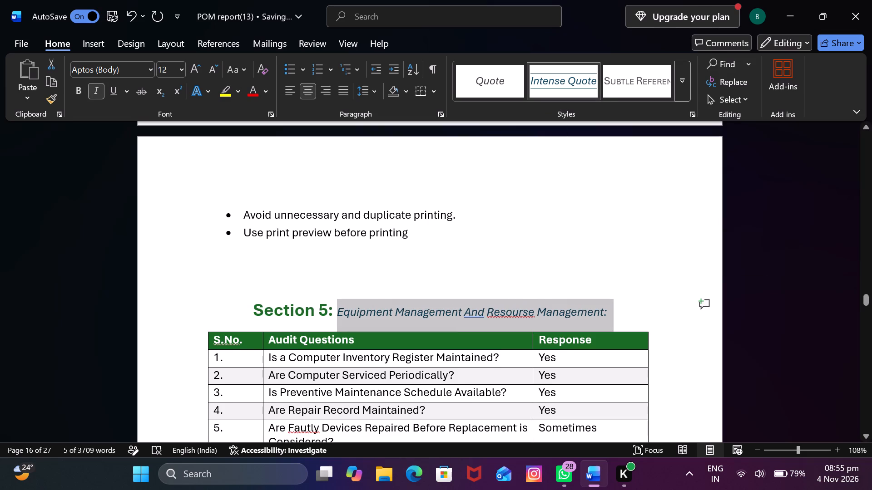
Move "Equipment Management And Resourse Management:" onto its own line below "Section 5:" and apply the Intense Quote style to that line.
click(331, 309)
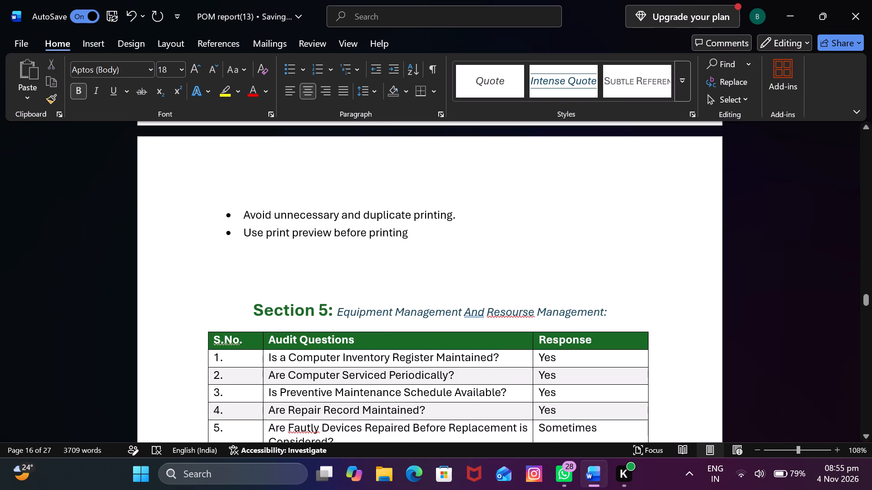
key(Return)
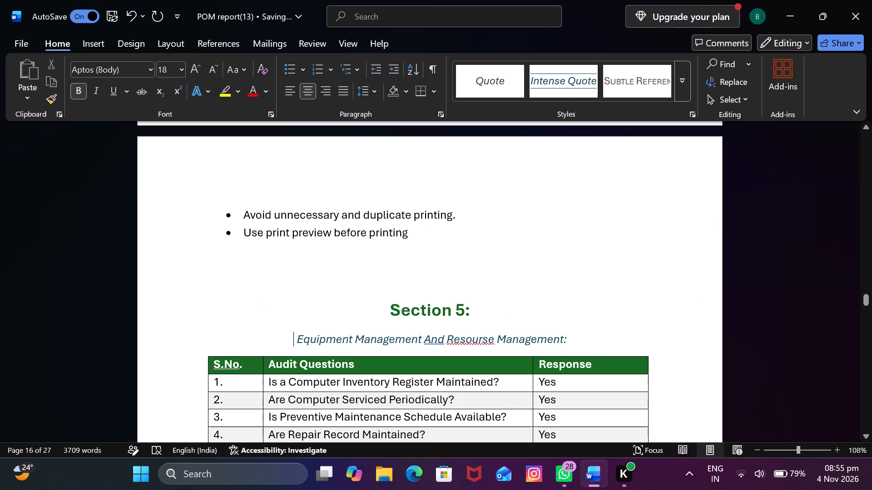
drag(290, 340, 610, 334)
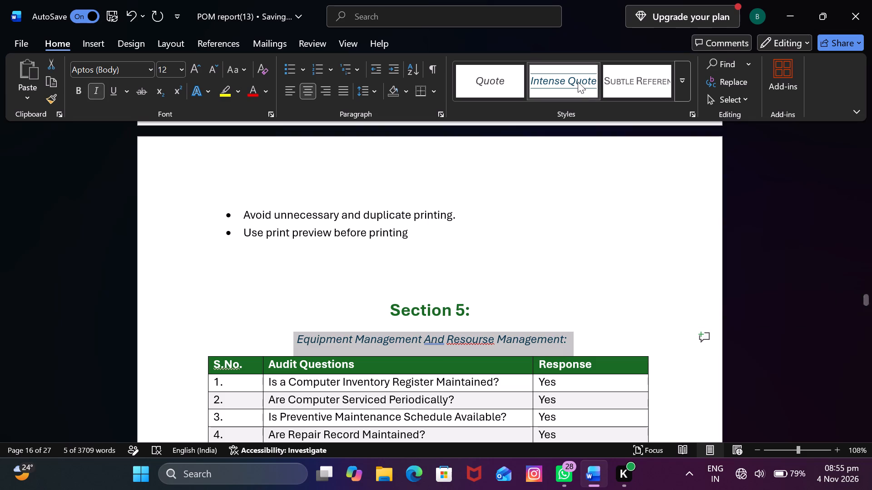
click(578, 82)
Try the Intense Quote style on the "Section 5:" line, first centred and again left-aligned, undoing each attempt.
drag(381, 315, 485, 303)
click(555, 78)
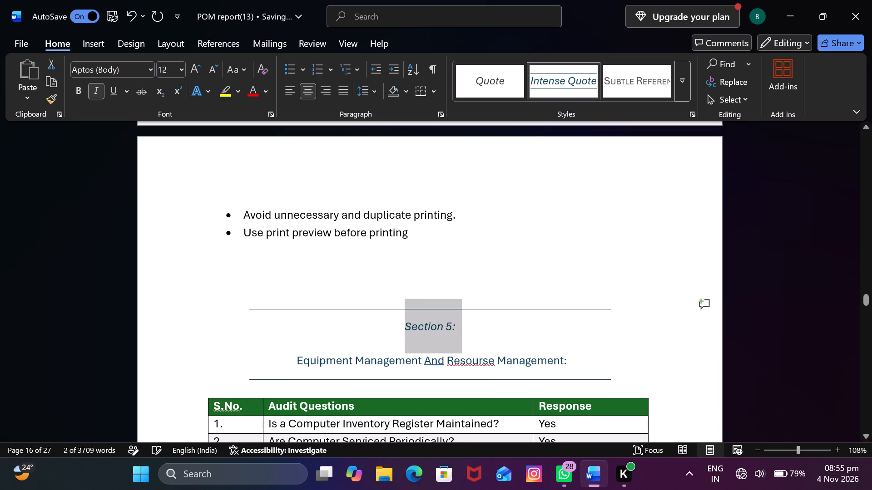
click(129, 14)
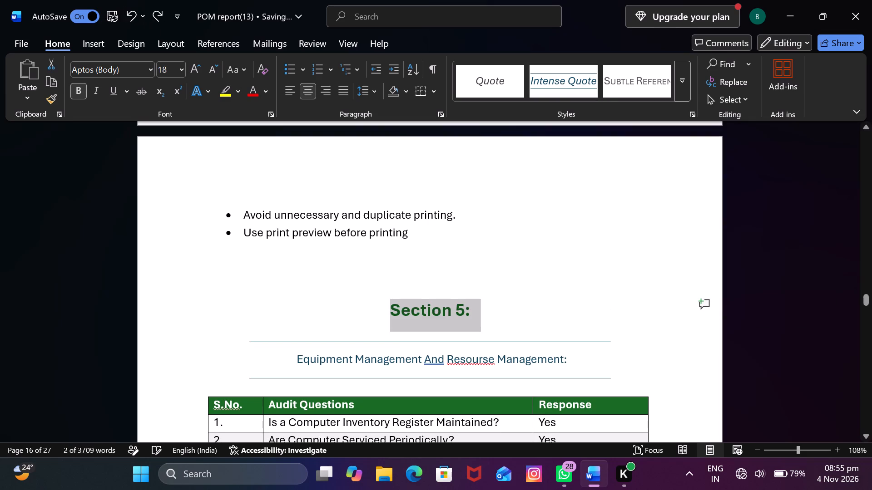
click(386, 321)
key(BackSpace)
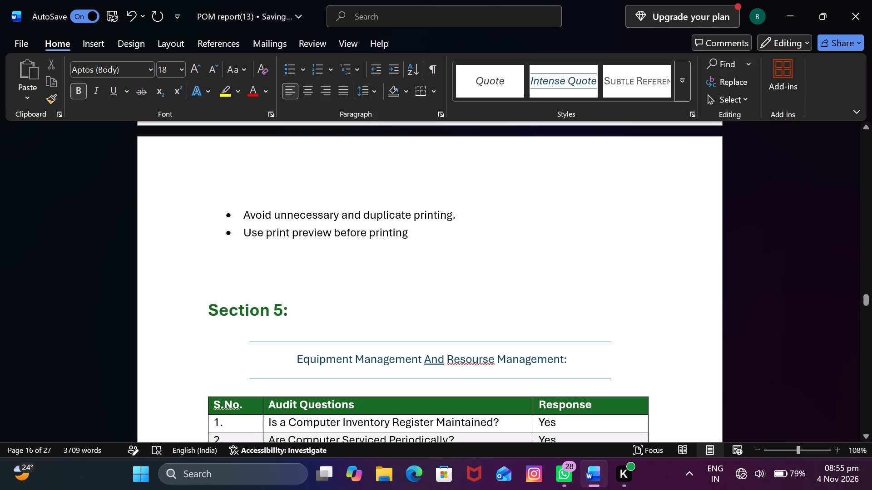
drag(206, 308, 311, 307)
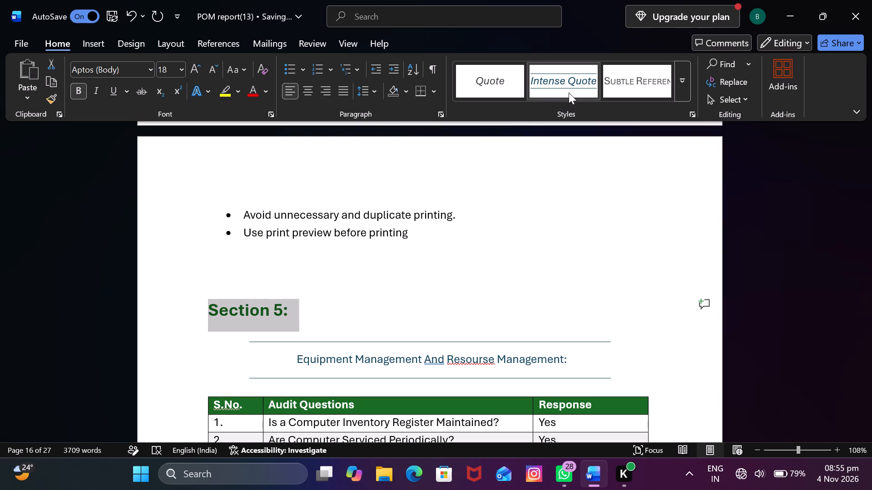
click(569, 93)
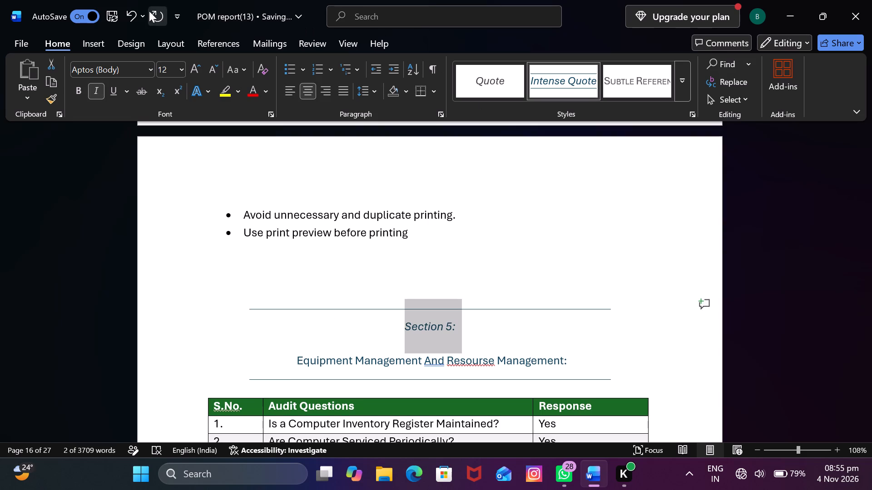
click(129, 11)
Apply the Quote style to the "Section 5:" line, left-align it and remove the blank line above it.
click(490, 83)
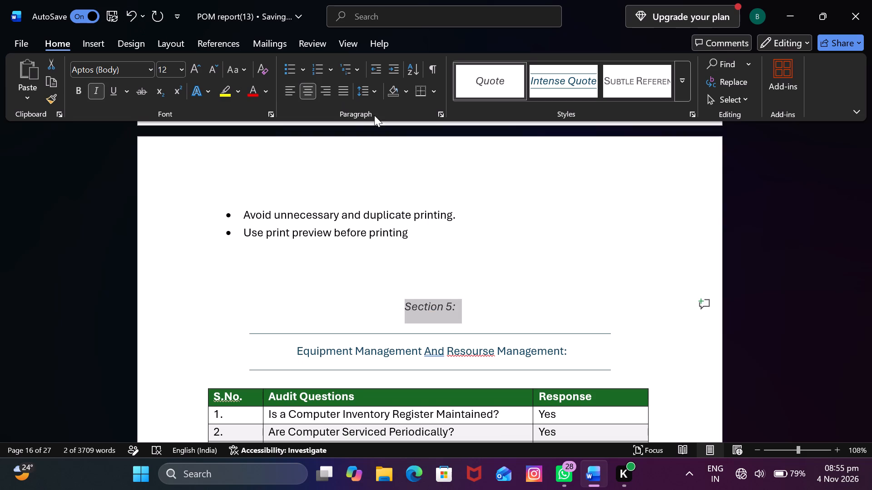
click(401, 317)
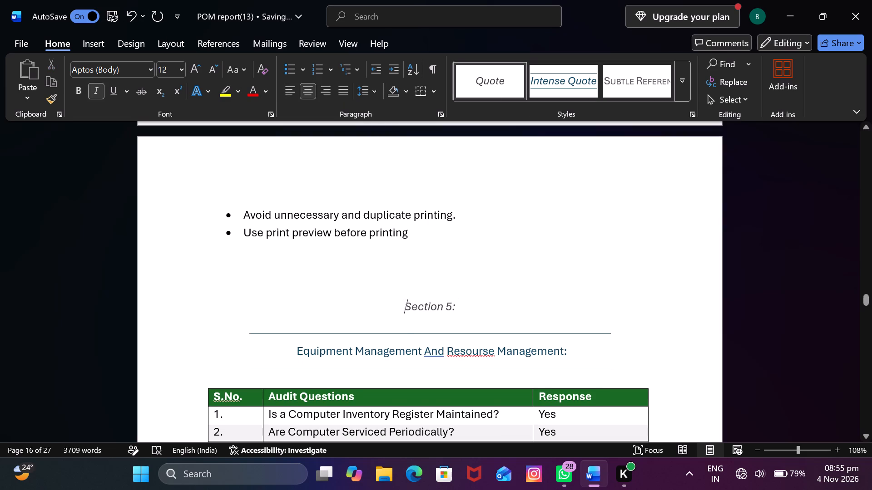
key(BackSpace)
key(BackSpace)
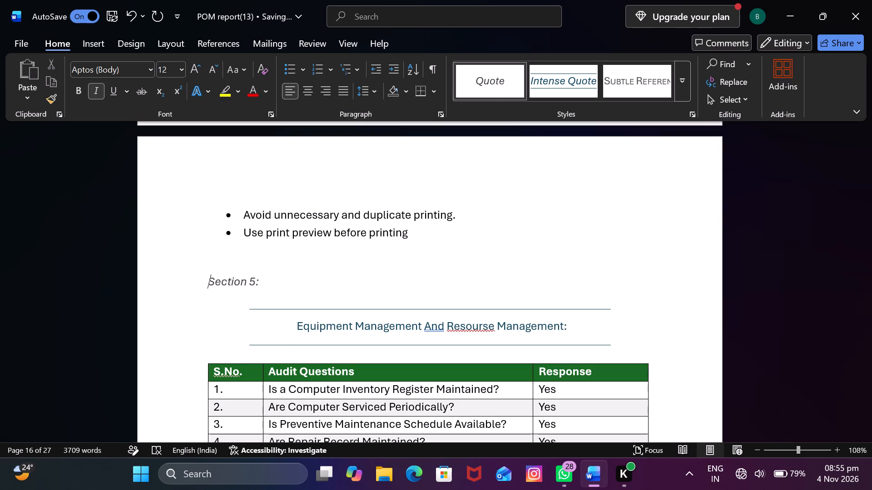
Give both lines of the Section 5 heading the solid green text effect and a font size of 22.
drag(209, 277, 270, 291)
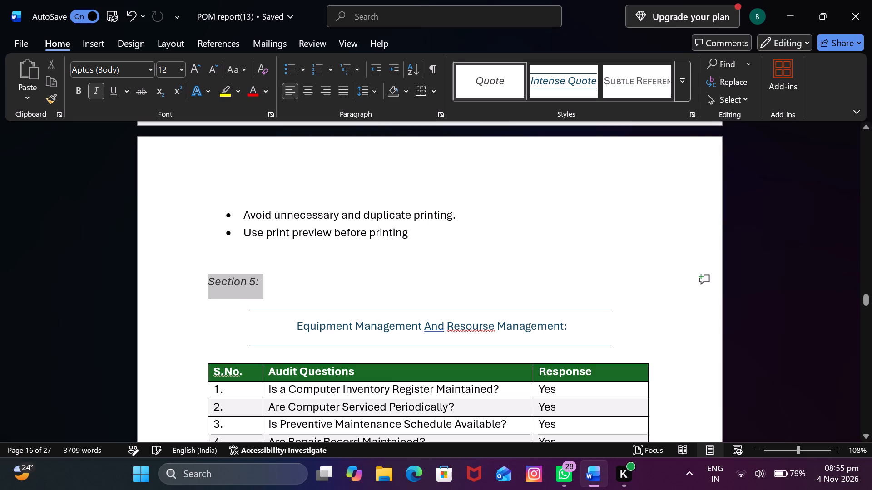
drag(270, 291, 566, 357)
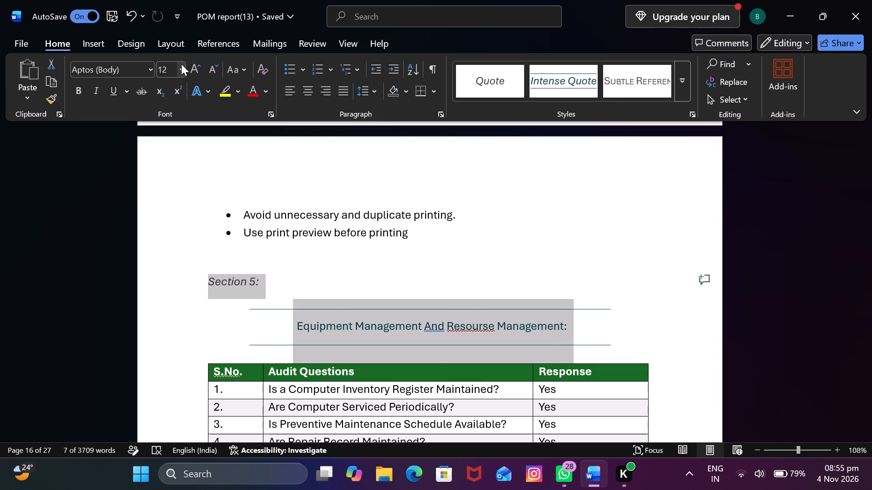
click(208, 89)
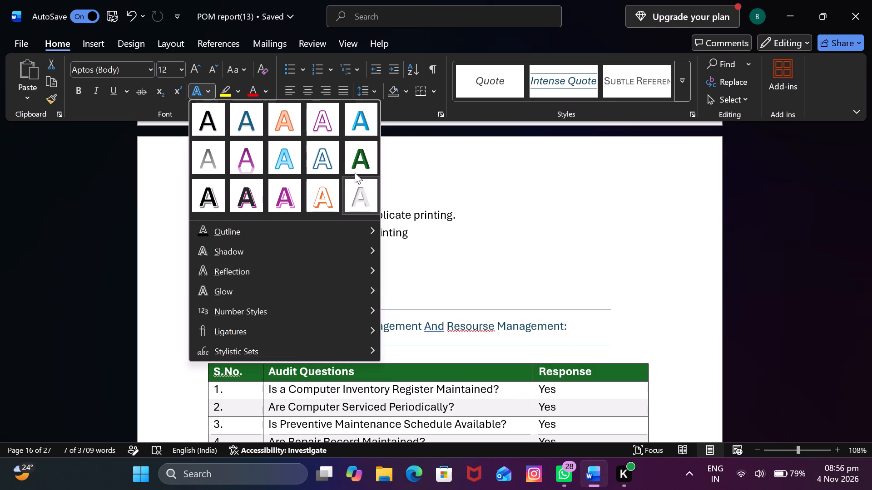
click(357, 168)
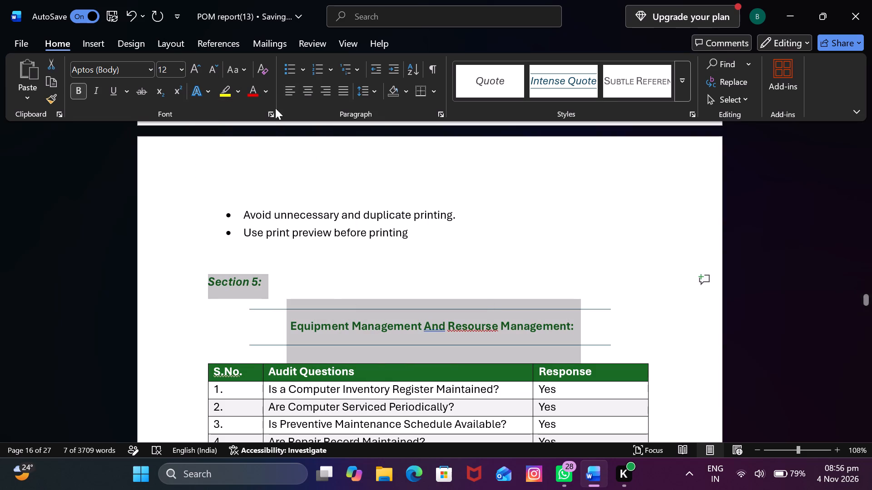
click(178, 64)
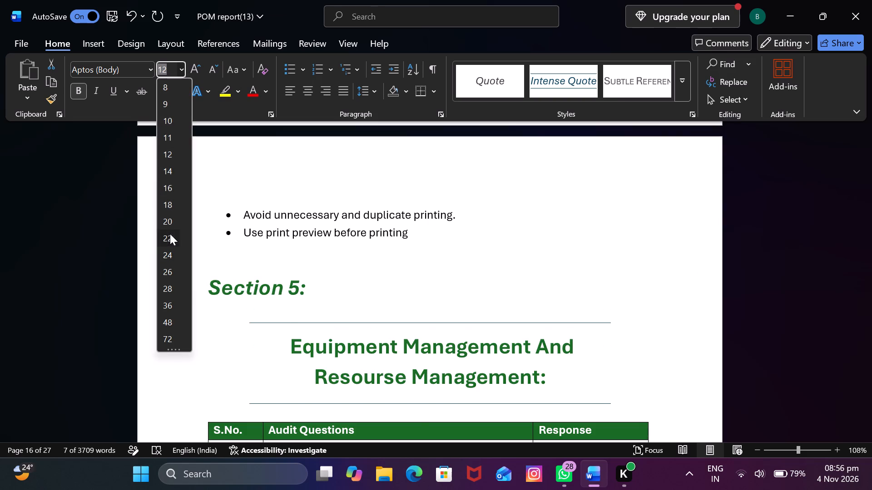
click(170, 234)
click(701, 303)
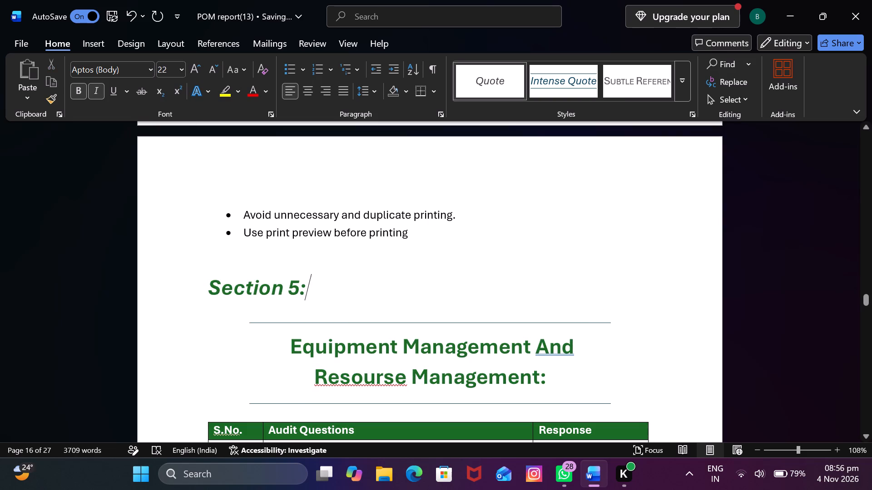
Insert an unbulleted blank line between the "Use print preview before printing" bullet and the "Section 5:" line.
click(447, 239)
key(Return)
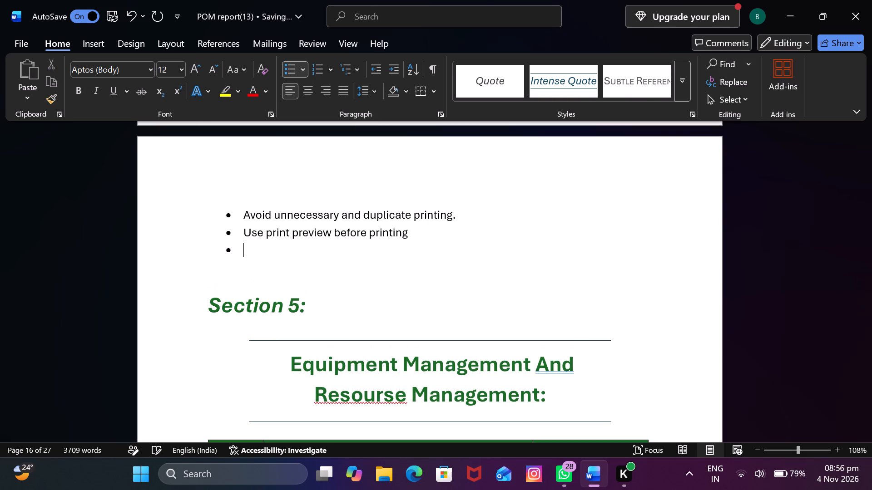
key(BackSpace)
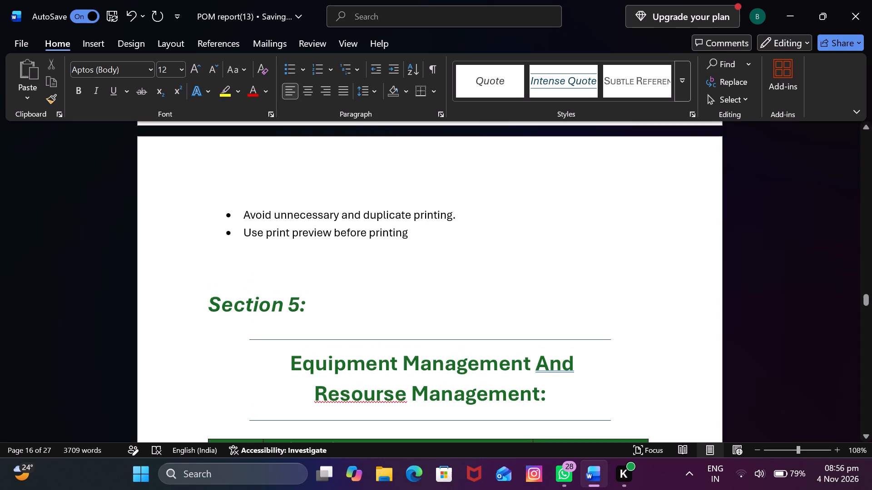
Centre the header row text (S.No., Audit Questions, Response) of the Section 5 audit table.
scroll(406, 235, up, 3)
scroll(406, 235, down, 7)
scroll(406, 235, down, 15)
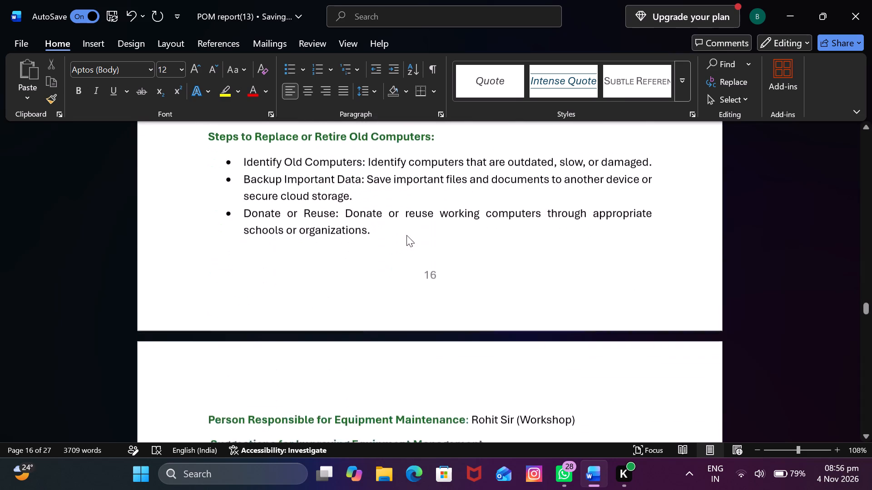
scroll(406, 235, down, 3)
scroll(406, 235, up, 17)
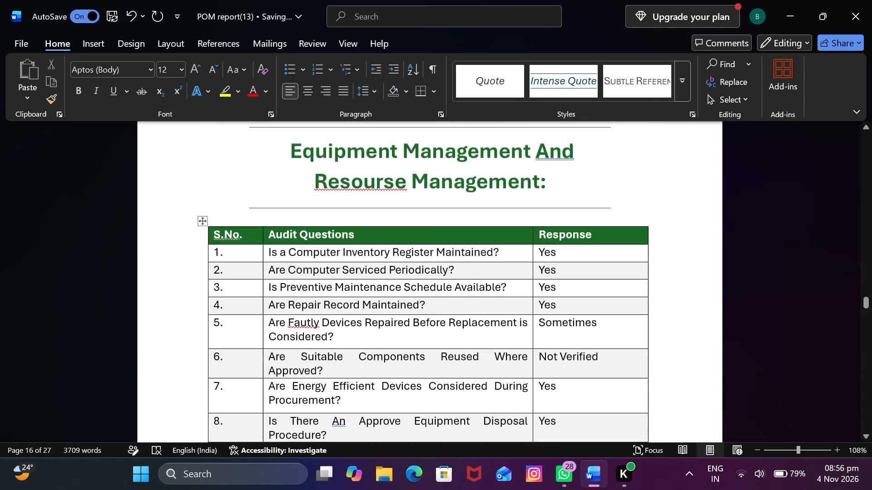
scroll(406, 235, up, 2)
scroll(406, 235, down, 5)
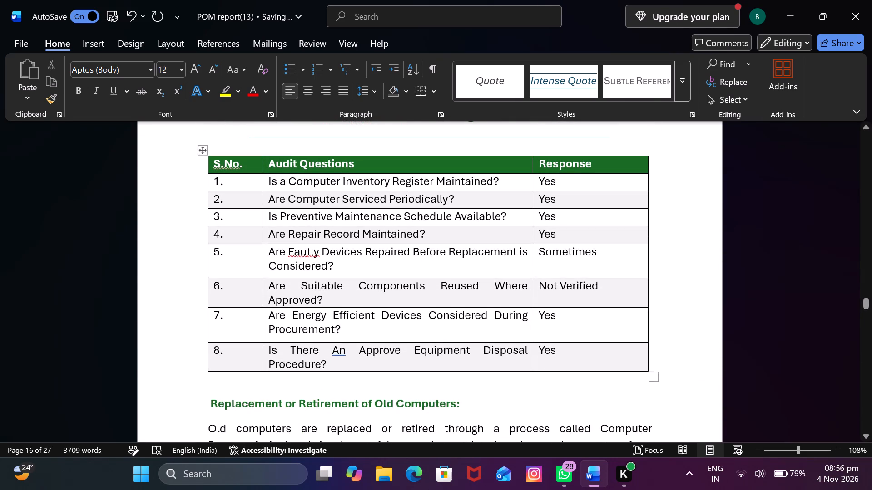
drag(213, 159, 518, 162)
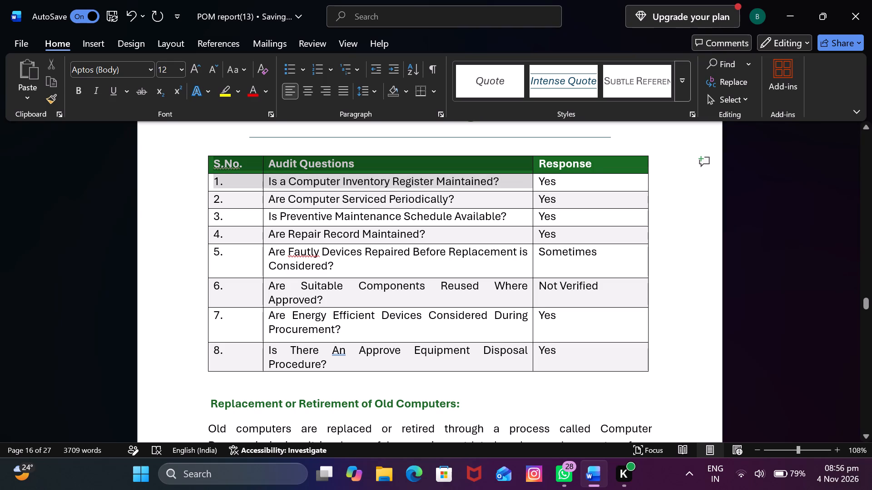
drag(518, 162, 590, 162)
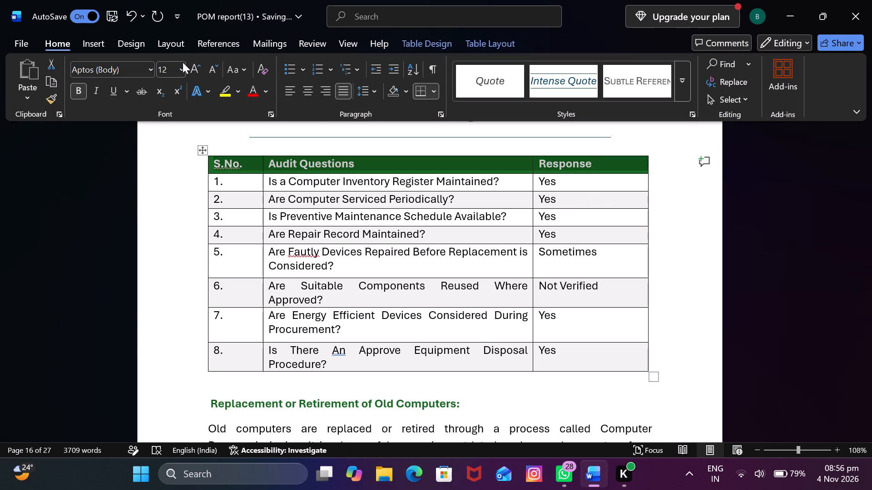
click(312, 84)
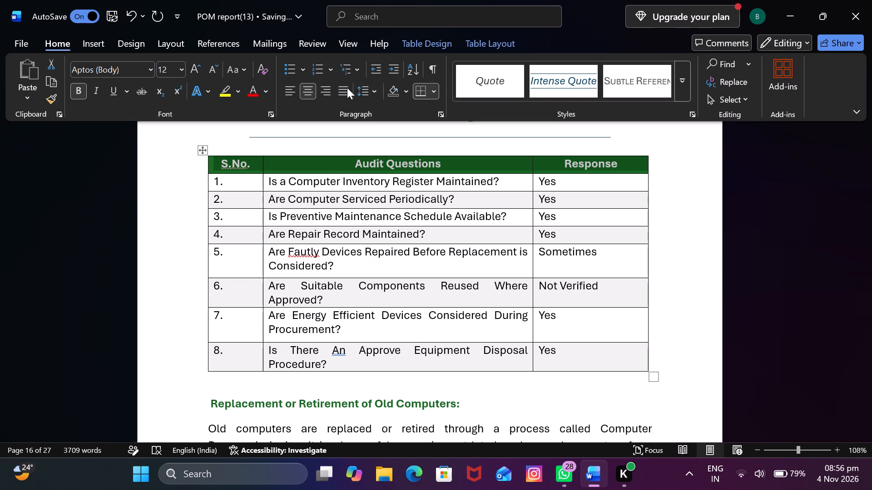
Set the paragraph spacing before the Section 5 table's header row text to 4 pt.
click(371, 90)
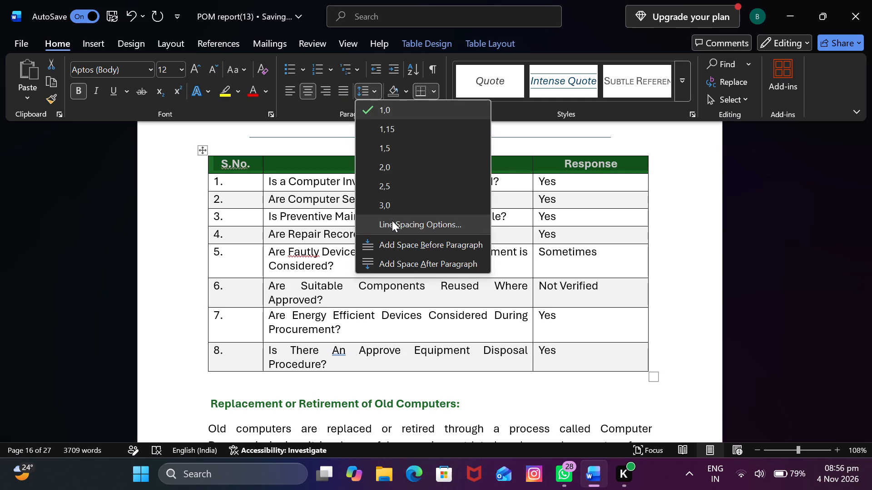
click(392, 220)
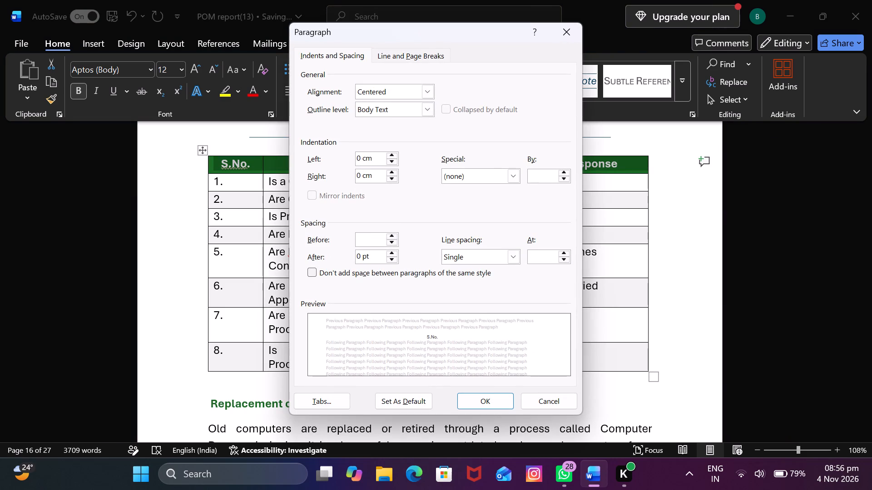
click(361, 239)
key(BackSpace)
key(4)
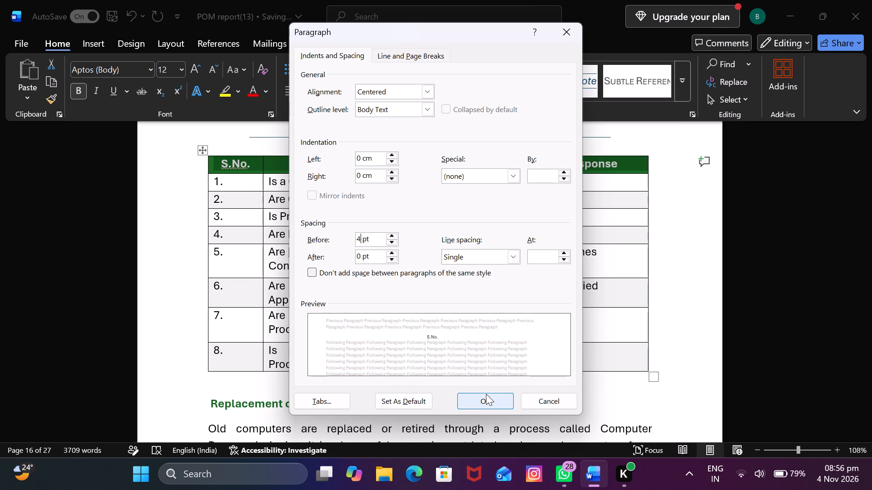
click(486, 397)
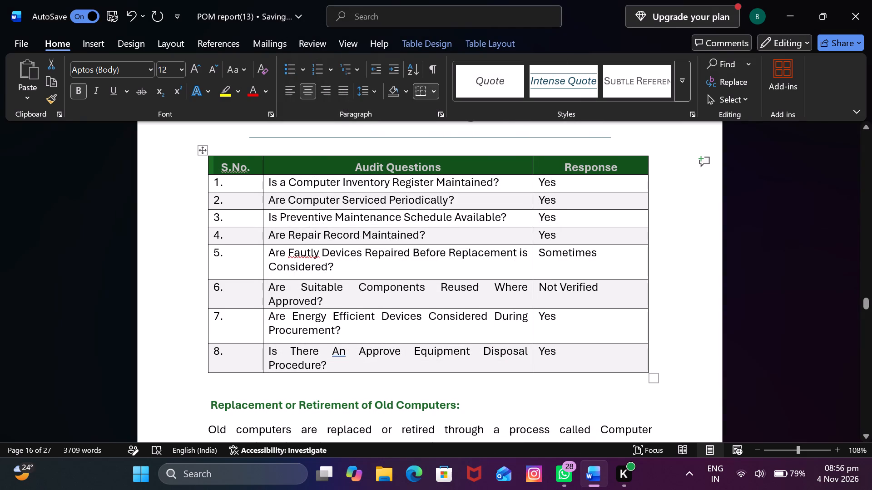
Change all eight audit questions in the Section 5 table to lowercase.
drag(269, 180, 270, 181)
drag(270, 181, 454, 352)
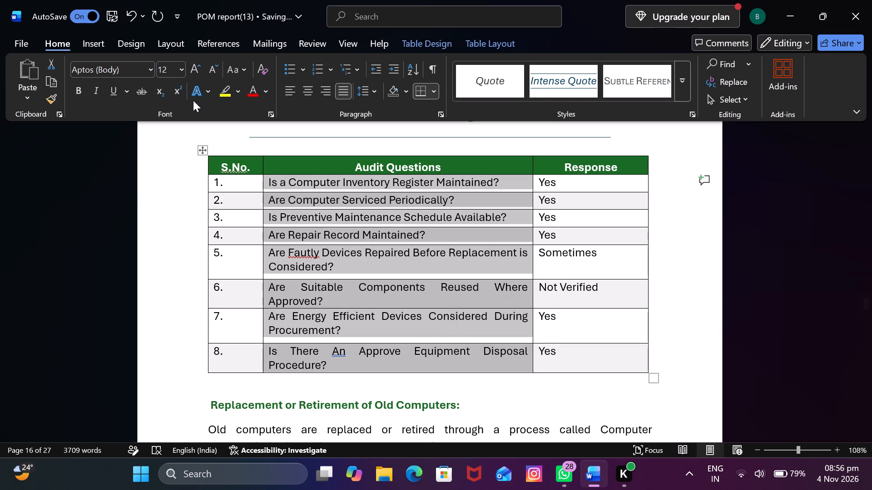
click(243, 65)
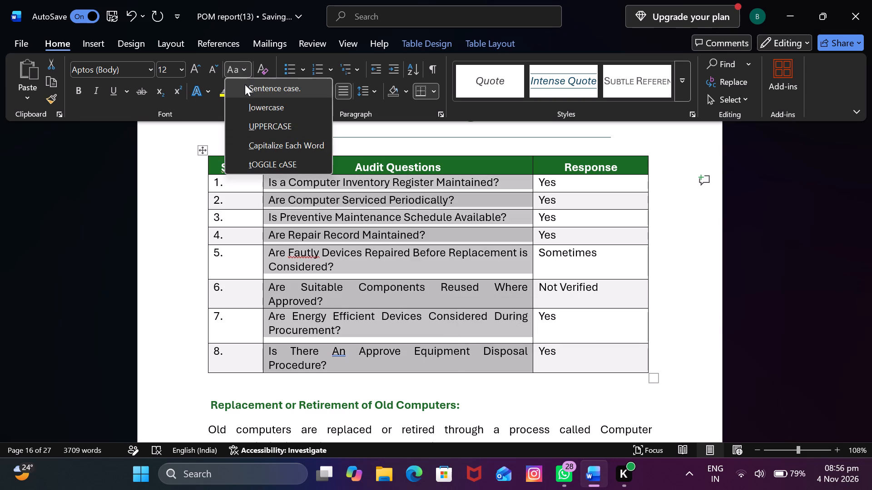
click(256, 110)
click(270, 177)
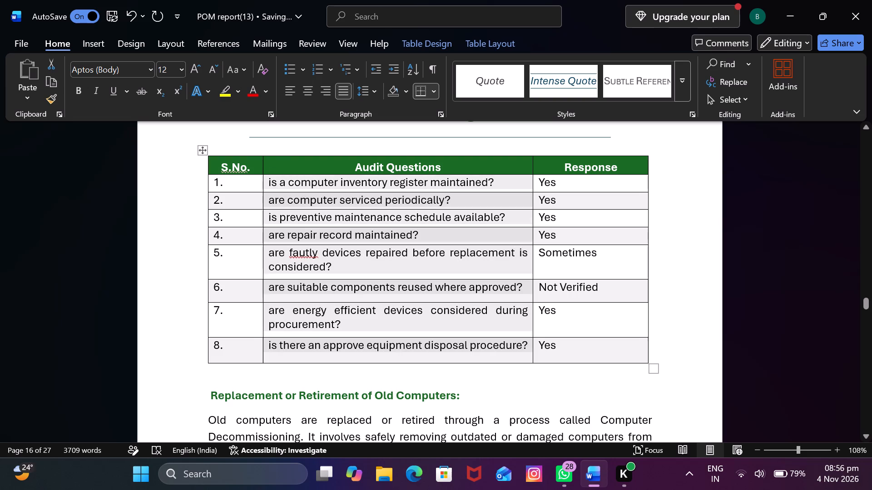
Capitalise the first letter of audit questions 1 to 4 in the Section 5 table.
key(BackSpace)
key(i)
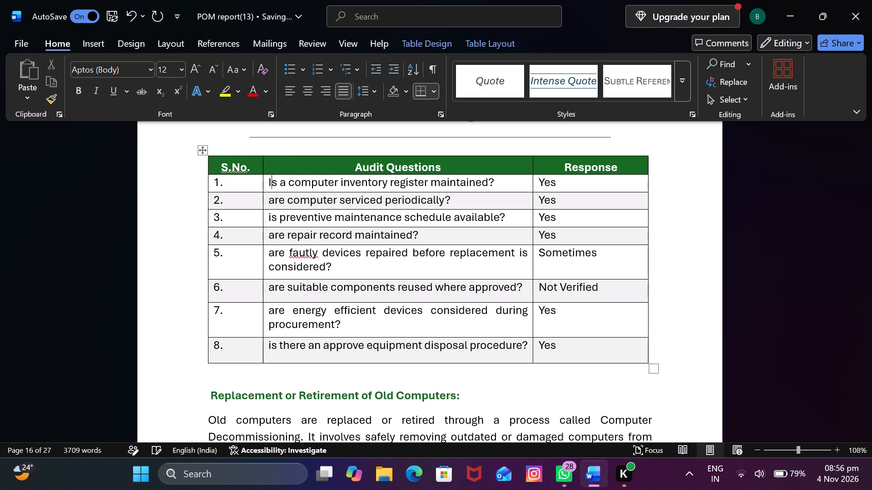
click(273, 197)
key(BackSpace)
key(a)
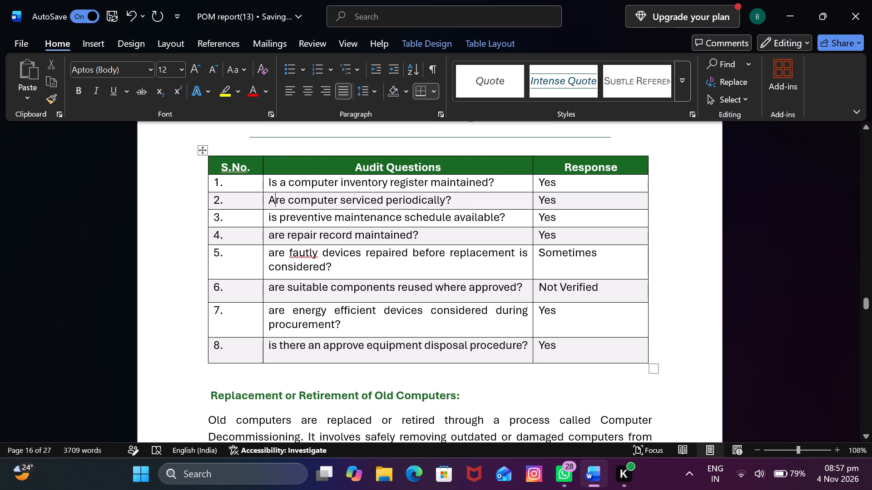
click(272, 219)
key(BackSpace)
key(i)
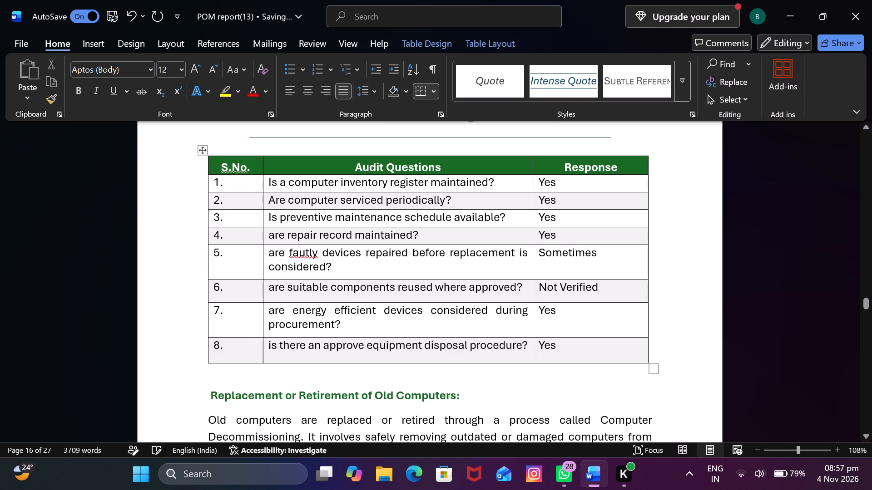
click(276, 234)
key(BackSpace)
key(a)
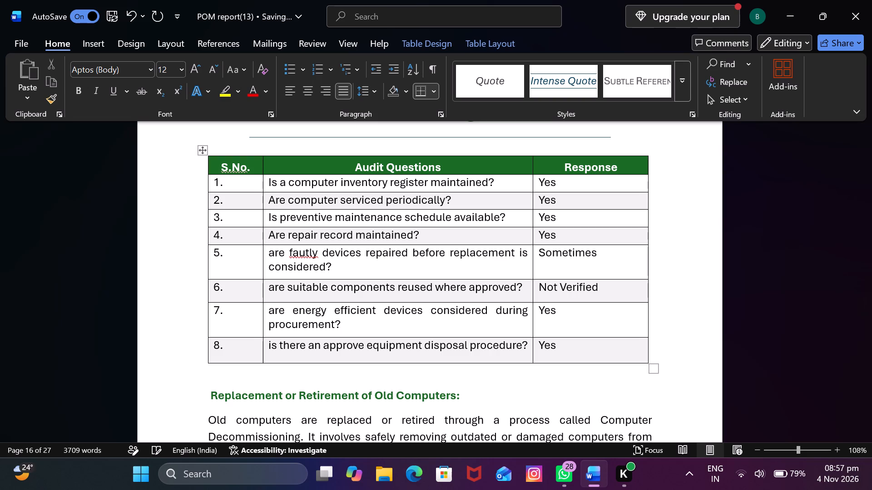
Capitalise the first letter of audit questions 5 to 8 in the Section 5 table.
click(273, 256)
key(BackSpace)
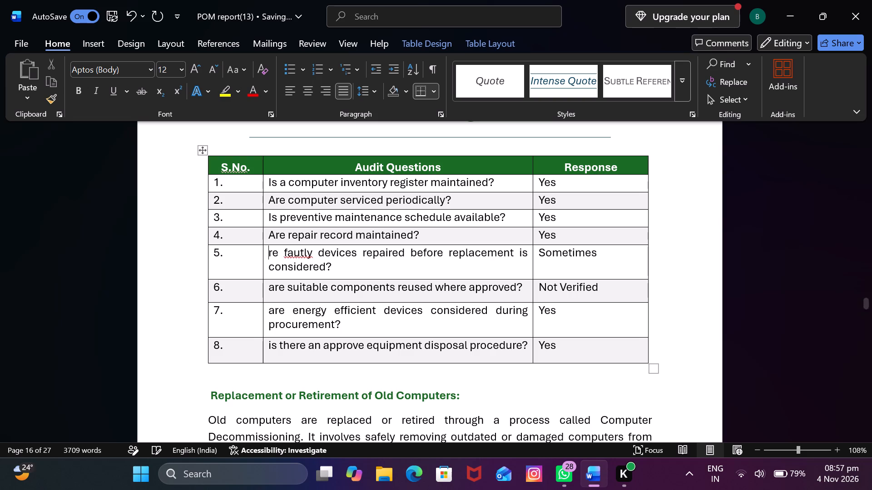
key(a)
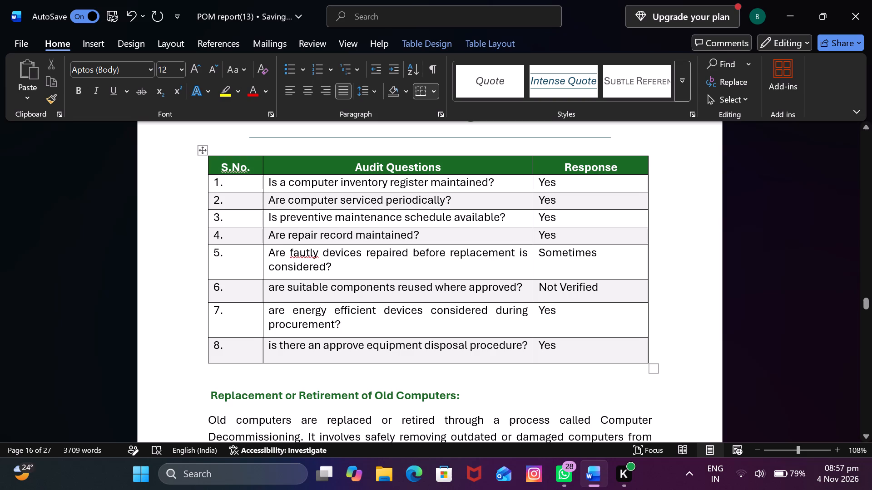
click(276, 287)
key(BackSpace)
key(a)
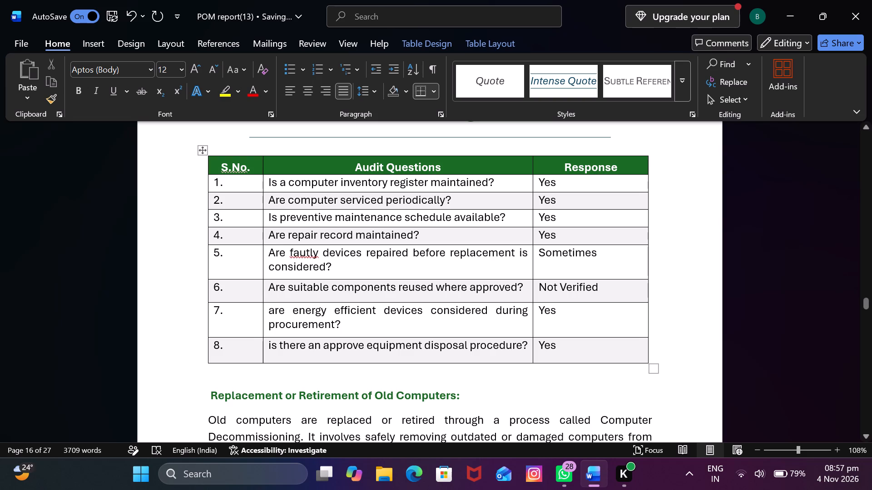
click(271, 313)
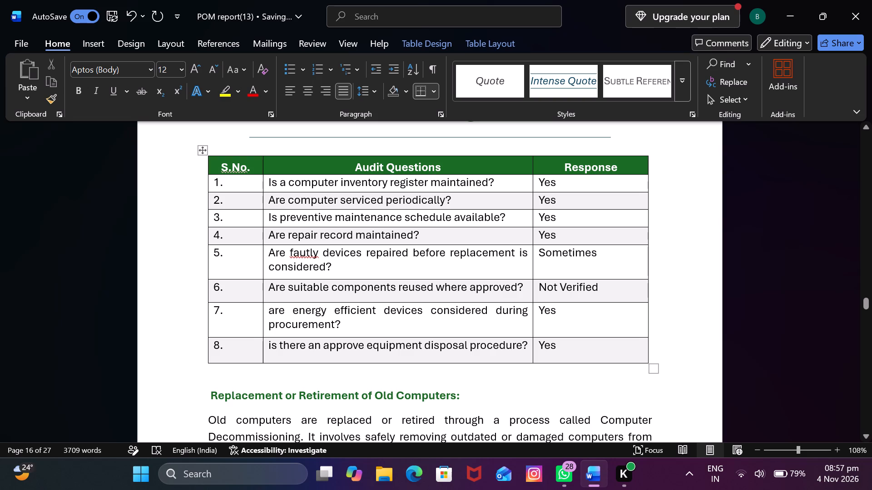
click(276, 309)
key(BackSpace)
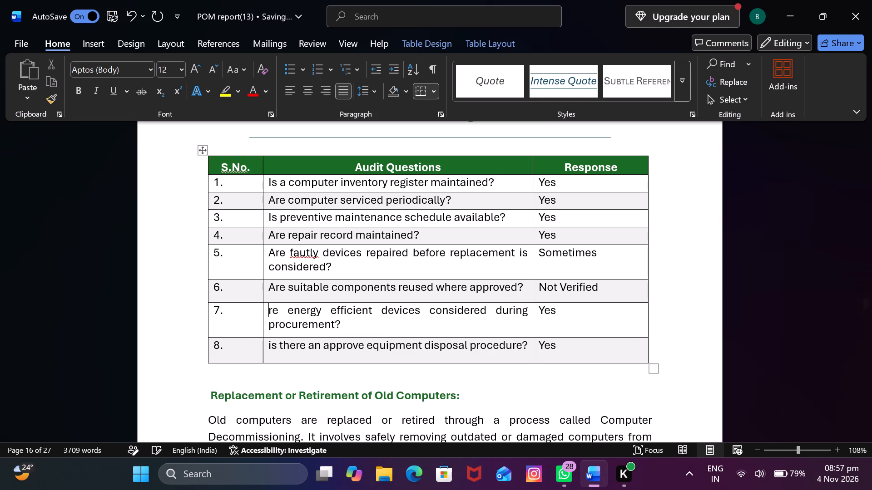
key(a)
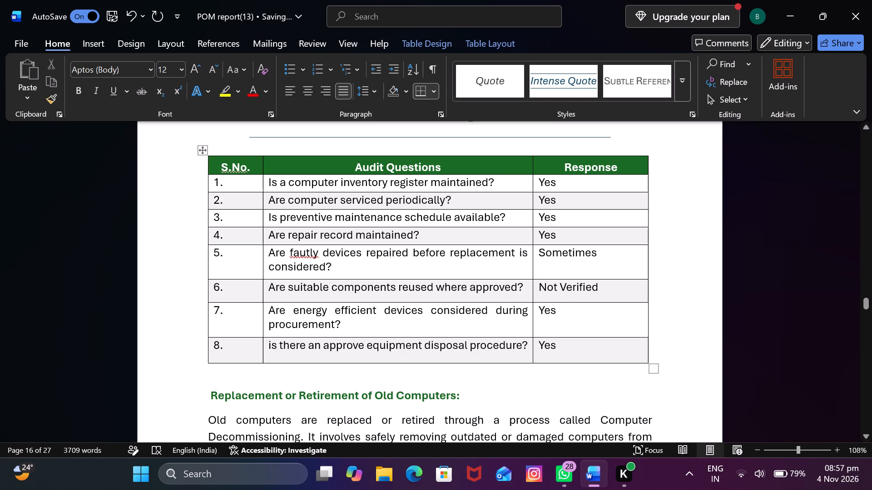
click(272, 346)
key(BackSpace)
key(i)
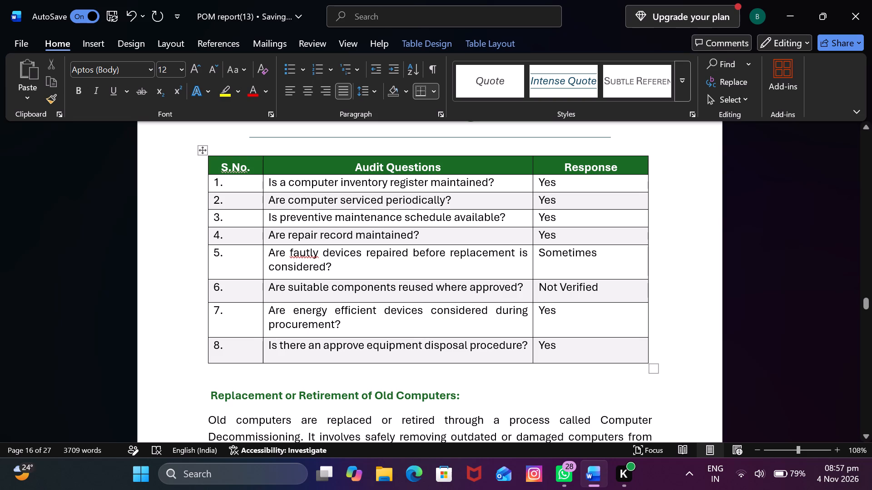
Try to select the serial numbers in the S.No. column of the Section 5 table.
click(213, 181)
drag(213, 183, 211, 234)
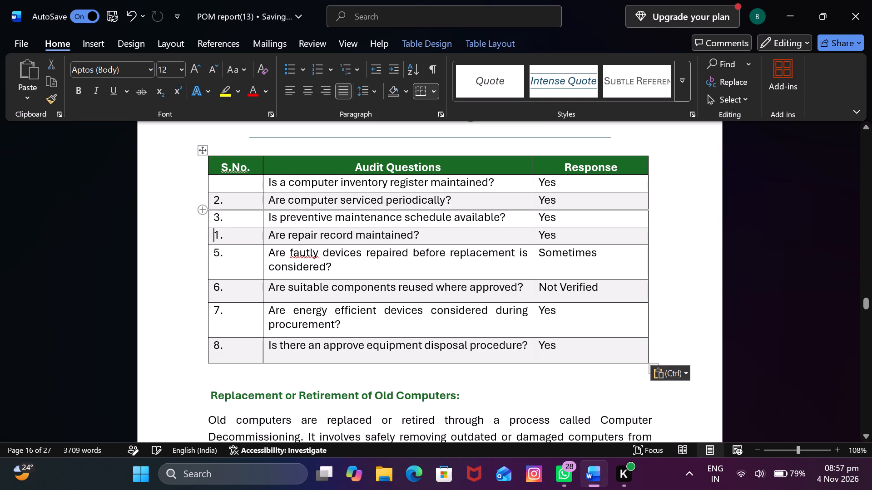
Enter serial number 1 in the Section 5 table's first question row and change the fourth row's number to 4.
click(236, 178)
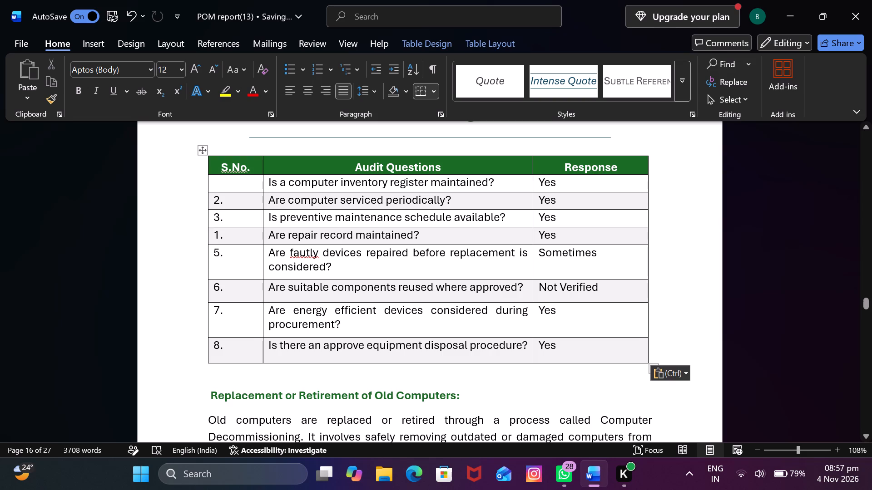
key(1)
key(F1)
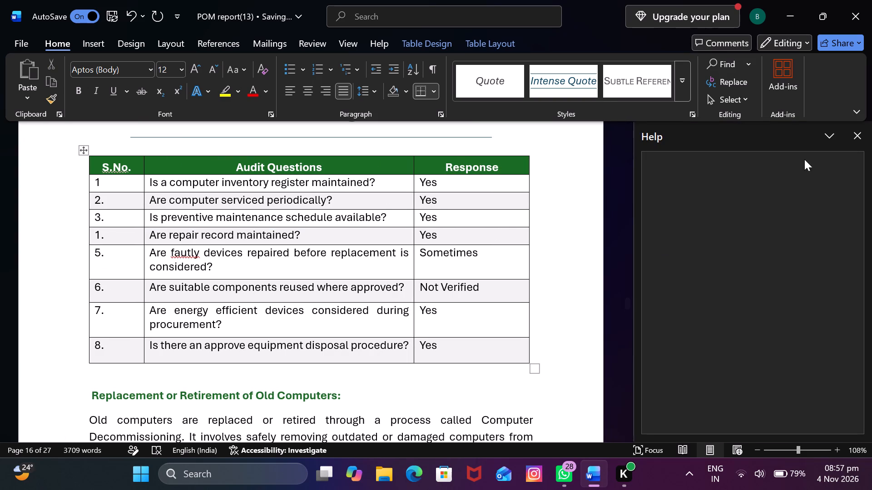
click(862, 136)
click(862, 136)
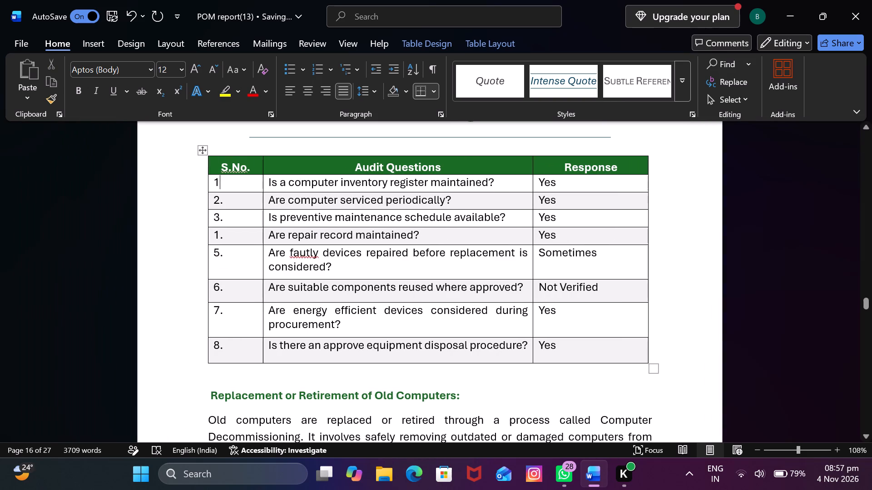
click(219, 234)
key(BackSpace)
key(4)
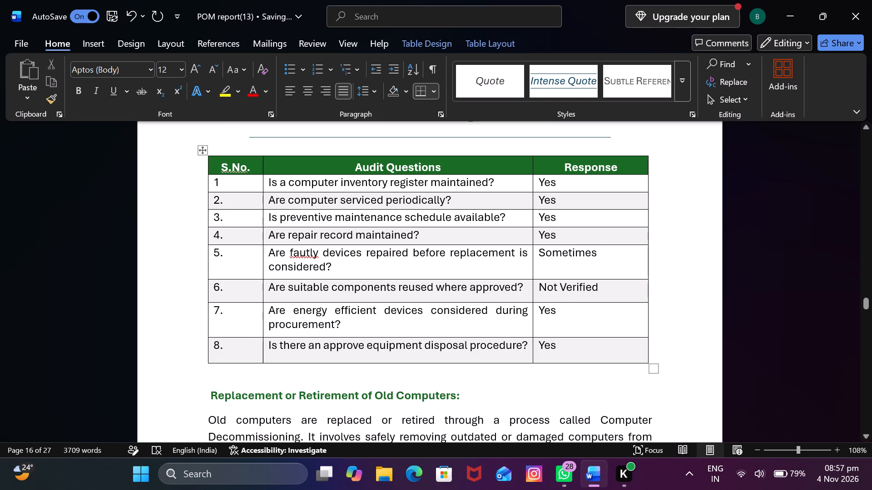
Left-align the eight serial numbers in the Section 5 table's S.No. column.
drag(213, 183, 215, 193)
drag(215, 193, 237, 347)
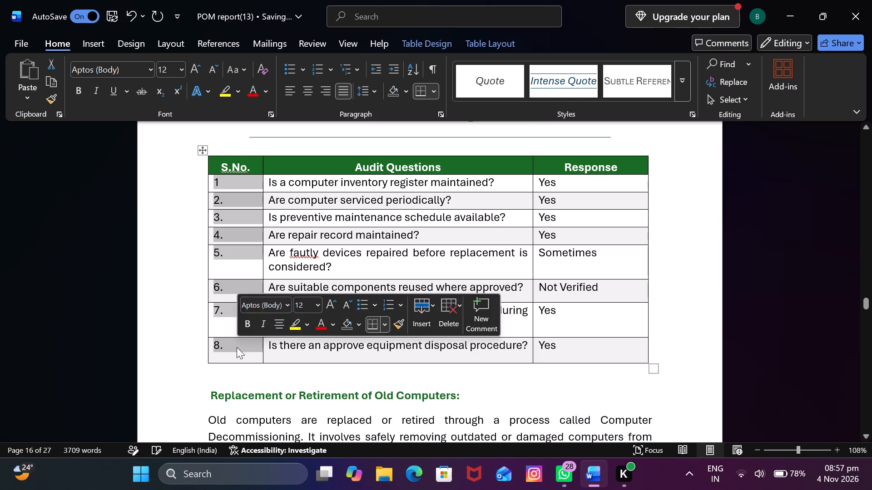
click(293, 86)
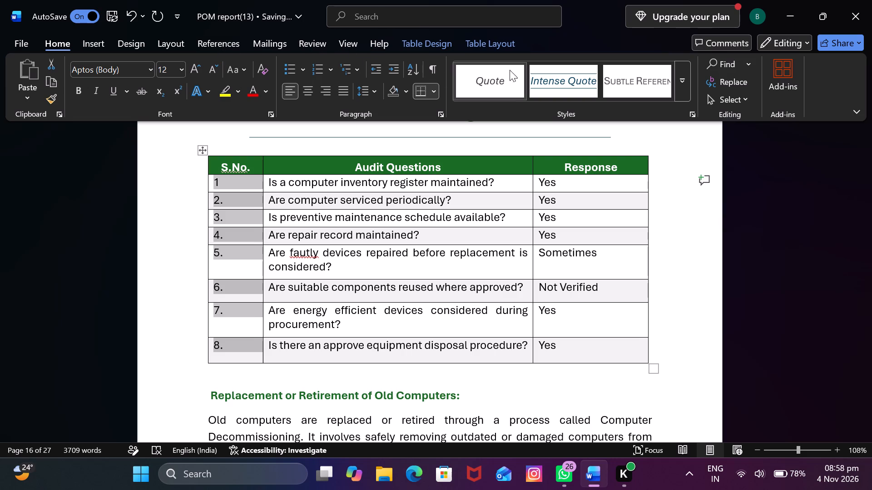
Set the paragraph spacing before the Section 5 table's eight serial numbers to 4 pt.
click(429, 89)
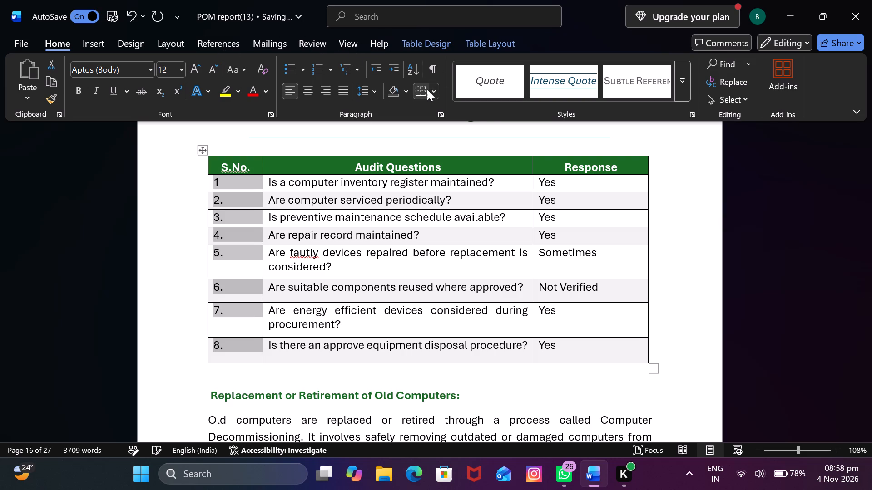
click(433, 89)
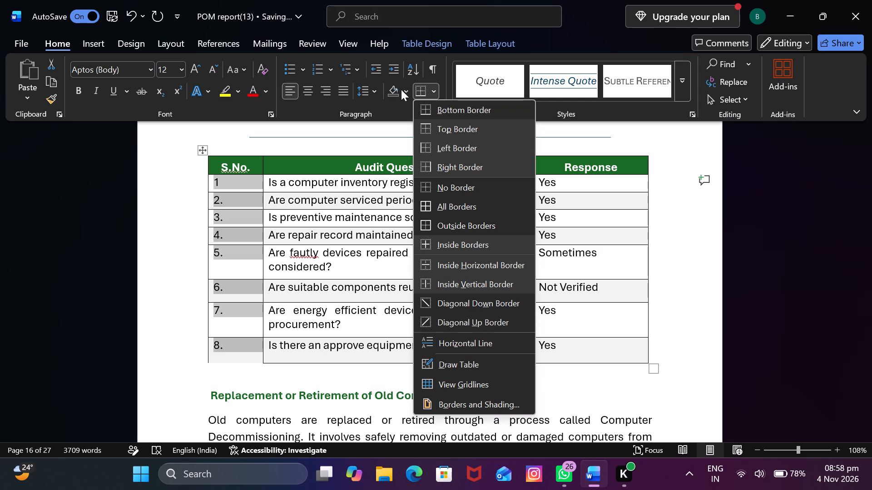
click(372, 88)
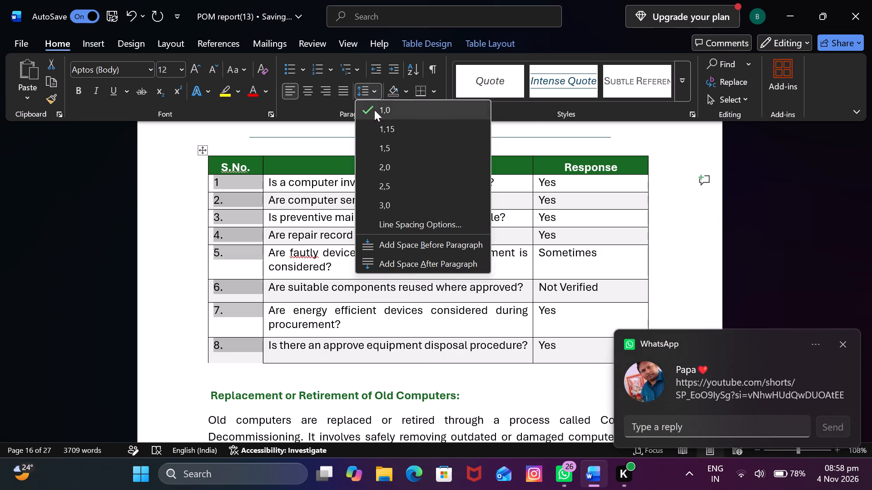
click(407, 220)
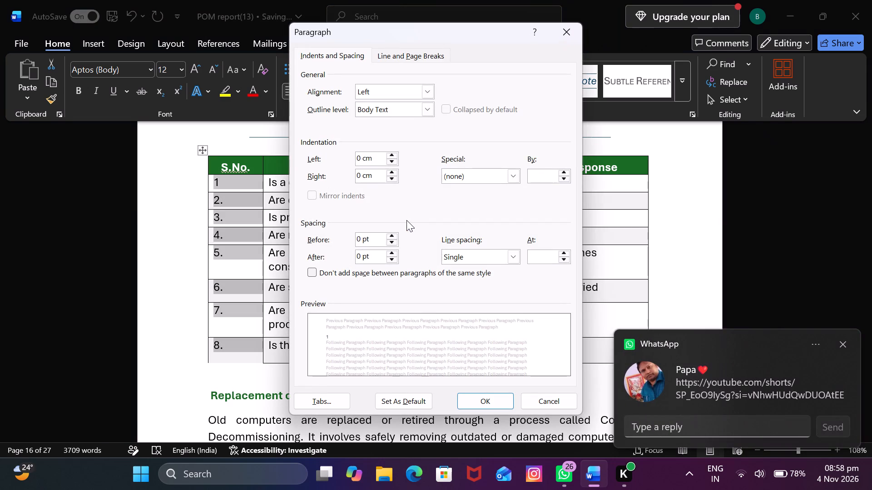
click(361, 238)
key(BackSpace)
key(4)
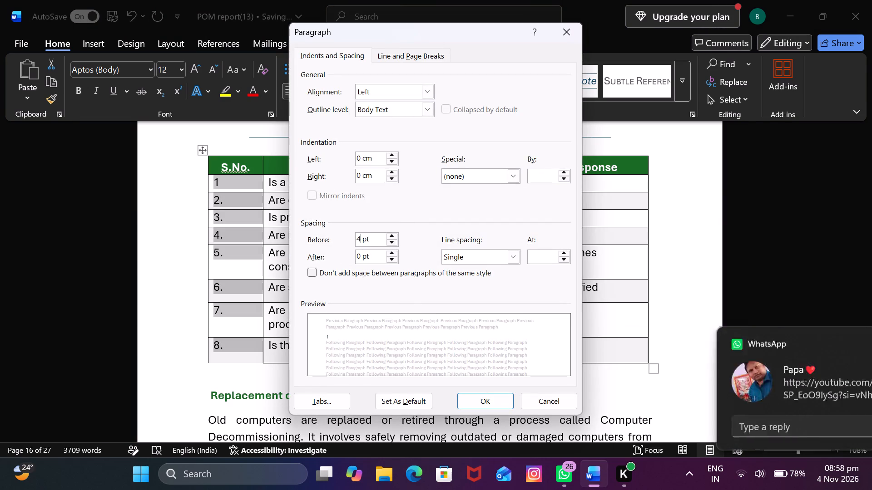
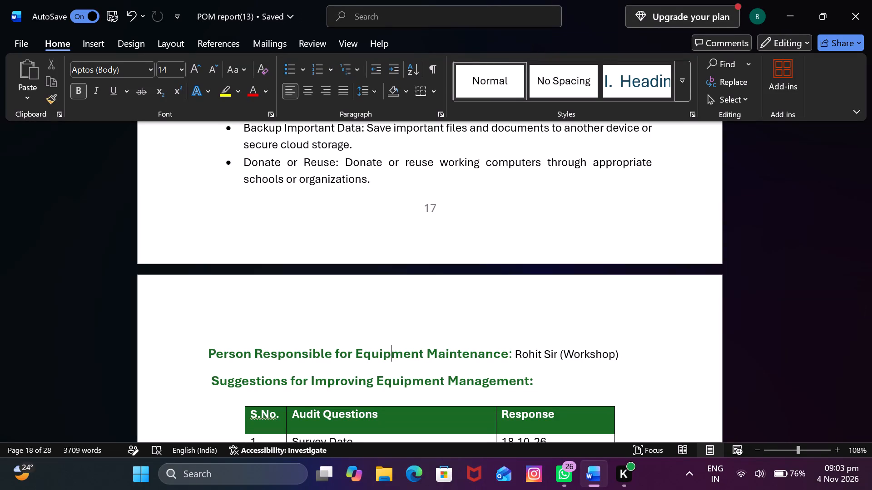
Bold the responsible person's name and workshop entry after the Person Responsible for Equipment Maintenance label.
scroll(322, 198, up, 10)
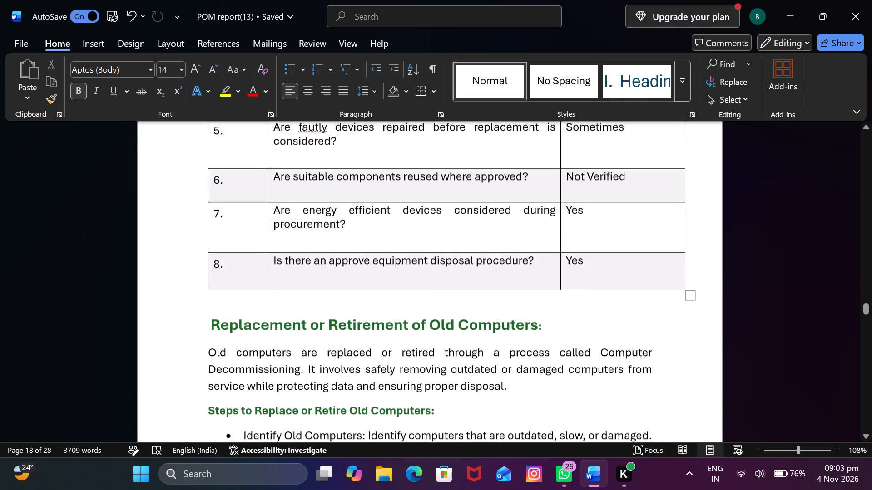
scroll(322, 198, up, 6)
scroll(322, 198, down, 10)
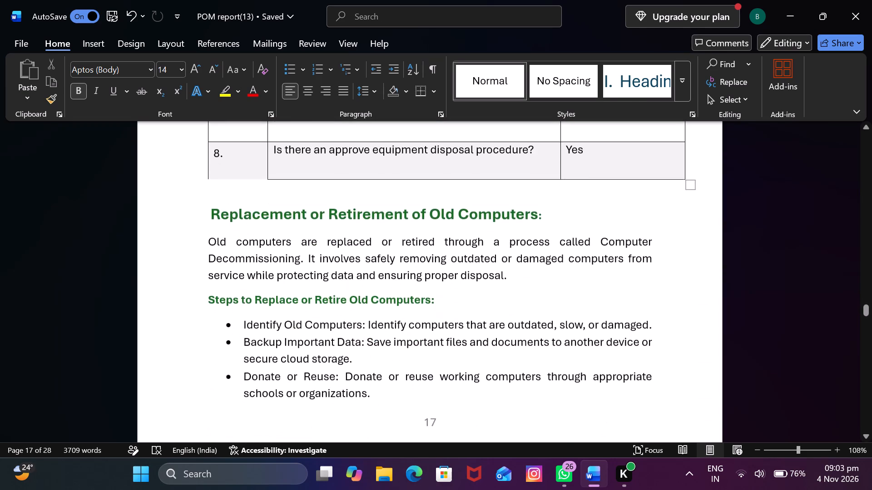
scroll(322, 198, down, 11)
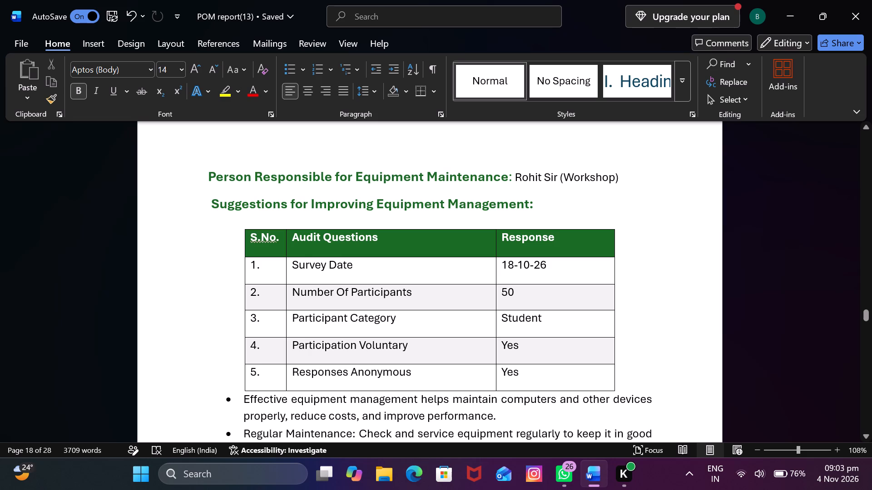
drag(513, 176, 608, 172)
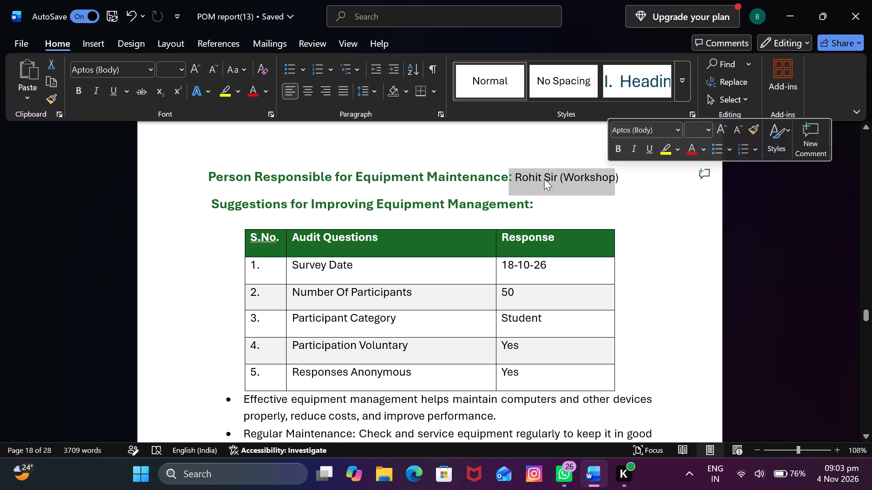
click(85, 87)
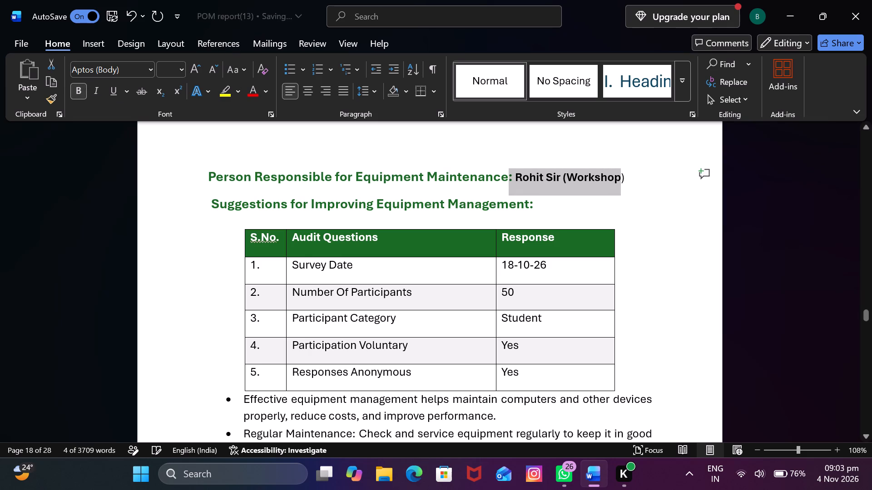
click(642, 177)
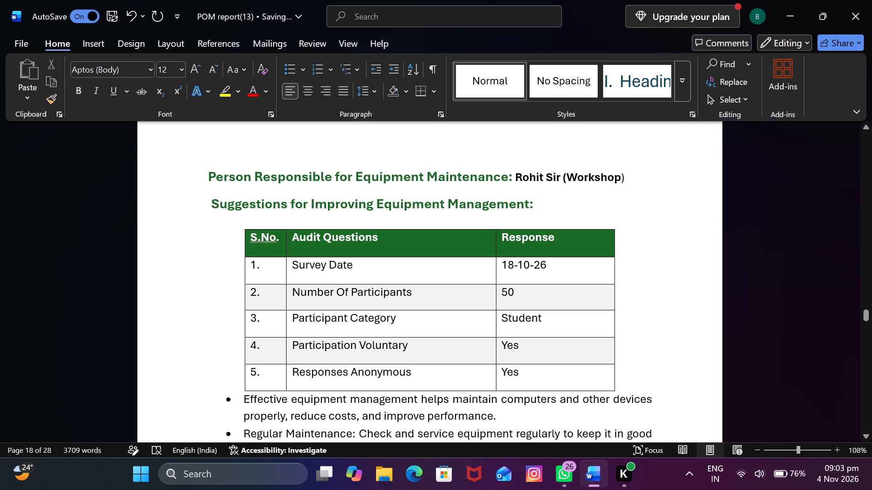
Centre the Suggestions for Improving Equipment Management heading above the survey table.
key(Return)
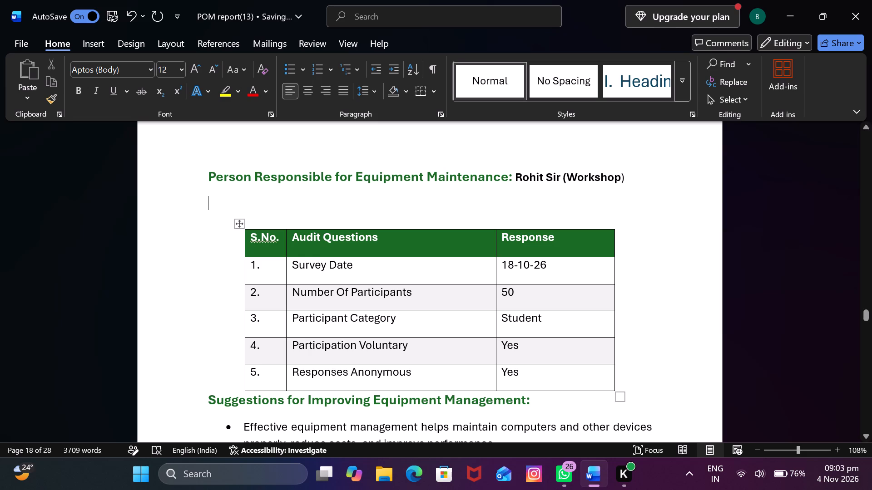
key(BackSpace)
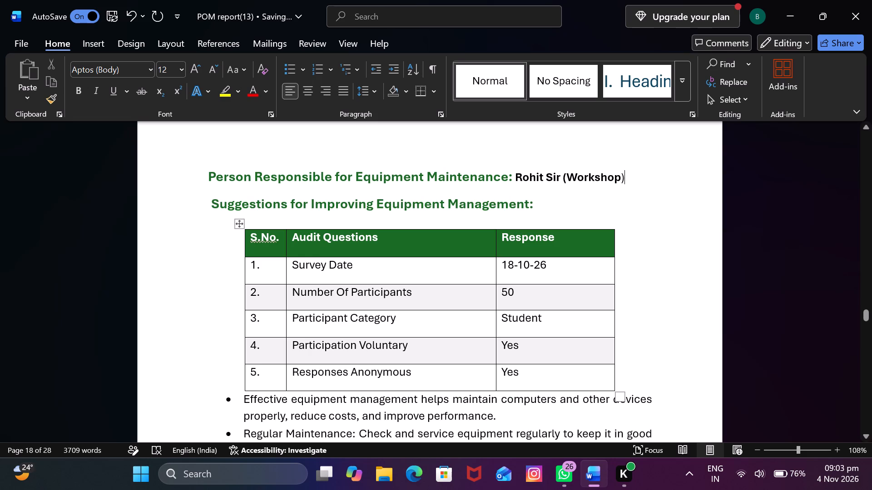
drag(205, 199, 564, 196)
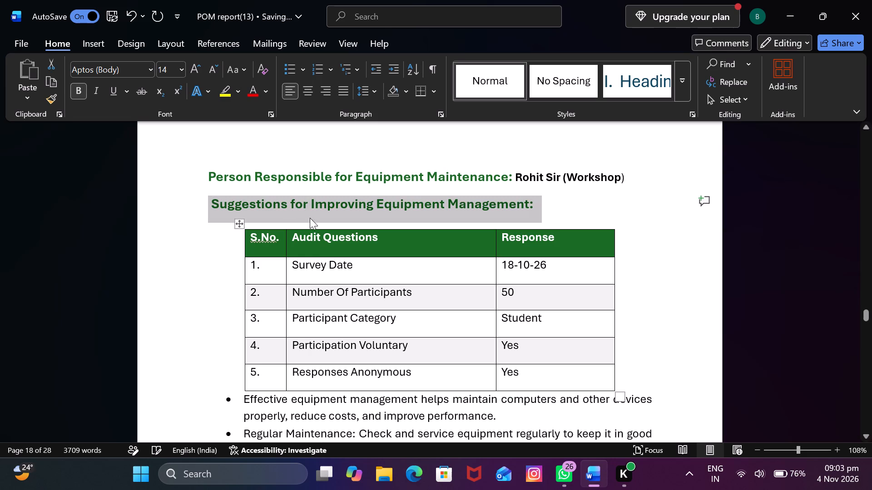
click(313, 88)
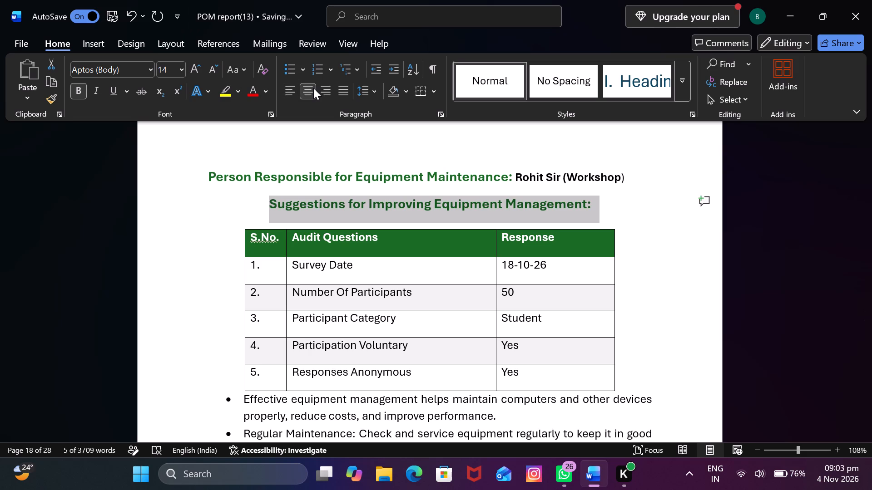
Compare the font size and alignment of the headings on pages 17 and 18, from Replacement or Retirement to Person Responsible.
scroll(360, 186, up, 4)
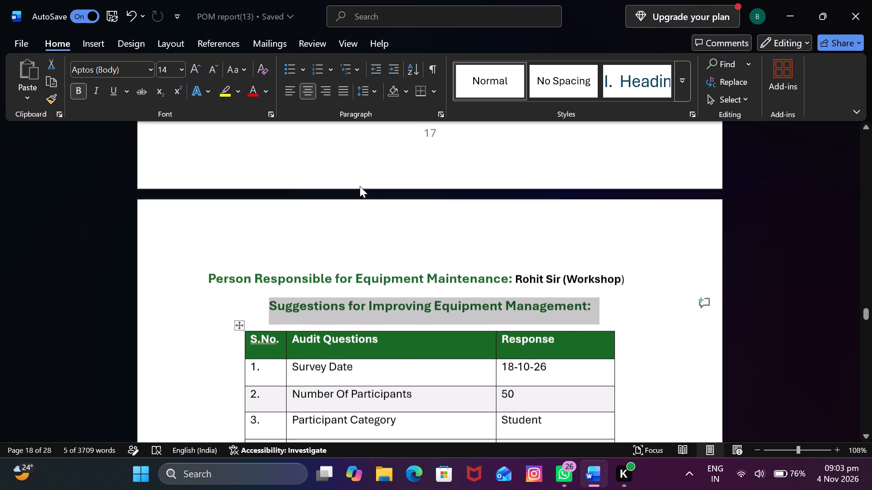
scroll(360, 186, up, 19)
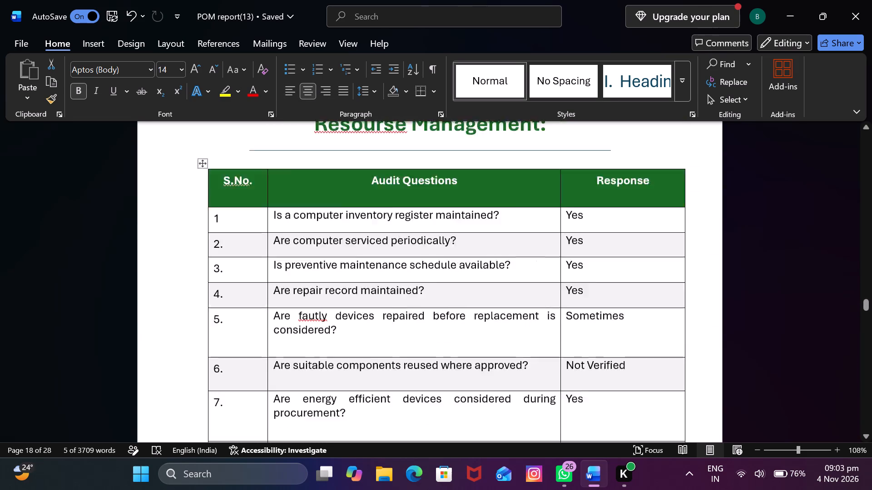
scroll(361, 173, up, 2)
scroll(361, 173, down, 20)
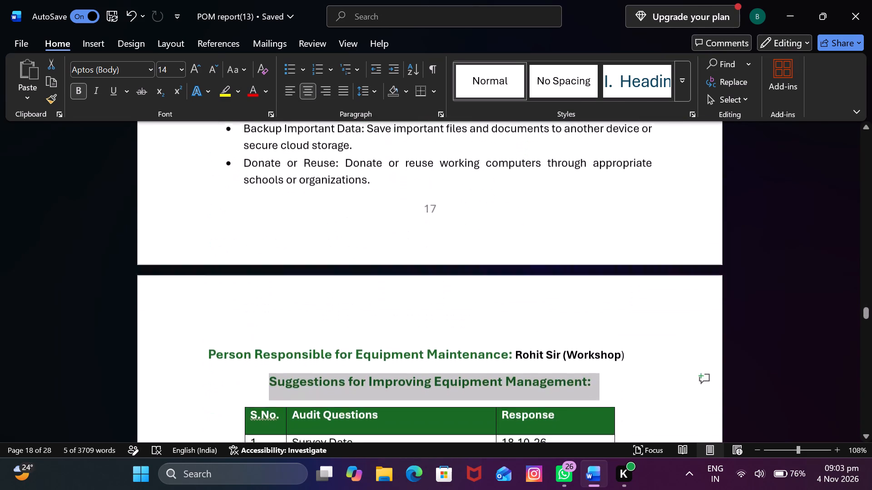
scroll(361, 173, down, 20)
scroll(361, 173, up, 8)
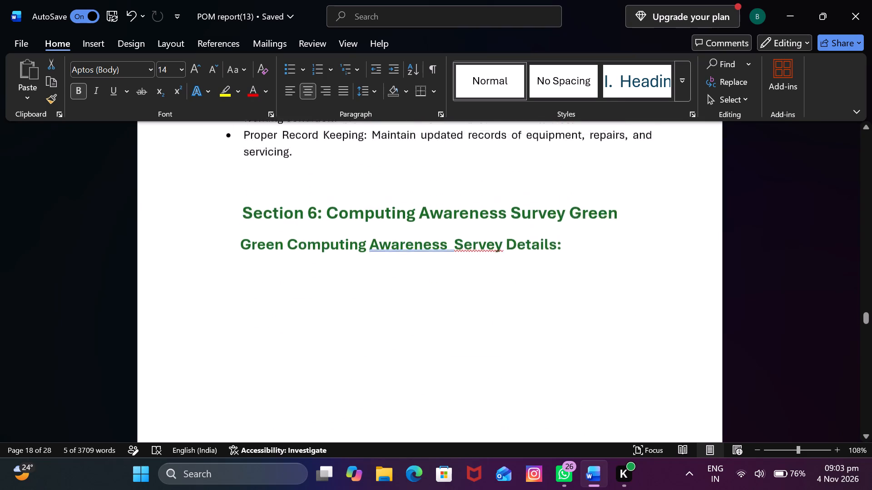
scroll(361, 173, up, 6)
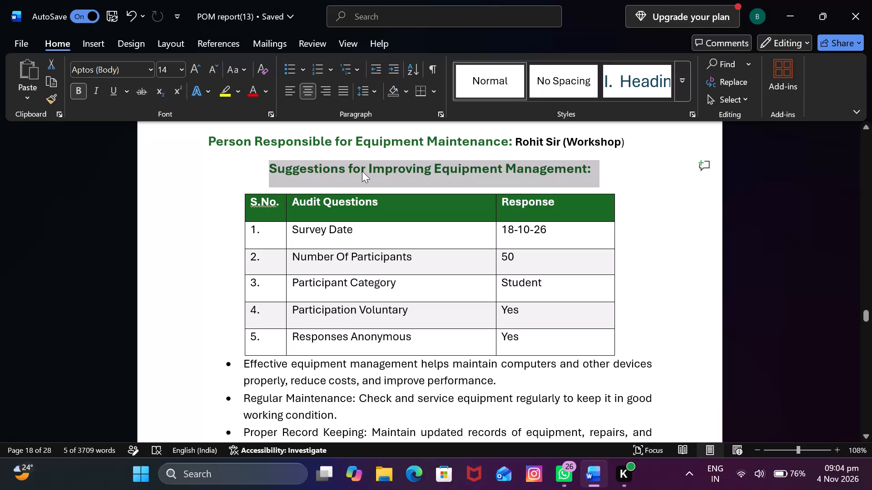
scroll(365, 384, up, 15)
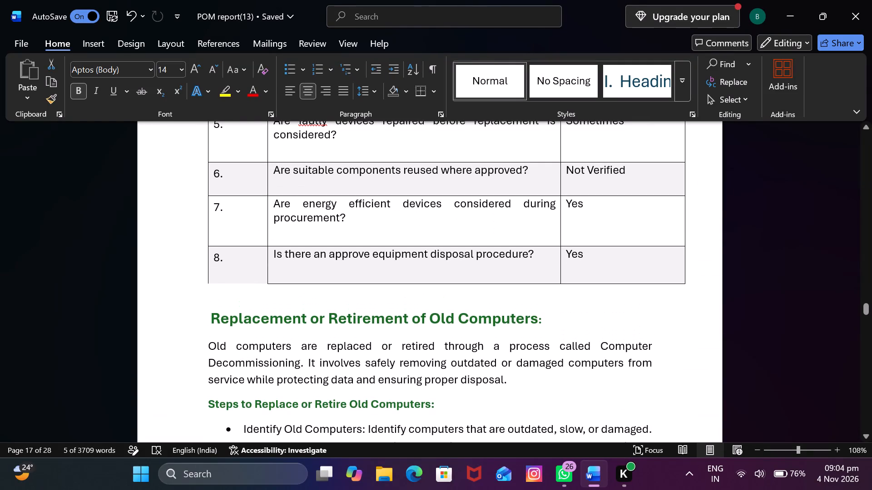
click(520, 315)
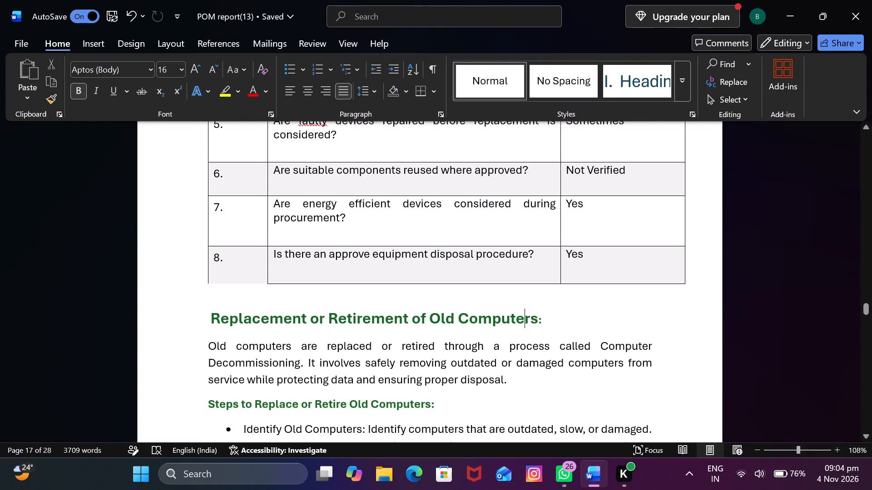
click(510, 320)
scroll(571, 354, down, 6)
scroll(570, 357, up, 4)
scroll(573, 350, down, 5)
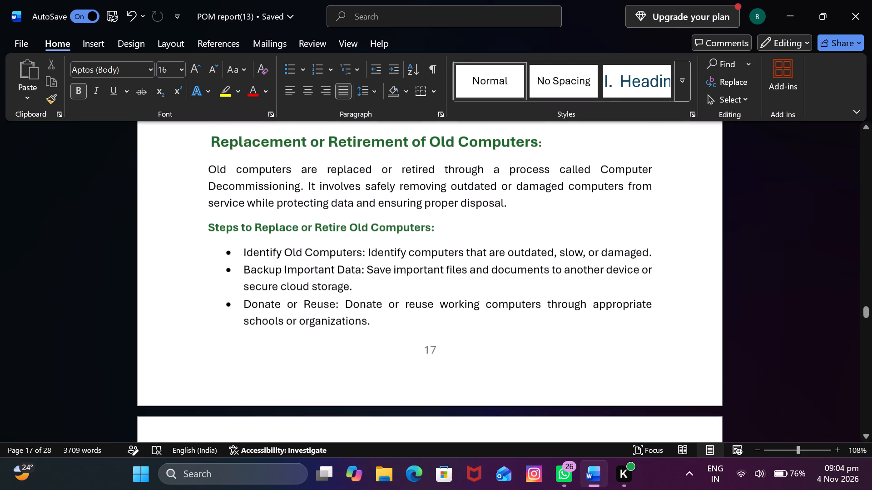
scroll(573, 350, down, 6)
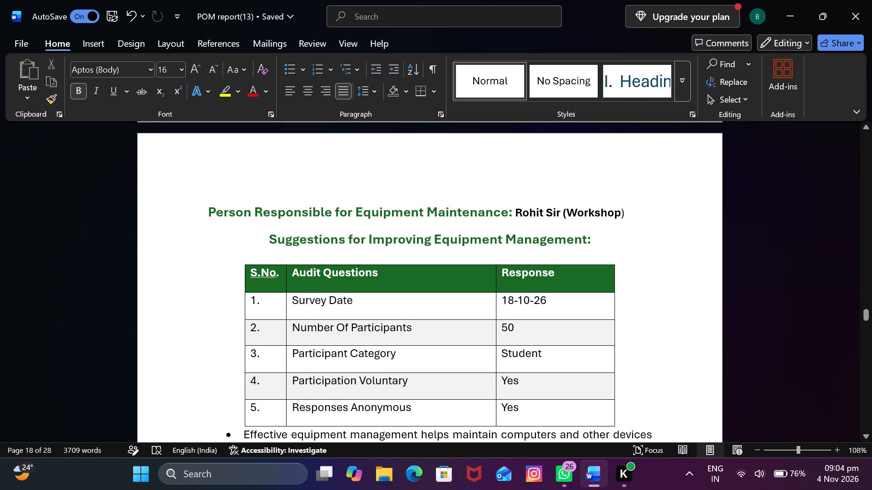
scroll(479, 240, up, 9)
click(427, 177)
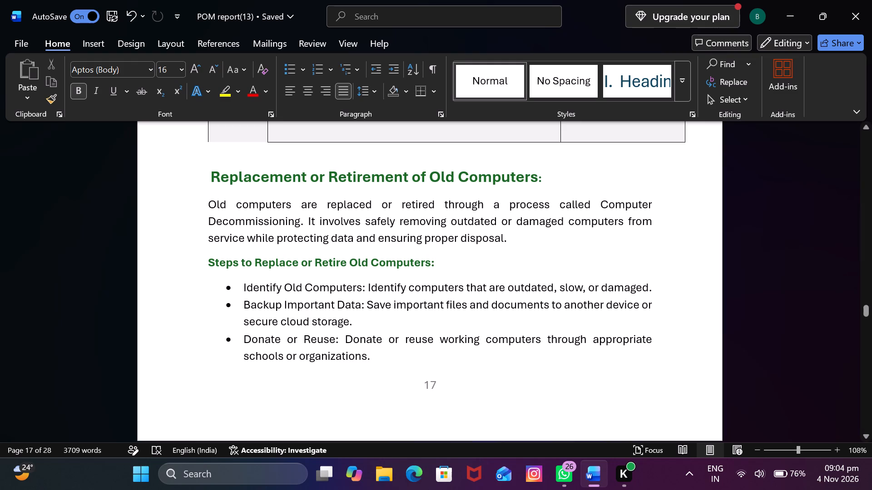
click(579, 178)
click(243, 180)
click(388, 265)
scroll(395, 278, down, 4)
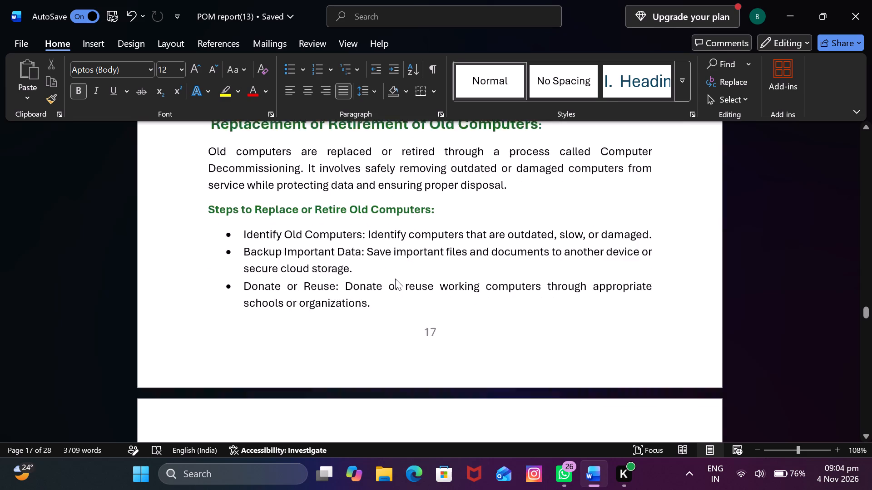
scroll(396, 278, down, 4)
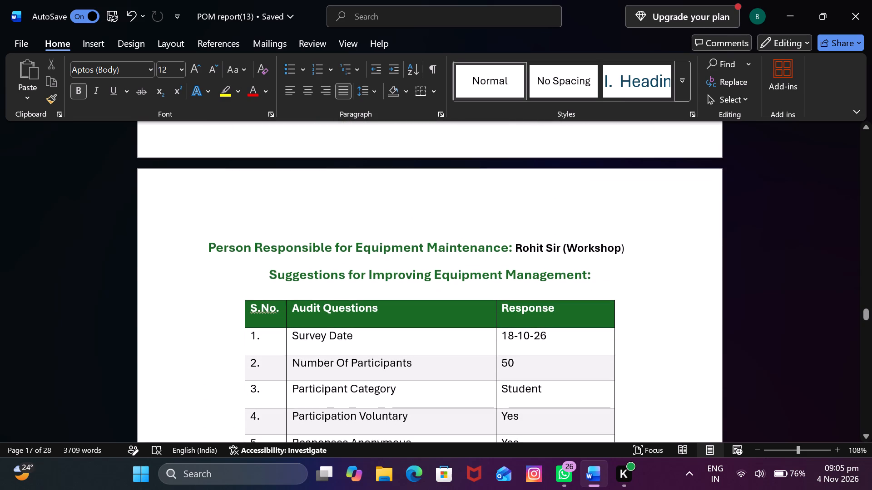
scroll(505, 248, up, 5)
scroll(310, 198, up, 3)
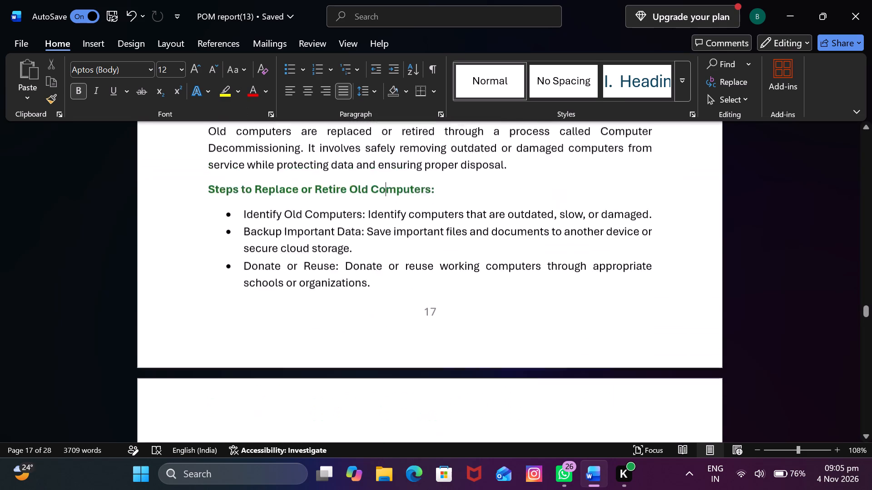
click(326, 169)
scroll(410, 484, down, 6)
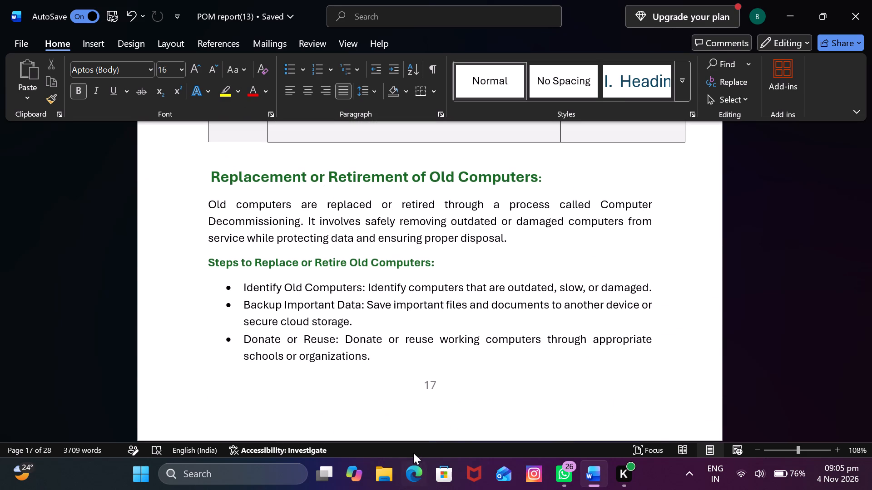
scroll(414, 450, down, 4)
scroll(424, 411, down, 4)
click(485, 390)
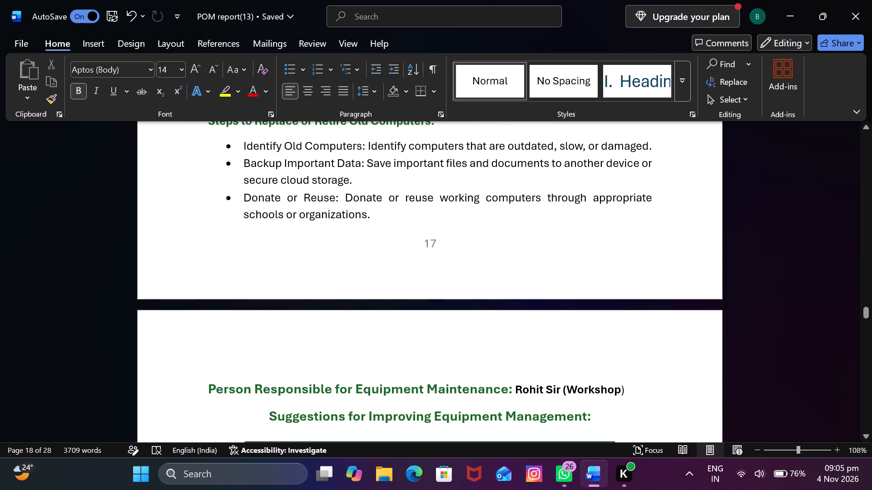
Set the Person Responsible for Equipment Maintenance label to font size 12.
drag(633, 389, 530, 389)
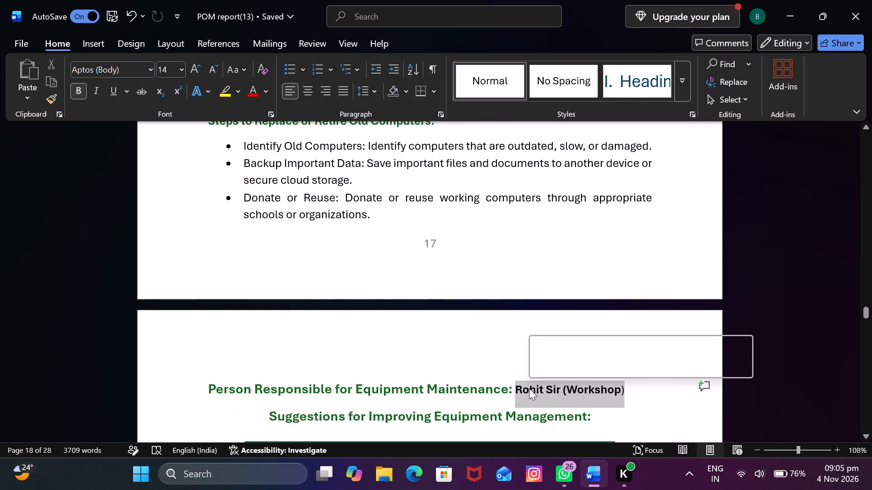
click(513, 392)
drag(513, 392, 224, 348)
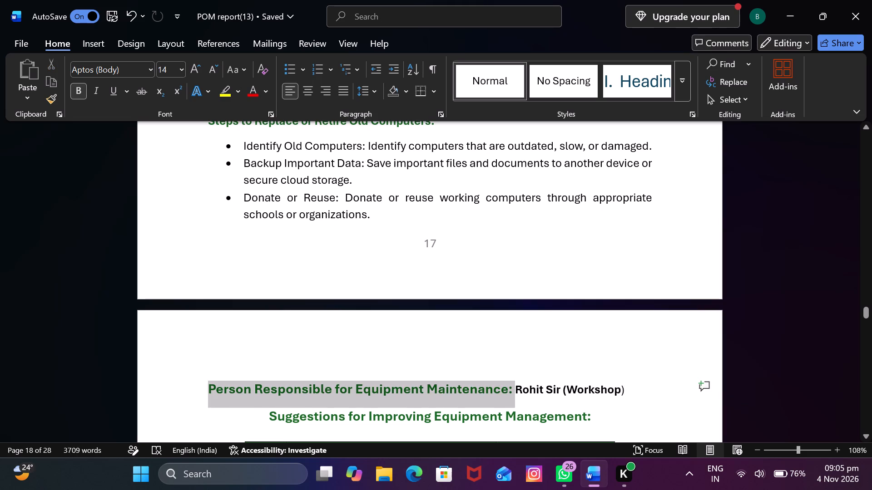
drag(224, 348, 209, 347)
click(182, 73)
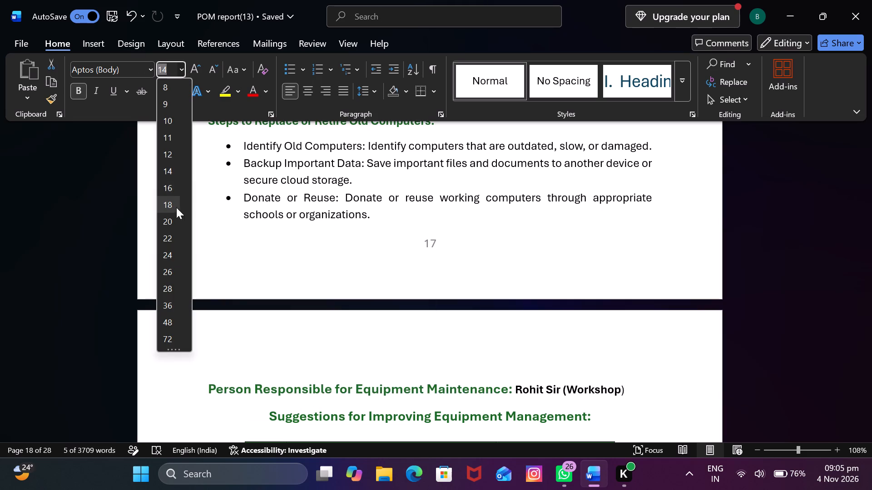
click(170, 157)
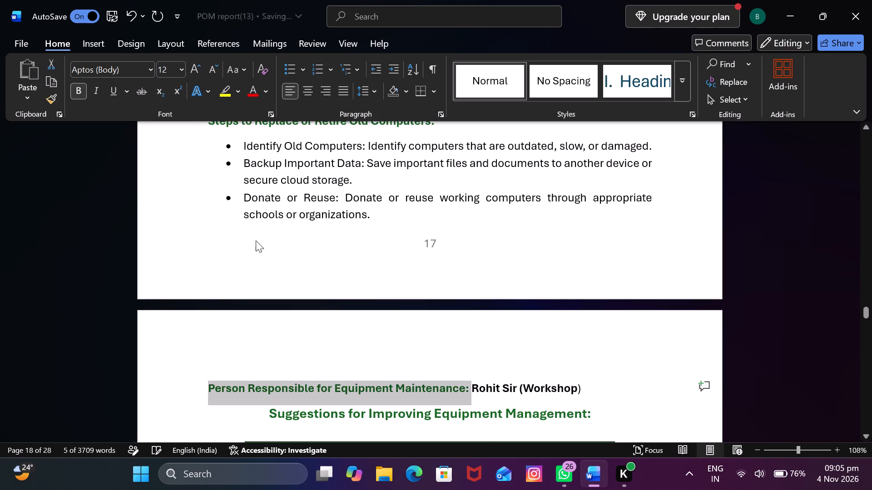
click(565, 398)
Left-align the Suggestions for Improving Equipment Management heading above the survey table.
scroll(656, 429, down, 3)
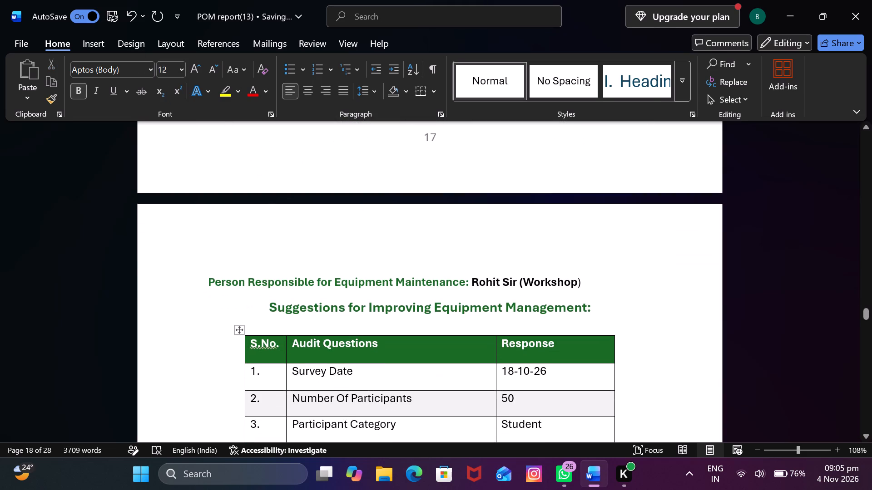
drag(595, 305, 271, 309)
click(285, 93)
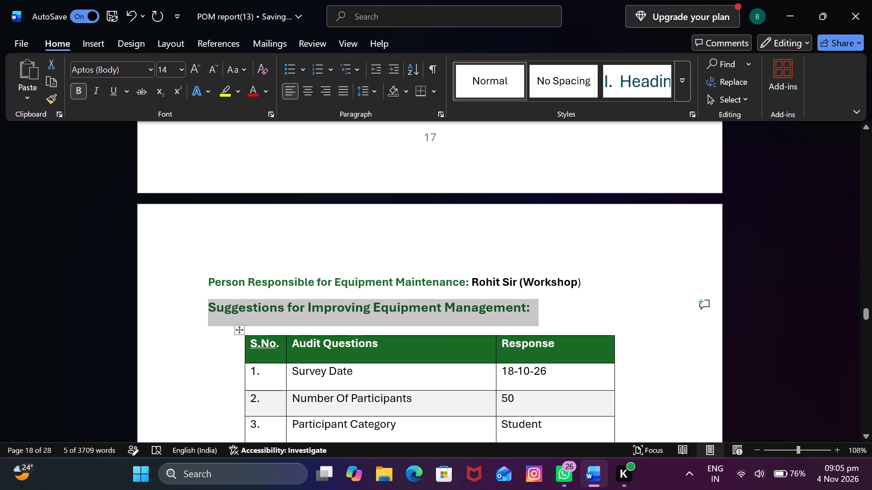
click(621, 323)
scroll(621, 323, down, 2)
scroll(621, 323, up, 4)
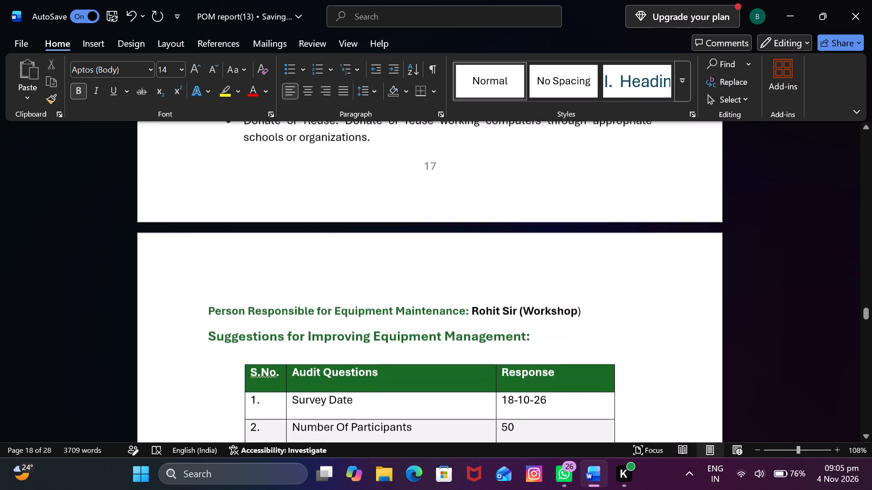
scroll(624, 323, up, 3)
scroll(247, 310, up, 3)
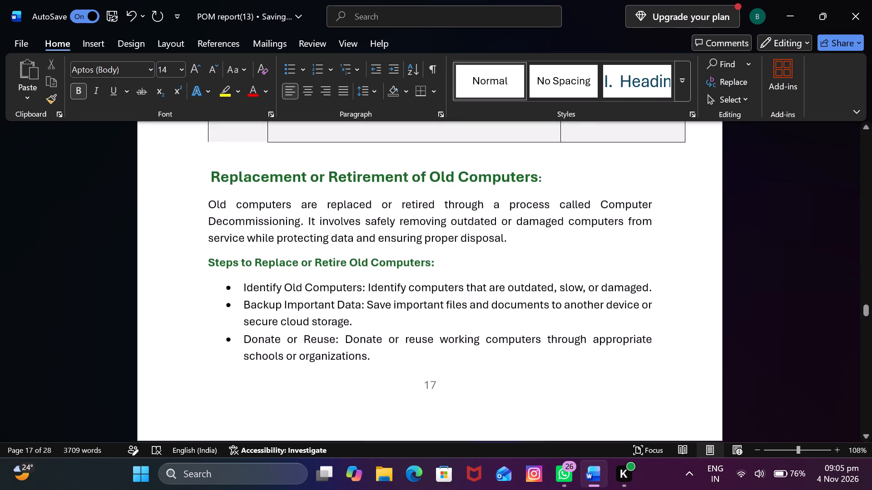
Shrink the audit table above Replacement or Retirement of Old Computers so the Person Responsible for Equipment Maintenance line fits on page 17.
scroll(262, 306, up, 1)
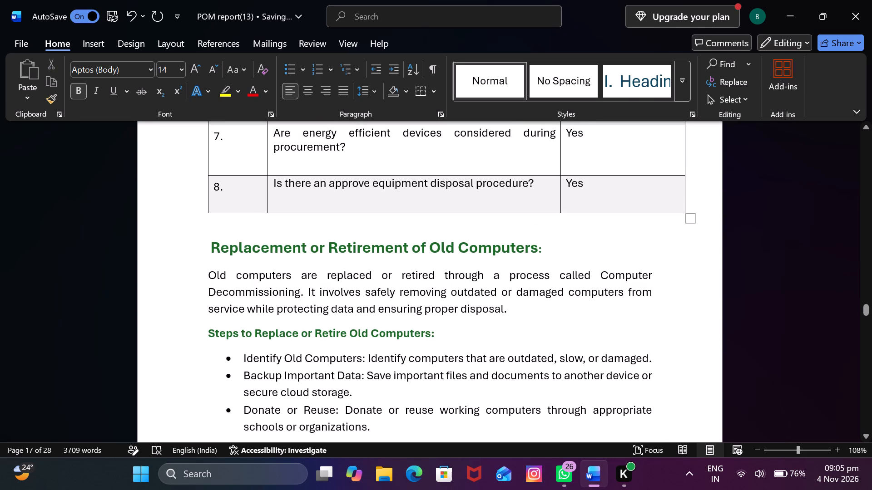
drag(688, 215, 688, 213)
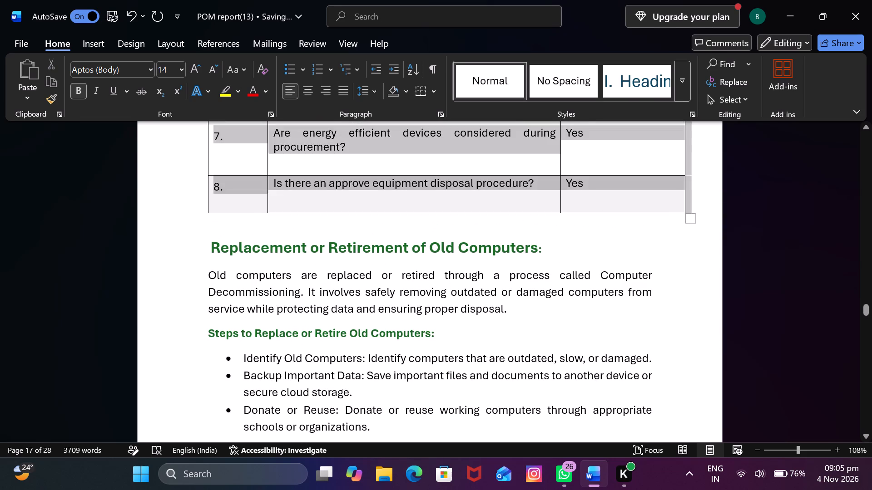
drag(688, 213, 682, 208)
scroll(681, 298, down, 8)
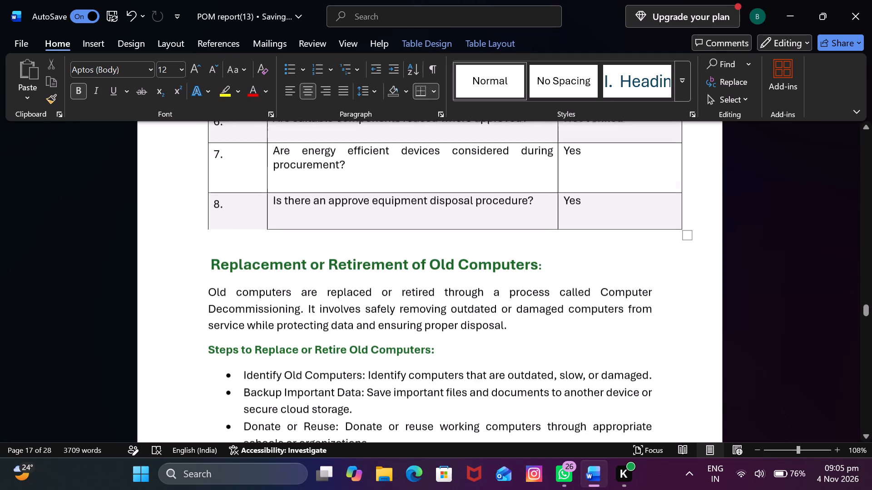
scroll(679, 304, down, 4)
scroll(679, 304, up, 8)
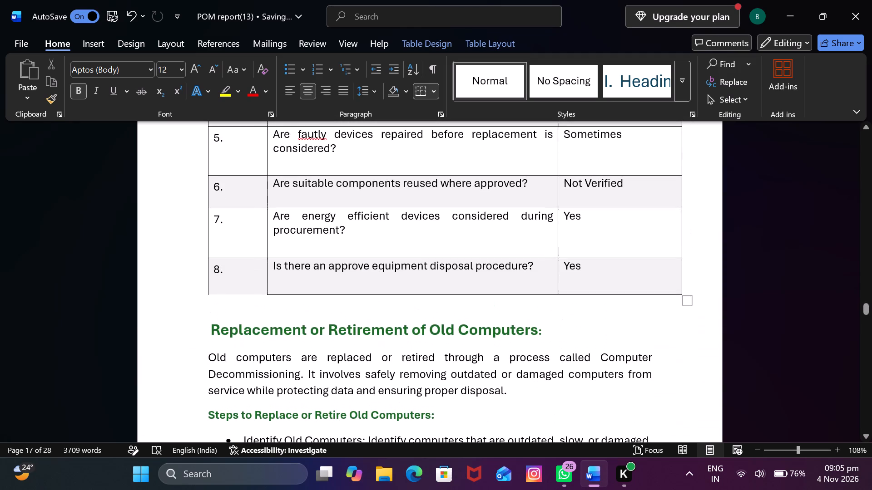
drag(684, 296, 674, 279)
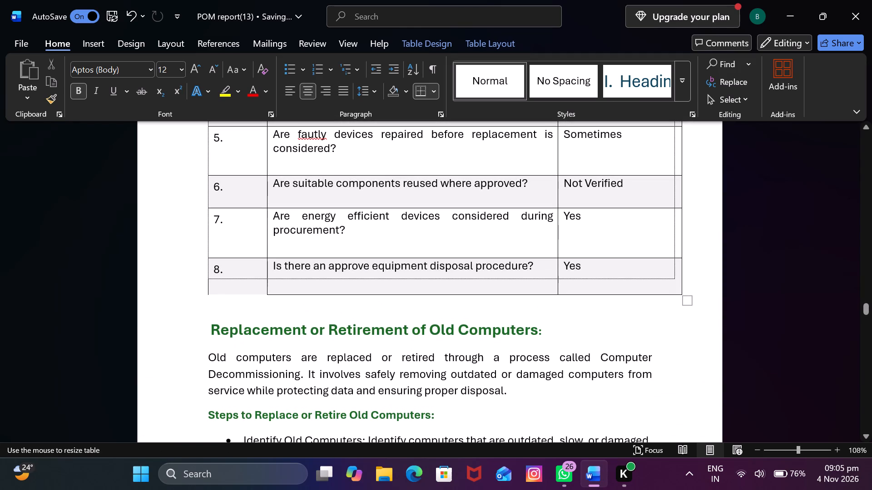
drag(674, 279, 670, 274)
scroll(697, 359, down, 6)
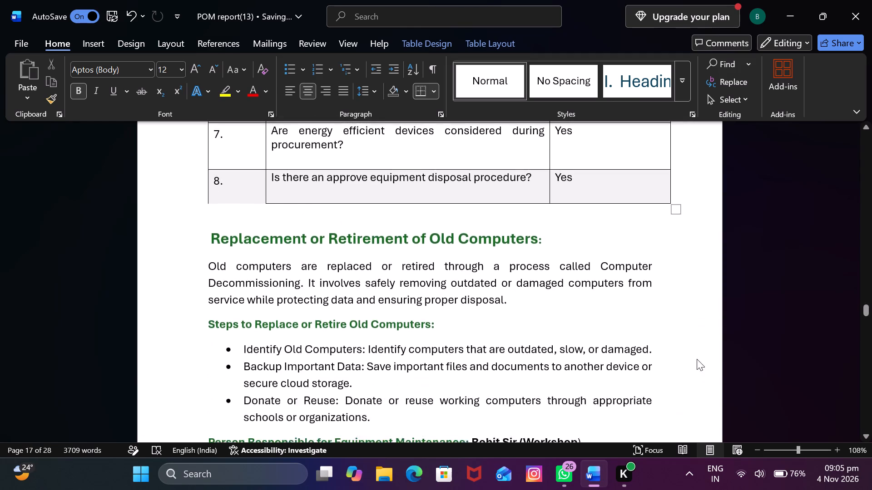
scroll(697, 359, down, 2)
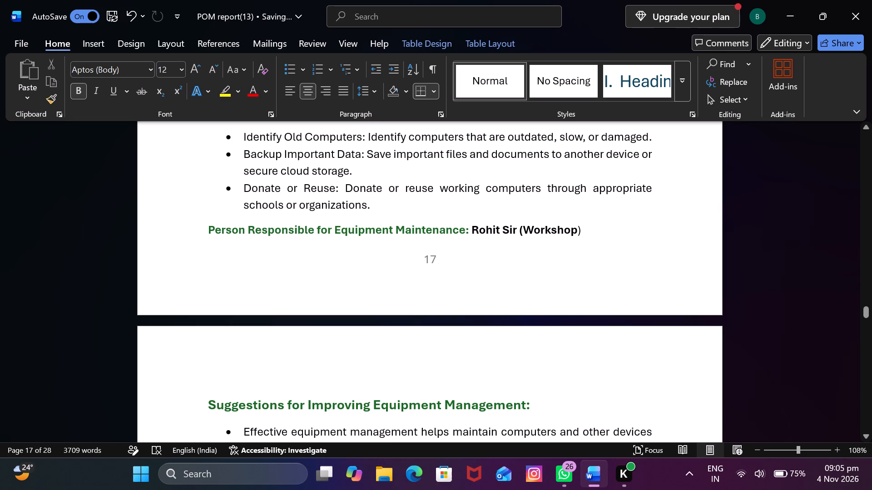
Centre the Audit Questions and Response header cells of the survey table under Suggestions for Improving Equipment Management.
scroll(687, 375, down, 4)
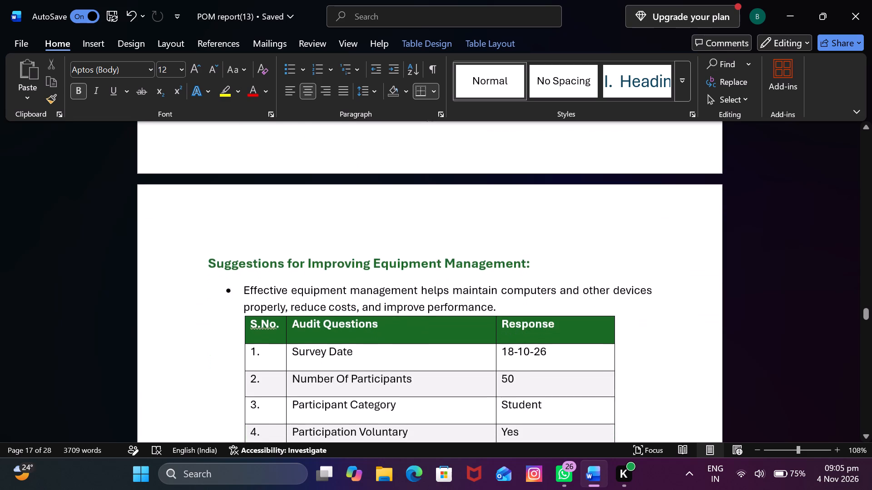
scroll(687, 375, down, 5)
scroll(687, 375, up, 2)
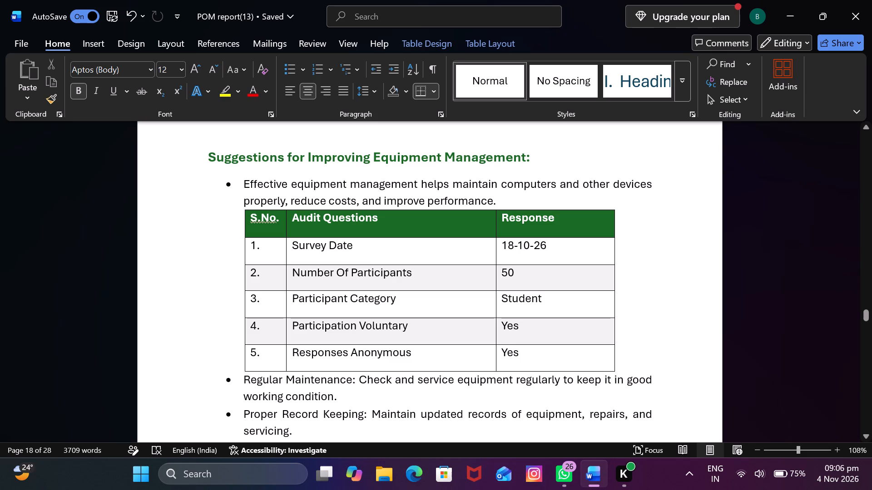
drag(296, 217, 520, 234)
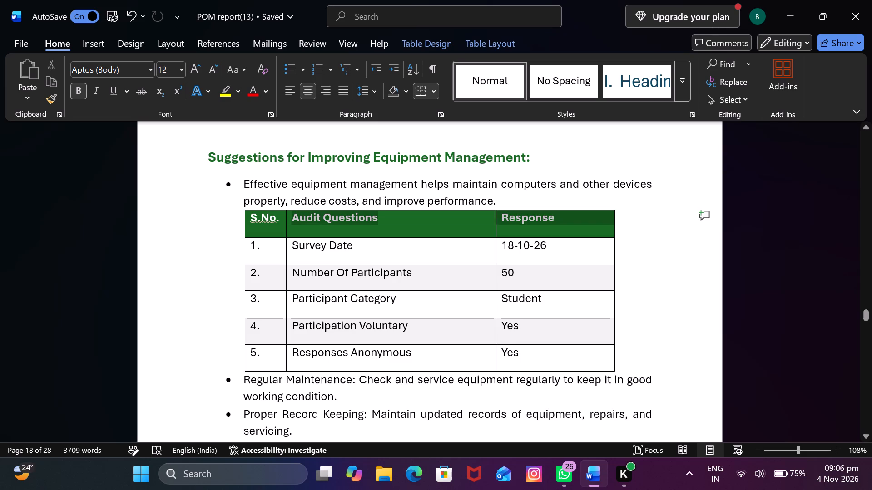
drag(520, 234, 546, 234)
click(307, 92)
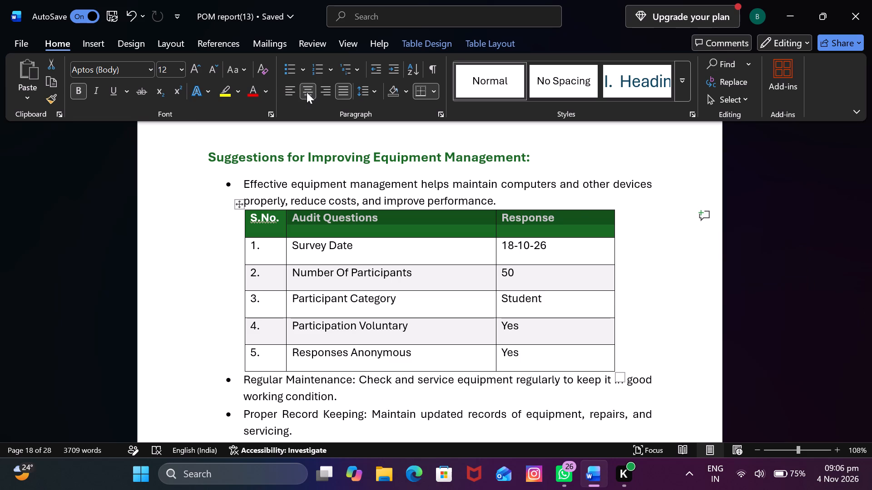
click(735, 314)
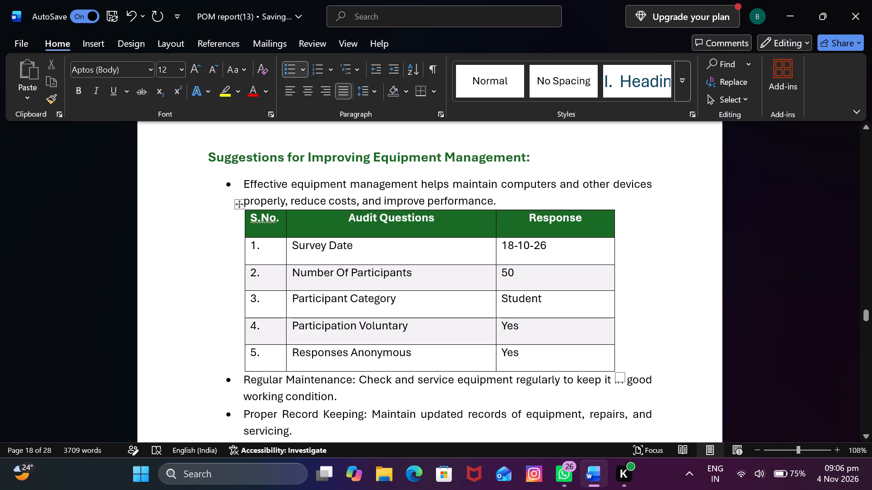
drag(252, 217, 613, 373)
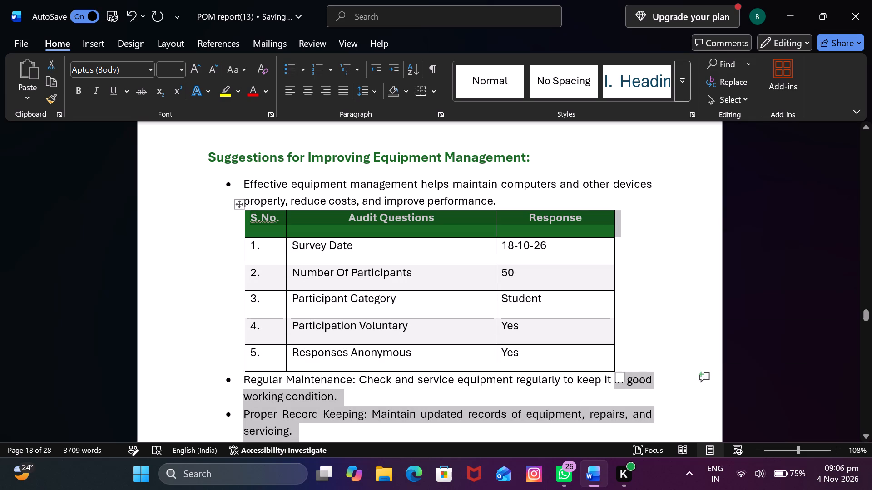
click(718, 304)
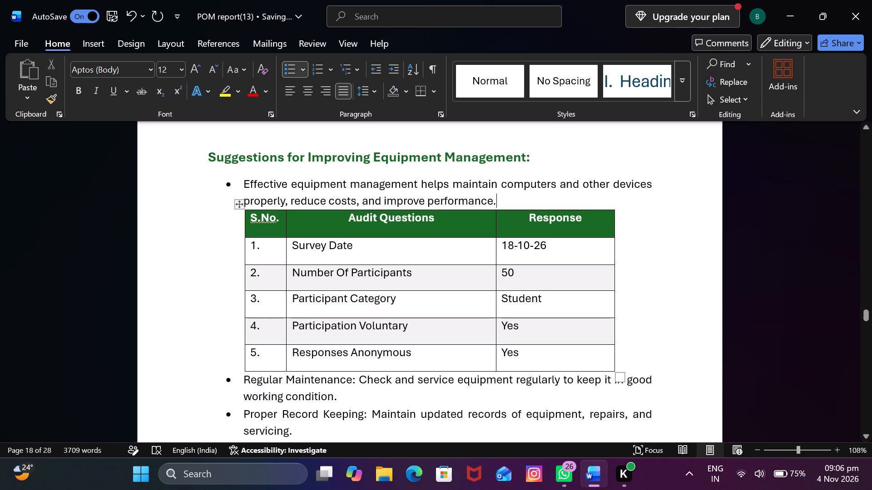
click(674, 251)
Set 6 pt spacing before the paragraphs in all rows of the survey table's Audit Questions and Response columns.
drag(309, 218, 580, 359)
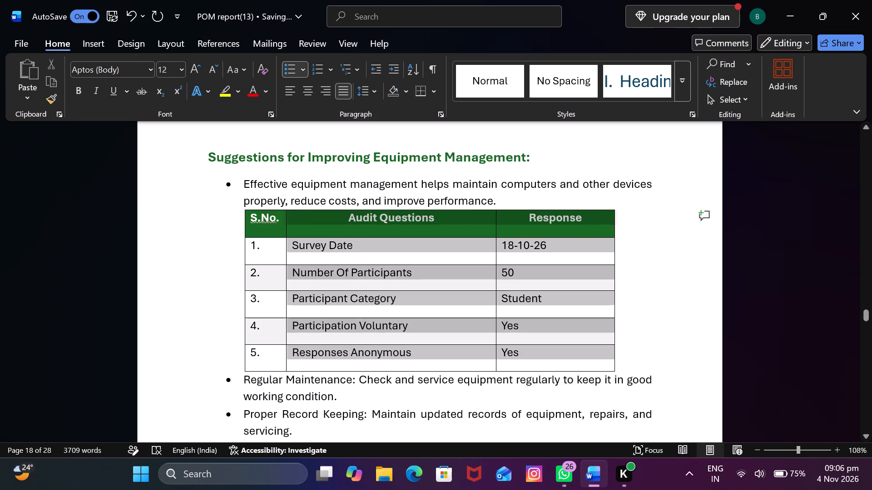
drag(580, 359, 583, 354)
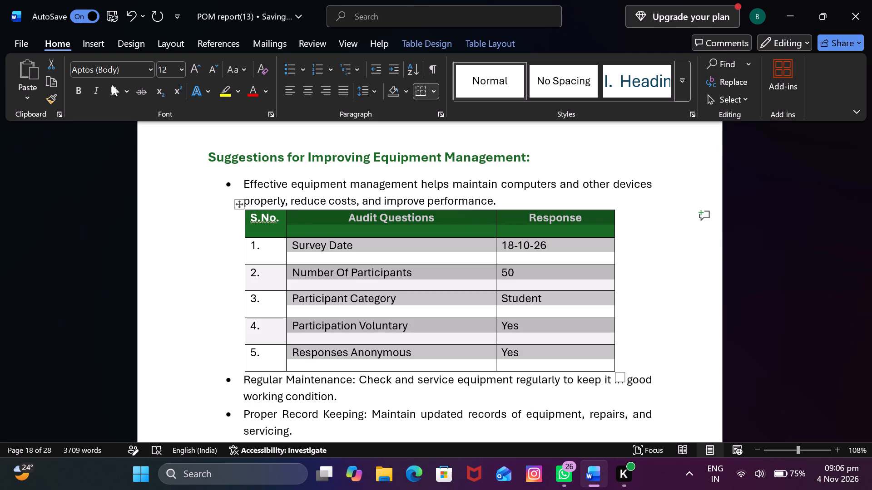
click(376, 91)
click(404, 225)
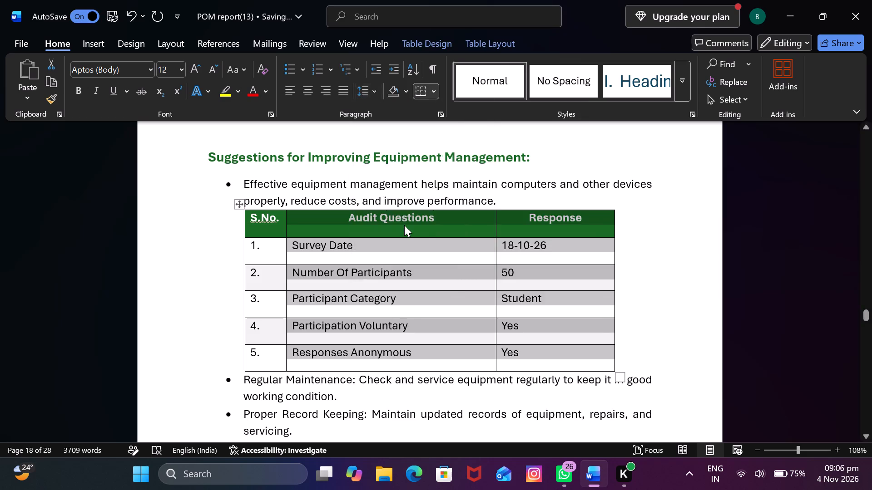
click(395, 234)
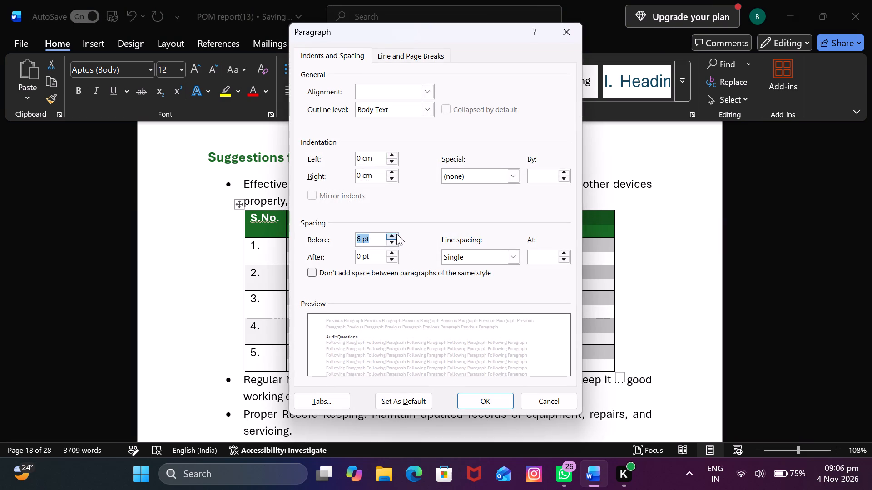
click(471, 402)
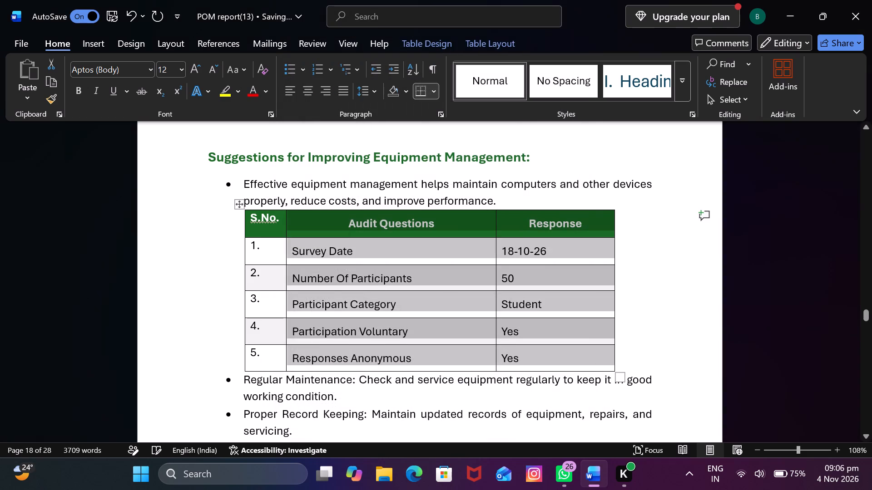
click(669, 316)
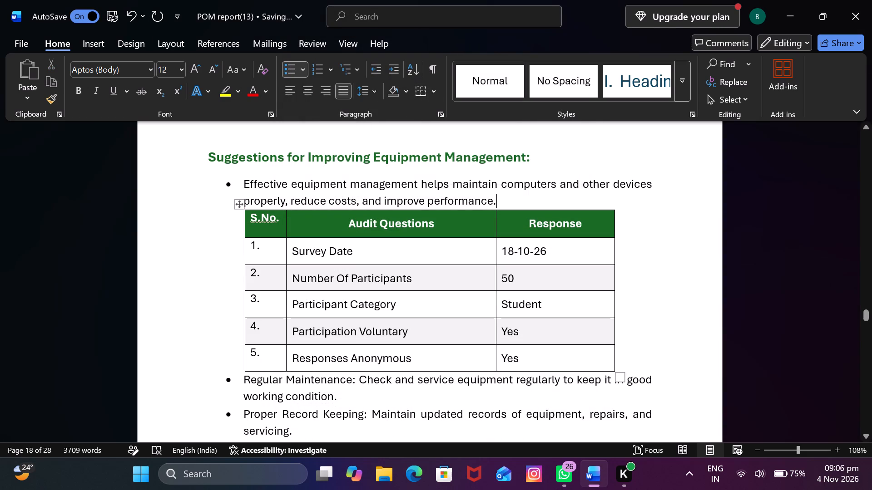
Set 6 pt spacing before the serial numbers 1 to 5 in the survey table's S.No. column.
drag(250, 245, 267, 361)
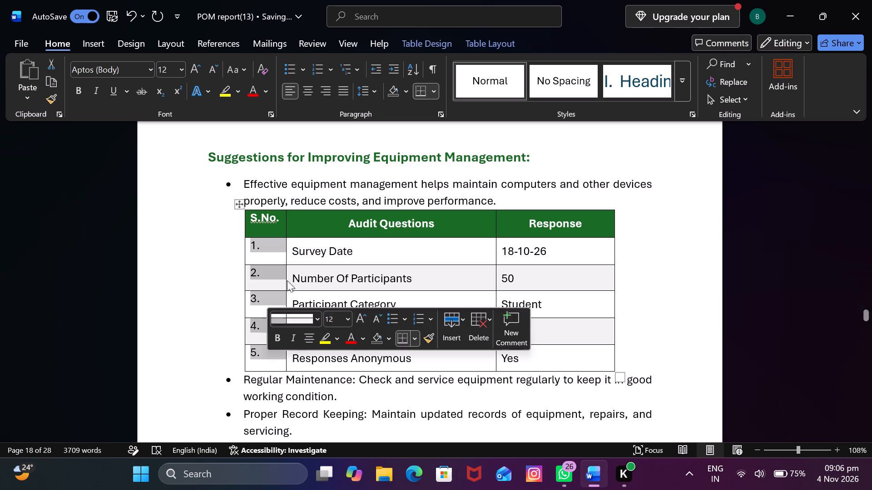
click(374, 94)
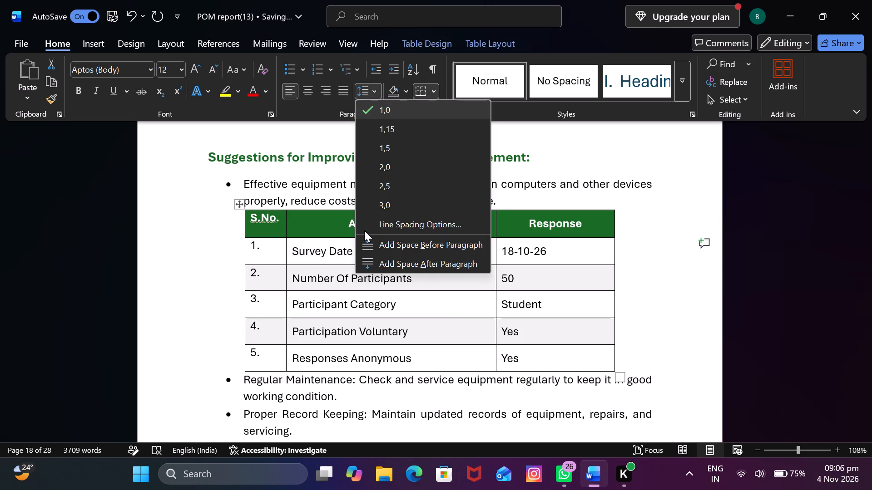
click(367, 228)
click(391, 238)
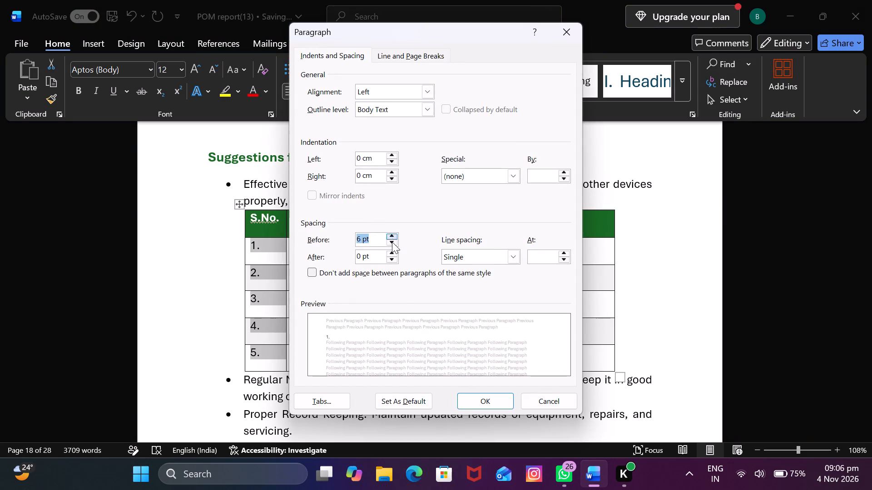
click(502, 396)
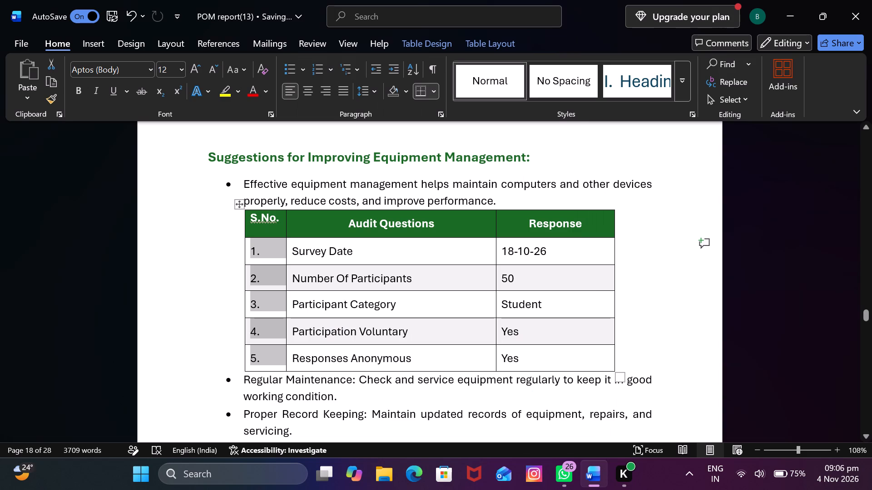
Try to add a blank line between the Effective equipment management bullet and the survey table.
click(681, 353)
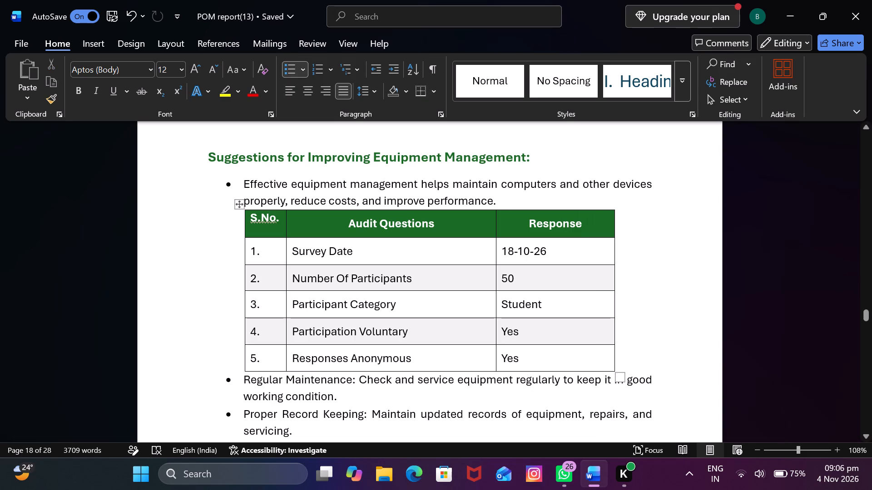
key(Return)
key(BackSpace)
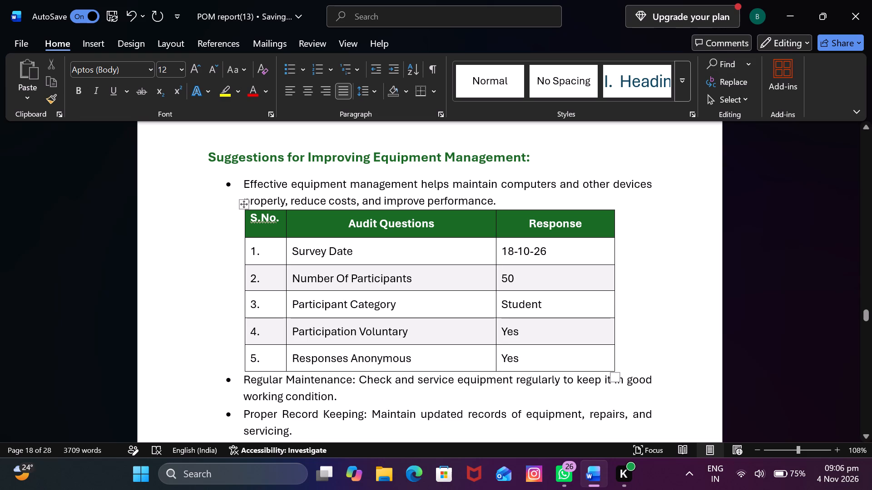
Move the survey table down slightly to leave a small gap below the Effective equipment management bullet, keeping its horizontal position.
drag(241, 207, 245, 229)
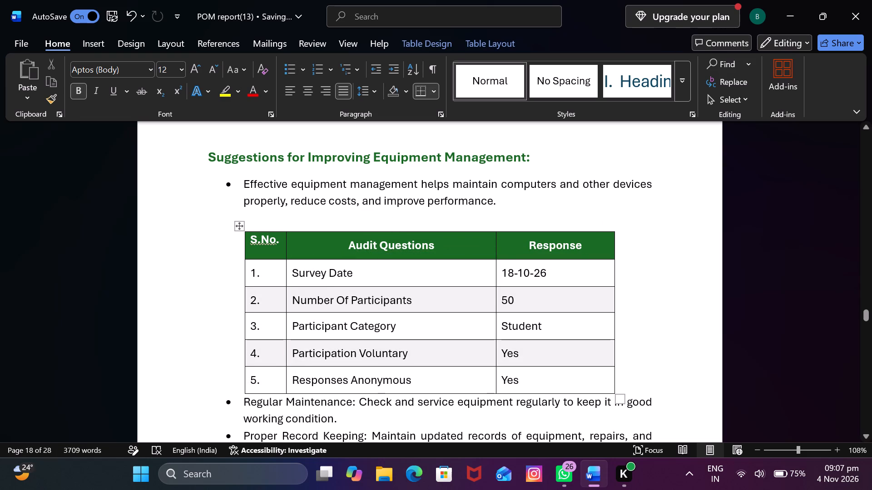
drag(240, 230, 240, 220)
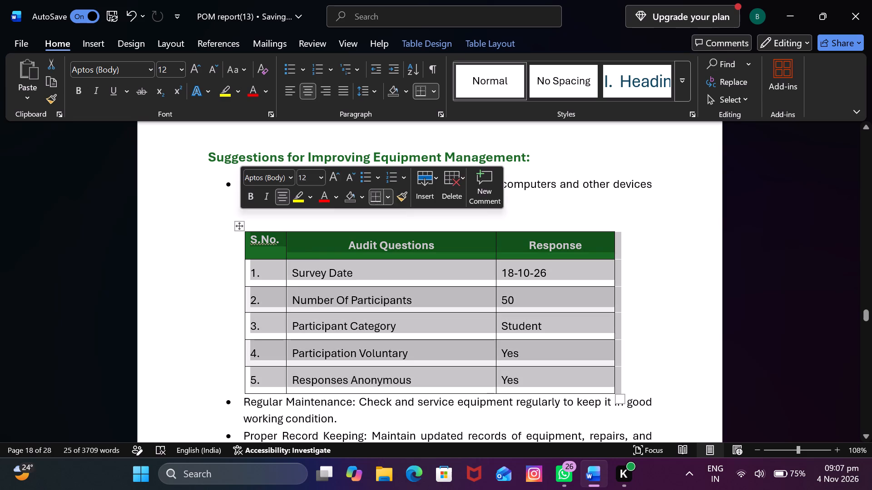
click(563, 201)
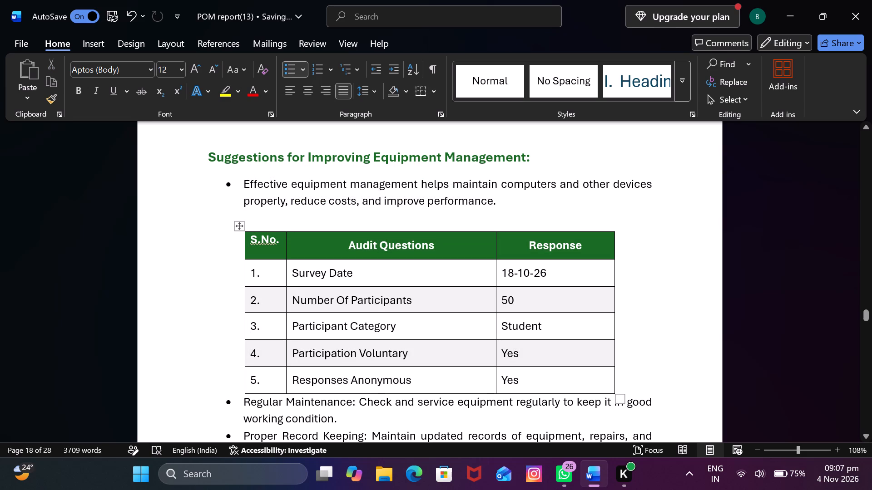
drag(237, 227, 249, 215)
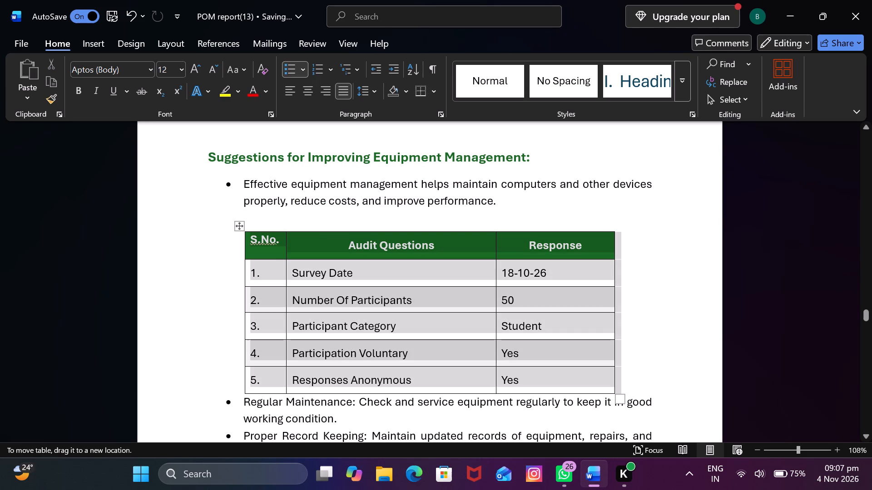
drag(249, 215, 238, 212)
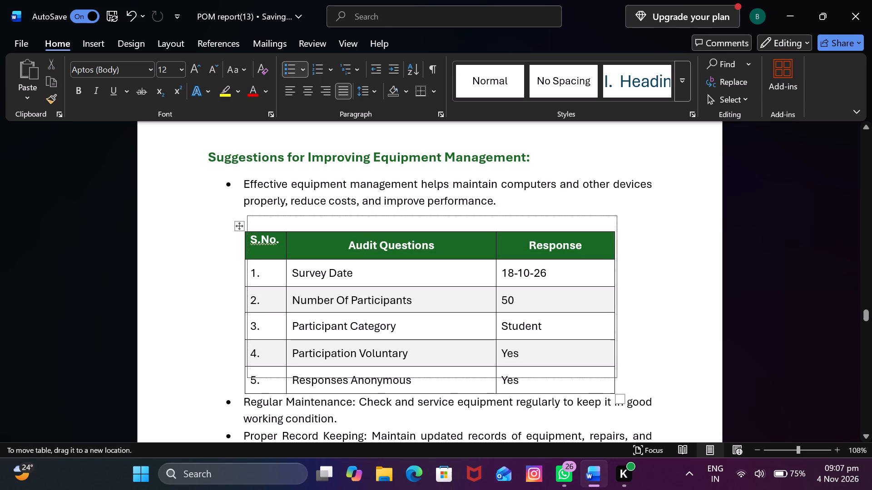
drag(238, 212, 238, 215)
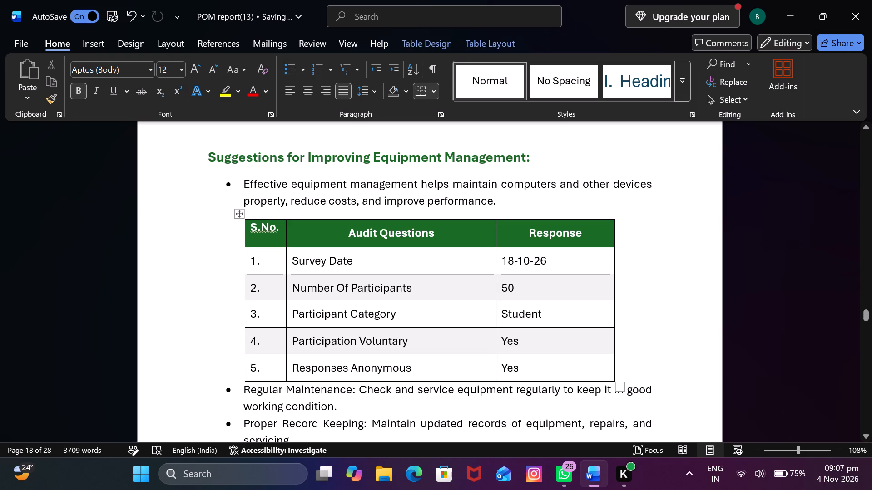
Insert blank unbulleted lines after the survey table to leave a one-line gap above the Regular Maintenance bullet.
click(222, 387)
key(Return)
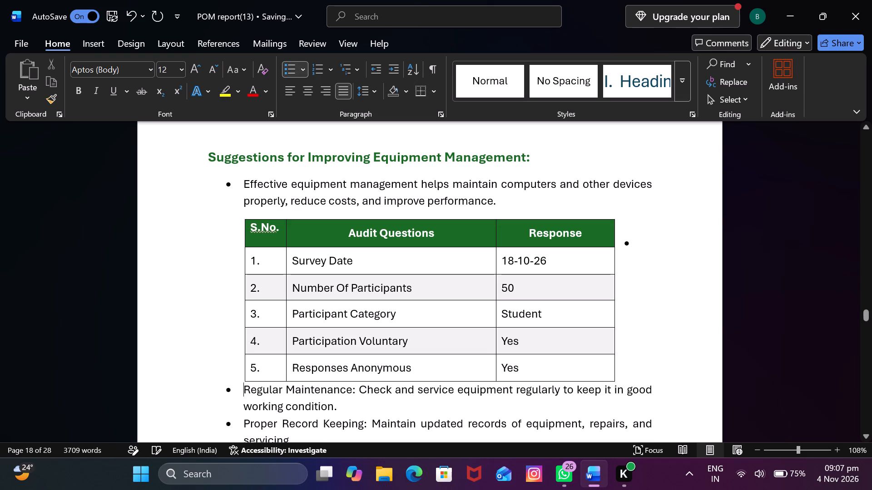
click(634, 372)
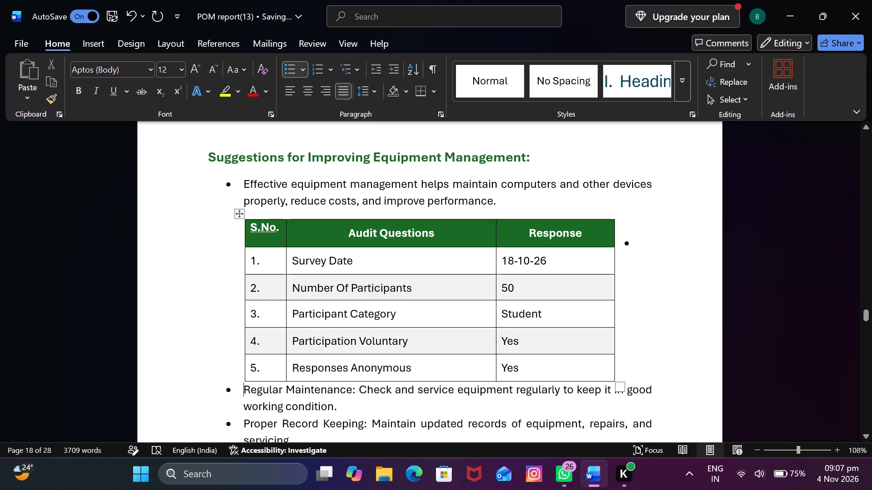
click(633, 377)
key(BackSpace)
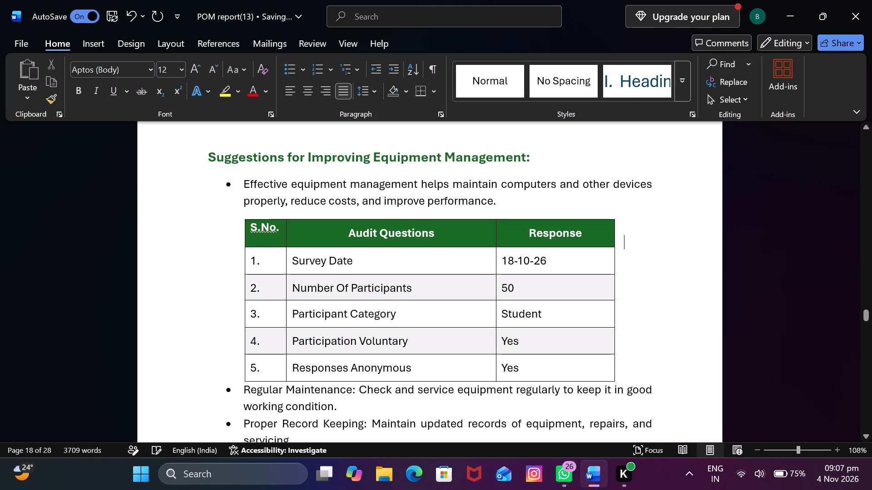
click(636, 377)
click(624, 375)
key(Return)
key(Return)
key(Return)
key(Return)
key(Return)
key(Return)
key(Return)
key(Return)
key(Return)
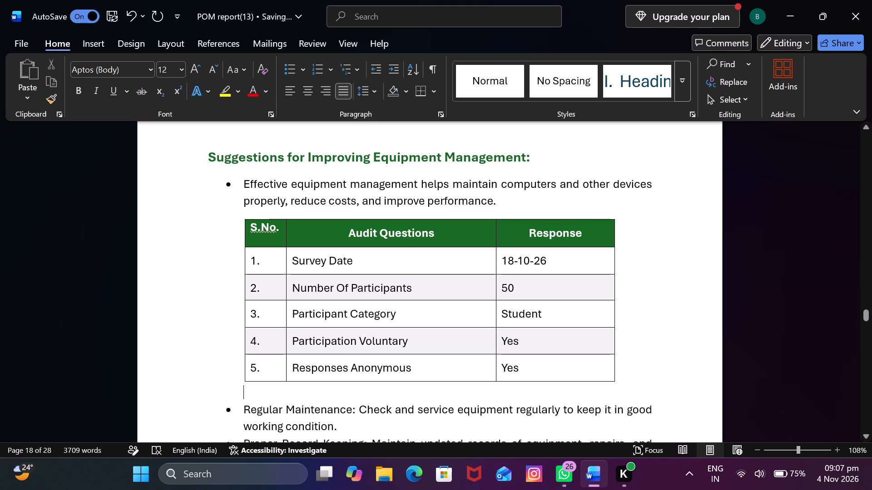
Make the survey table's last row, Responses Anonymous, slightly taller.
scroll(697, 346, down, 1)
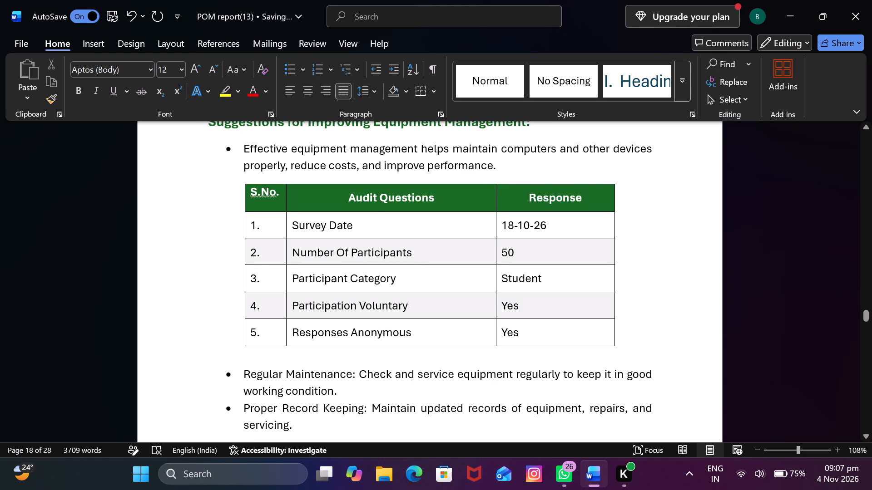
click(614, 342)
drag(614, 346, 615, 353)
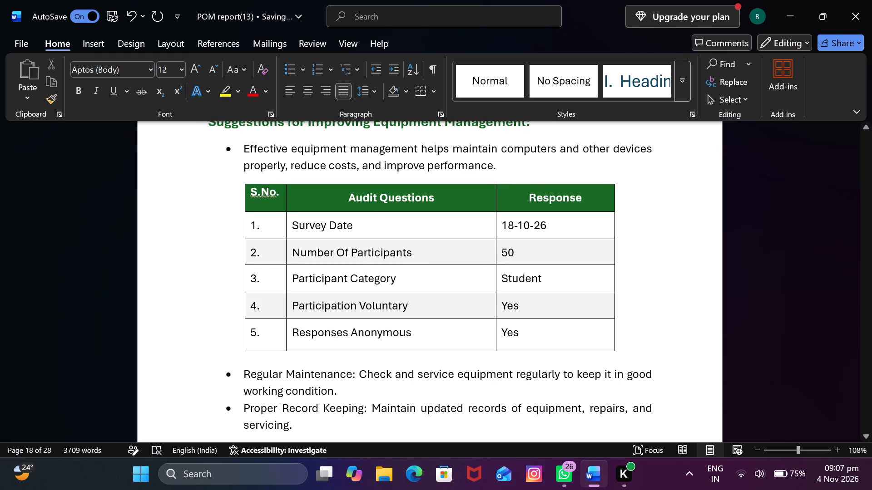
click(700, 318)
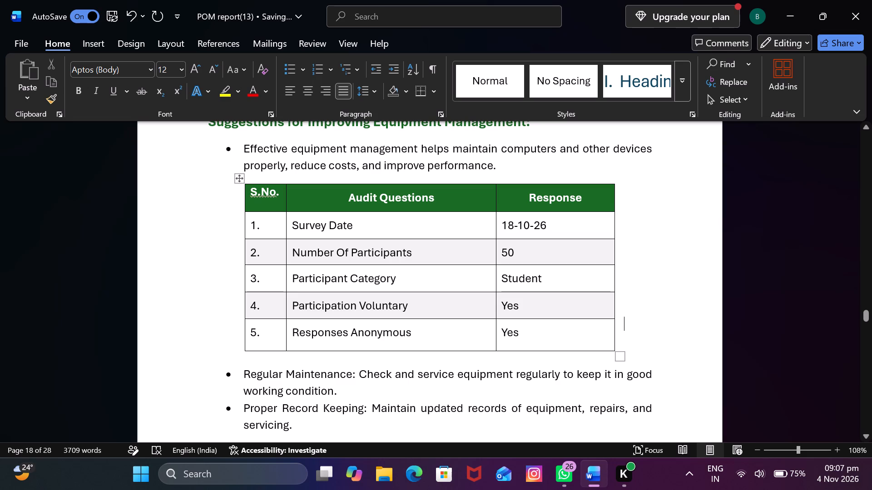
Insert blank lines above the Section 6: Computing Awareness Survey Green heading to push it onto the following page.
scroll(572, 429, down, 3)
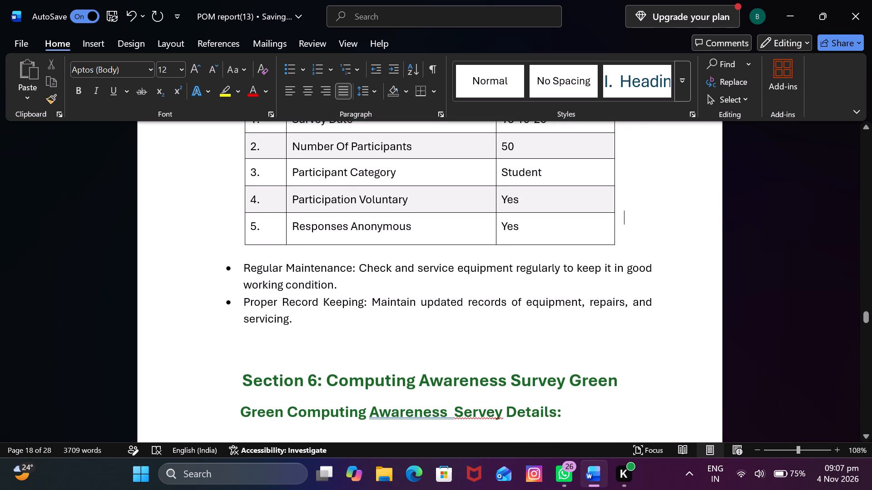
click(259, 358)
key(Return)
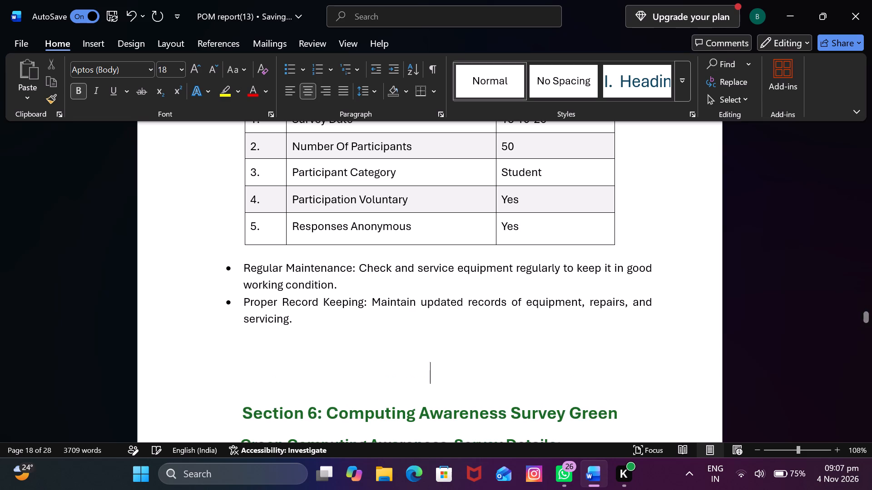
key(Return)
key(Return)
key(Return)
key(Return)
key(Return)
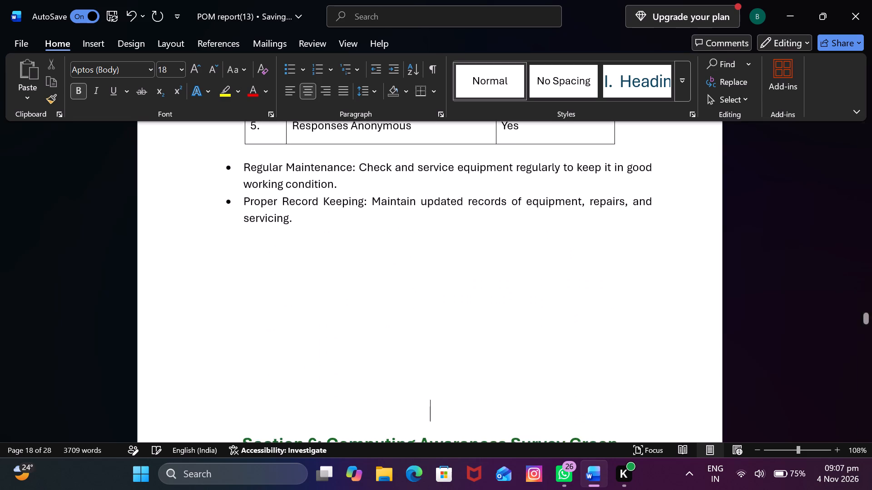
key(Return)
scroll(262, 350, down, 3)
key(Return)
key(Return)
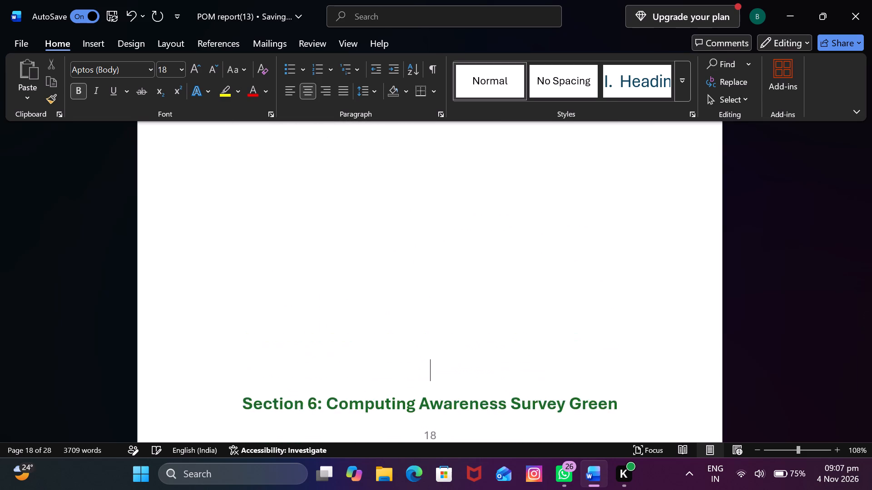
key(Return)
key(Return)
Delete the blank lines between the Green Computing Awareness Servey Details and Survey Questions And Responses headings in Section 6.
scroll(275, 316, up, 4)
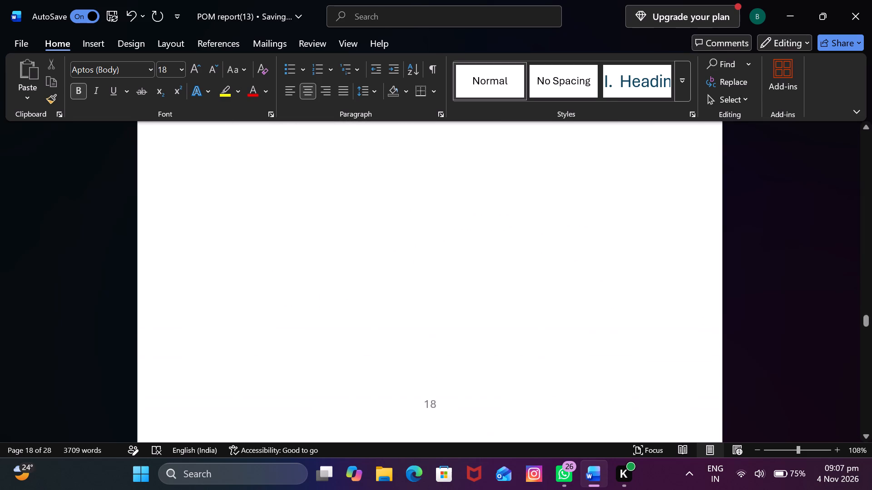
scroll(275, 316, down, 13)
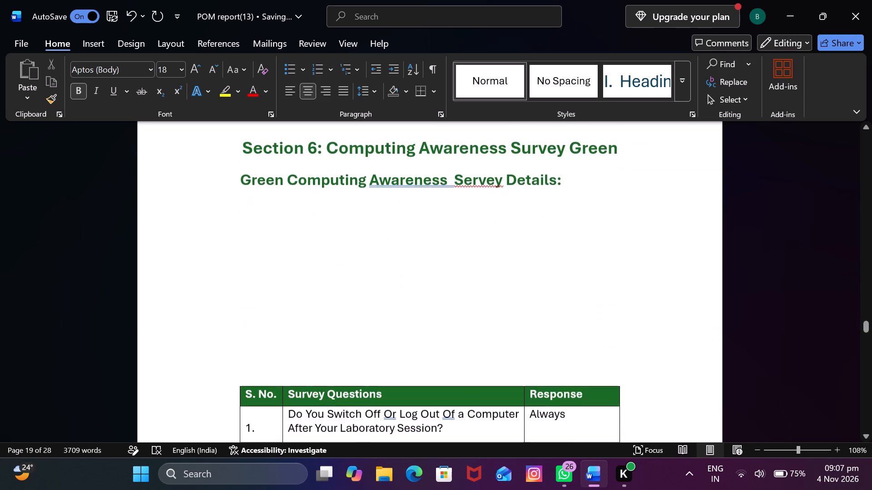
click(305, 340)
key(BackSpace)
key(BackSpace)
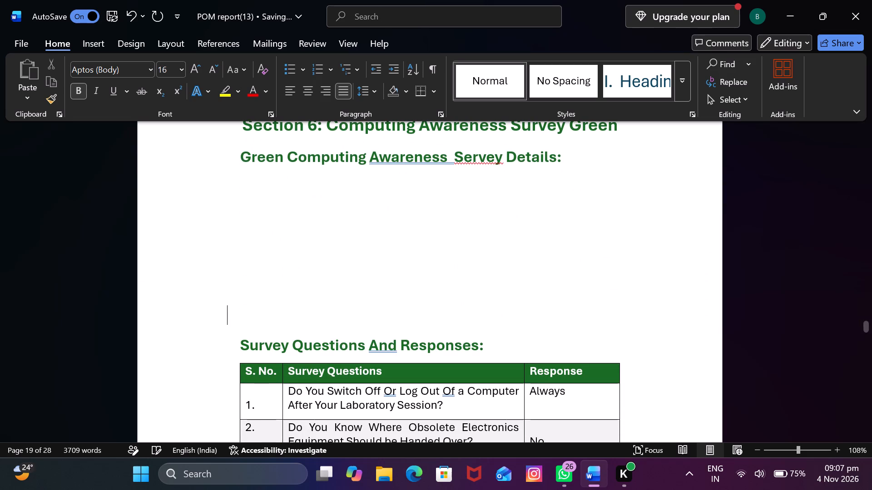
key(BackSpace)
key(BackSpace)
key(BackSpace)
key(BackSpace)
key(BackSpace)
key(BackSpace)
key(BackSpace)
key(BackSpace)
key(BackSpace)
key(BackSpace)
key(BackSpace)
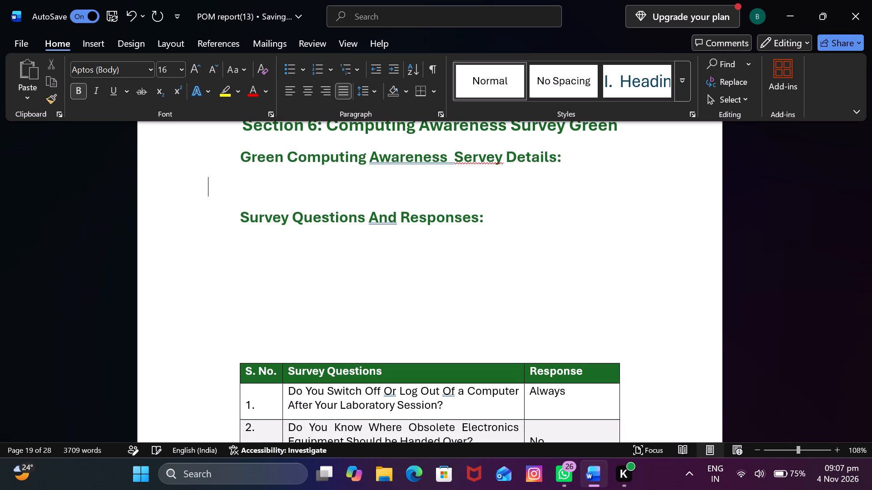
key(BackSpace)
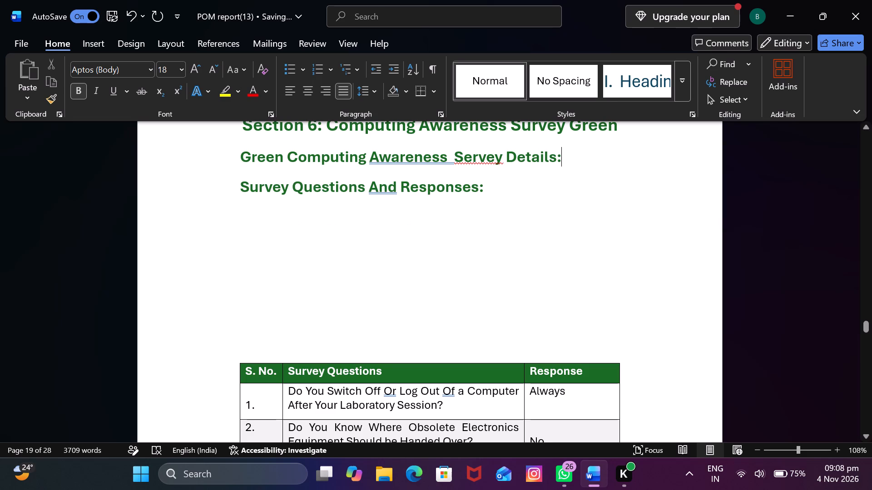
Remove the empty line above the Section 6 heading so that the heading starts at the top of page 19.
scroll(345, 333, up, 3)
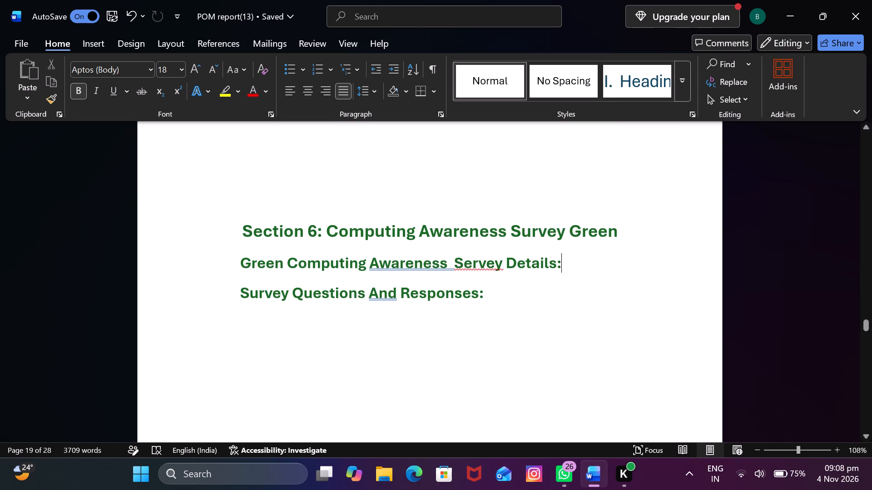
scroll(344, 338, up, 3)
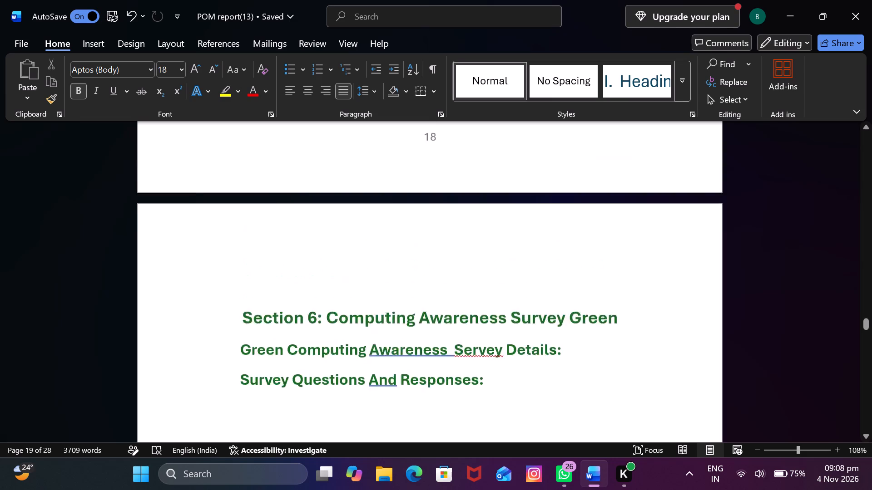
scroll(350, 343, up, 1)
click(318, 344)
key(BackSpace)
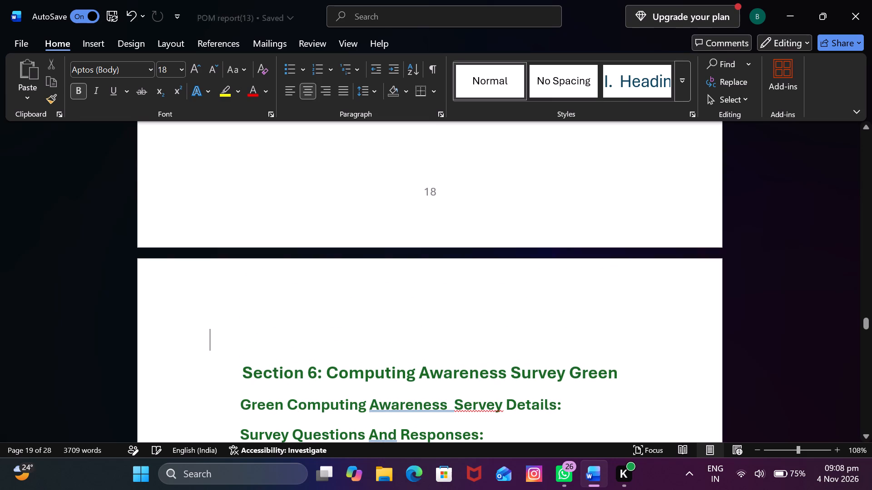
key(BackSpace)
Review the layout of Section 5 from page 18 back to the equipment management audit table on page 17.
scroll(317, 368, up, 1)
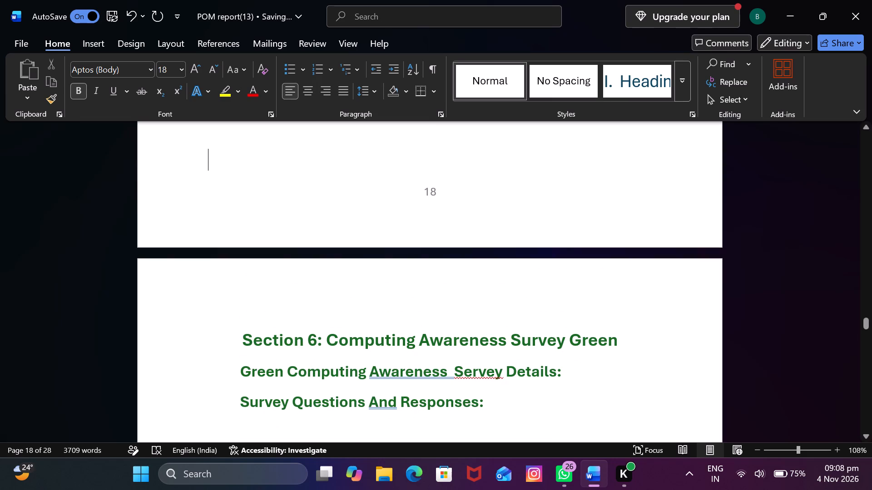
scroll(317, 368, up, 19)
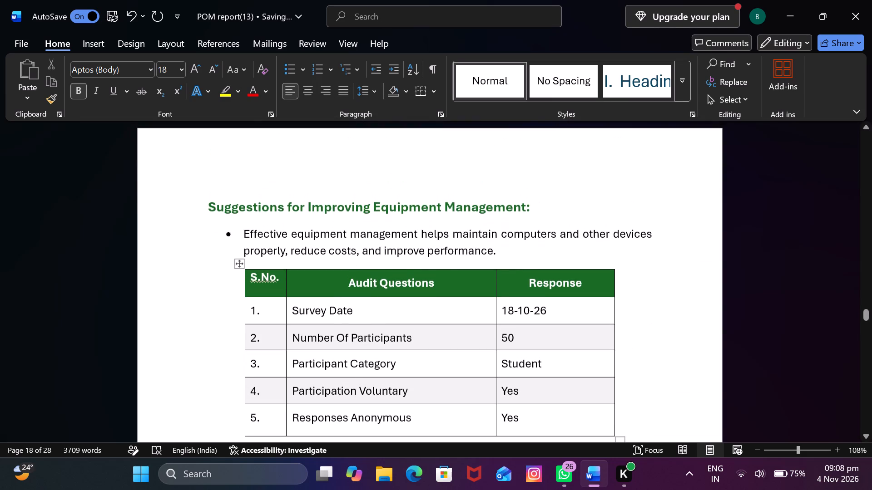
scroll(317, 374, up, 10)
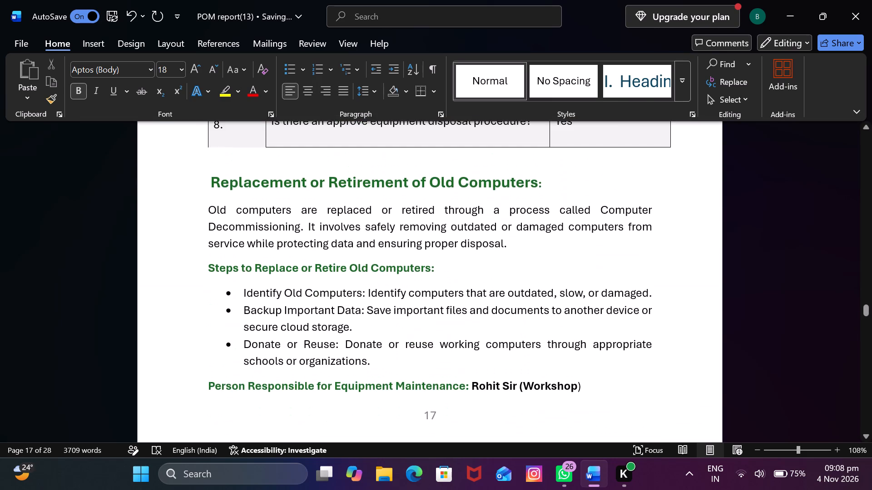
scroll(317, 374, up, 10)
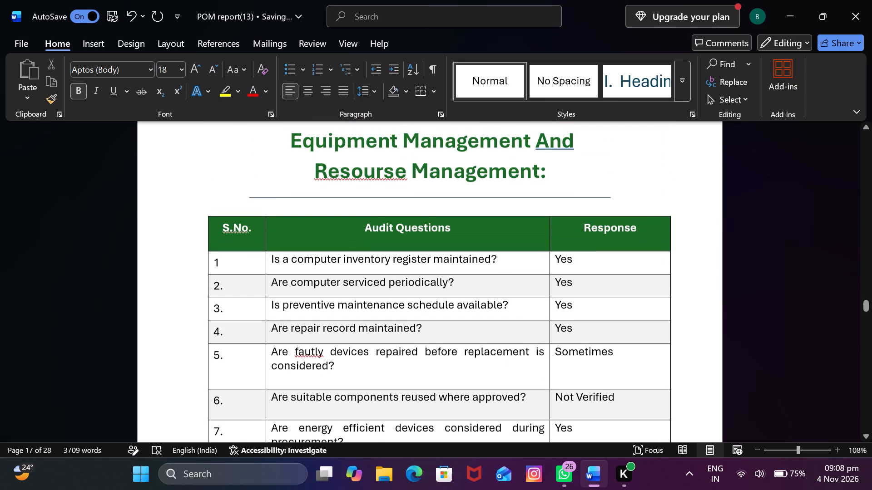
scroll(317, 374, down, 2)
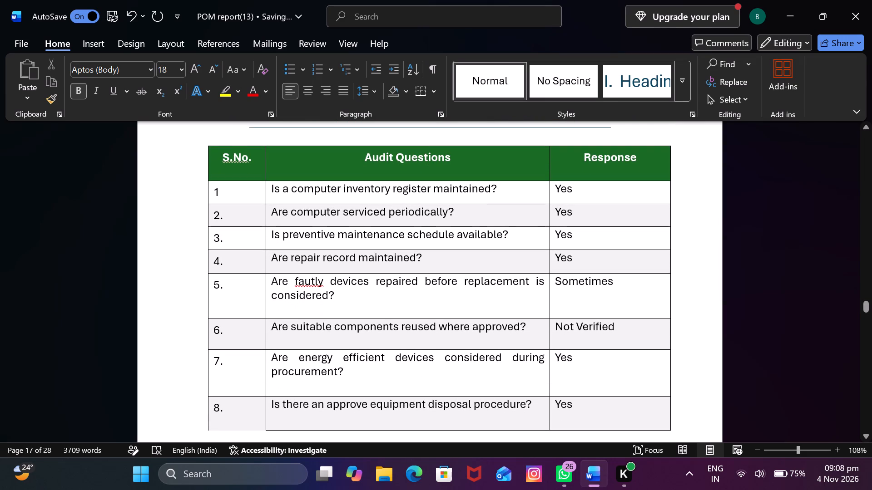
scroll(261, 280, up, 2)
scroll(261, 280, down, 2)
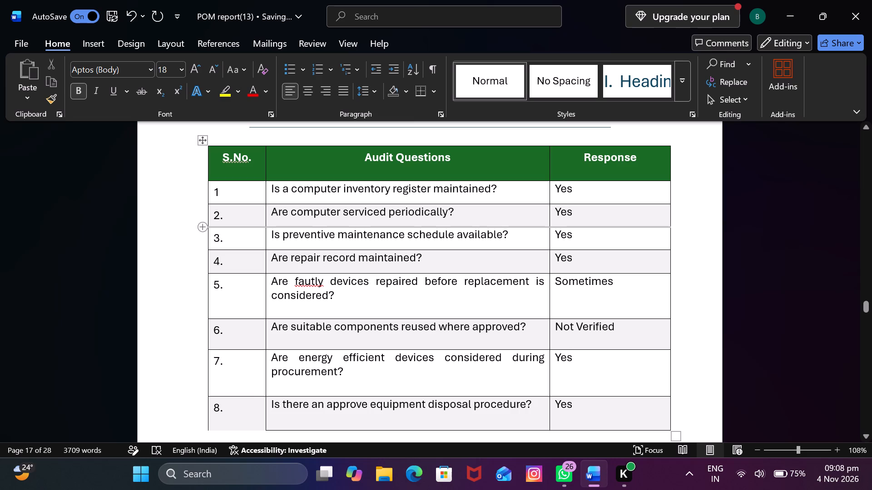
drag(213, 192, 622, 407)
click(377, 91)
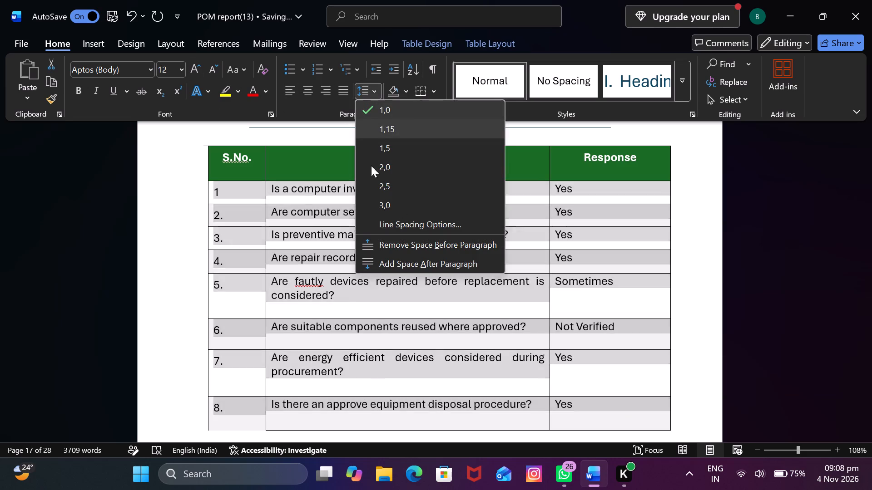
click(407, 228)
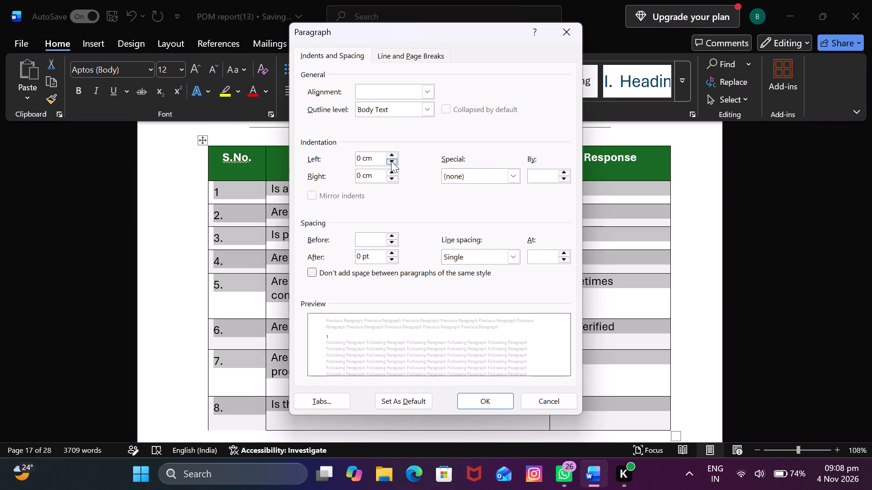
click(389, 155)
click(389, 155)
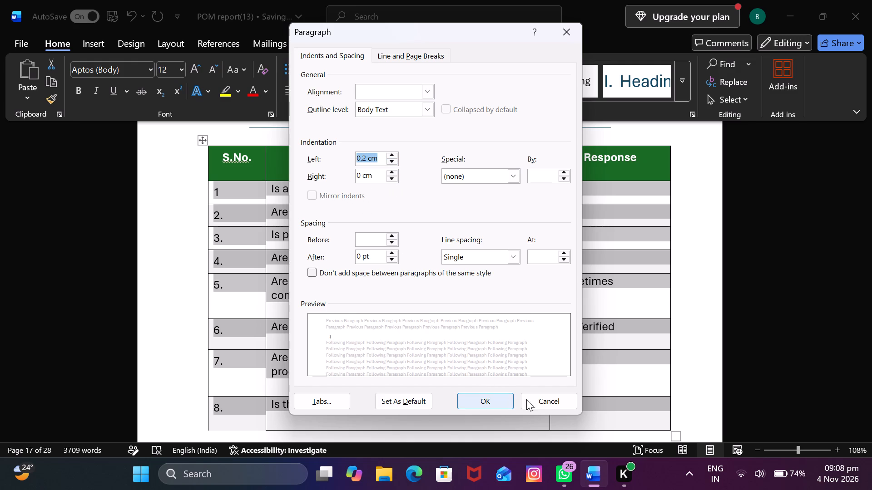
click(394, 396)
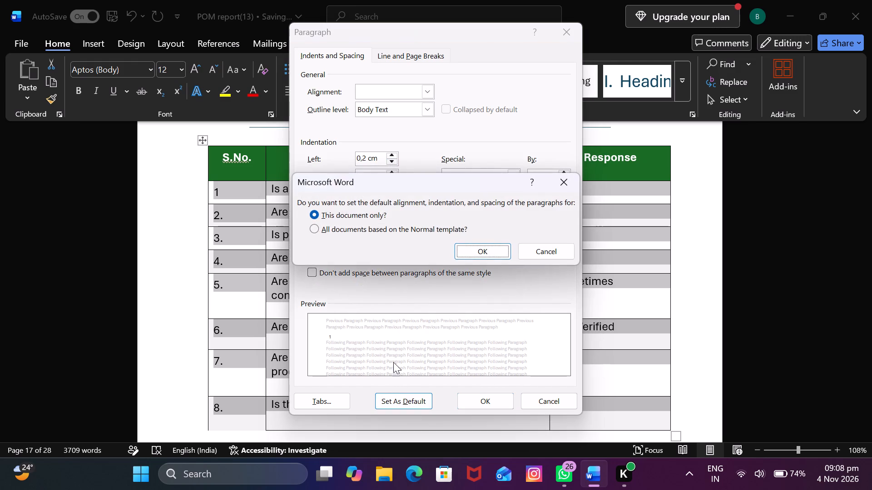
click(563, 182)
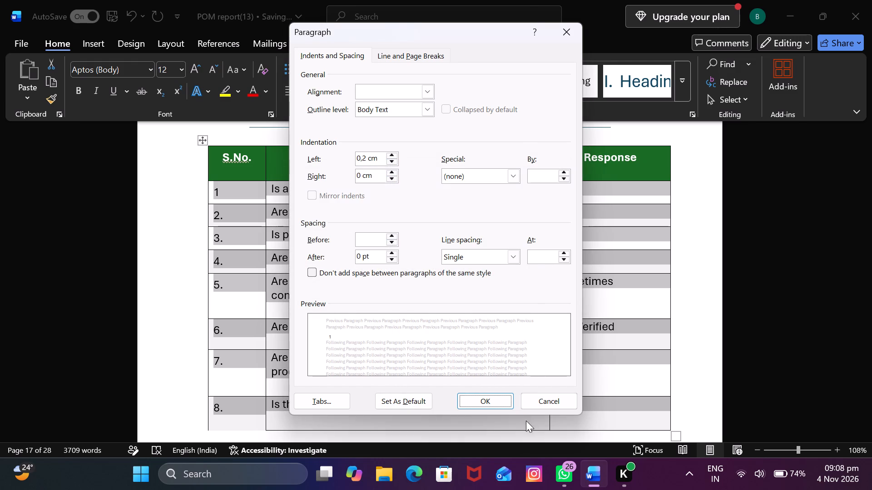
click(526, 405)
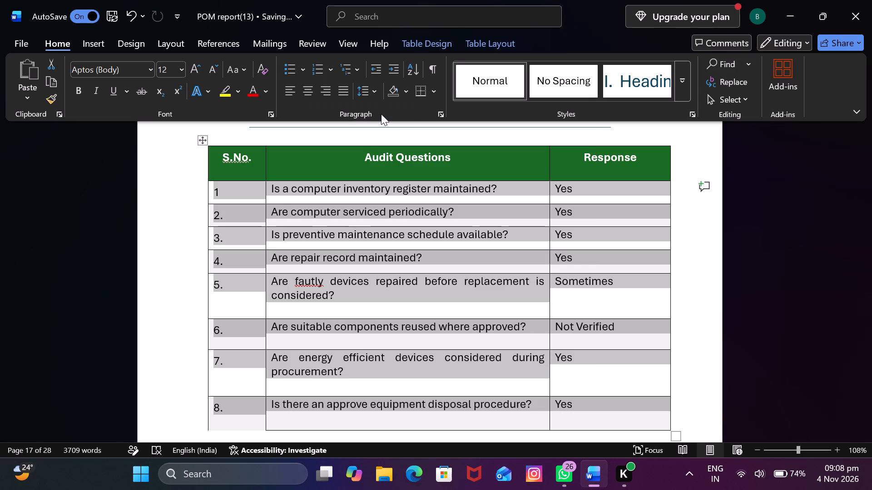
Set the paragraph spacing before to 6 pt for the text in rows 1 to 8 of Section 5's audit table.
click(373, 92)
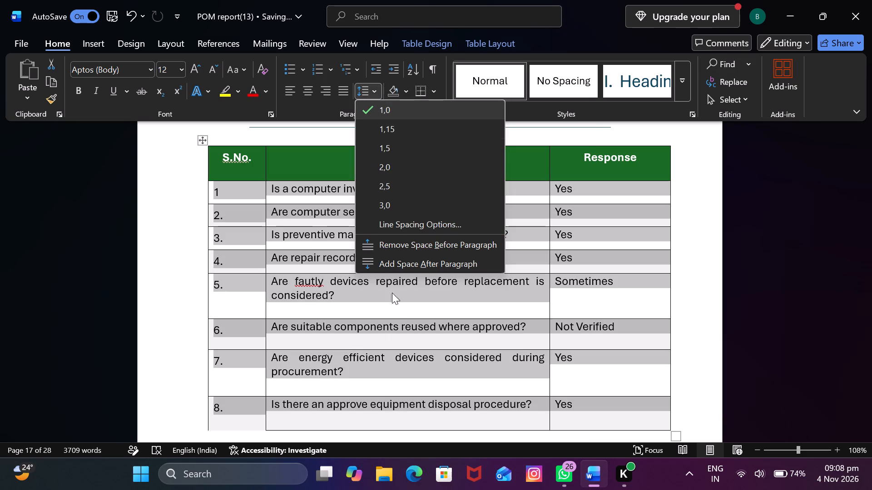
click(404, 230)
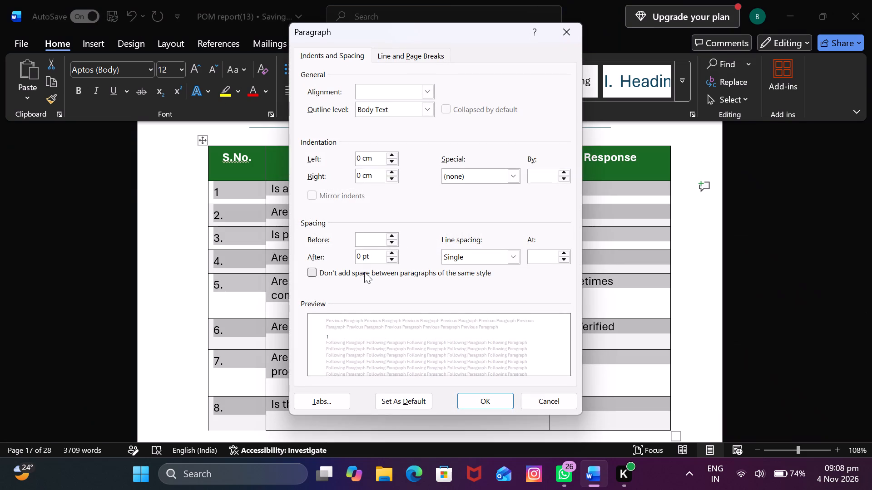
click(394, 234)
click(394, 234)
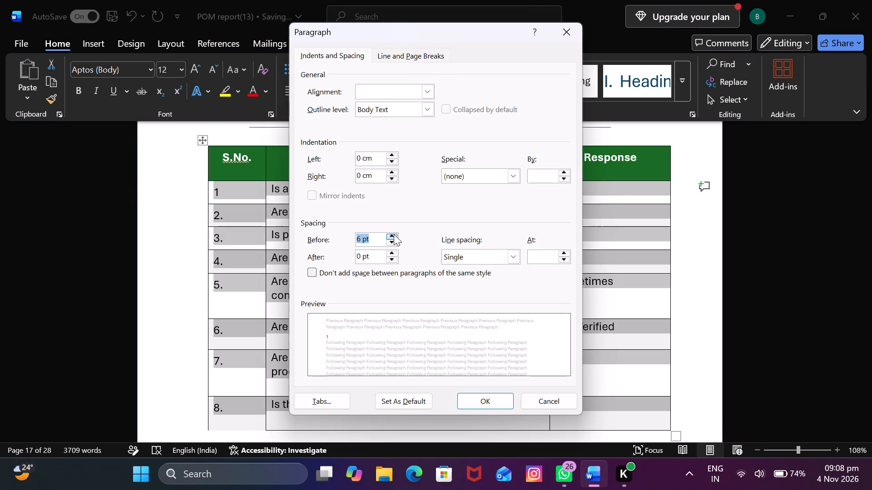
click(487, 400)
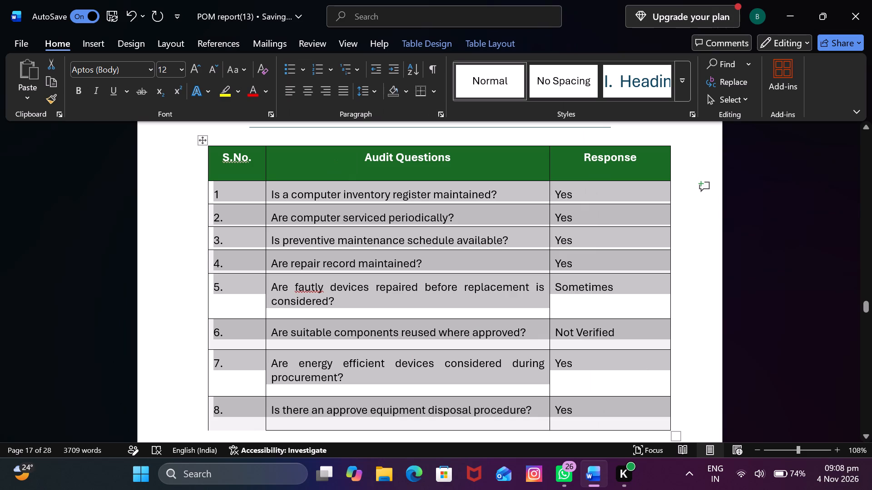
click(684, 357)
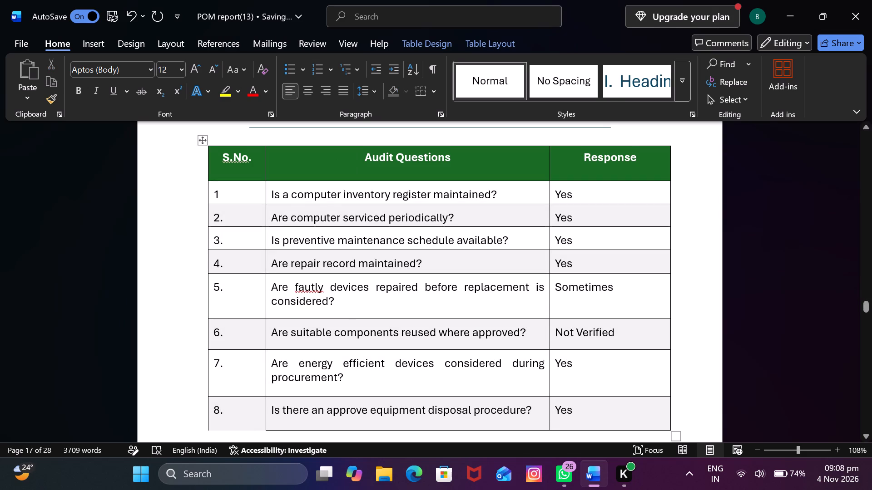
Reduce the height of row 7 in Section 5's audit table to remove the extra space below its question.
scroll(615, 336, up, 1)
scroll(614, 336, down, 3)
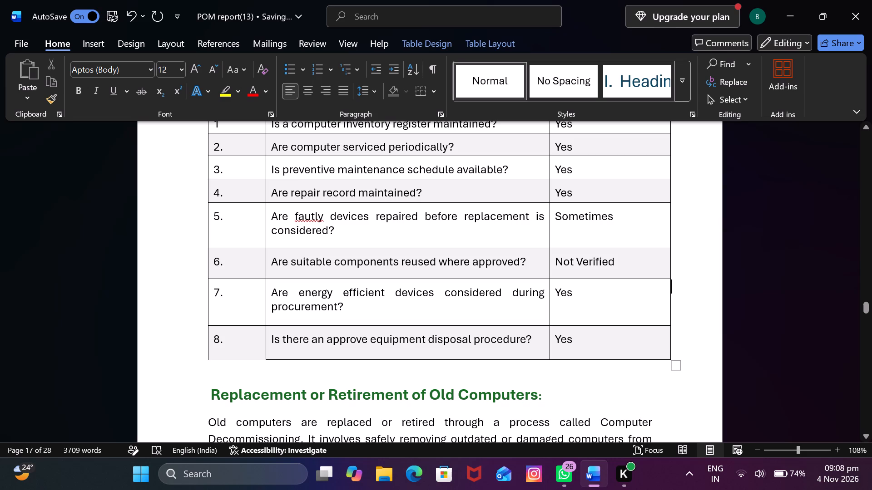
drag(605, 326, 606, 318)
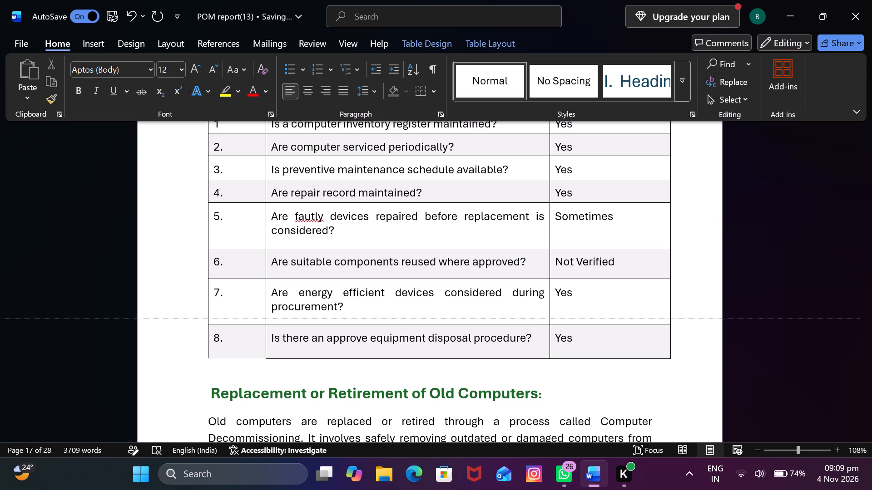
drag(606, 318, 608, 317)
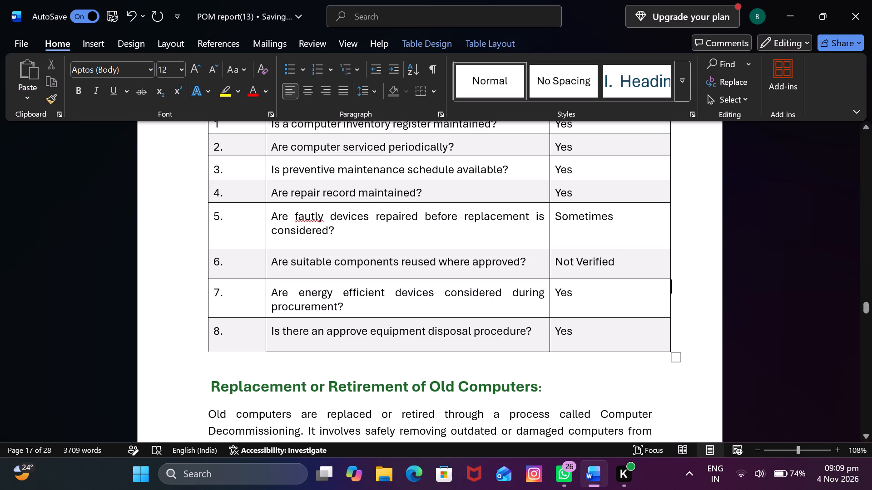
click(728, 315)
Centre the response entries in rows 1 to 8 of Section 5's audit table.
scroll(614, 319, up, 3)
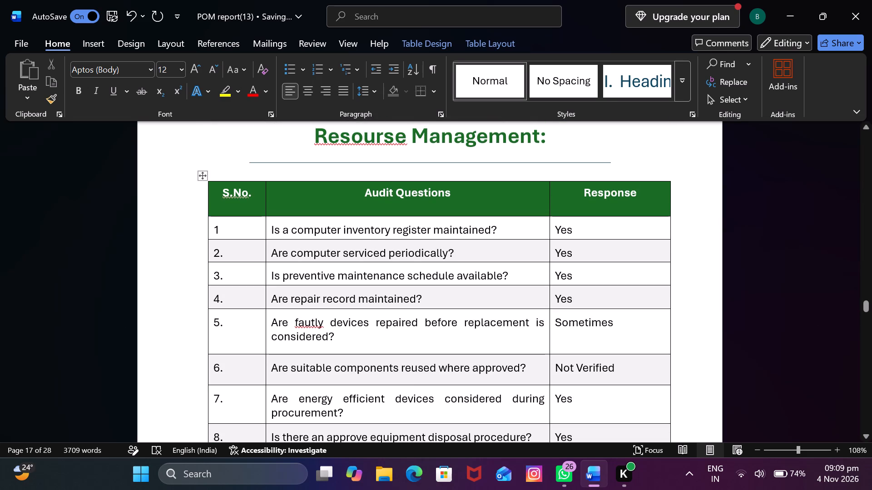
drag(555, 224, 630, 307)
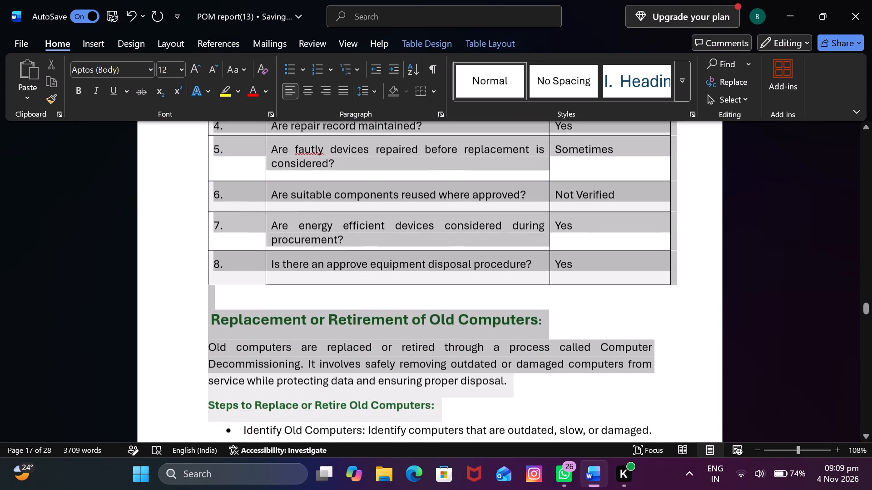
drag(630, 307, 637, 270)
click(305, 94)
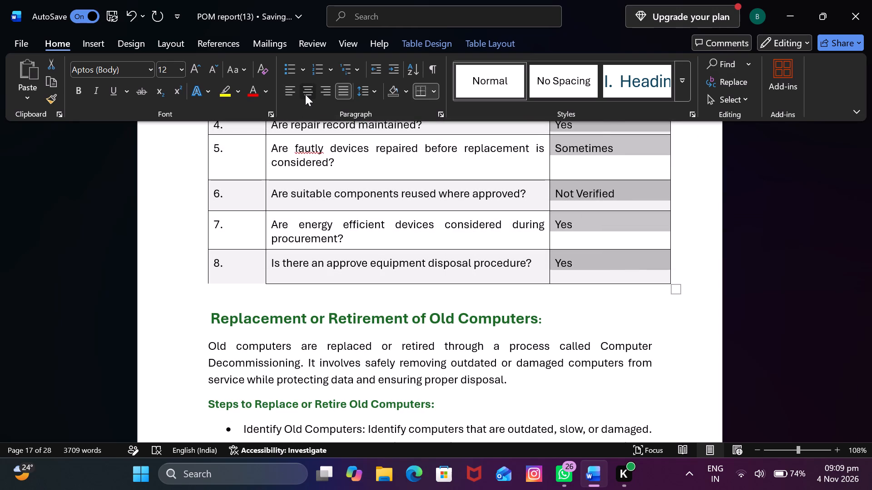
click(710, 291)
scroll(700, 296, up, 4)
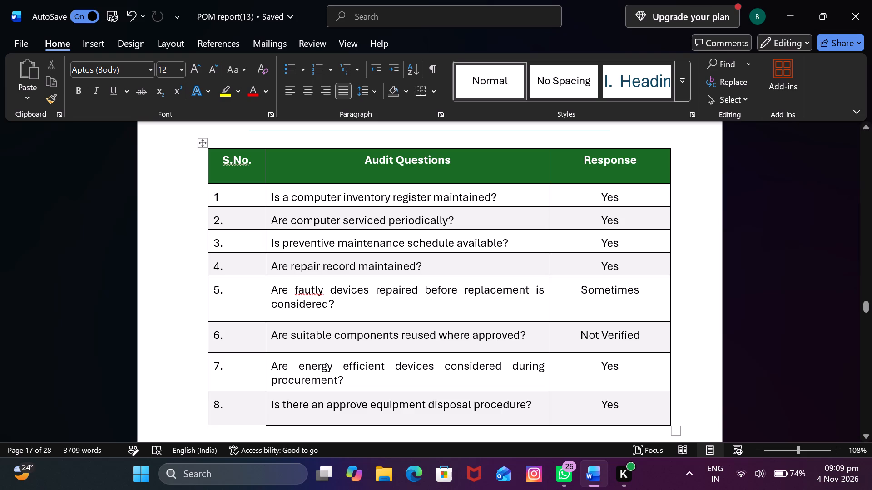
Examine the layout of Section 5 from its heading through the audit table to the Replacement or Retirement of Old Computers text.
scroll(477, 300, down, 3)
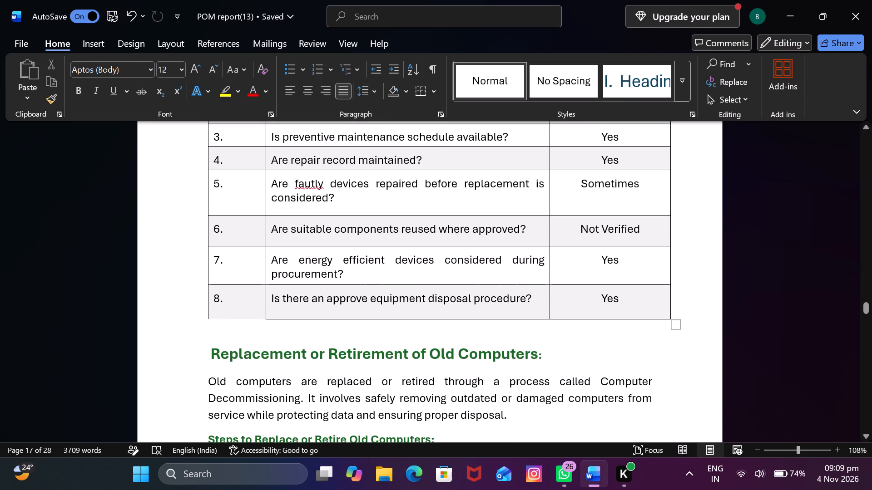
scroll(477, 300, down, 1)
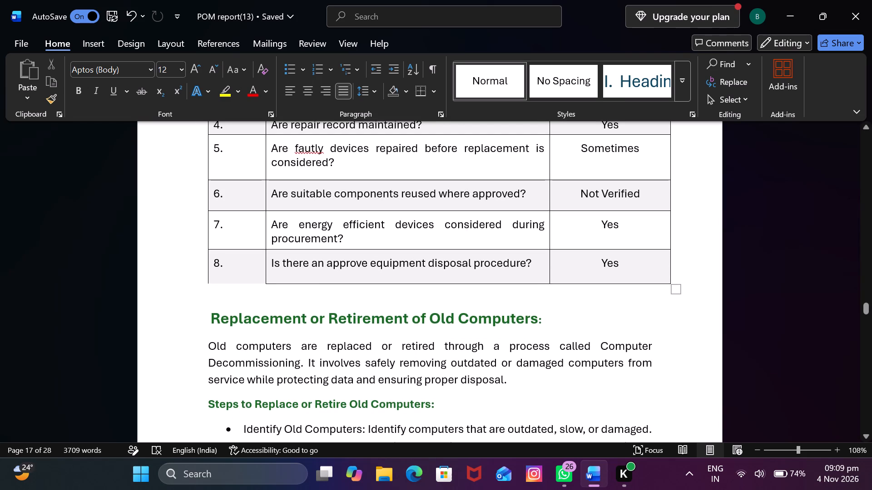
scroll(392, 342, down, 1)
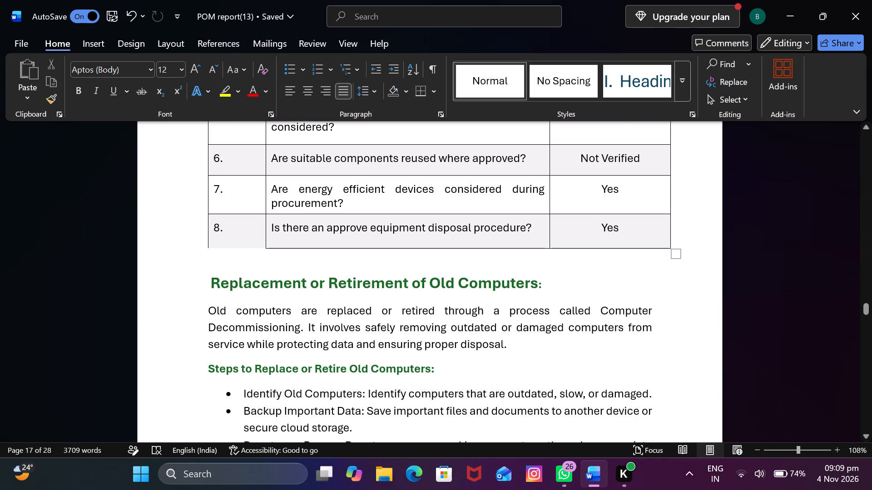
scroll(284, 284, up, 10)
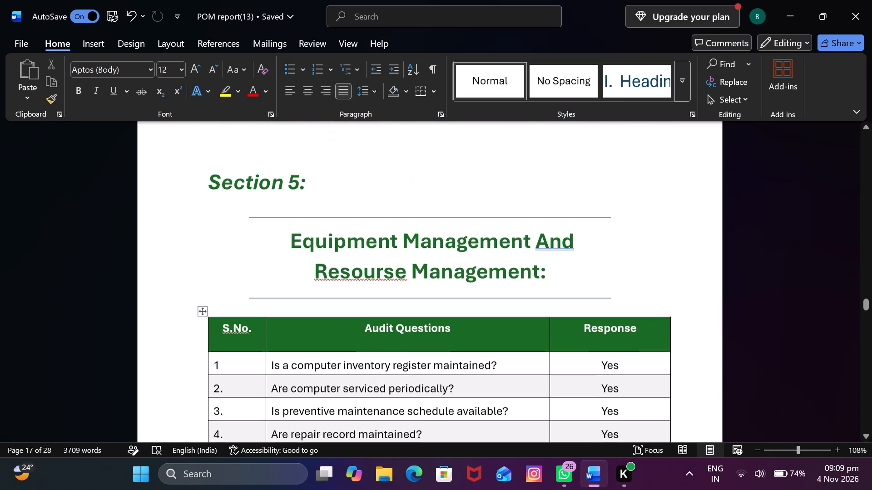
scroll(284, 284, down, 8)
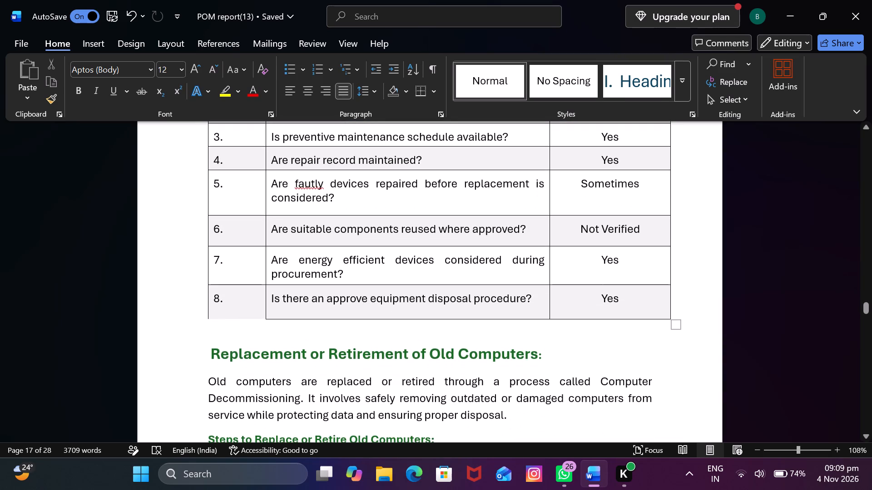
Resize the whole Section 5 audit table to be slightly wider and taller.
click(657, 377)
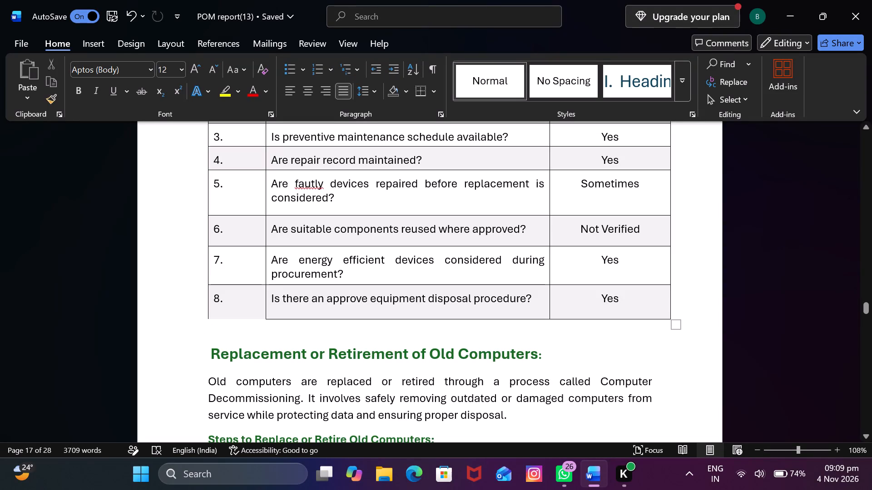
click(669, 318)
drag(678, 324, 677, 333)
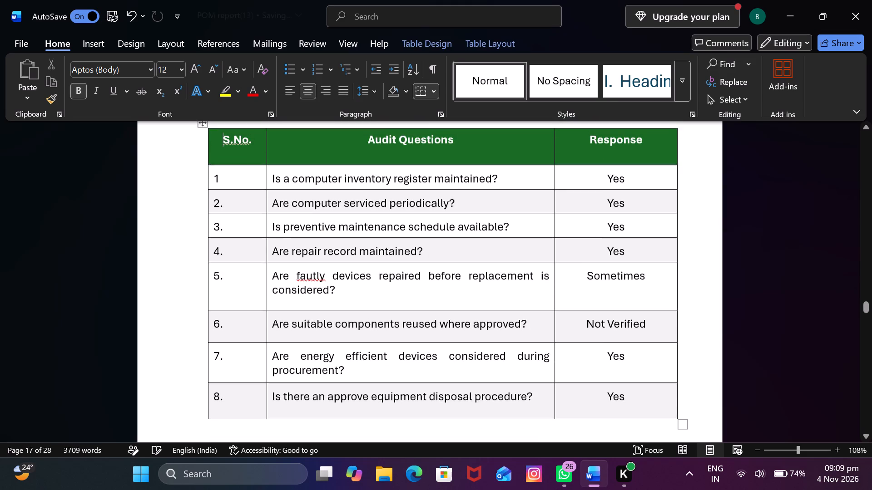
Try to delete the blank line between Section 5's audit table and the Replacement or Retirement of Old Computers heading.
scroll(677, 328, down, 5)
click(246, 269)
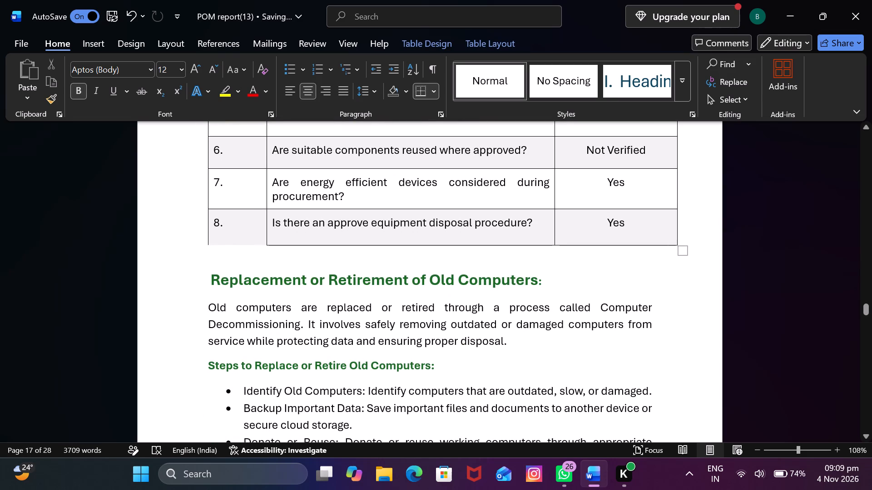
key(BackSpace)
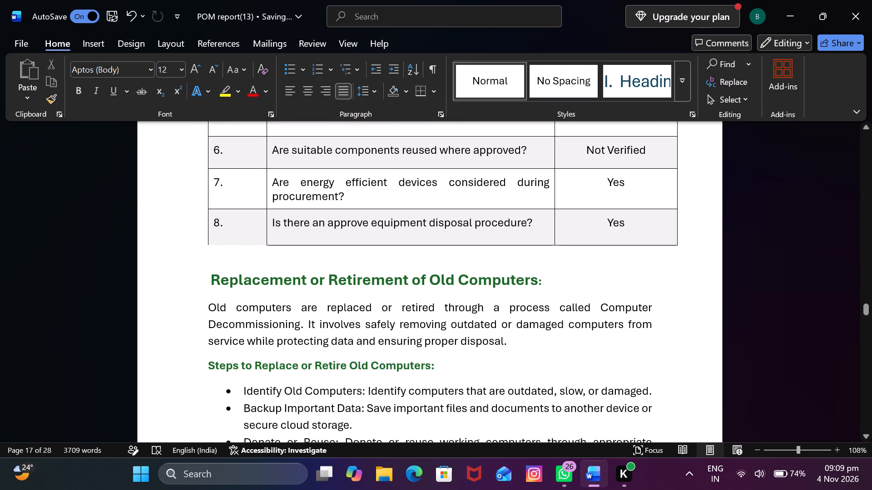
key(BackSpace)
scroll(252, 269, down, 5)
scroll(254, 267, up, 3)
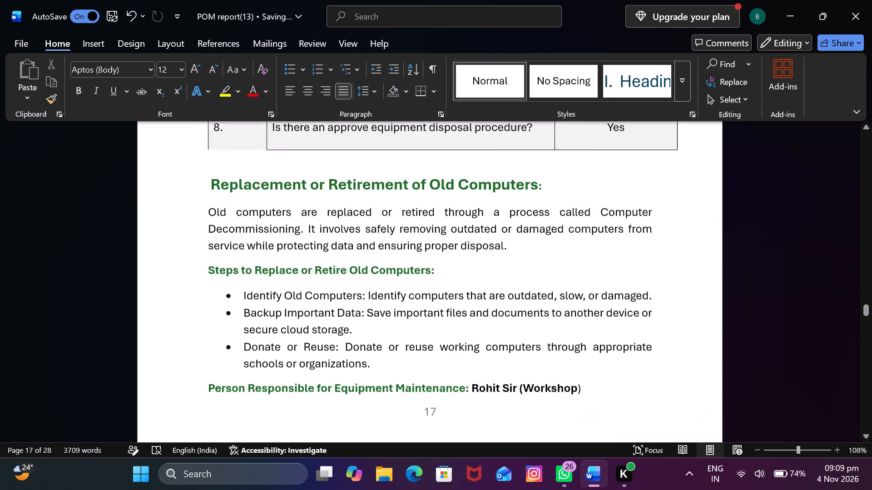
Insert space between the number and the colon in the Section 5, Section 4 and Section 3 headings.
scroll(254, 267, up, 11)
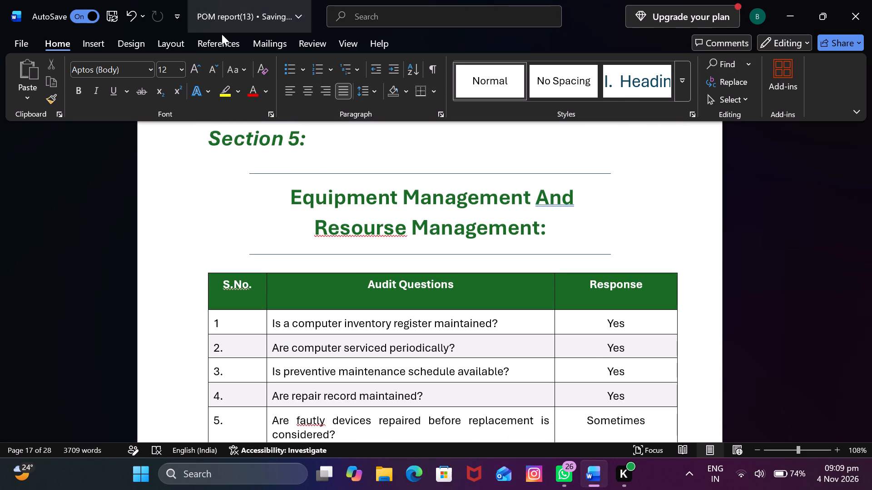
scroll(208, 164, up, 5)
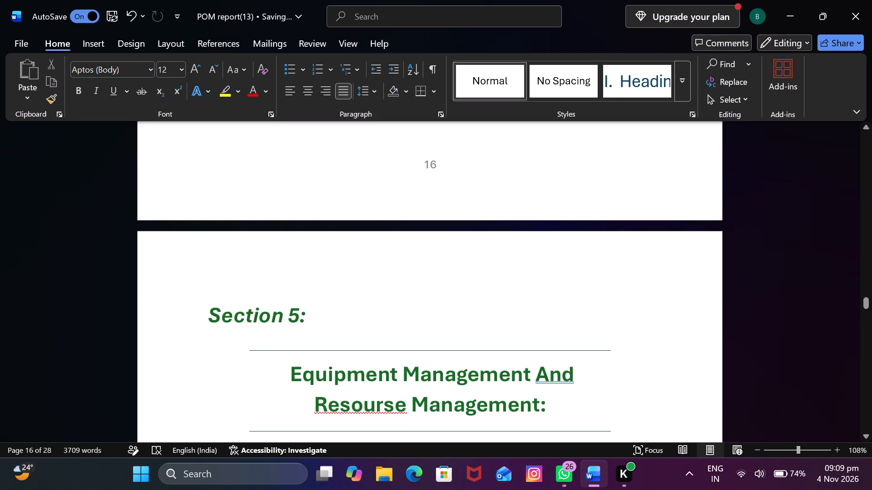
click(300, 317)
key(space)
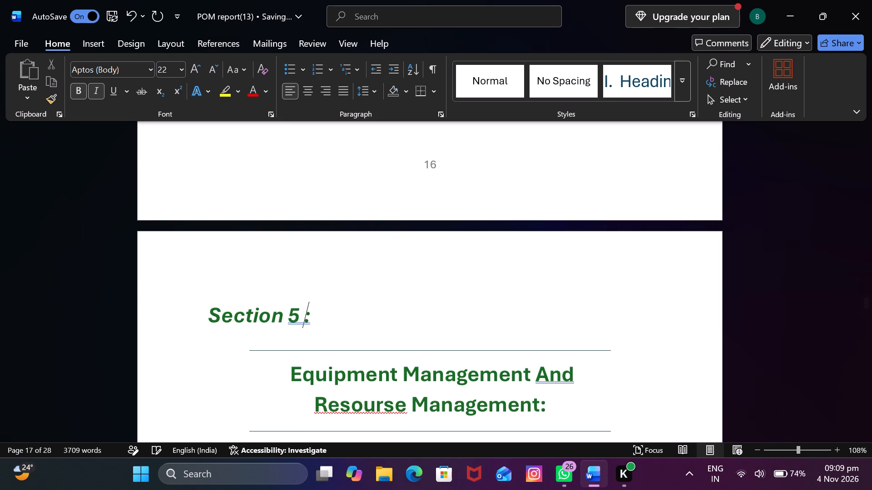
scroll(308, 316, up, 20)
scroll(308, 316, up, 14)
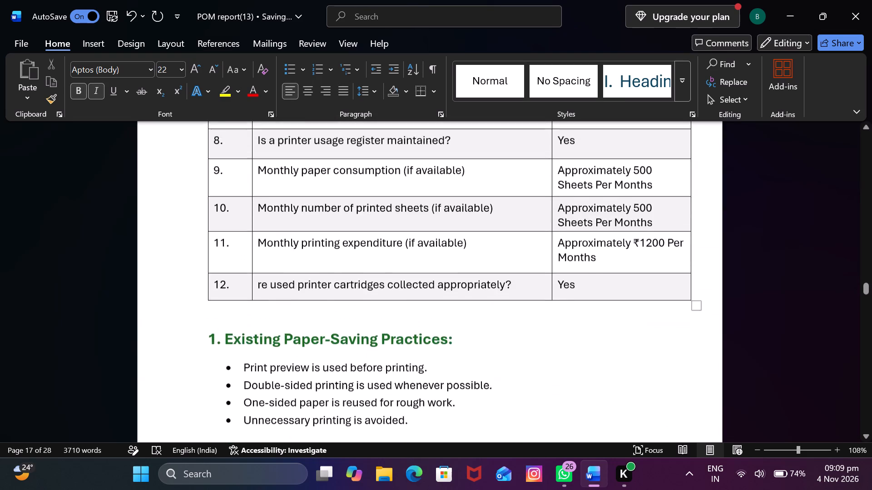
scroll(309, 315, up, 12)
click(298, 271)
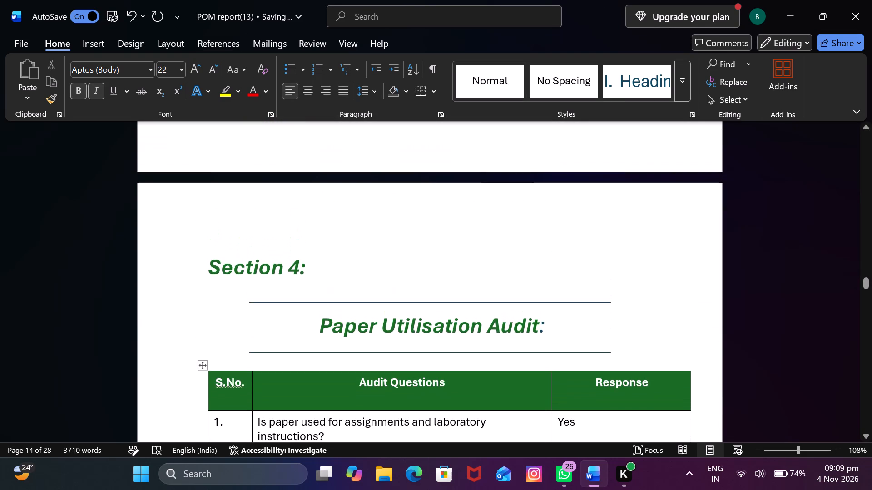
key(space)
key(space)
scroll(298, 271, up, 12)
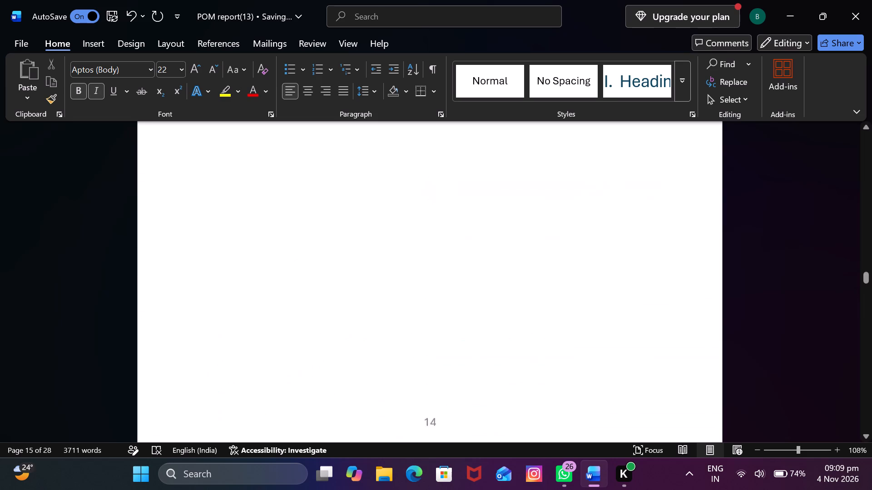
scroll(298, 271, up, 20)
scroll(298, 271, up, 13)
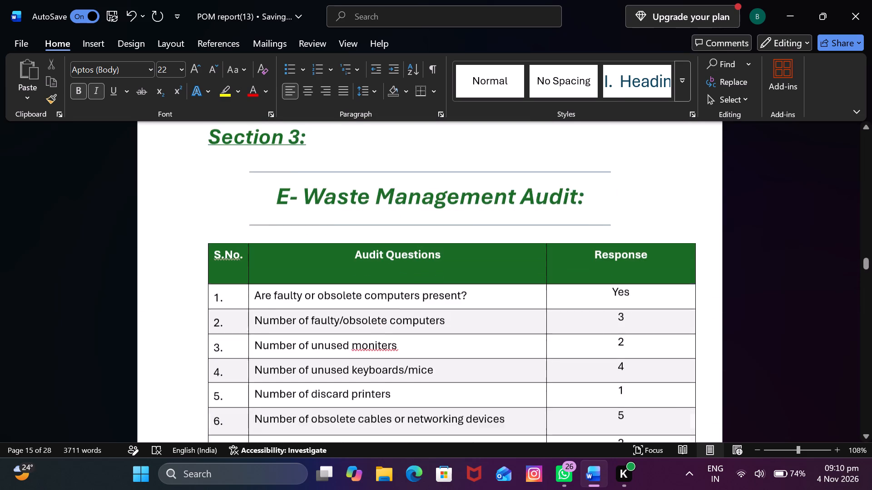
scroll(298, 271, up, 1)
click(298, 223)
key(space)
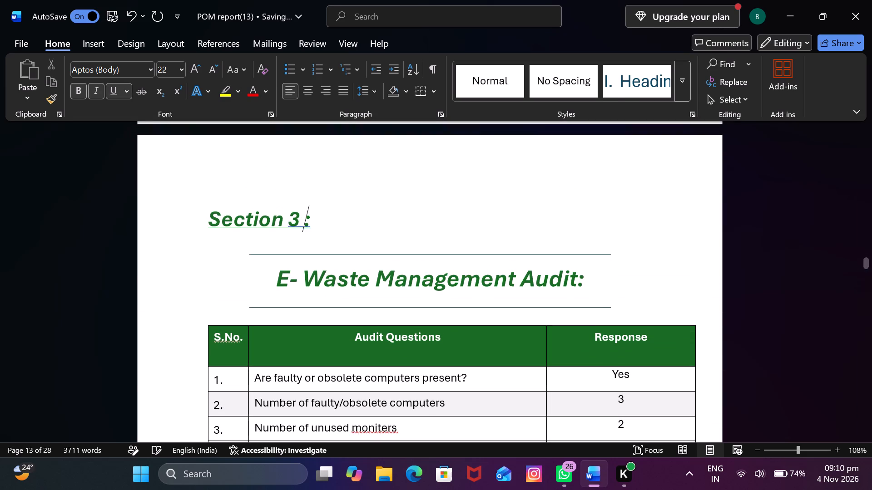
Remove the underline from the space and colon after the number in the Section 3 heading.
scroll(299, 222, up, 3)
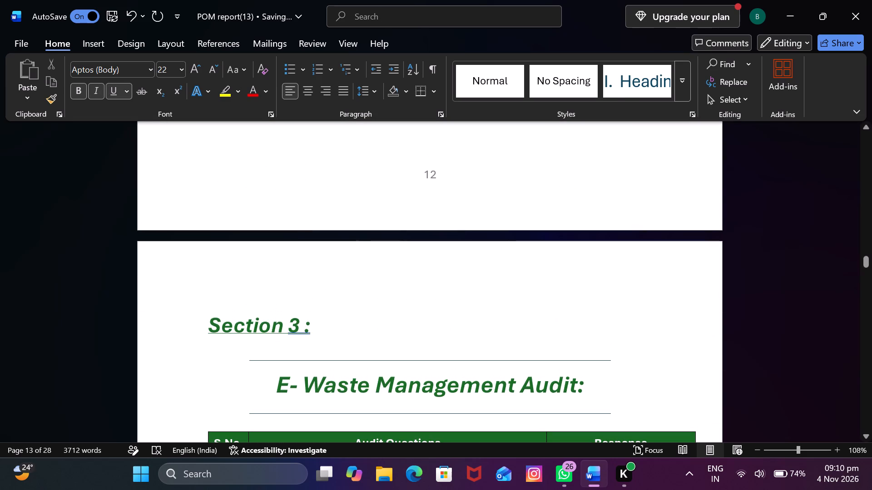
drag(313, 327, 303, 328)
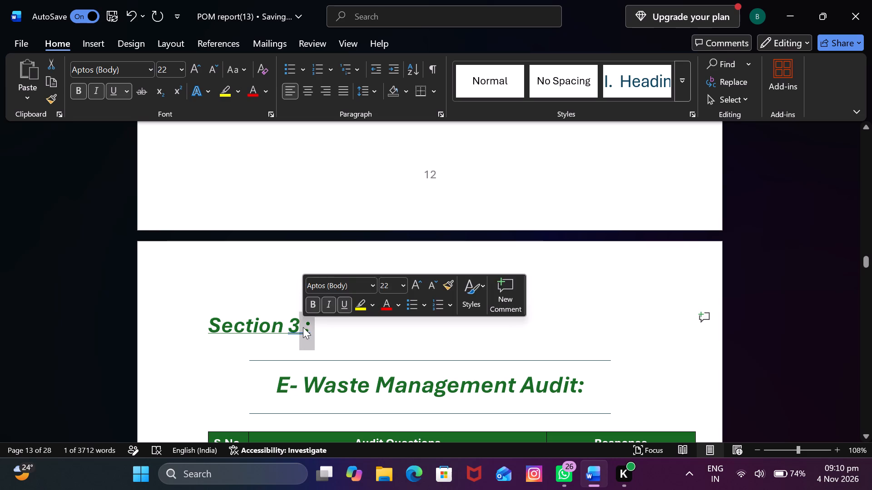
click(118, 95)
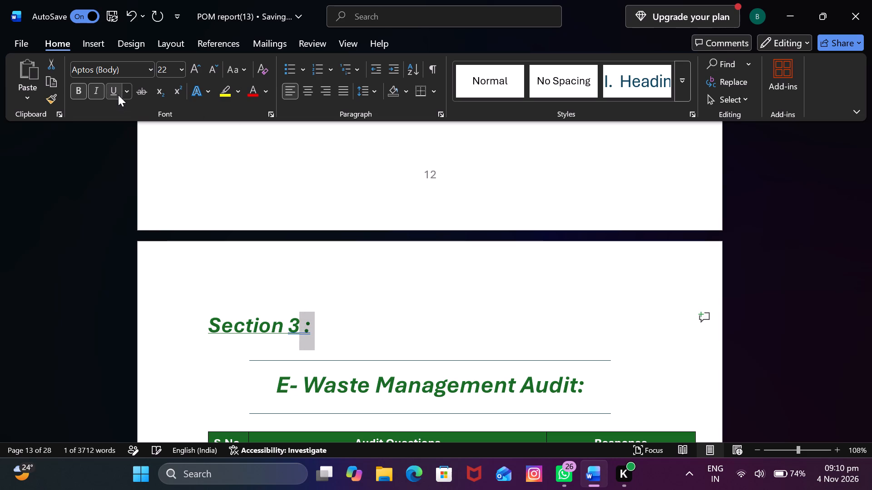
Insert a space between the number and the colon in the Section 2 heading.
click(367, 294)
scroll(373, 295, up, 7)
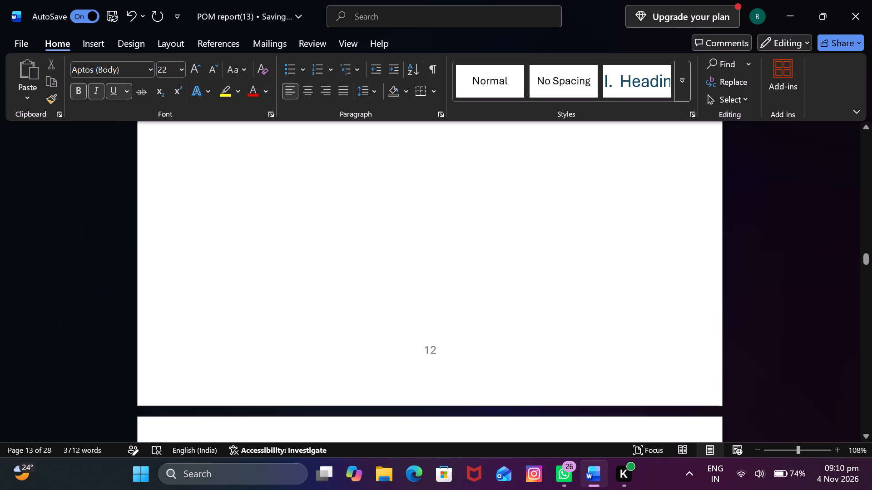
scroll(373, 295, up, 20)
scroll(373, 295, up, 5)
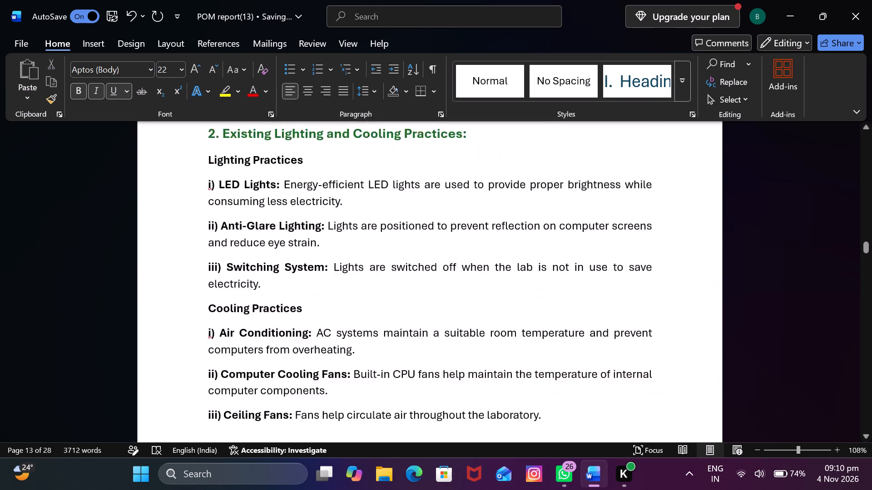
scroll(375, 294, up, 14)
scroll(375, 294, up, 10)
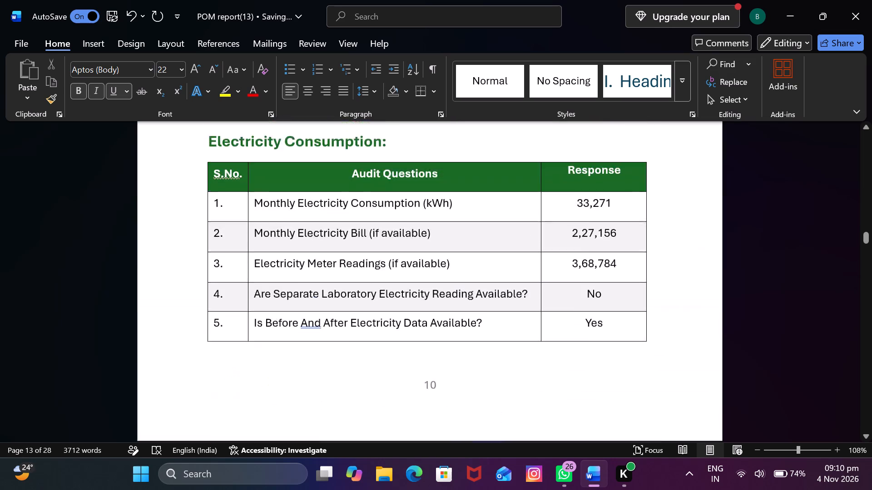
scroll(375, 294, up, 15)
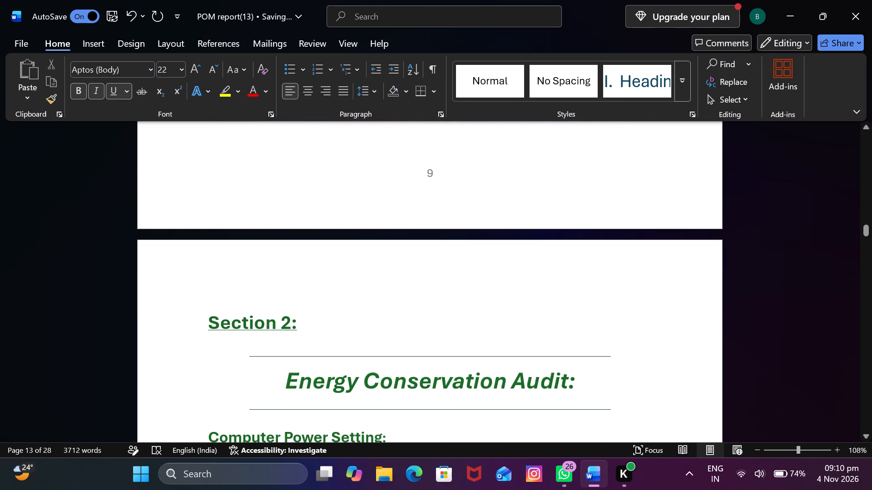
click(289, 322)
key(space)
Remove the underline from the space and colon after the number in the Section 2 heading.
drag(289, 322, 316, 328)
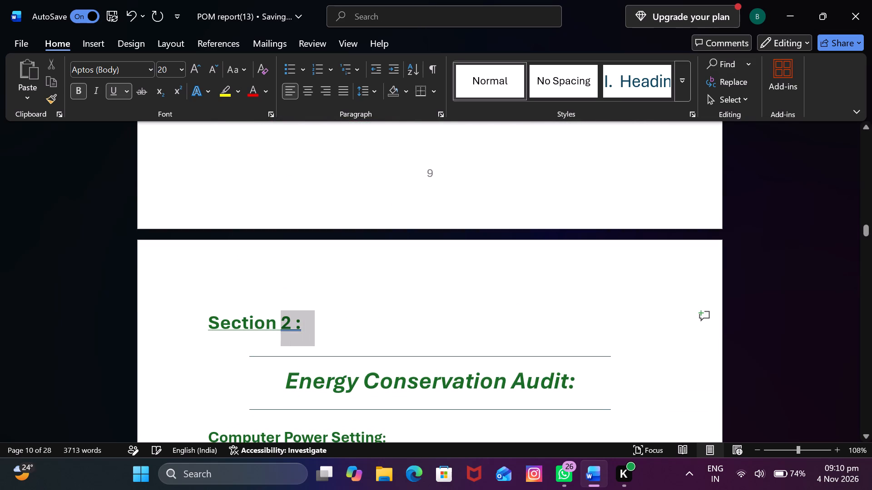
drag(316, 328, 256, 320)
click(318, 334)
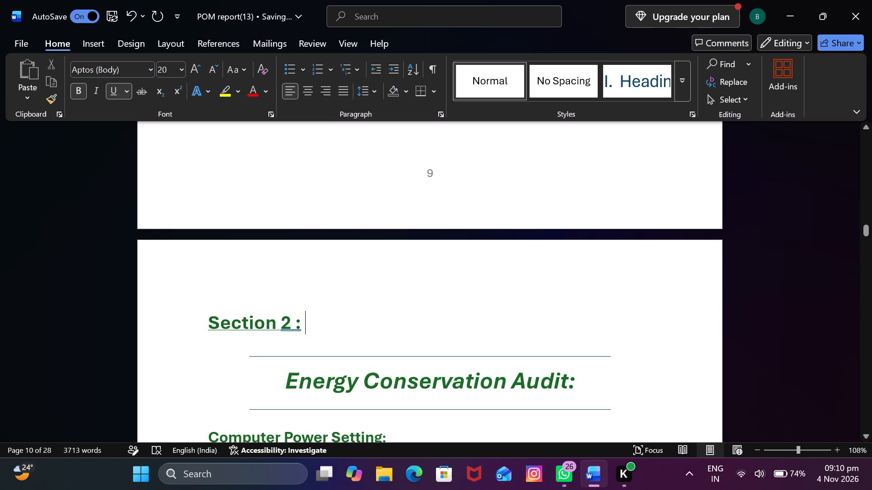
drag(293, 325, 307, 328)
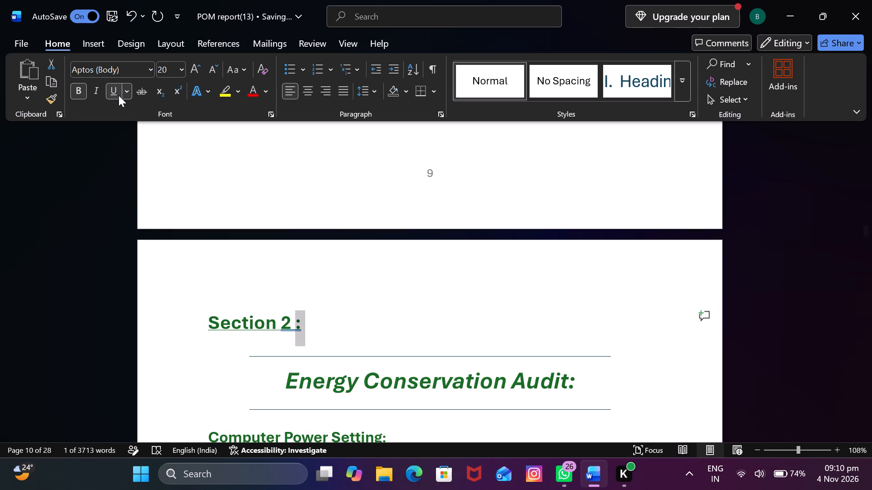
click(115, 93)
click(414, 319)
scroll(414, 320, up, 13)
scroll(412, 309, down, 6)
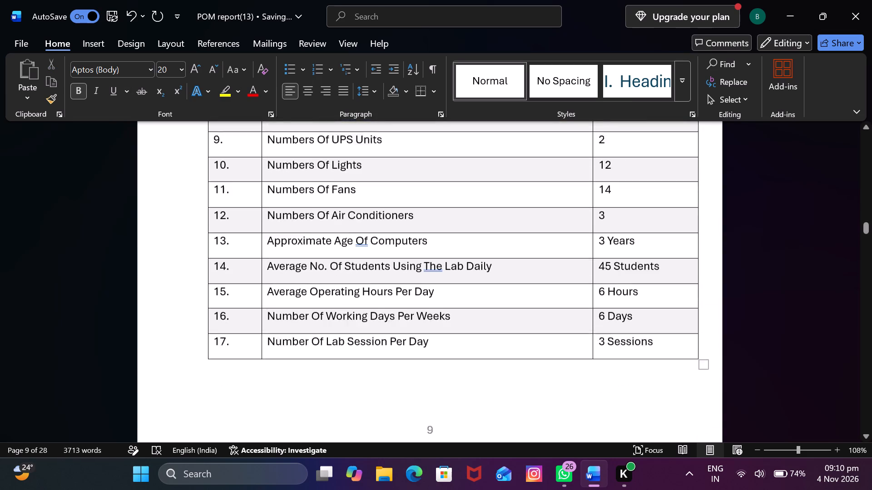
scroll(412, 308, down, 7)
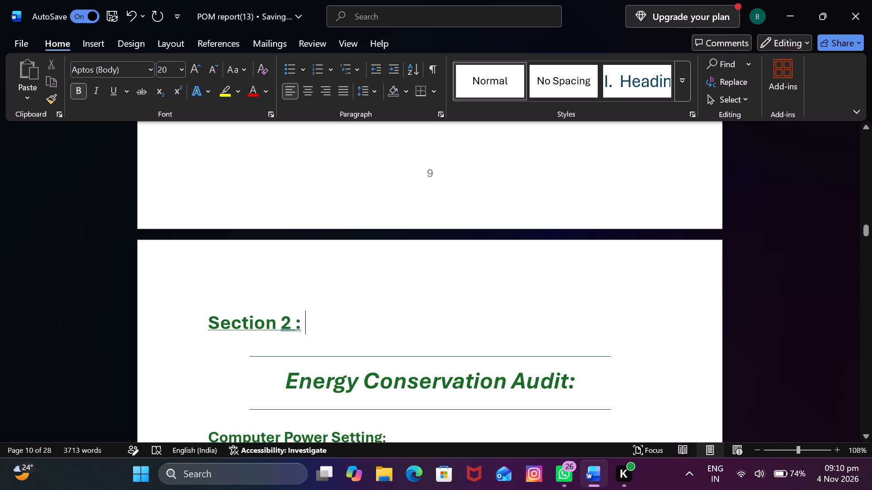
click(297, 326)
drag(297, 327, 289, 328)
click(109, 88)
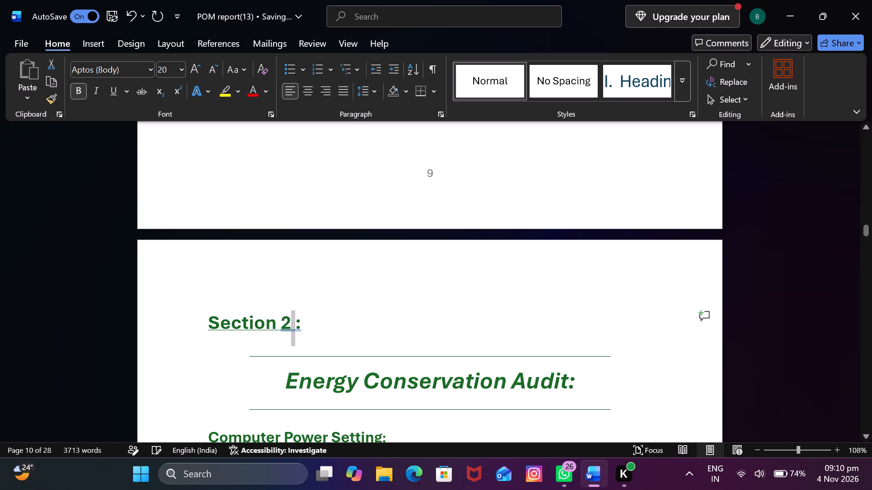
Remove the underline from the space and colon after the number in the Section 1 heading.
scroll(394, 312, up, 19)
scroll(400, 302, up, 2)
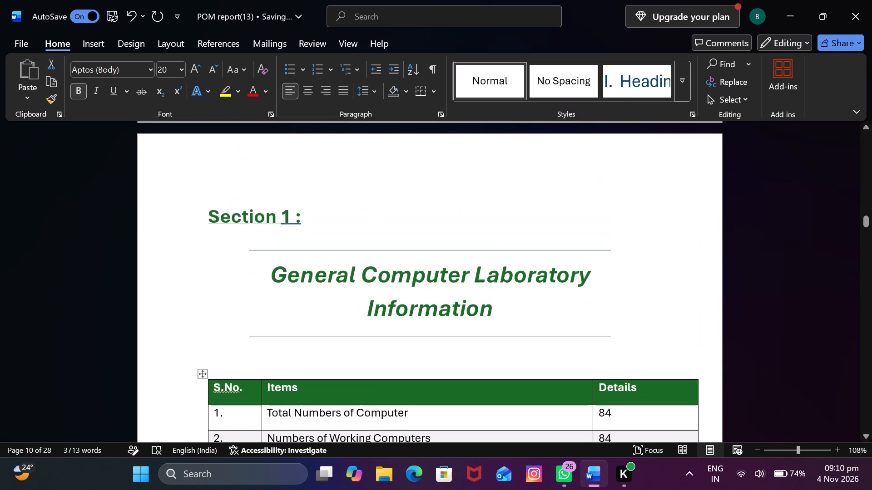
drag(304, 229, 290, 233)
click(115, 93)
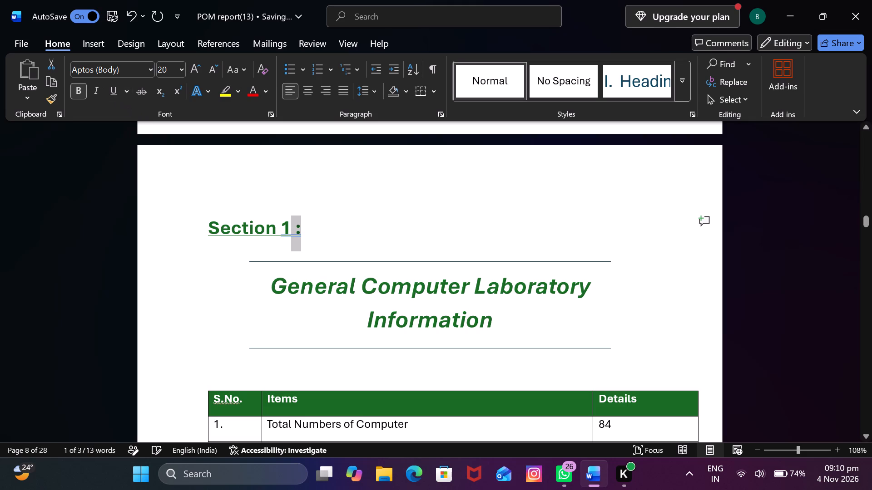
Review the pages from Section 1 to Section 3, checking how the section-number headings are formatted.
scroll(528, 391, up, 20)
scroll(528, 391, up, 7)
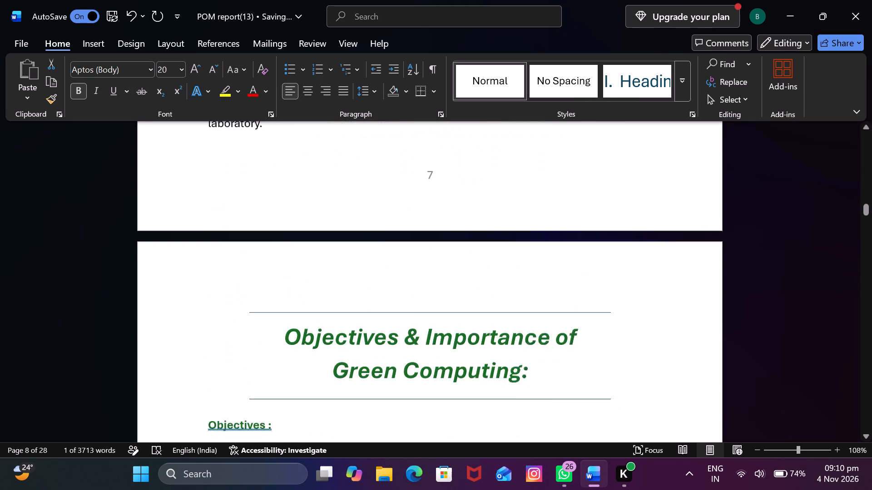
scroll(528, 384, down, 12)
scroll(528, 384, up, 5)
scroll(528, 384, down, 13)
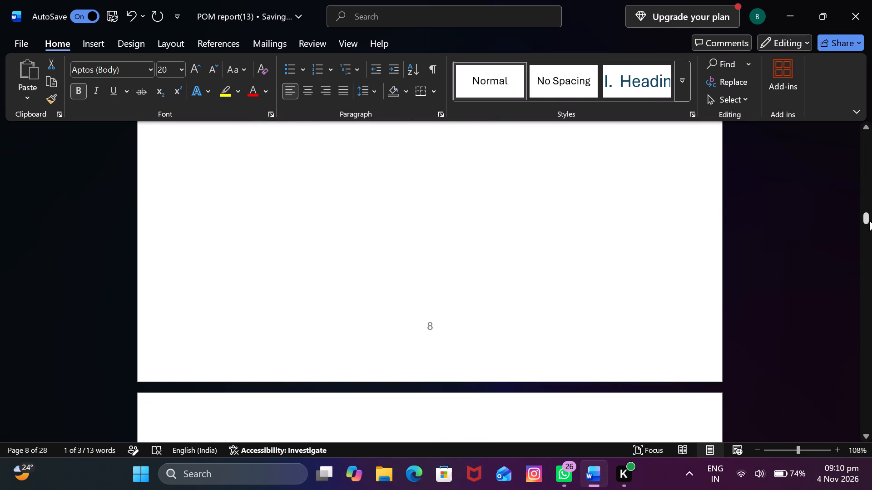
drag(869, 220, 871, 273)
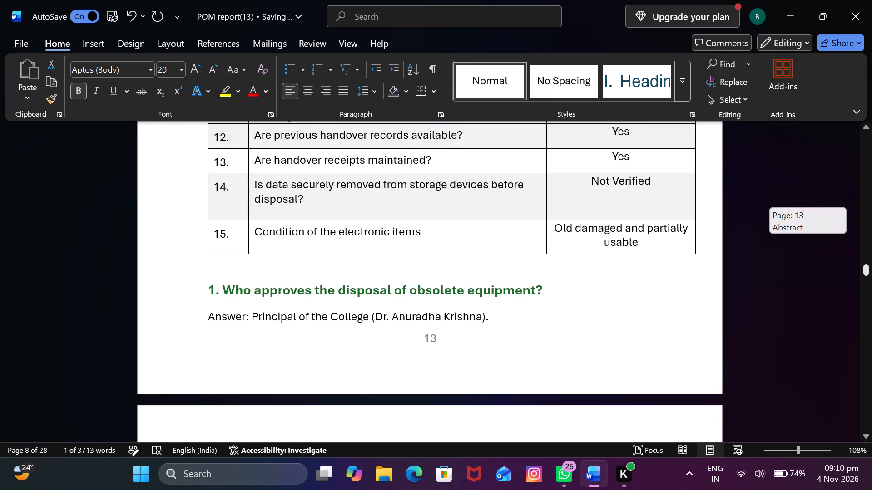
drag(871, 273, 871, 228)
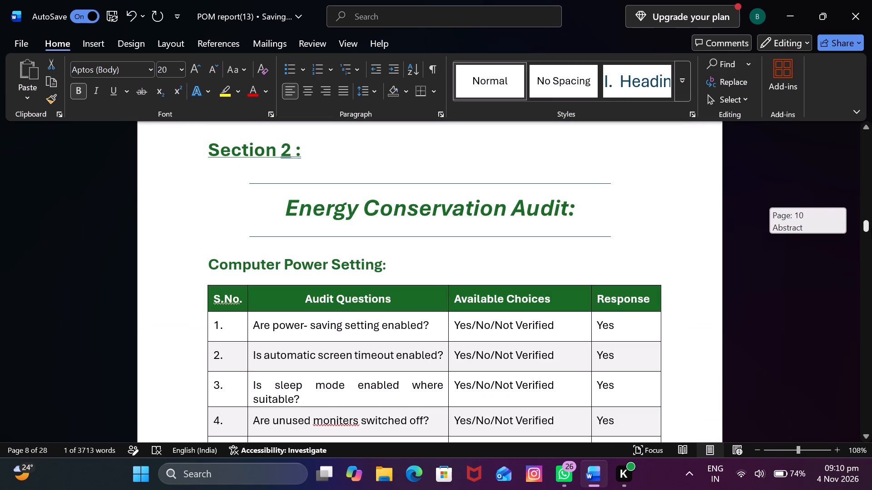
drag(871, 228, 871, 245)
scroll(617, 255, down, 17)
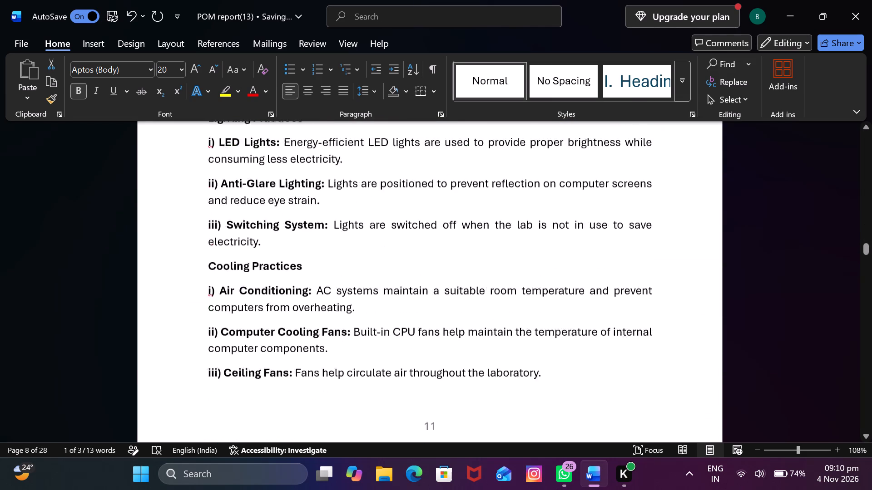
scroll(615, 255, down, 13)
scroll(615, 255, up, 12)
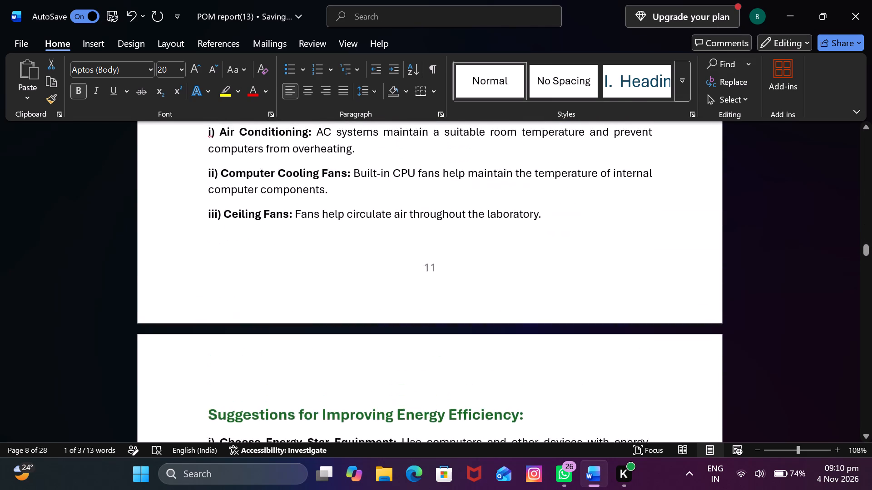
scroll(615, 256, down, 20)
scroll(615, 256, down, 10)
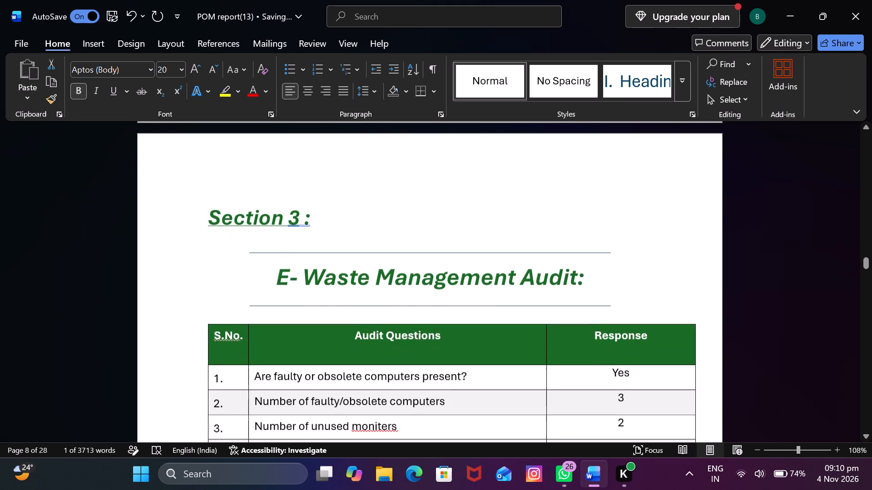
scroll(615, 256, down, 1)
click(433, 167)
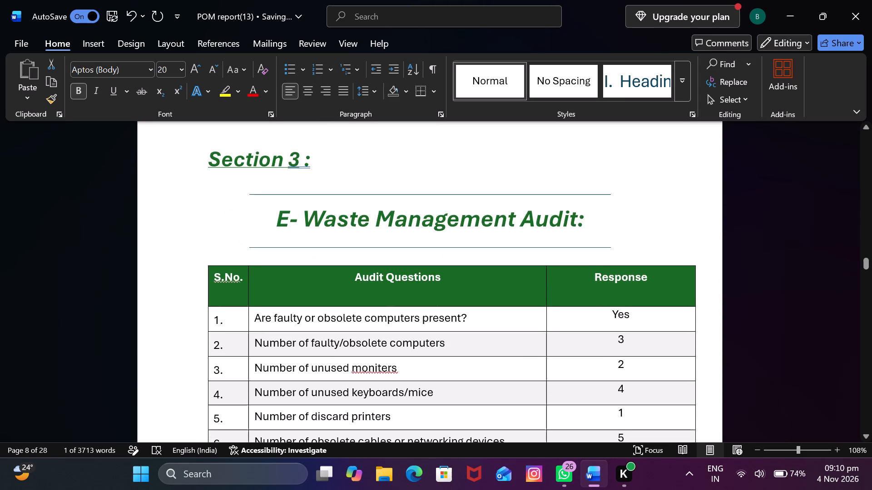
Underline the words "Section 4" in the Section 4 heading, leaving out the space and colon.
scroll(377, 198, down, 9)
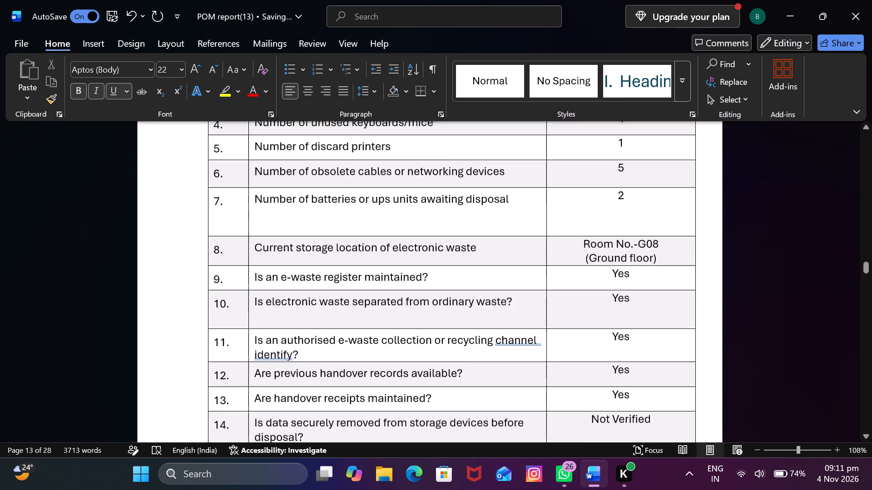
scroll(378, 204, down, 19)
scroll(378, 204, down, 5)
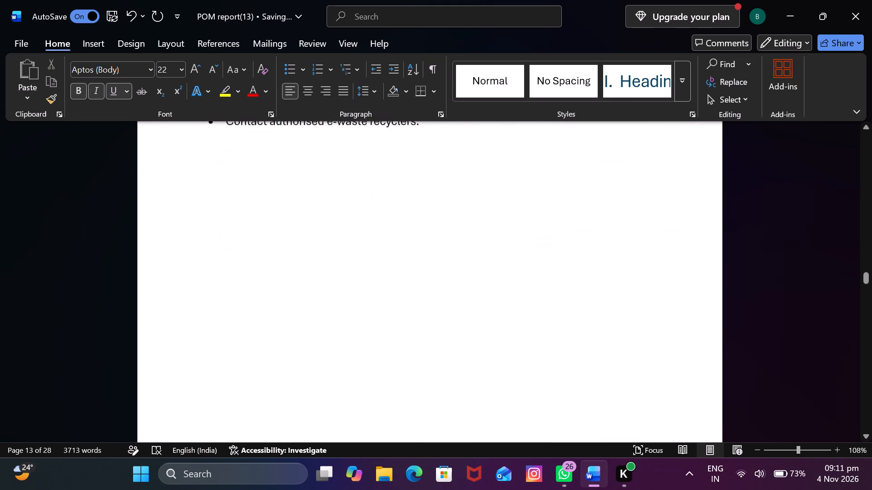
scroll(378, 204, down, 14)
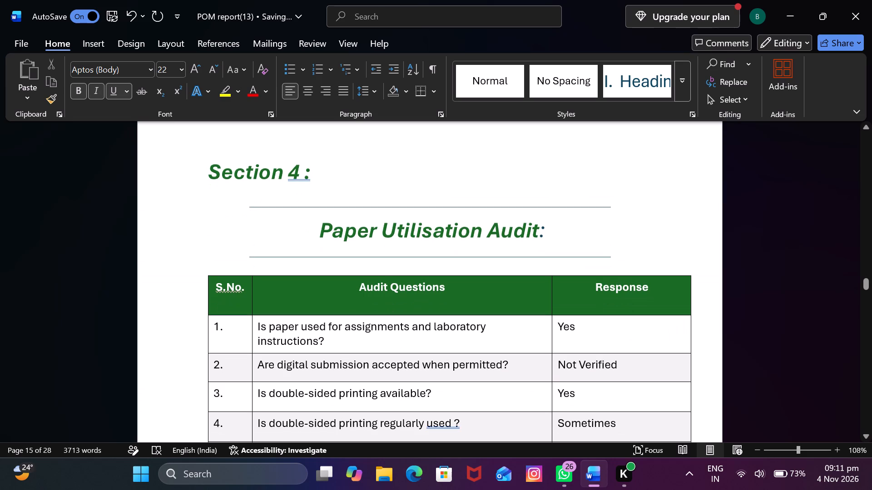
drag(212, 169, 305, 173)
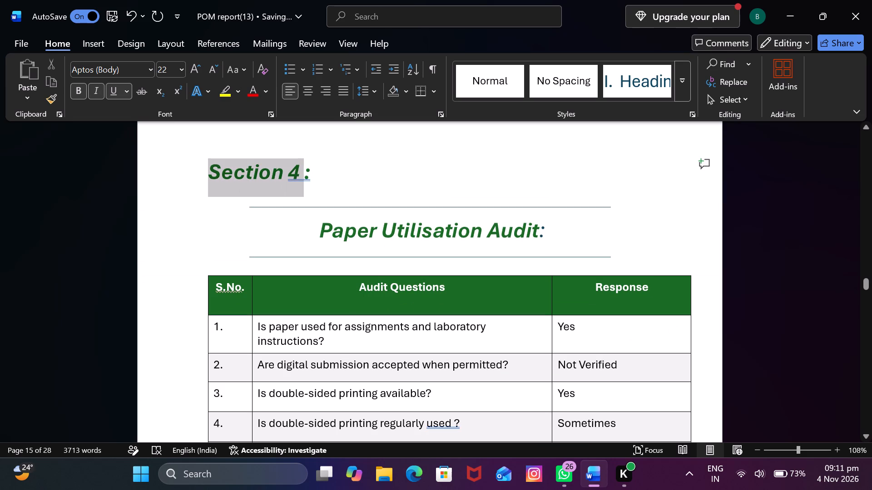
drag(305, 173, 303, 174)
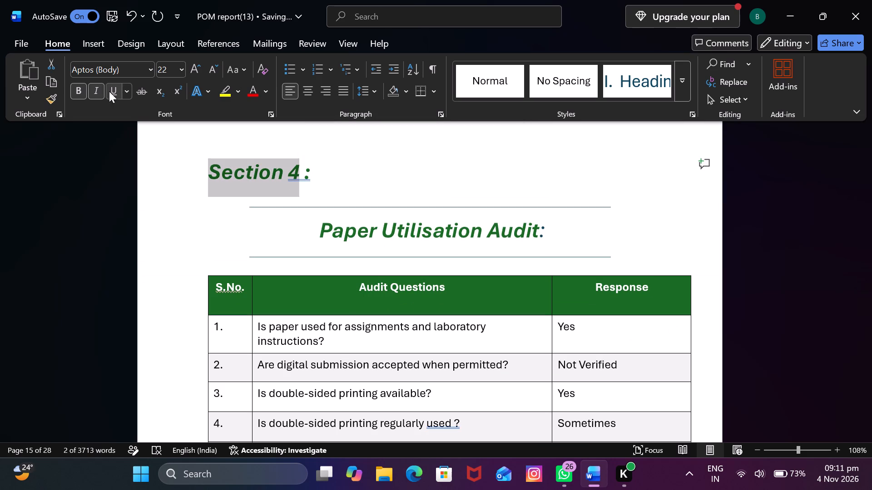
click(109, 91)
click(380, 195)
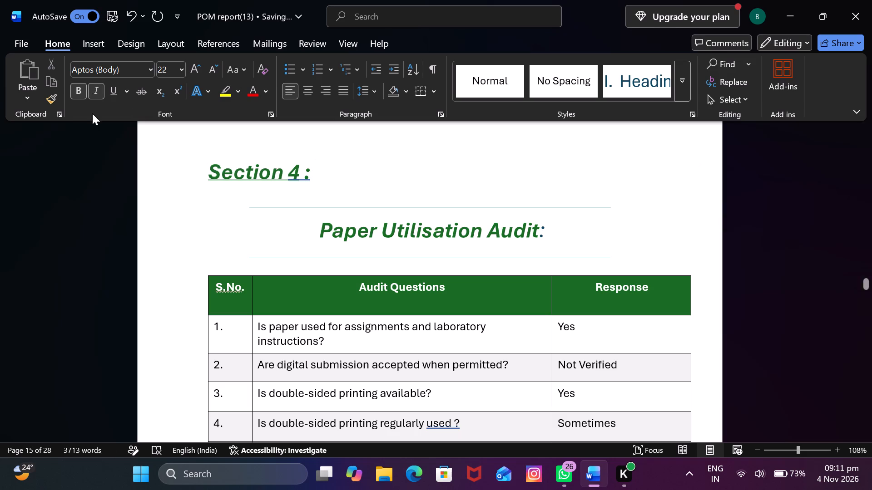
Remove the italic formatting from the whole Section 4 heading, including its colon.
click(95, 90)
drag(310, 176, 213, 165)
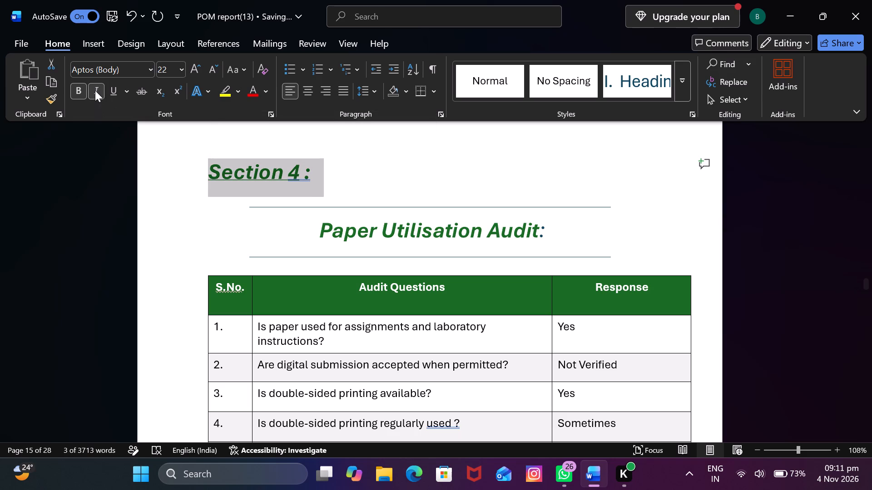
click(96, 93)
click(434, 191)
Check the Section 3 heading's formatting and undo the last italic removal on the Section 4 heading.
scroll(439, 206, down, 6)
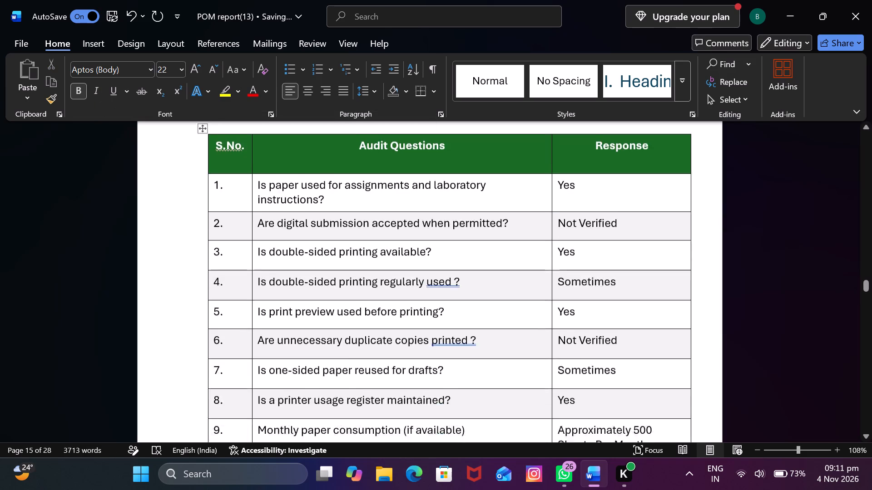
scroll(439, 206, down, 3)
scroll(439, 207, up, 20)
scroll(439, 207, up, 11)
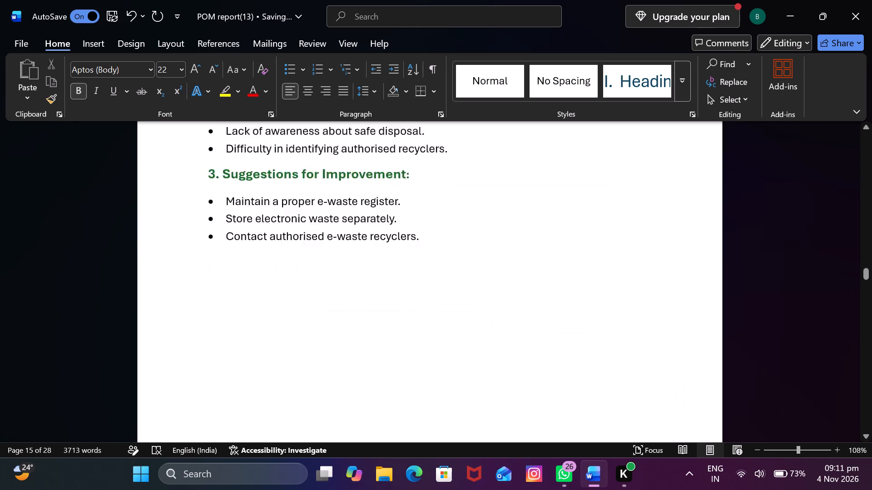
scroll(445, 220, up, 20)
scroll(445, 220, up, 9)
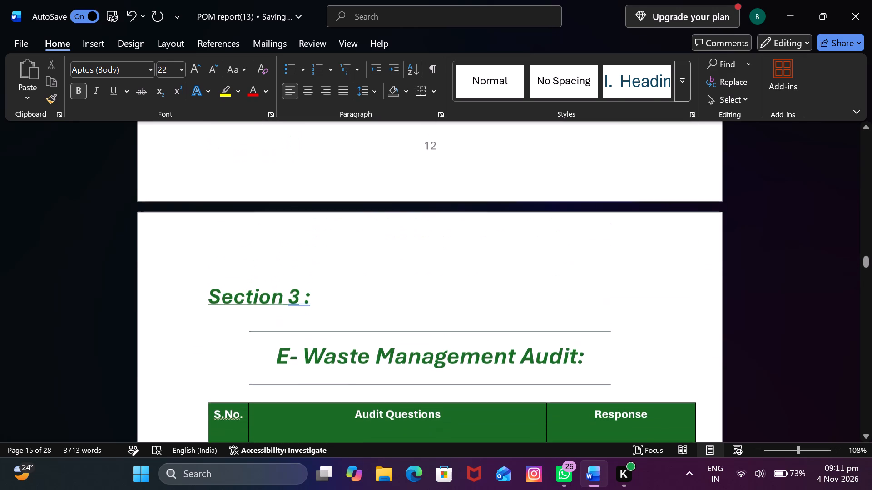
click(258, 303)
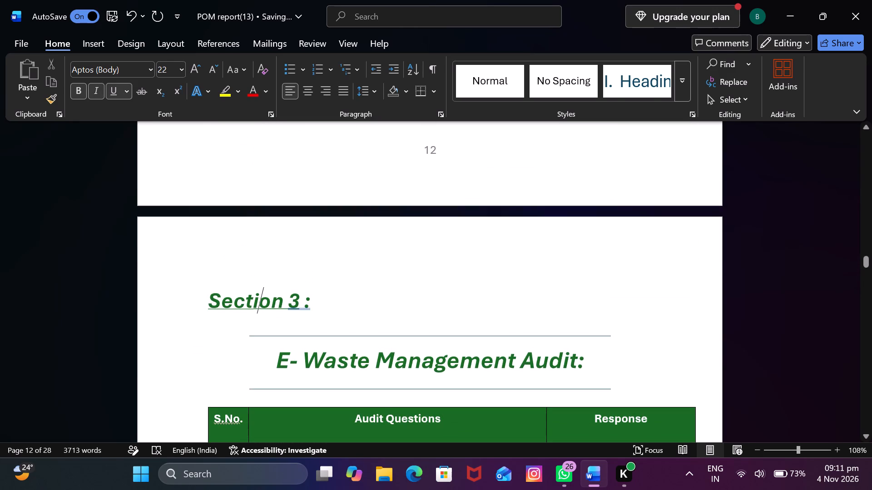
scroll(304, 309, down, 20)
scroll(304, 309, down, 6)
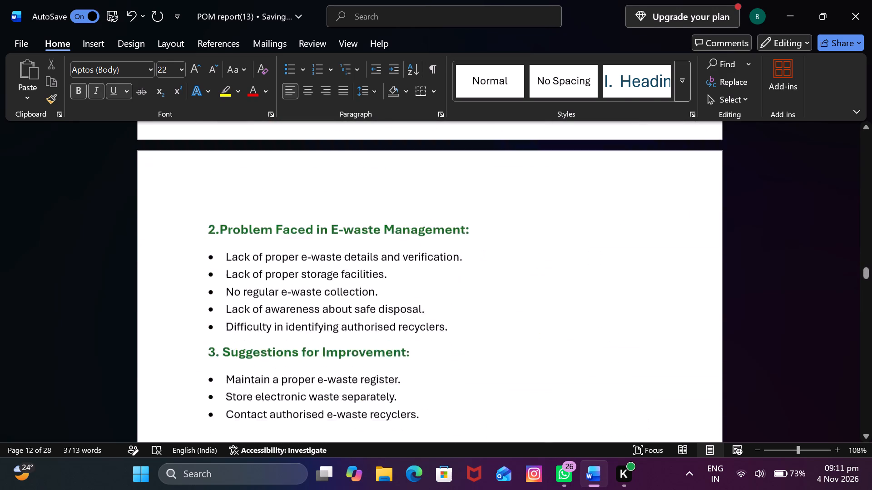
scroll(305, 313, down, 17)
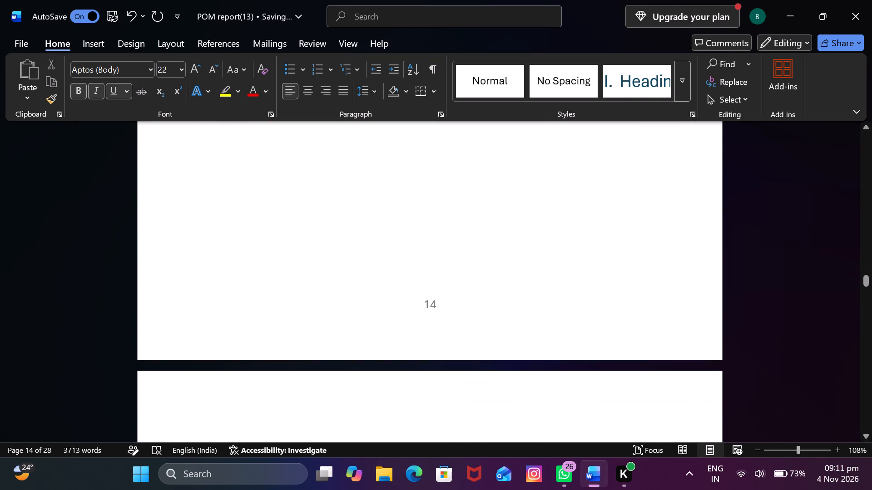
key(ctrl+z)
scroll(299, 295, down, 12)
scroll(298, 282, up, 2)
Delete the blank line above the heading "2. Suggestions for Reducing Paper Consumption:", keeping the preceding bullet's full stop.
scroll(298, 282, down, 5)
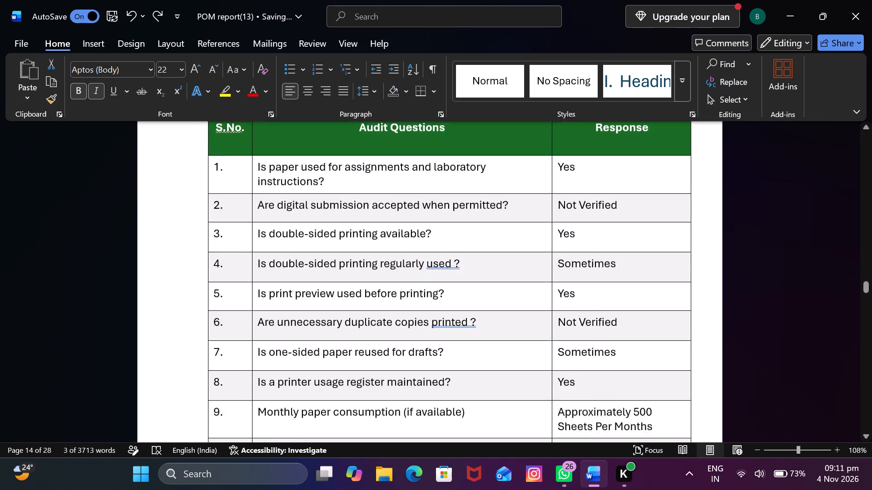
scroll(297, 283, down, 16)
scroll(297, 283, down, 9)
scroll(297, 283, up, 5)
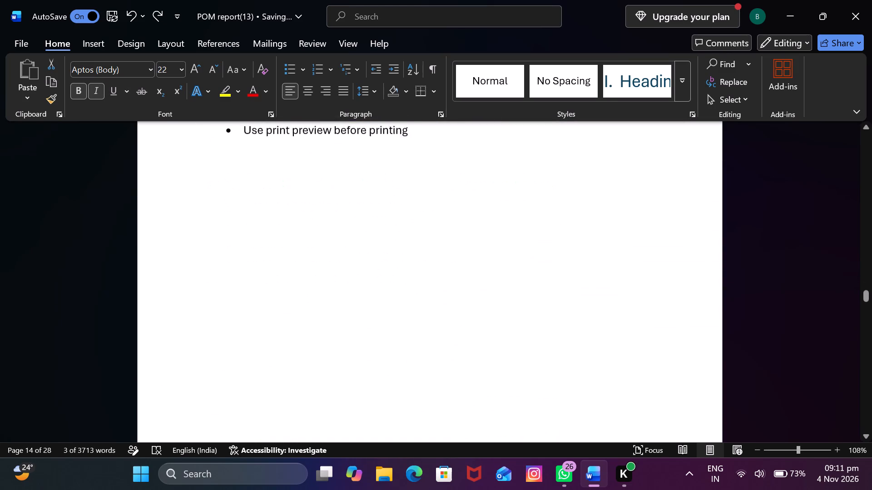
scroll(300, 277, up, 9)
click(220, 372)
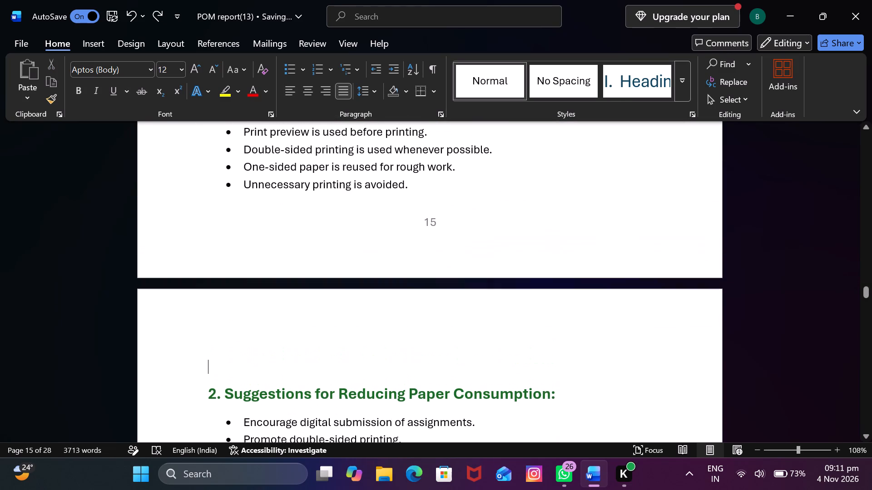
key(BackSpace)
key(BackSpace)
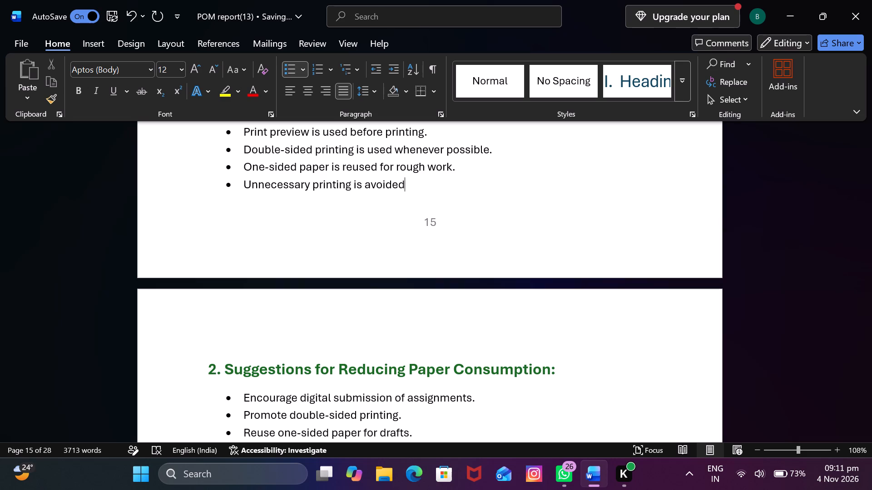
key(ctrl+z)
Underline the words "Section 5" in the Section 5 heading, leaving out the colon.
scroll(287, 357, down, 20)
scroll(287, 357, down, 1)
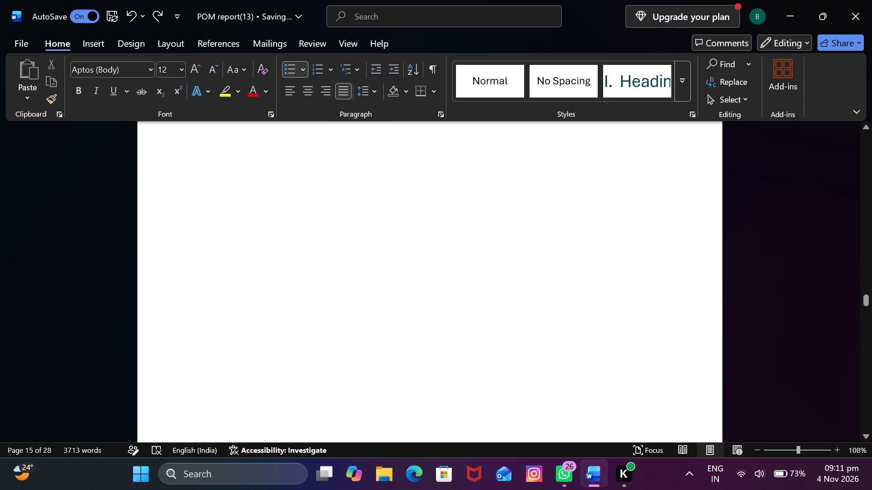
scroll(307, 310, down, 8)
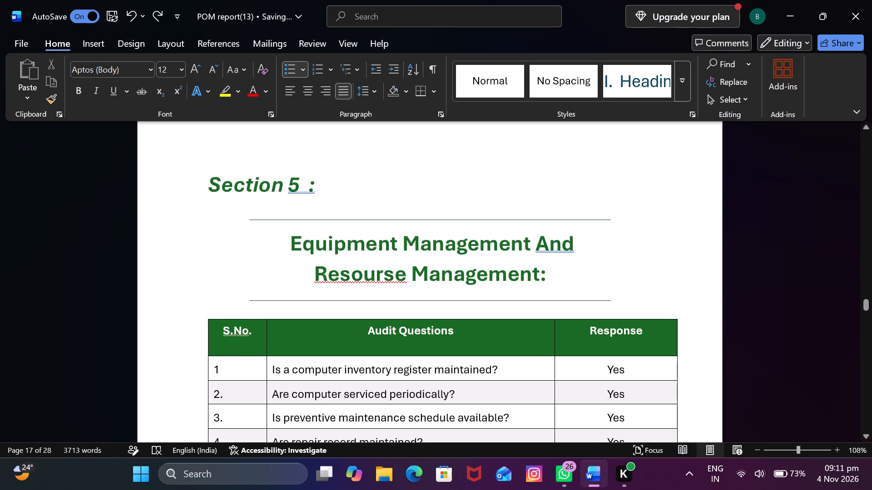
drag(302, 182, 221, 189)
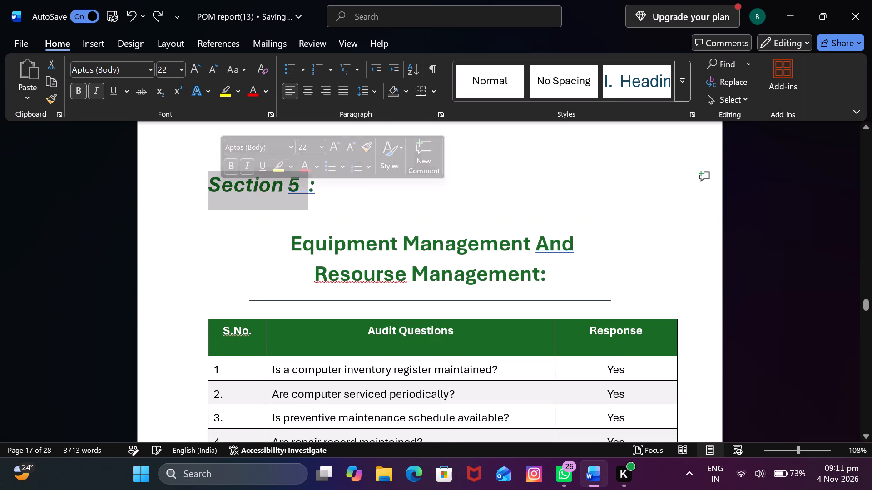
click(371, 218)
drag(299, 185, 258, 185)
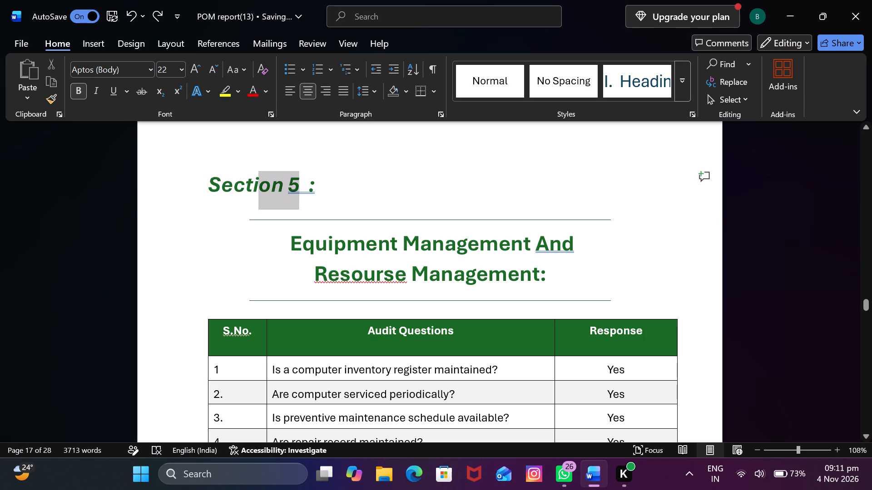
drag(258, 185, 248, 186)
click(113, 91)
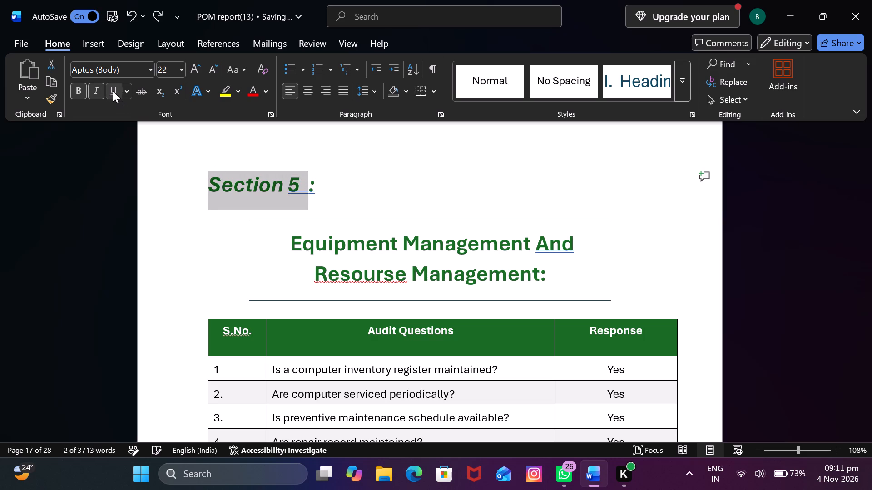
click(377, 197)
Delete empty lines between "Survey Questions And Responses:" and the survey table in Section 6, pulling the following text up.
scroll(385, 220, down, 9)
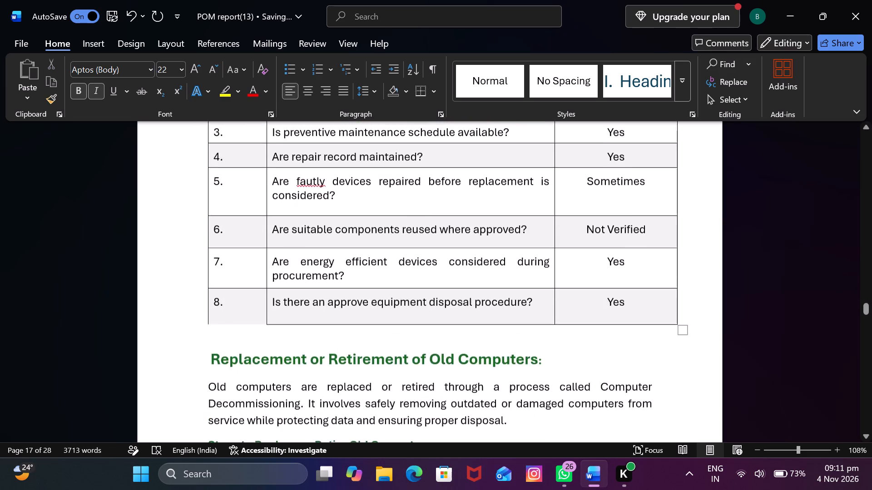
scroll(385, 225, down, 5)
scroll(385, 225, down, 20)
scroll(385, 225, down, 2)
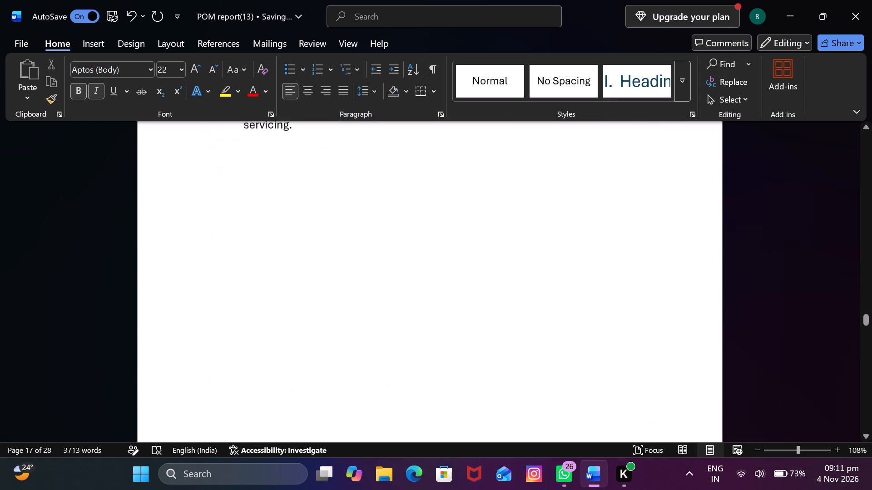
scroll(385, 229, down, 12)
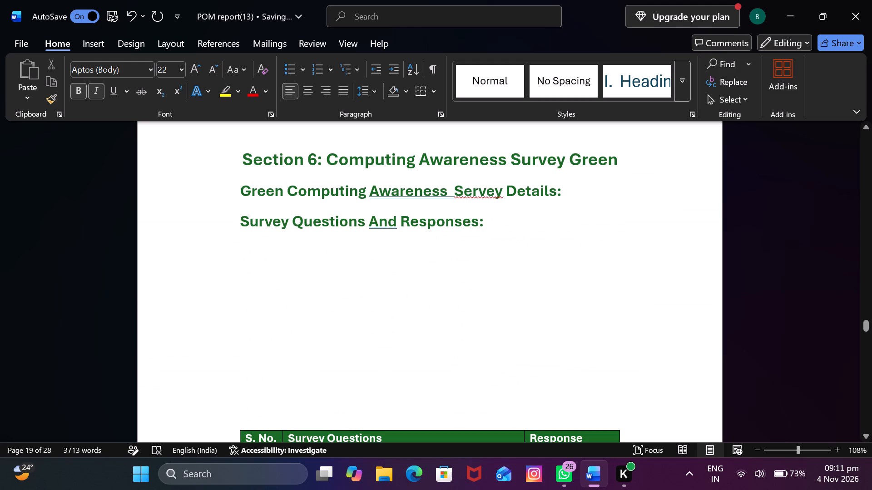
click(325, 158)
click(319, 396)
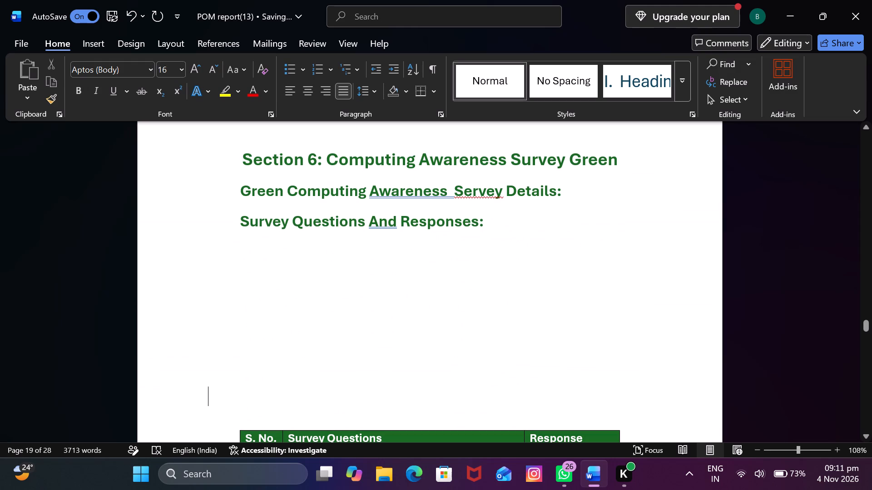
key(BackSpace)
key(BackSpace)
key(BackSpace)
key(BackSpace)
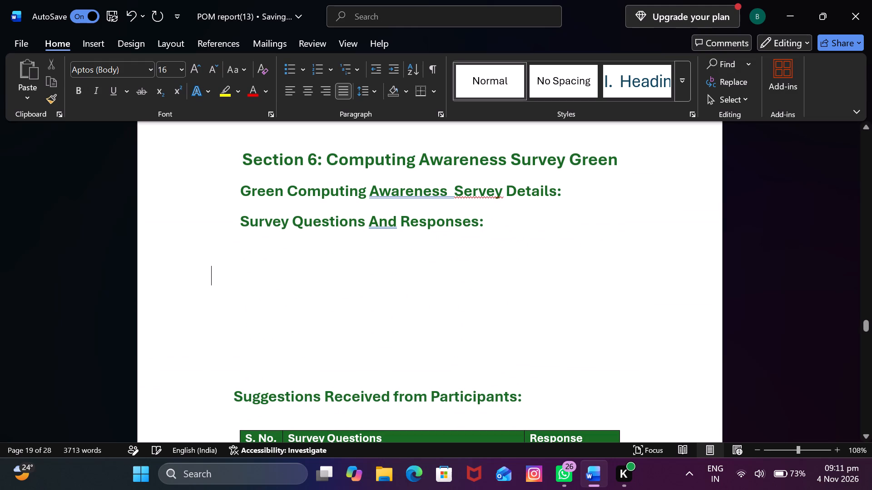
key(BackSpace)
key(BackSpace)
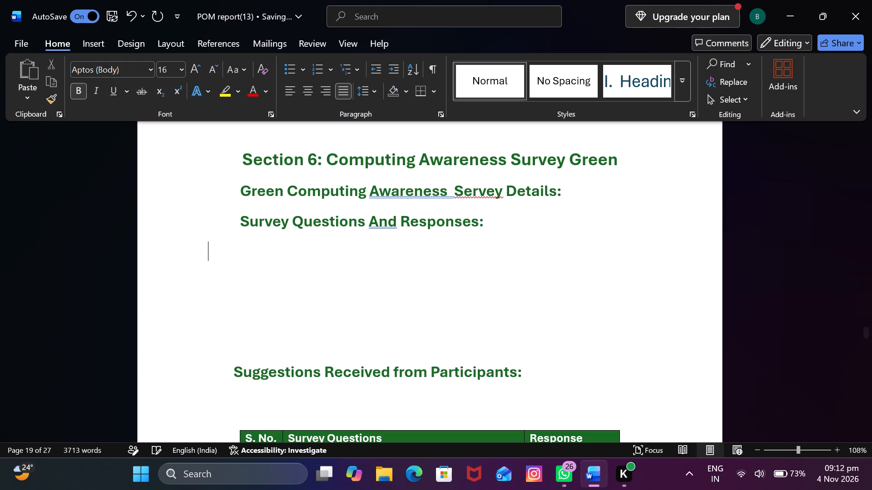
Delete the leading spaces and remaining blank lines before "Suggestions Received from Participants:" so it directly follows "Survey Questions And Responses:".
click(233, 358)
key(BackSpace)
key(BackSpace)
key(BackSpace)
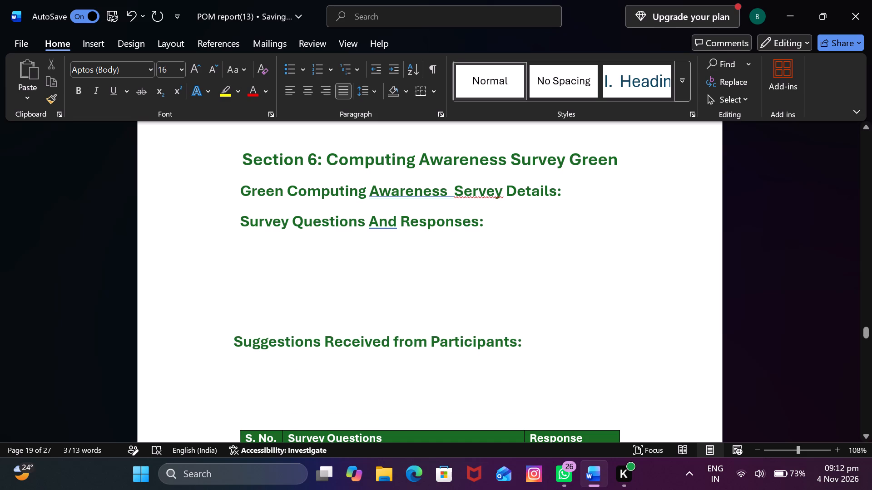
click(227, 348)
key(BackSpace)
key(BackSpace)
key(BackSpace)
key(BackSpace)
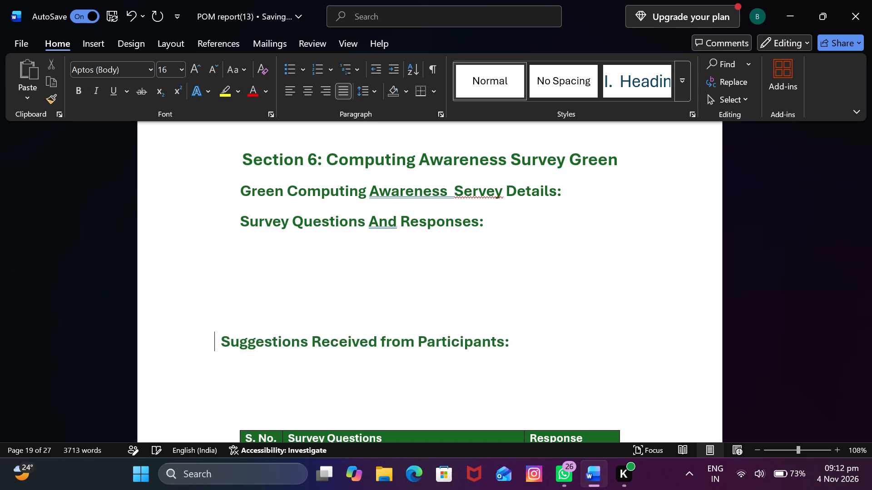
key(BackSpace)
key(BackSpace)
key(BackSpace)
key(BackSpace)
key(BackSpace)
key(BackSpace)
key(BackSpace)
key(BackSpace)
key(BackSpace)
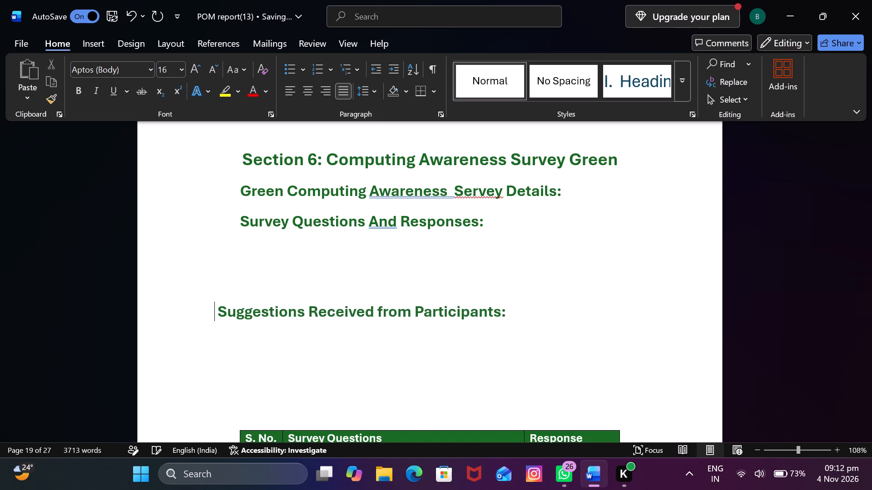
key(BackSpace)
key(BackSpace)
key(BackSpace)
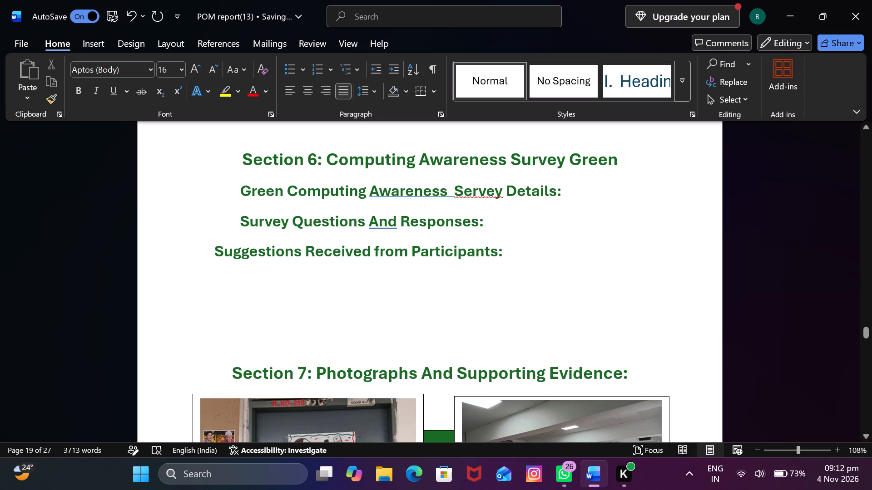
Split the Section 6 heading after its colon, placing "Computing Awareness Survey Green" on its own line, and left-align "Section 6:".
click(324, 157)
key(Return)
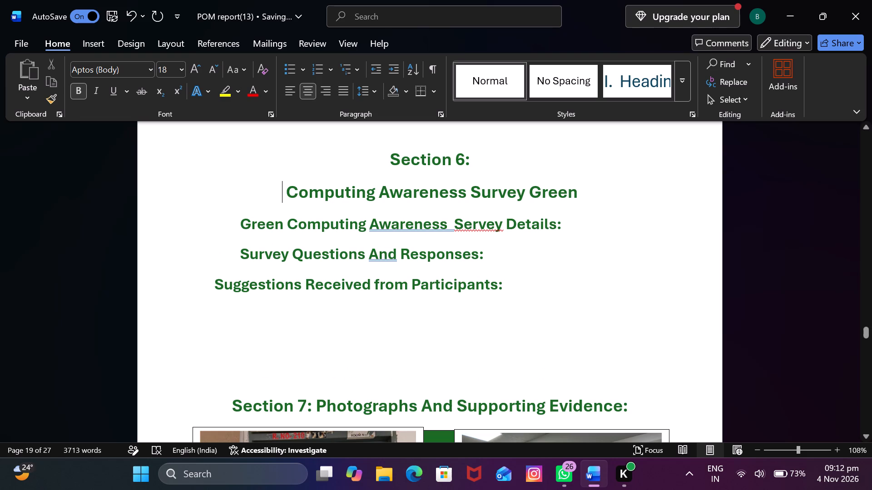
drag(479, 157, 383, 166)
click(292, 87)
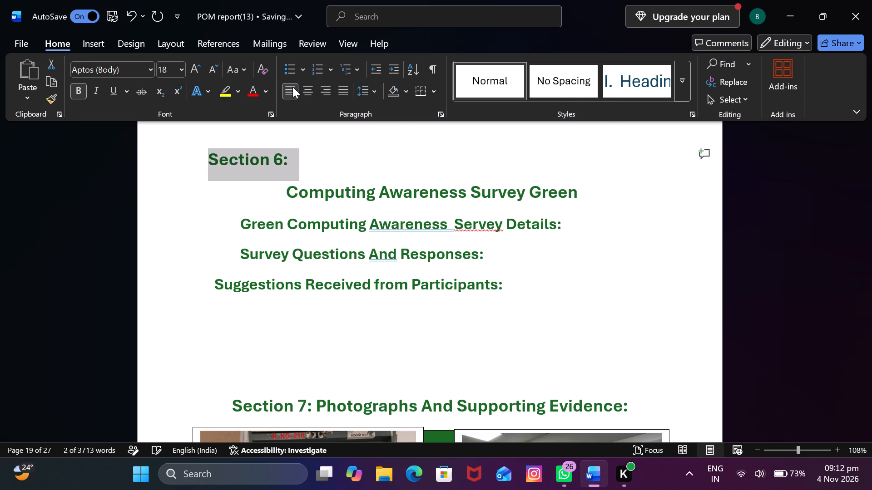
Format "Section 6:" at font size 22 and in italics, matching the Section 5 heading.
scroll(290, 229, up, 20)
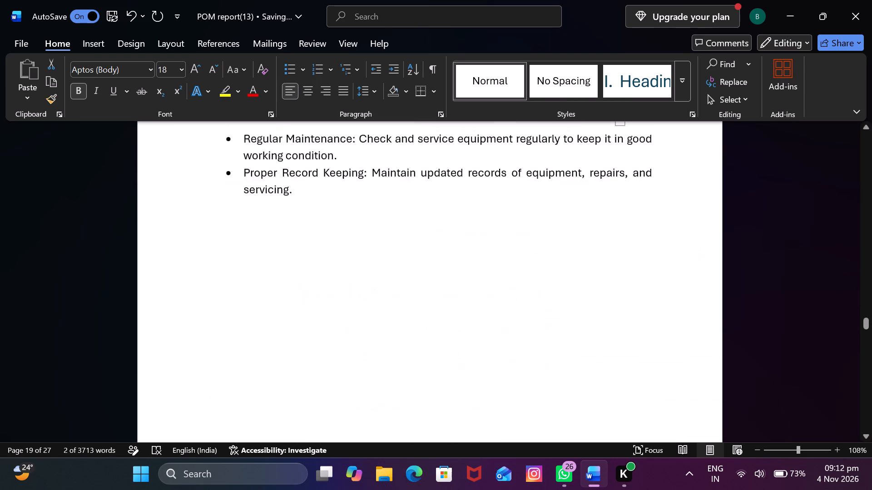
scroll(319, 245, up, 19)
scroll(320, 245, up, 9)
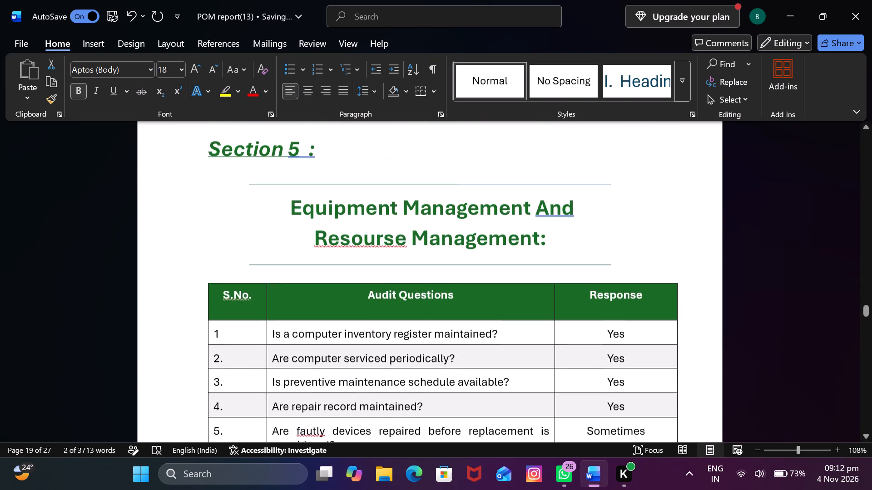
click(266, 192)
scroll(266, 211, down, 9)
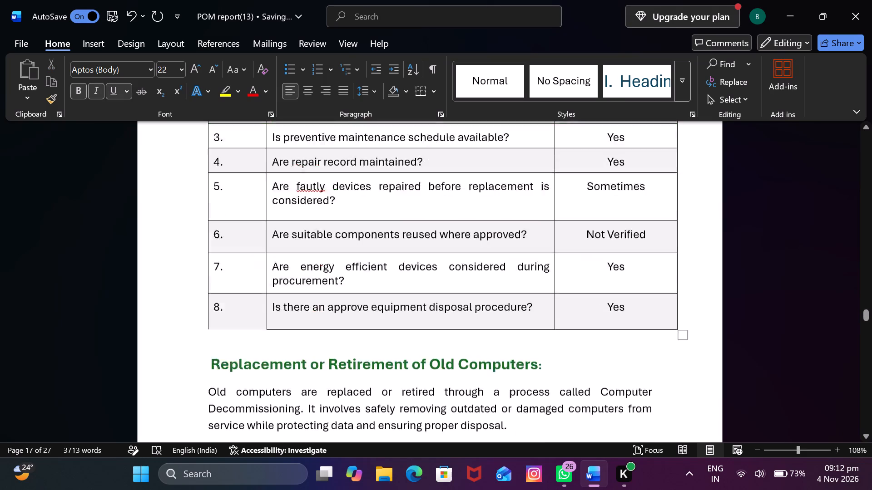
scroll(266, 223, down, 20)
scroll(266, 223, down, 12)
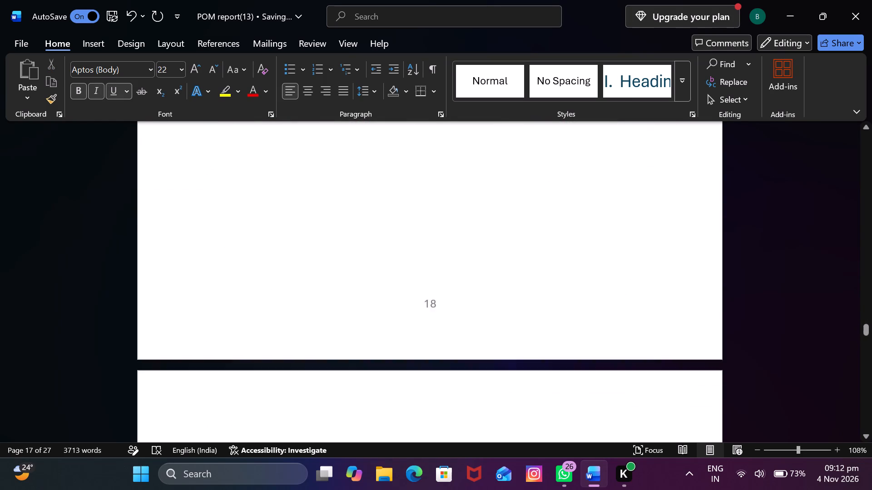
scroll(270, 215, down, 7)
drag(299, 157, 235, 156)
click(177, 71)
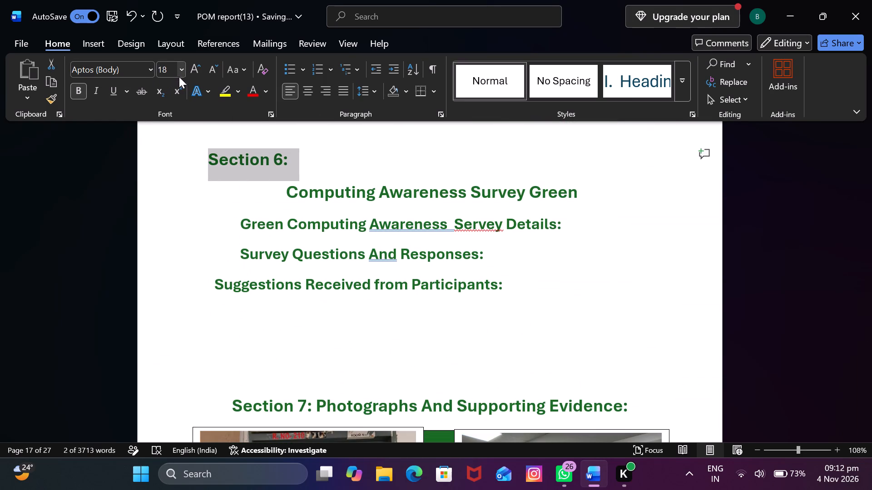
click(182, 73)
click(174, 235)
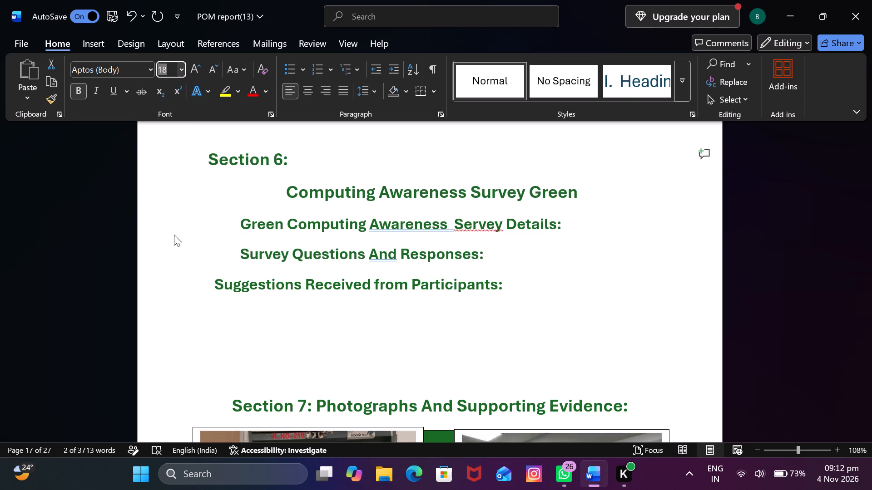
click(97, 92)
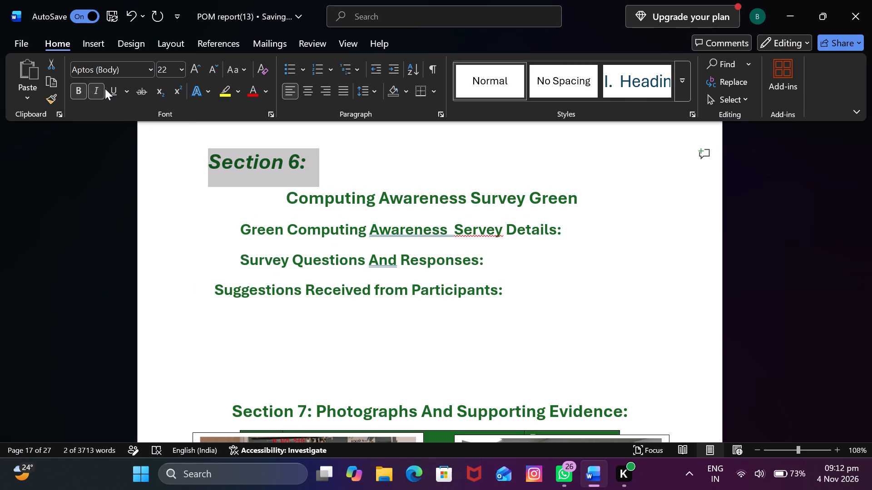
Insert a space before the colon in the "Section 6:" heading and underline "Section 6".
click(299, 156)
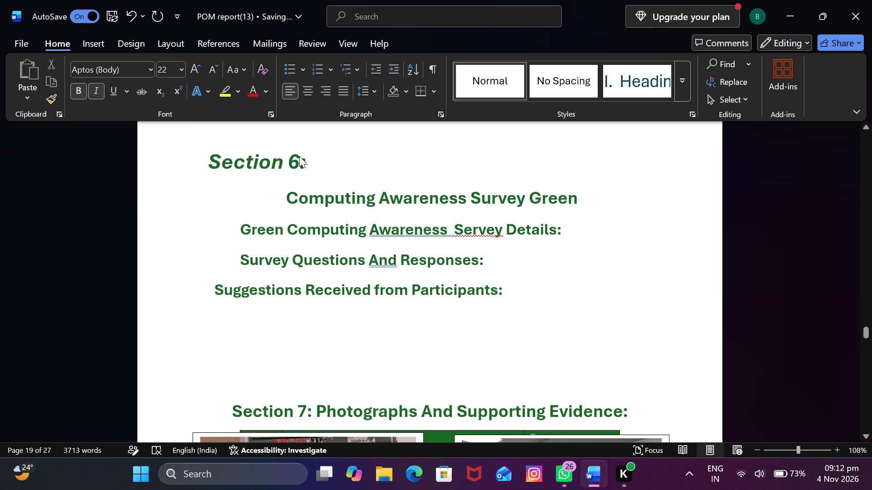
key(space)
click(302, 157)
drag(302, 157, 246, 162)
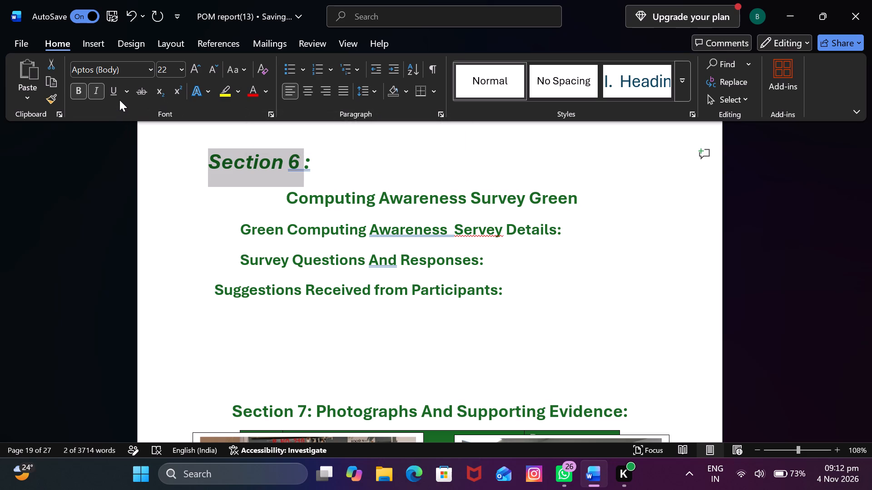
click(116, 94)
Apply the Intense Quote style and the dark green text effect to the "Computing Awareness Survey Green" title line.
click(281, 199)
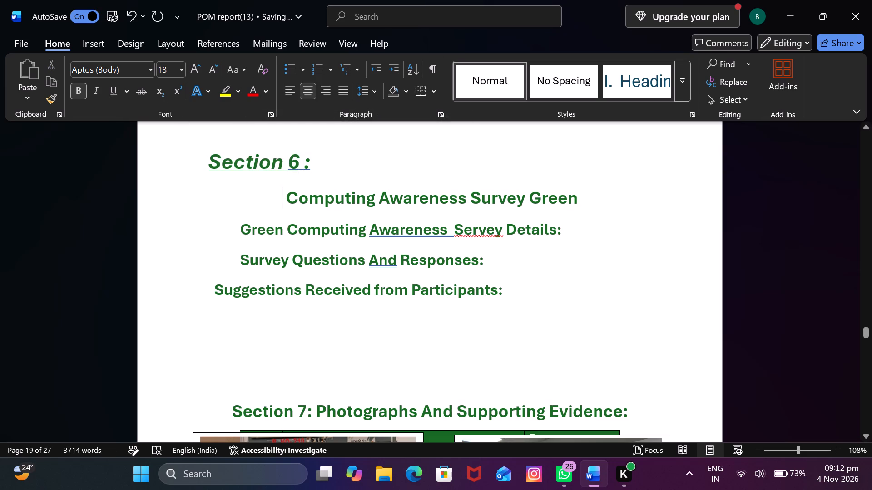
drag(281, 199, 590, 197)
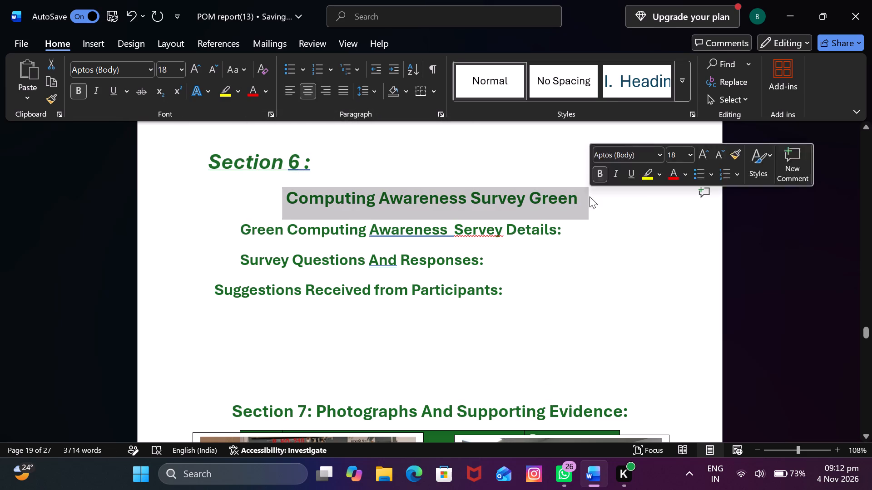
click(684, 86)
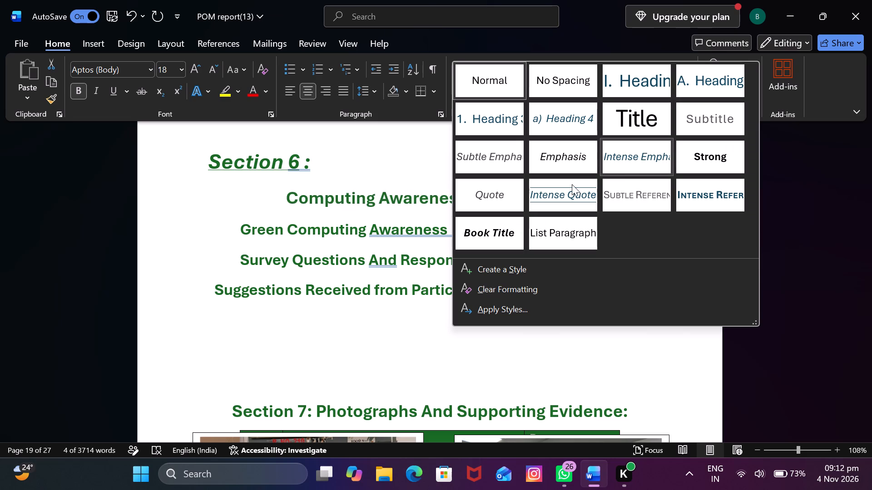
click(550, 196)
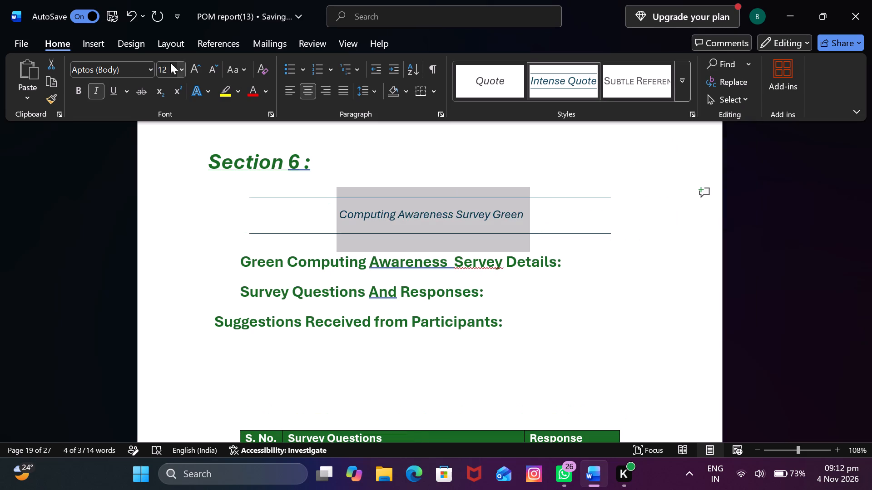
click(196, 93)
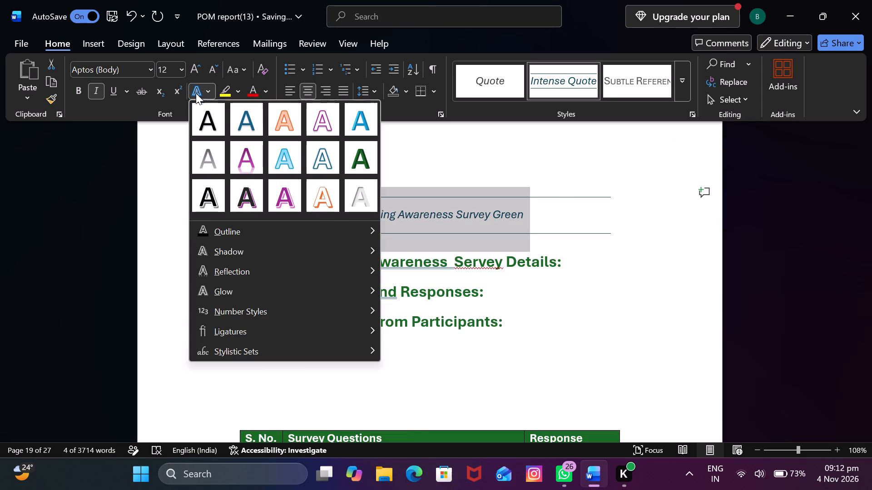
click(356, 157)
Check the Section 5 title's font size and set the "Computing Awareness Survey Green" title to the matching size 22.
scroll(425, 223, up, 4)
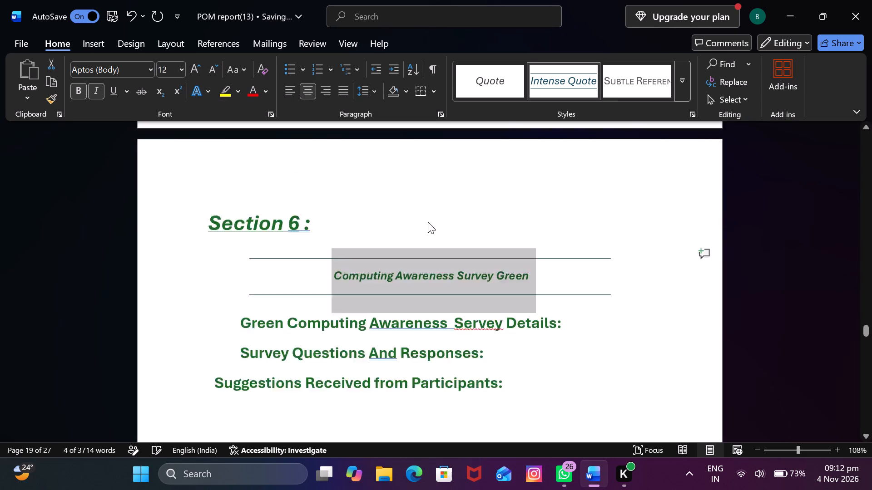
scroll(428, 222, up, 20)
scroll(428, 222, up, 16)
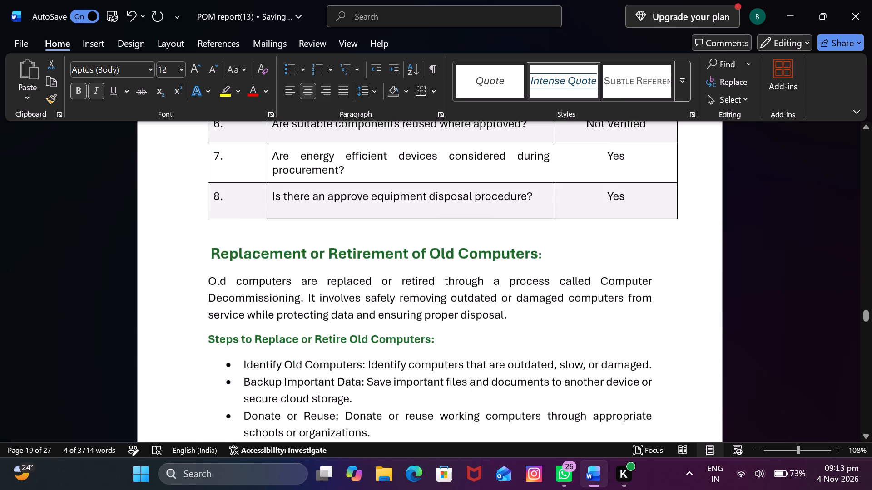
scroll(428, 222, up, 5)
click(410, 167)
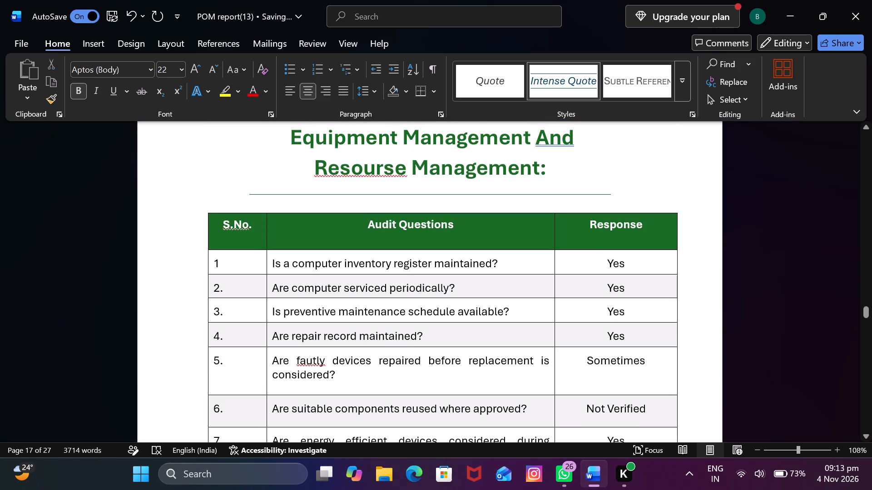
scroll(420, 202, down, 20)
scroll(420, 202, down, 6)
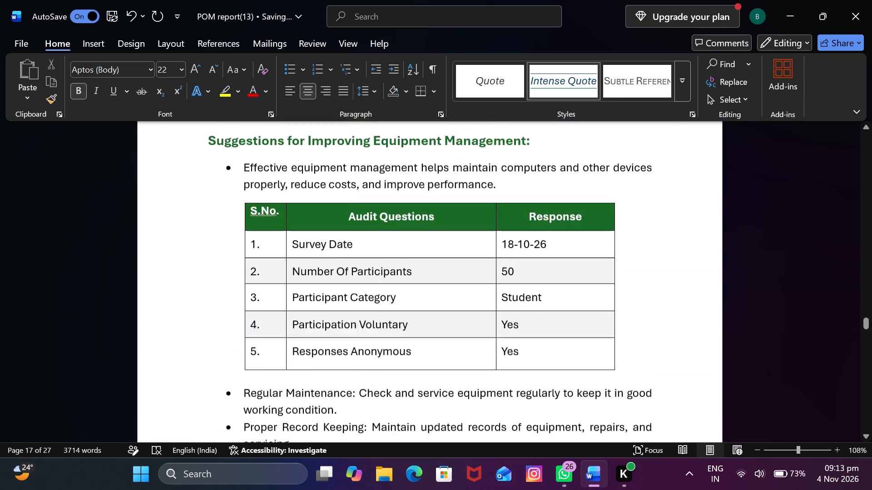
scroll(420, 215, down, 18)
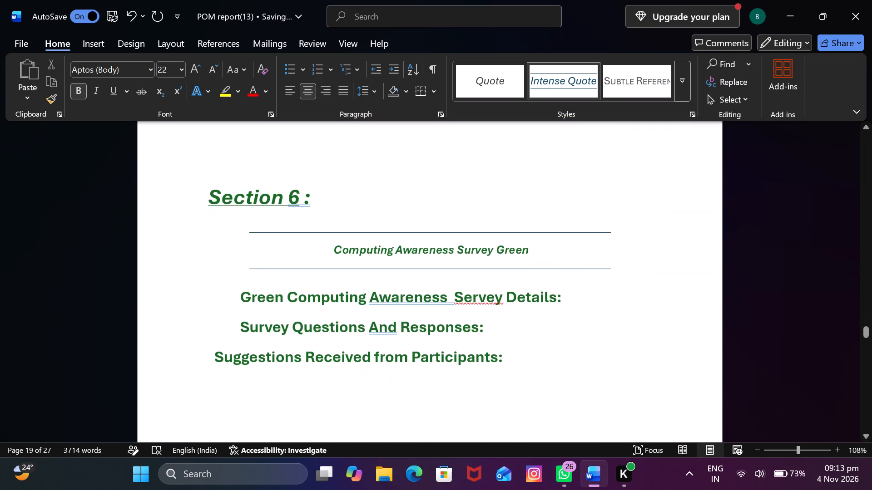
drag(319, 251, 517, 279)
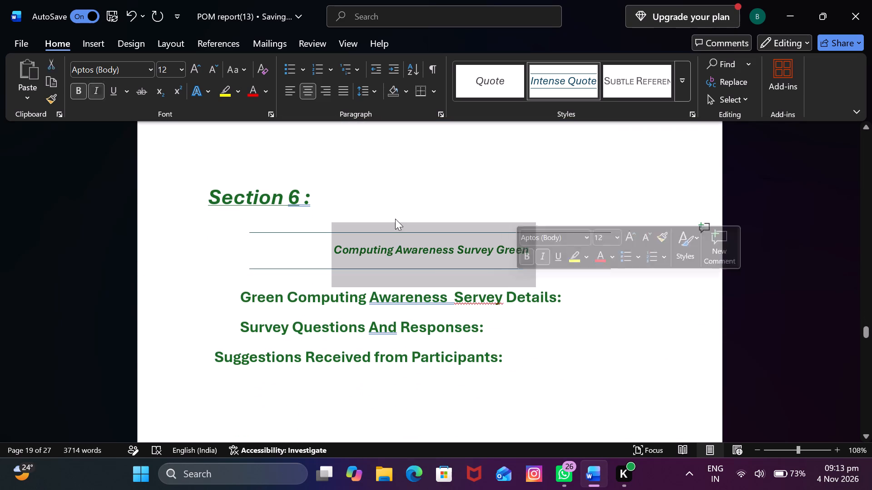
click(181, 73)
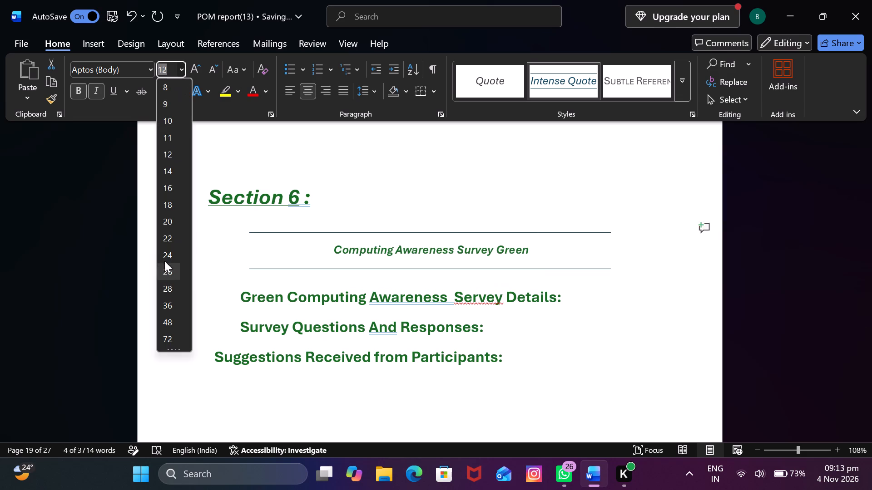
click(166, 241)
click(629, 312)
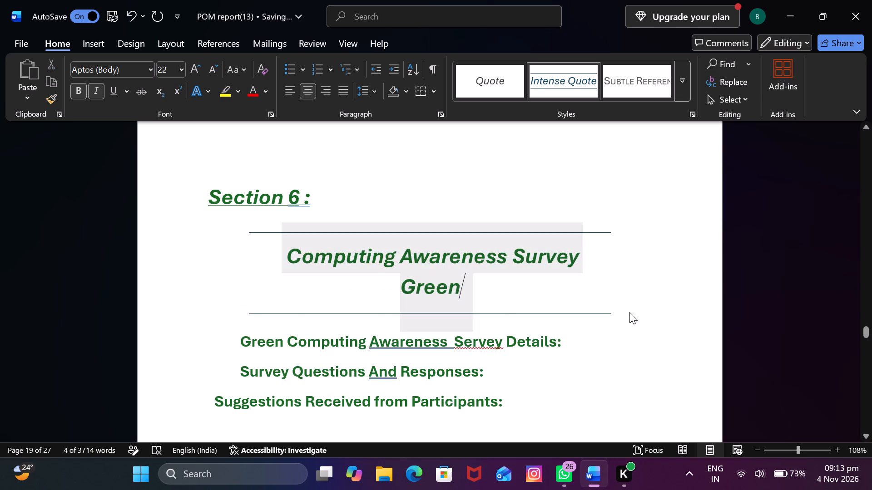
scroll(604, 382, down, 1)
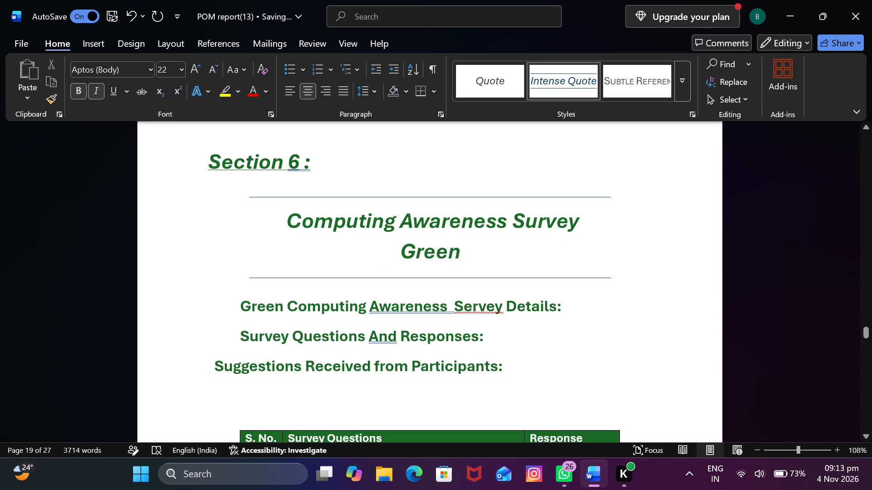
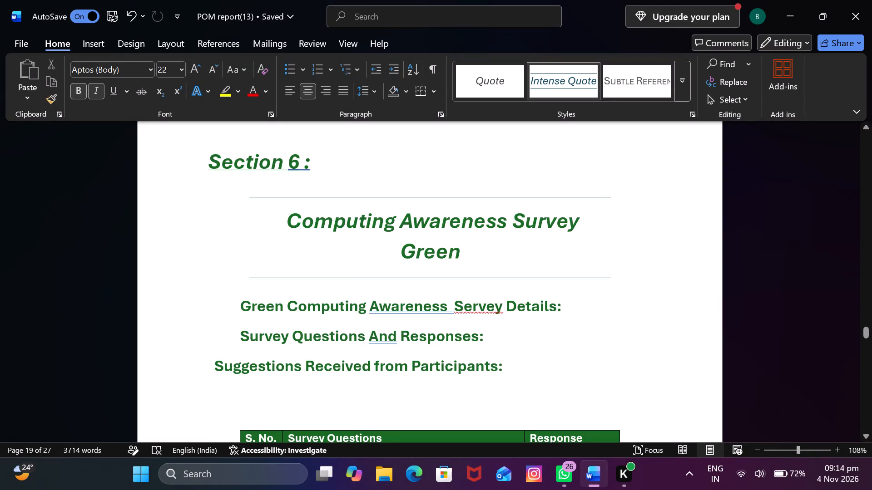
Review the Section 5 heading and title formatting for comparison with the Section 6 title.
scroll(406, 274, up, 20)
scroll(406, 274, up, 11)
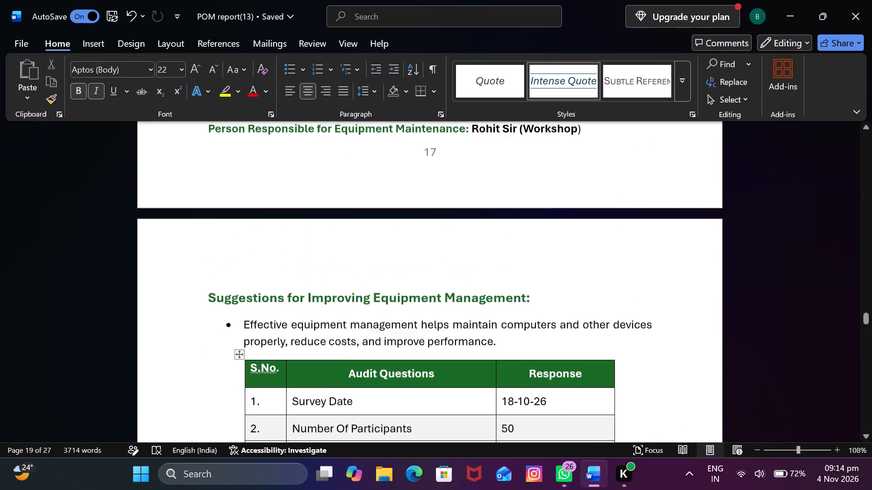
scroll(407, 286, up, 12)
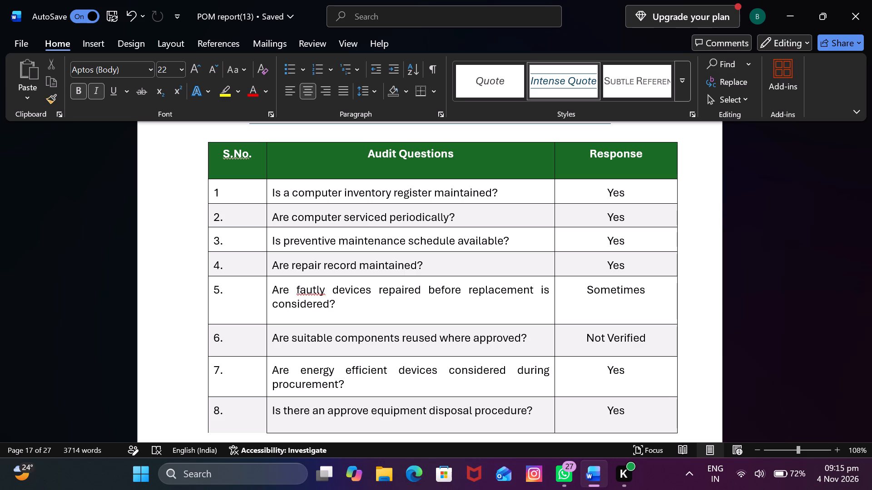
scroll(347, 347, up, 9)
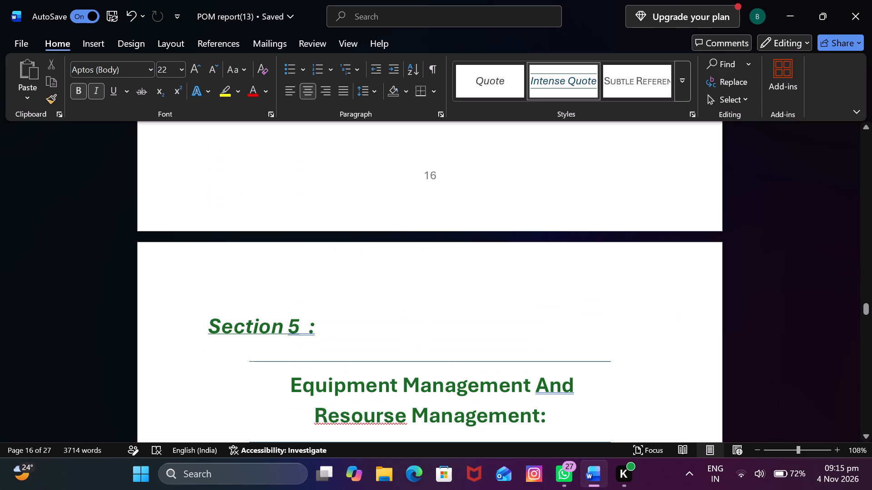
Look through the Table Of Contents to check the listed section titles, including the wording for Section 6.
scroll(332, 335, up, 6)
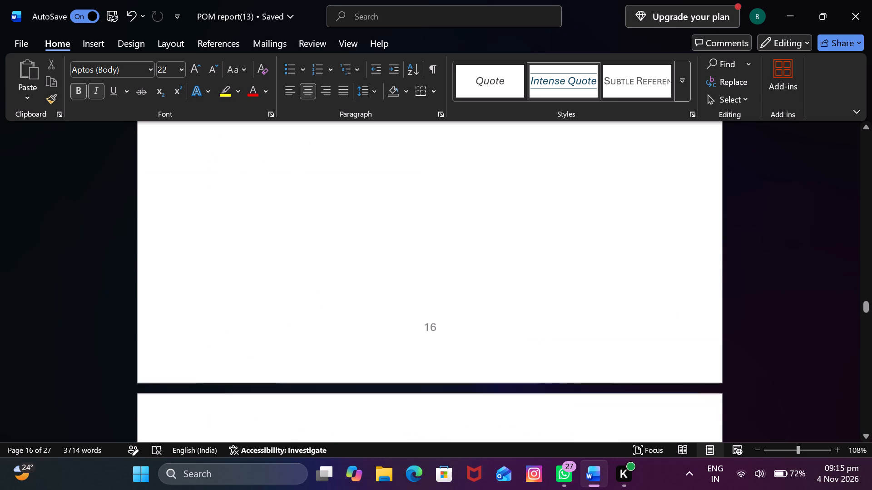
scroll(332, 335, up, 11)
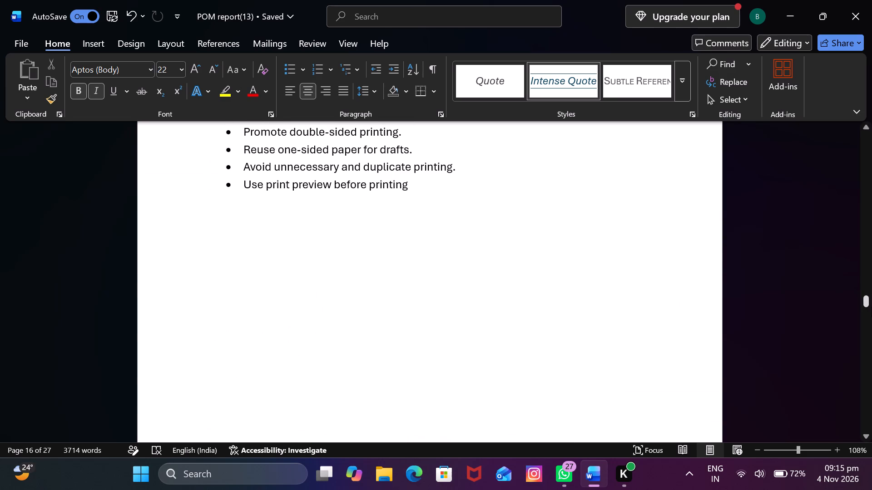
drag(867, 298, 871, 190)
scroll(596, 309, down, 4)
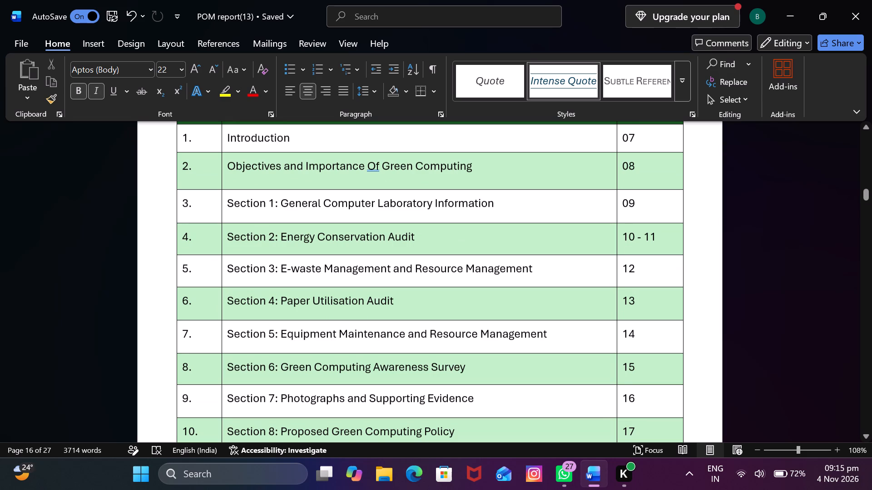
scroll(297, 290, down, 1)
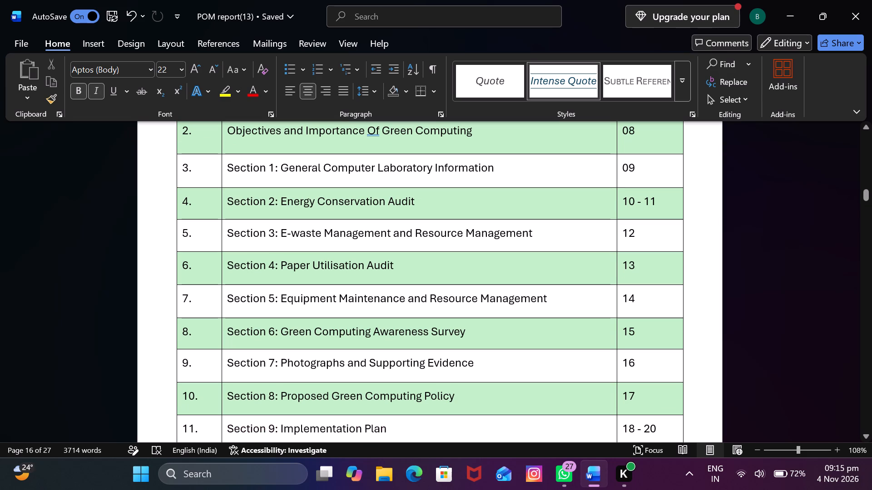
scroll(297, 290, up, 4)
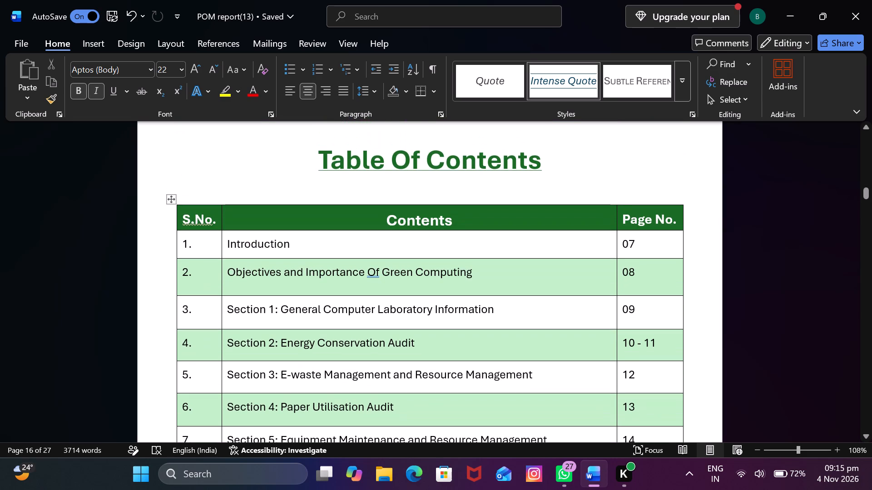
scroll(295, 301, down, 1)
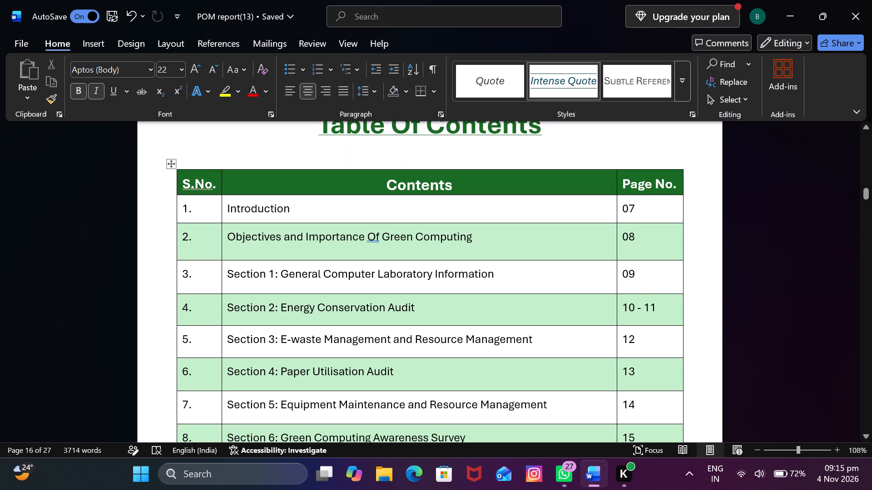
scroll(297, 306, down, 4)
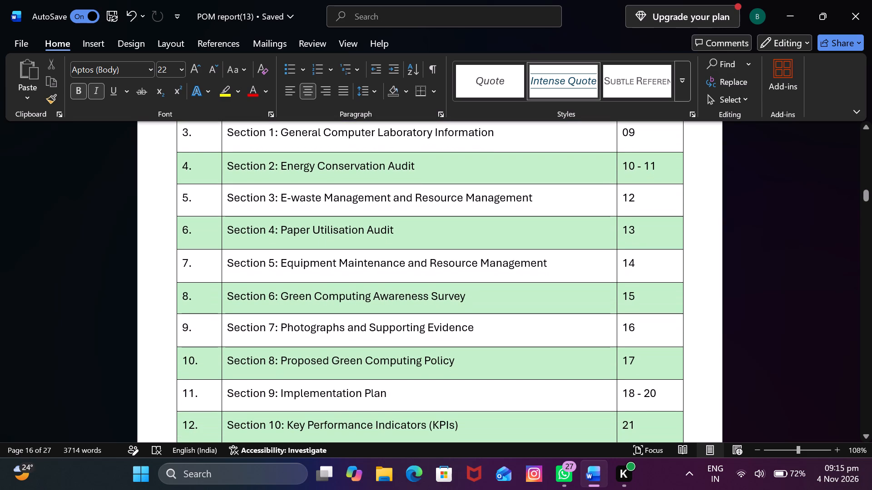
scroll(300, 306, up, 1)
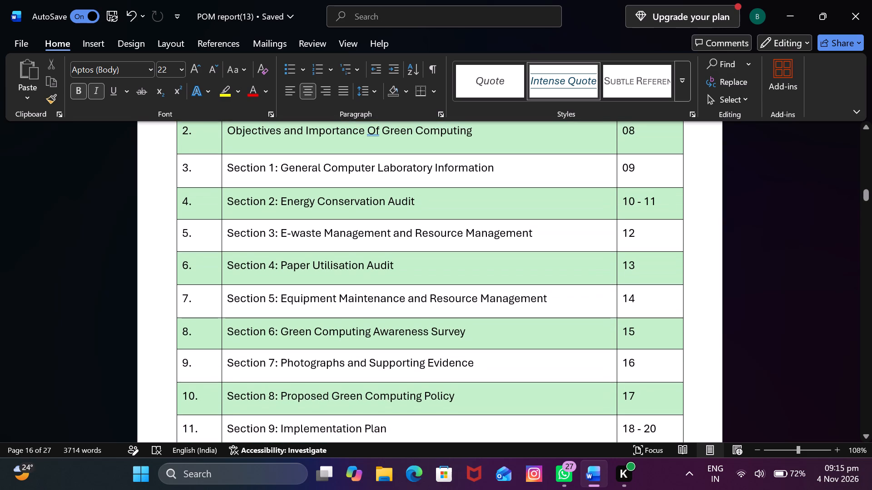
scroll(300, 306, down, 1)
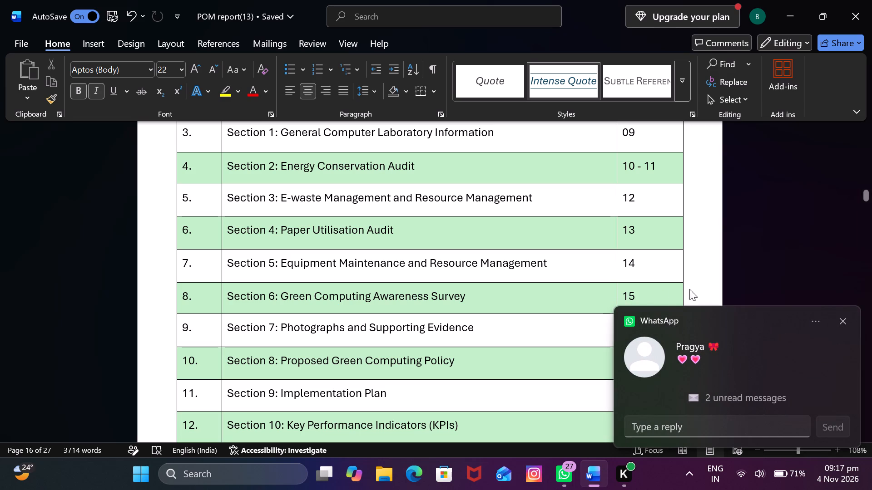
Dismiss the chat notification and go from the Table Of Contents through the audit sections back to the Section 6 title.
click(842, 320)
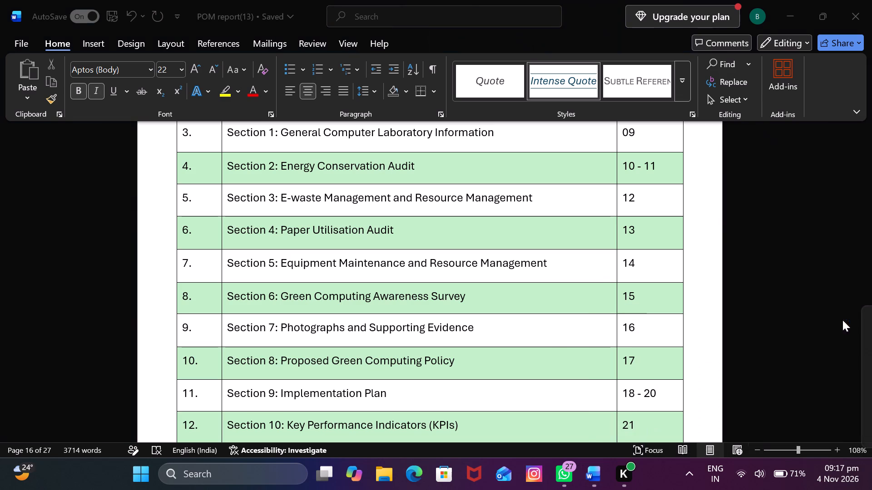
drag(866, 197, 863, 247)
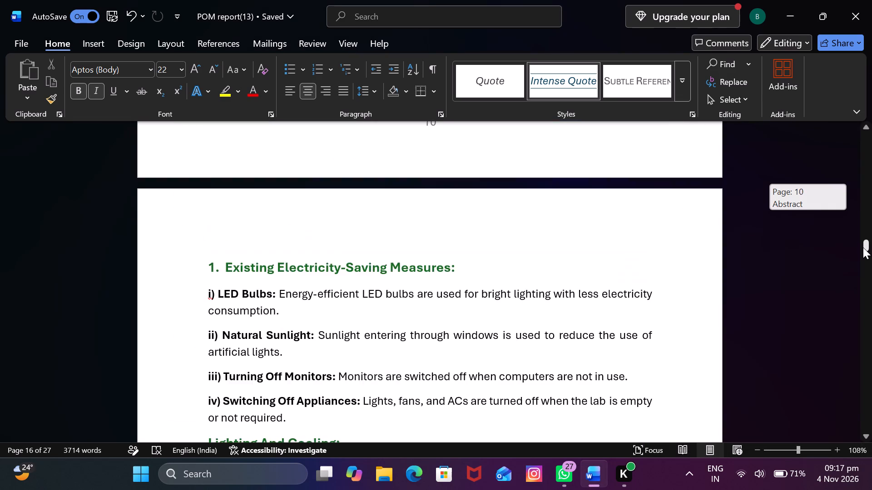
drag(863, 247, 863, 269)
scroll(689, 287, down, 5)
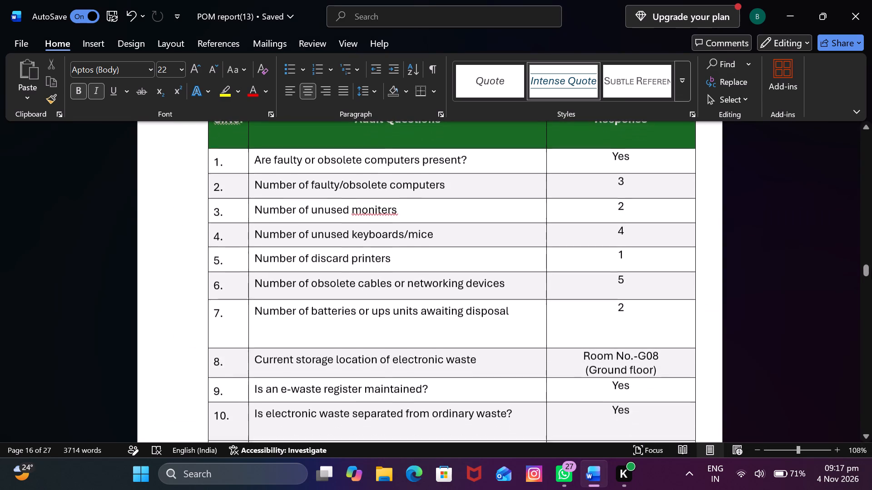
drag(867, 269, 869, 291)
scroll(712, 277, down, 4)
scroll(710, 285, up, 2)
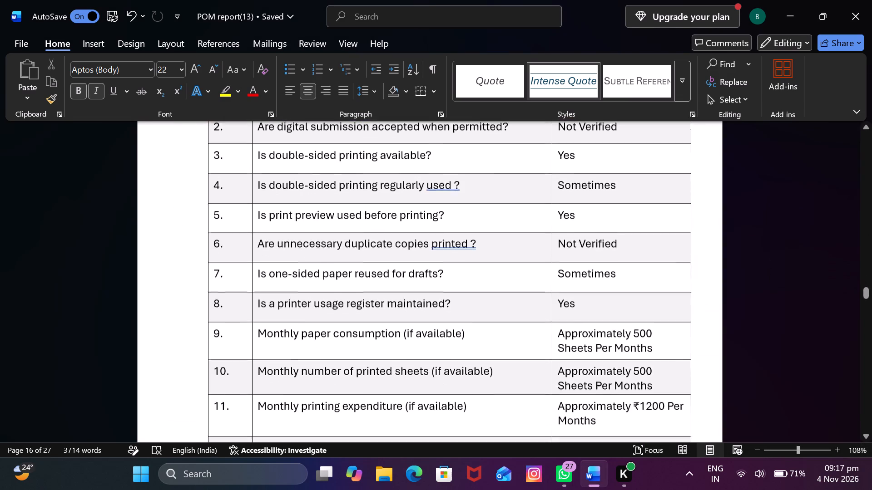
scroll(710, 285, up, 8)
scroll(701, 285, down, 10)
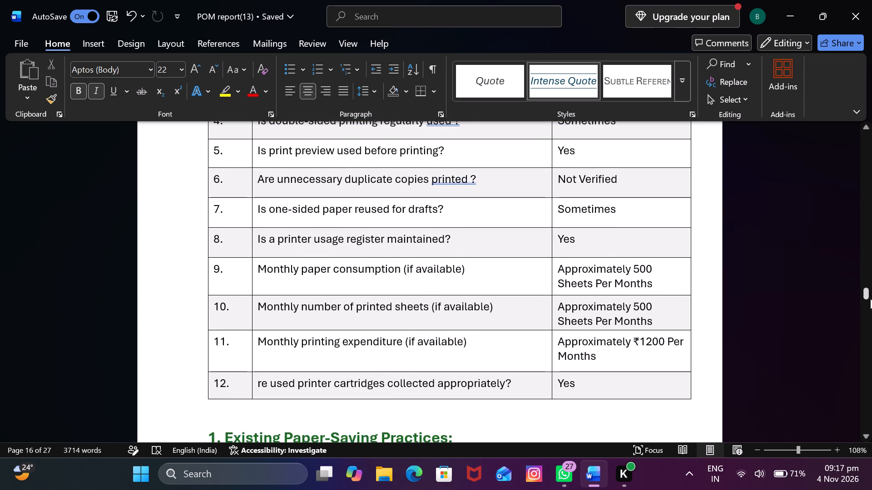
drag(870, 299, 871, 334)
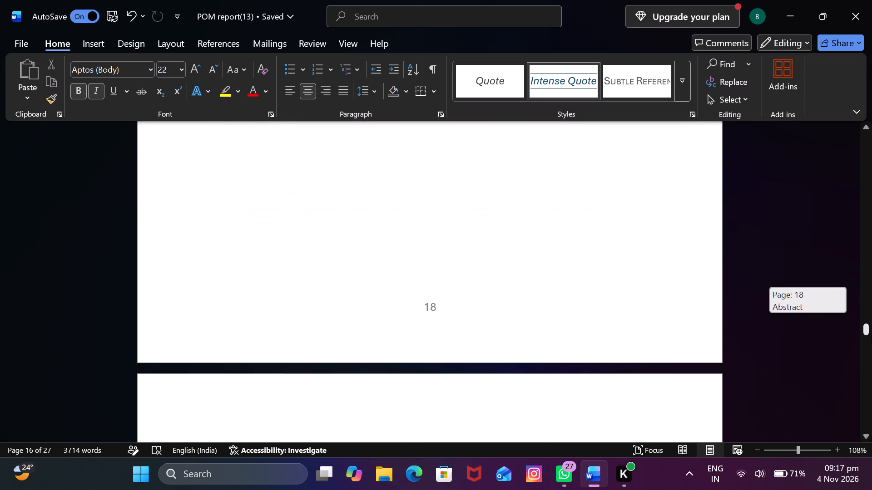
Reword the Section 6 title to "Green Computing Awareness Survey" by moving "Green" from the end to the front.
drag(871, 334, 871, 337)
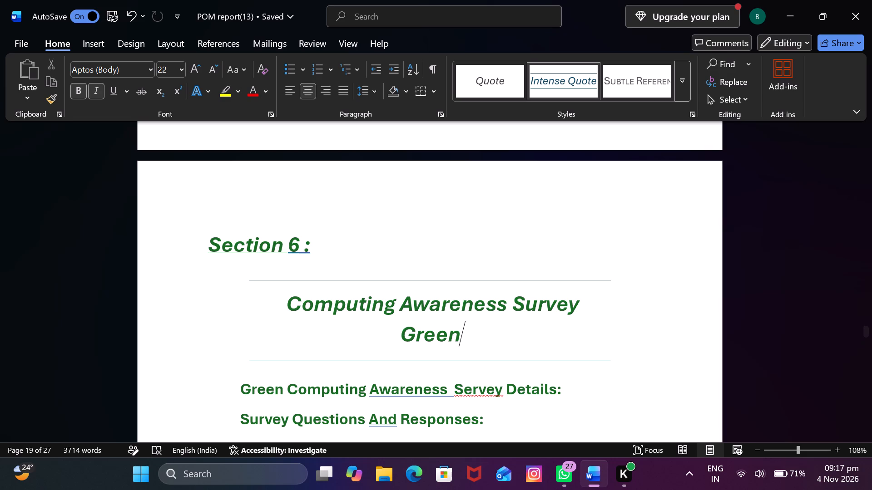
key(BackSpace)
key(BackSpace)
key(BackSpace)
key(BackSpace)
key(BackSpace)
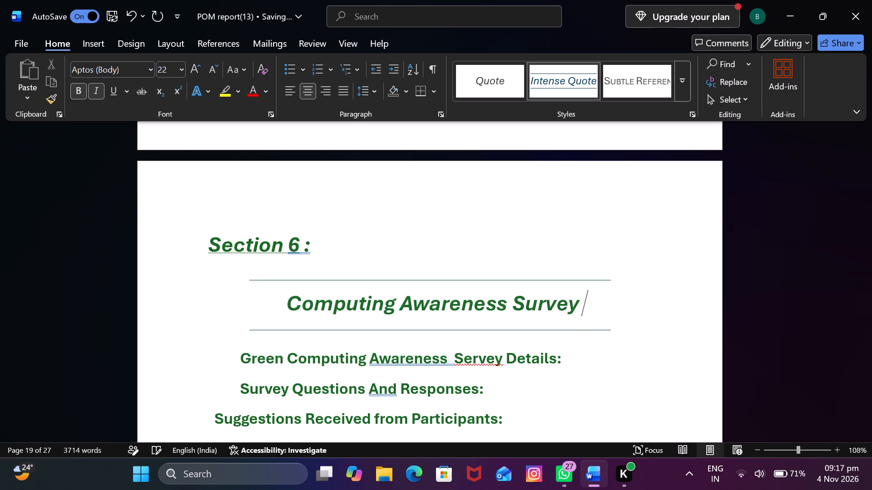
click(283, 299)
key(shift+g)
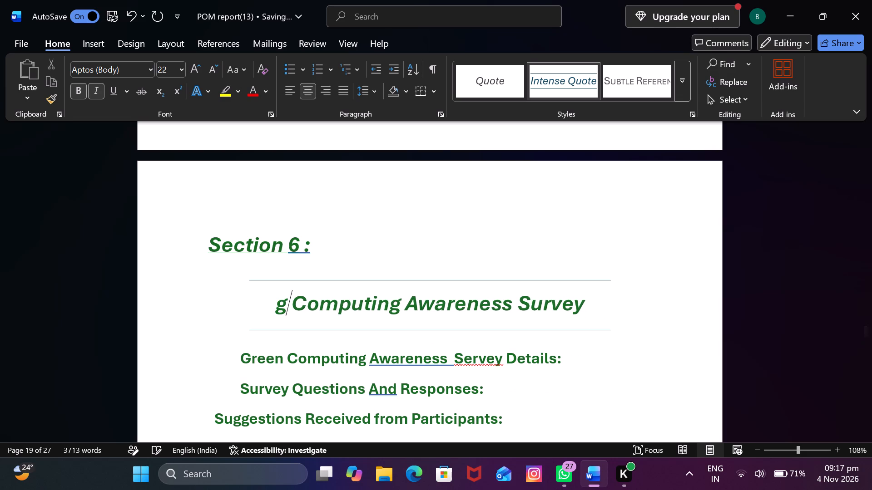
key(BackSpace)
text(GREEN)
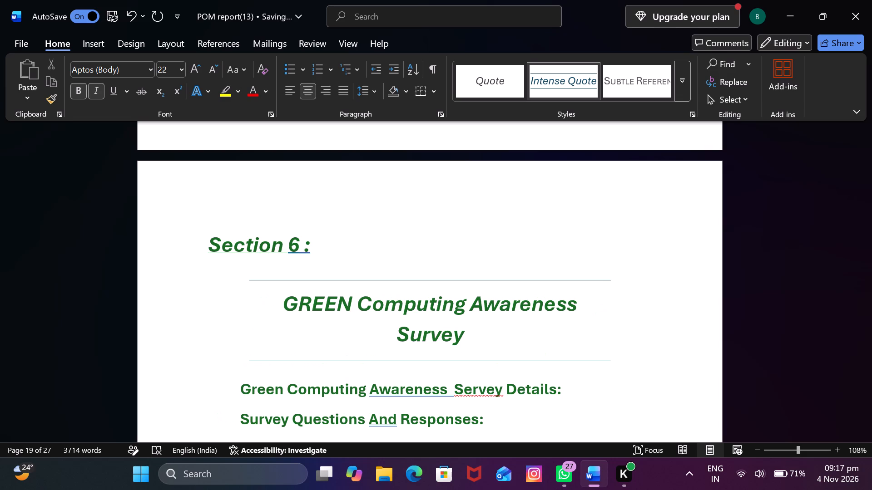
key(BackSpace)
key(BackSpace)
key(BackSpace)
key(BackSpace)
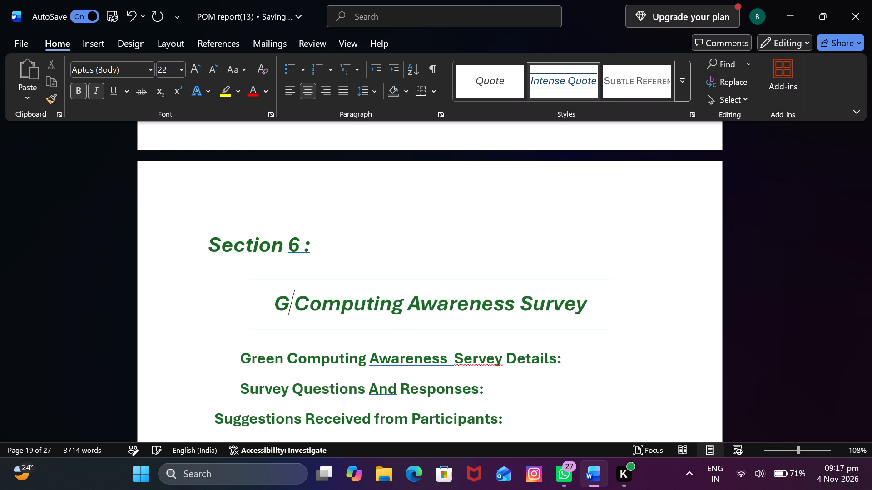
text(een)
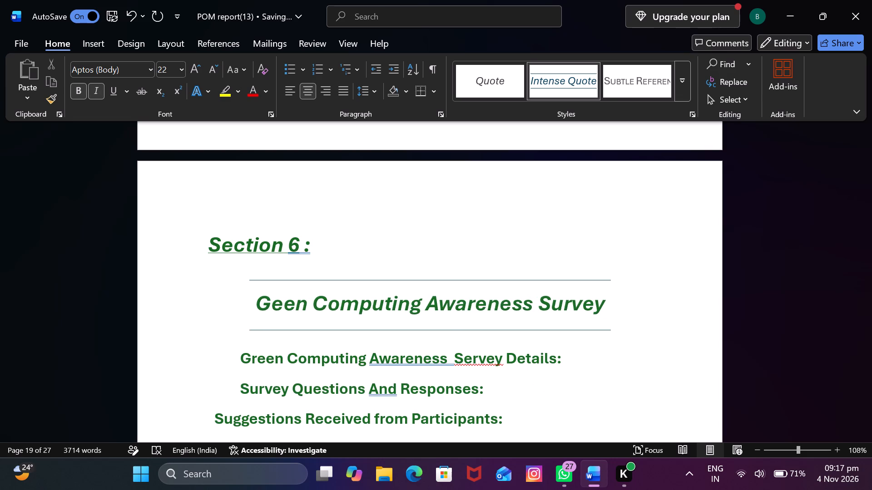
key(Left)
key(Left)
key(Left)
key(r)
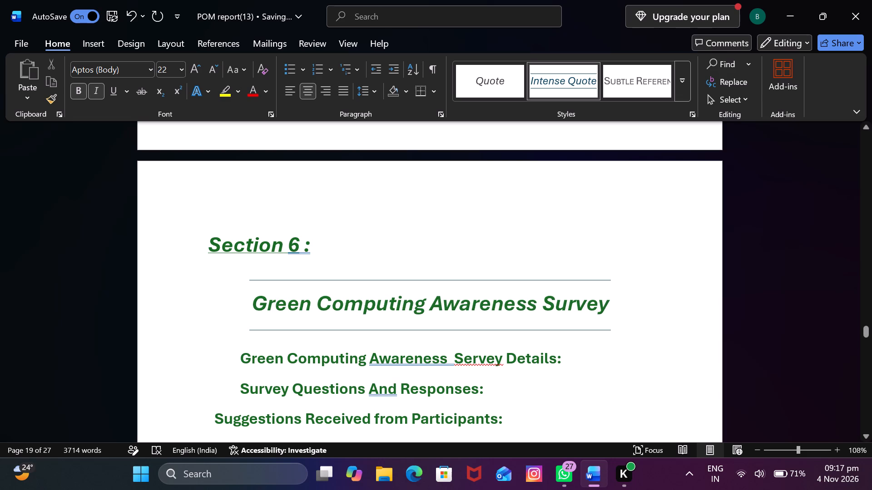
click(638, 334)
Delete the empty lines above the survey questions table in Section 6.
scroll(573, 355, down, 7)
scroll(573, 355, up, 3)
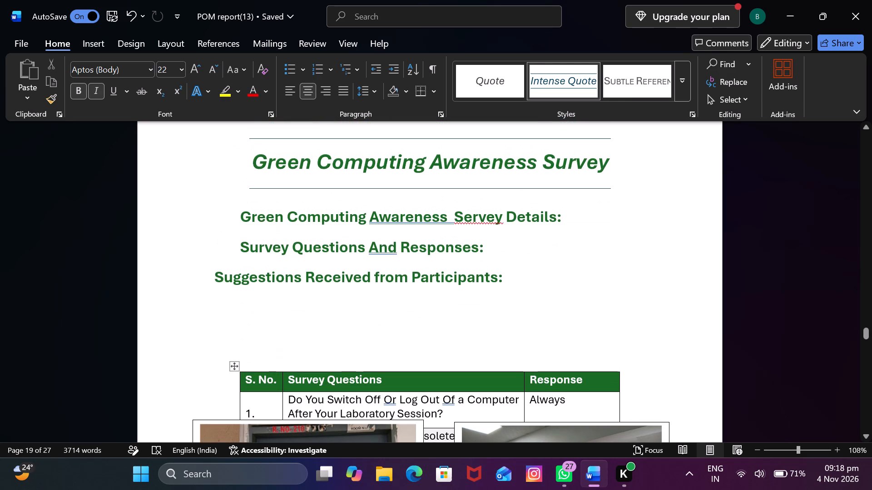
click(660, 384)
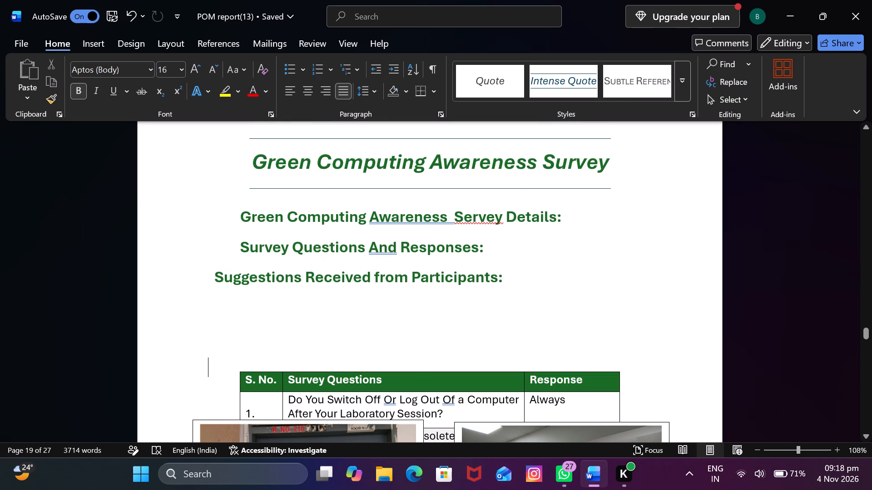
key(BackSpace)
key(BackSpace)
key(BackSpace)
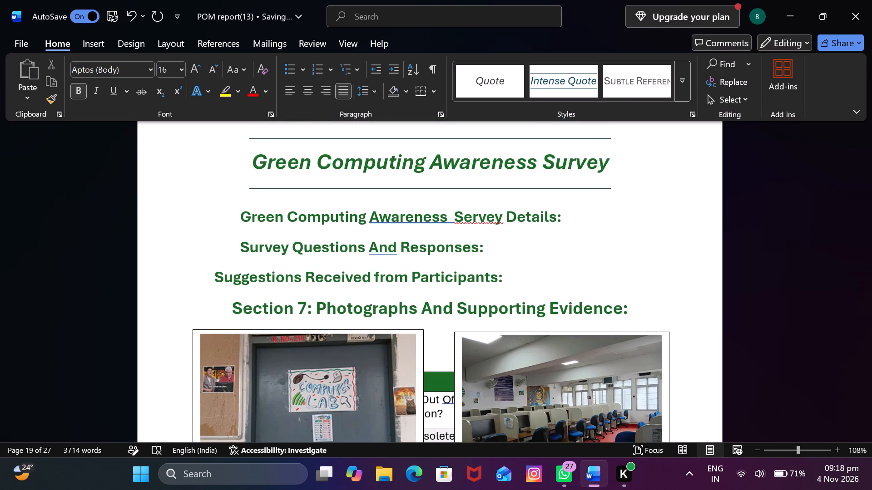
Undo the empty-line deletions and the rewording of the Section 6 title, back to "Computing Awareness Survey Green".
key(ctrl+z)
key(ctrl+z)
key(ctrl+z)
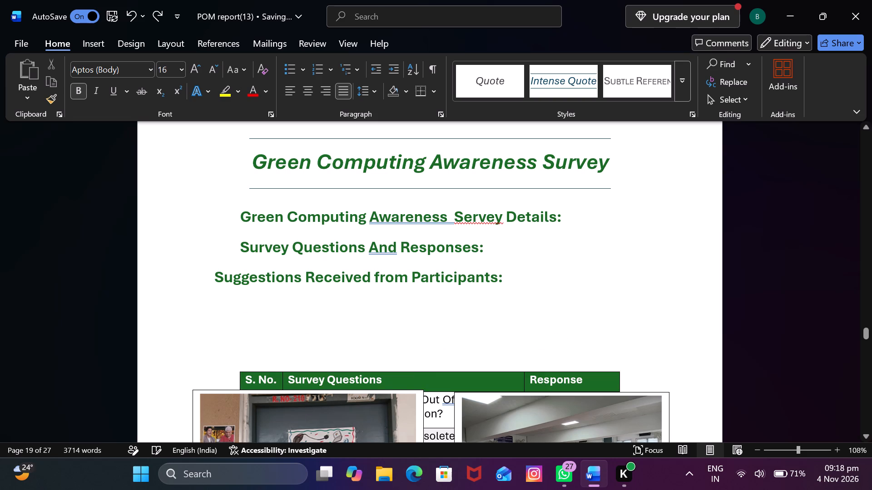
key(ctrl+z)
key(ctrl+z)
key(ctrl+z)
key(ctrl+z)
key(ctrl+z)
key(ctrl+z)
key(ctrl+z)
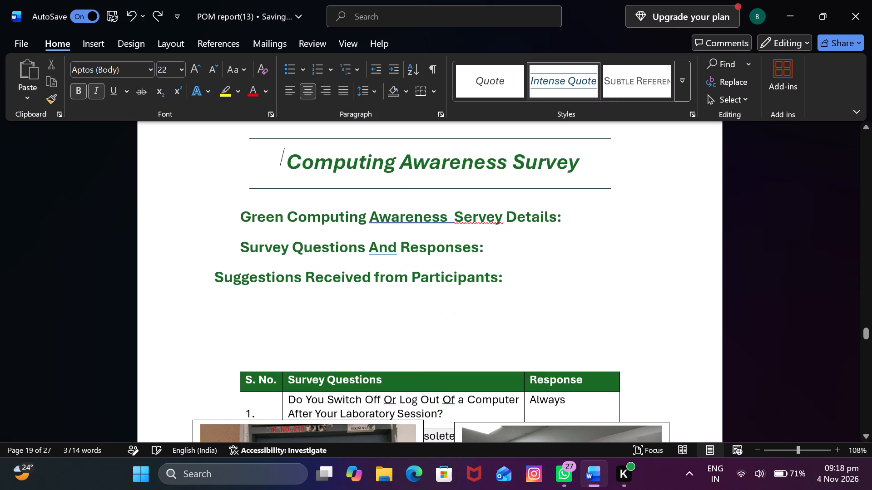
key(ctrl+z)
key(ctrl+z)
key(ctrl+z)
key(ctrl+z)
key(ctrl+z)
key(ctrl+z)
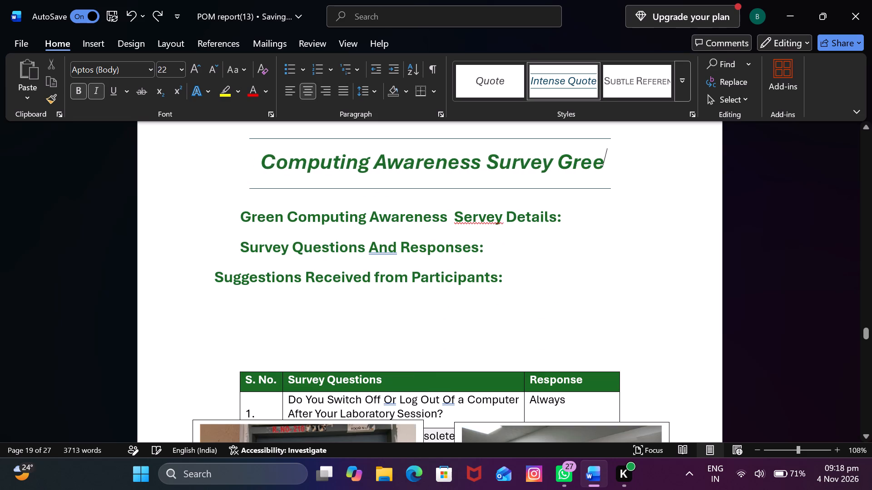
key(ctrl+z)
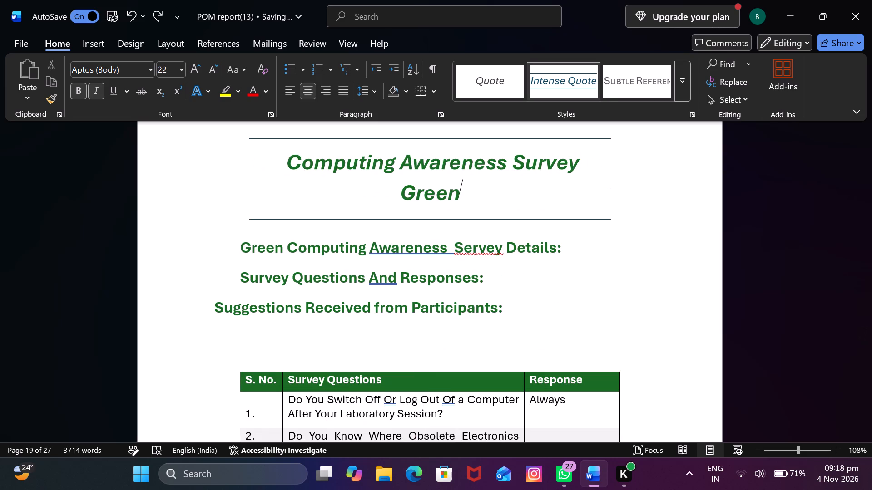
Undo the Section 6 heading and title restyling and their split, back to the single line "Section 6: Computing Awareness Survey Green".
key(ctrl+z)
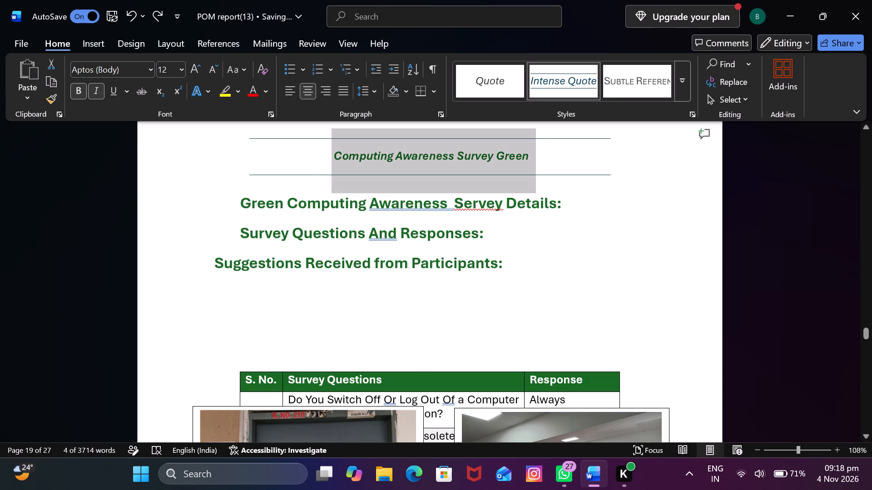
key(ctrl+z)
key(ctrl+z)
key(ctrl+z)
key(ctrl+z)
key(ctrl+z)
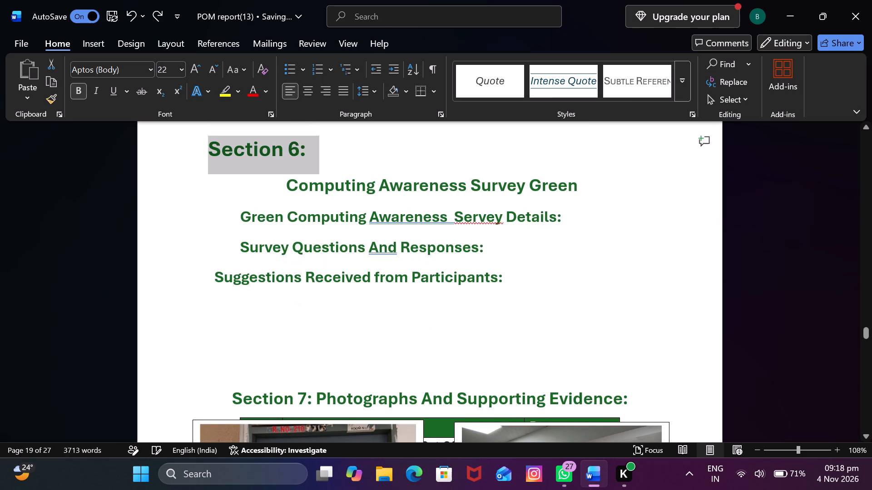
key(ctrl+z)
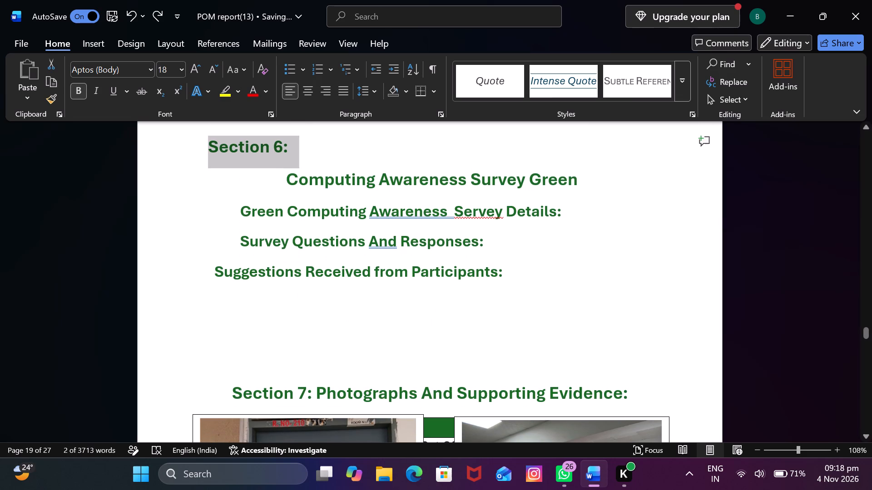
key(ctrl+z)
key(ctrl+z)
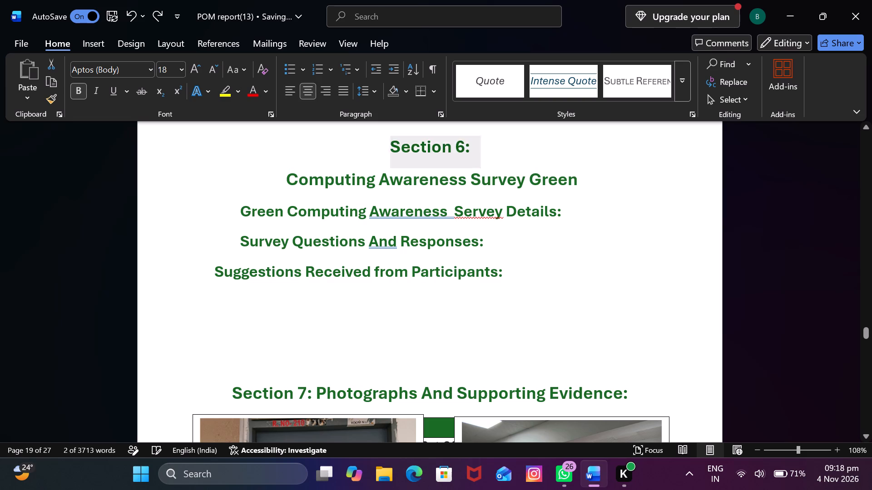
key(ctrl+z)
key(ctrl+z)
key(ctrl+z)
key(ctrl+z)
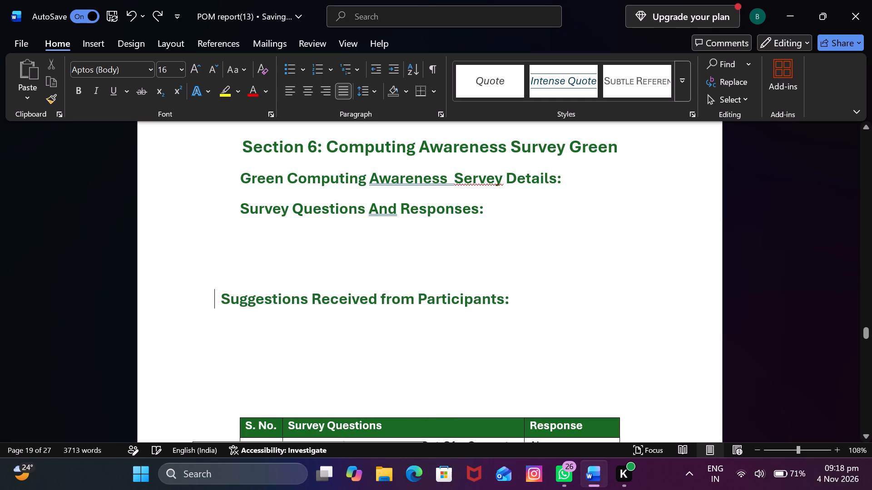
Undo the earlier indent and spacing changes that moved the "Suggestions Received from Participants:" heading up under the survey headings.
key(ctrl+z)
key(ctrl+z)
key(ctrl+z)
key(ctrl+z)
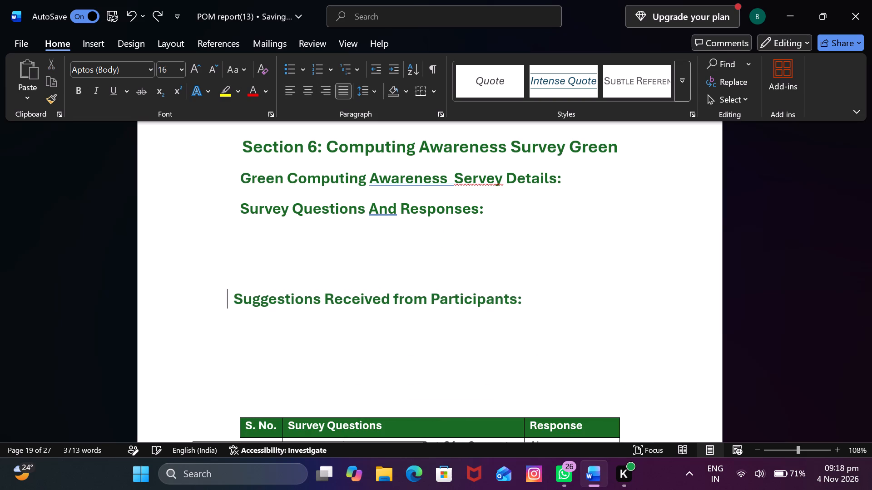
key(ctrl+z)
key(ctrl+z)
key(ctrl+z)
key(ctrl+z)
key(ctrl+z)
key(ctrl+z)
key(ctrl+z)
key(ctrl+z)
key(ctrl+z)
key(ctrl+z)
key(ctrl+z)
key(ctrl+z)
key(ctrl+z)
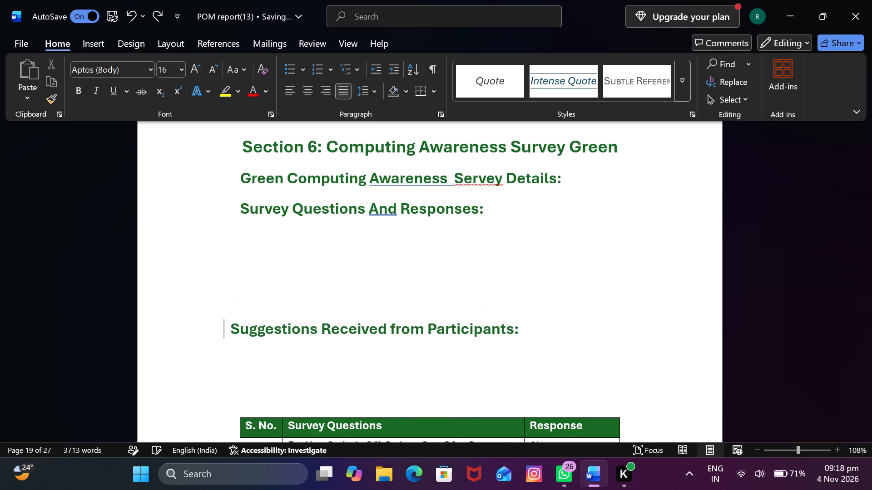
key(ctrl+z)
key(ctrl+z)
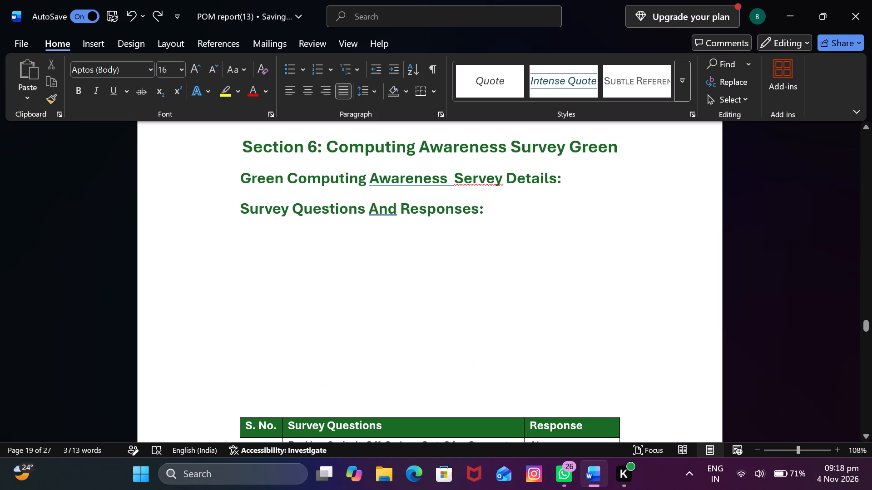
key(ctrl+z)
scroll(448, 363, up, 2)
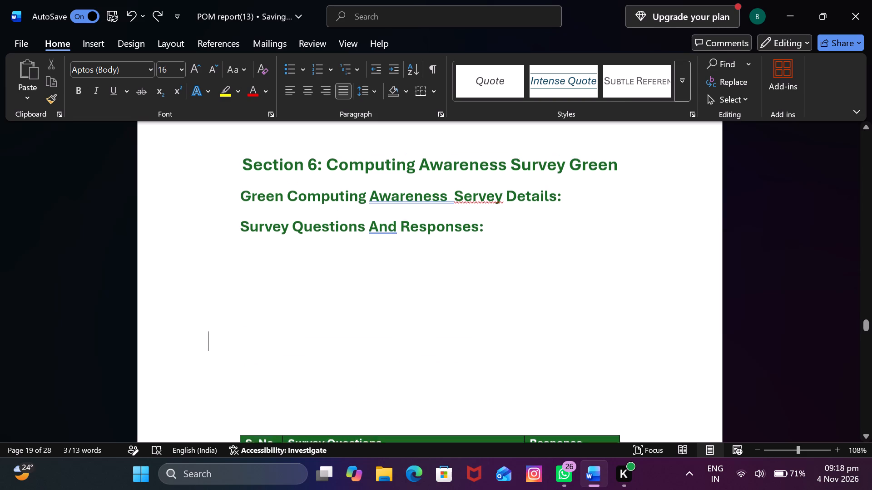
scroll(448, 363, up, 20)
scroll(448, 363, up, 9)
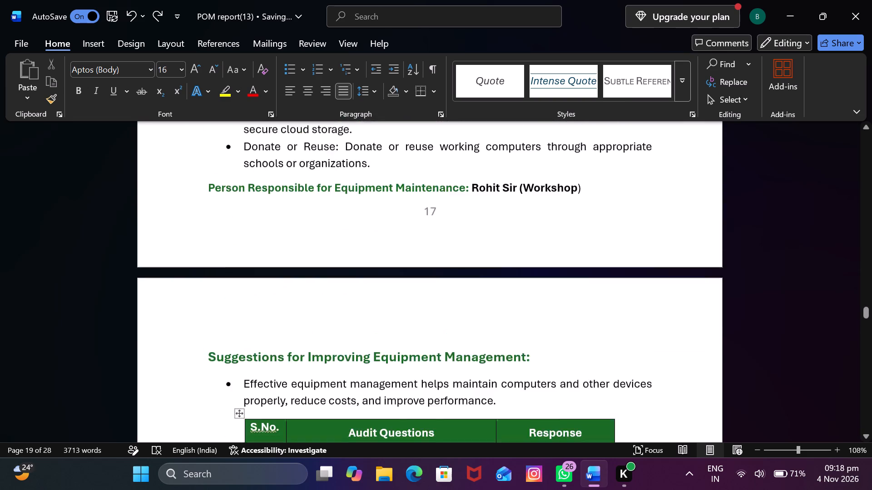
Undo four more earlier edits, including the Section 5 heading underline and the empty-line deletion above "2. Suggestions for Reducing Paper Consumption:".
scroll(433, 326, up, 17)
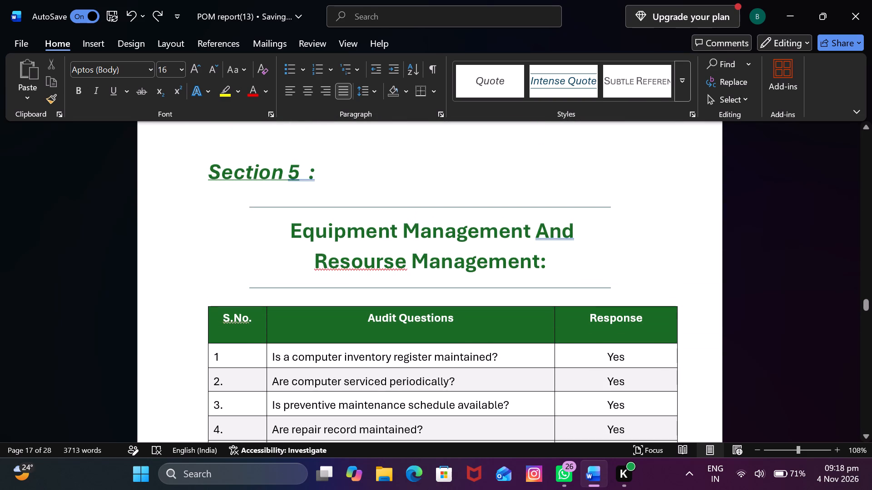
key(ctrl+z)
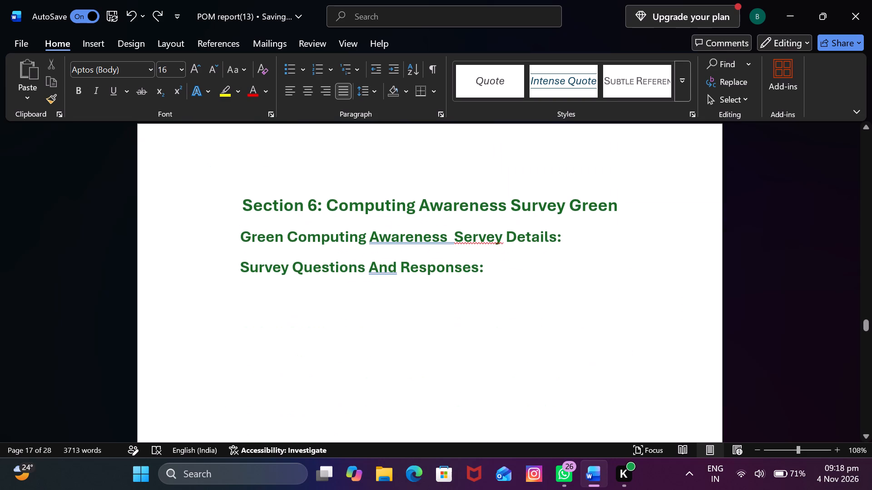
key(ctrl+z)
key(ctrl+z)
key(ctrl+z)
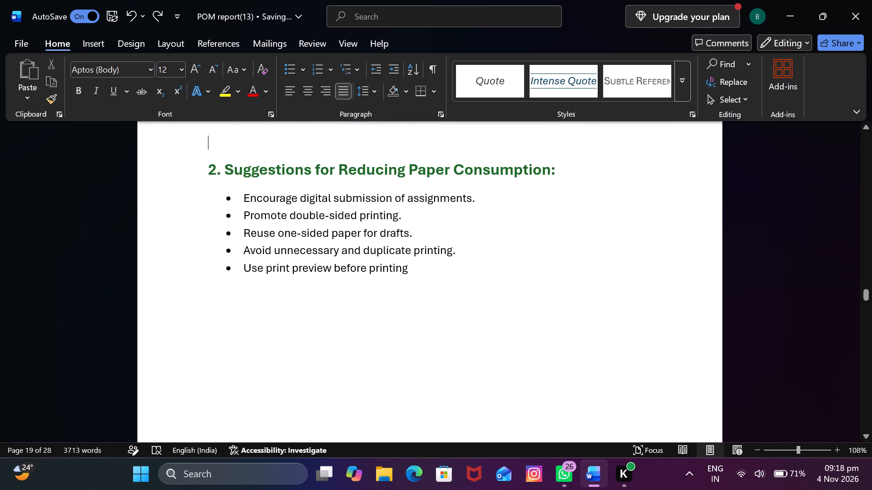
Delete the empty line above the "2. Suggestions for Reducing Paper Consumption:" heading.
scroll(472, 196, up, 8)
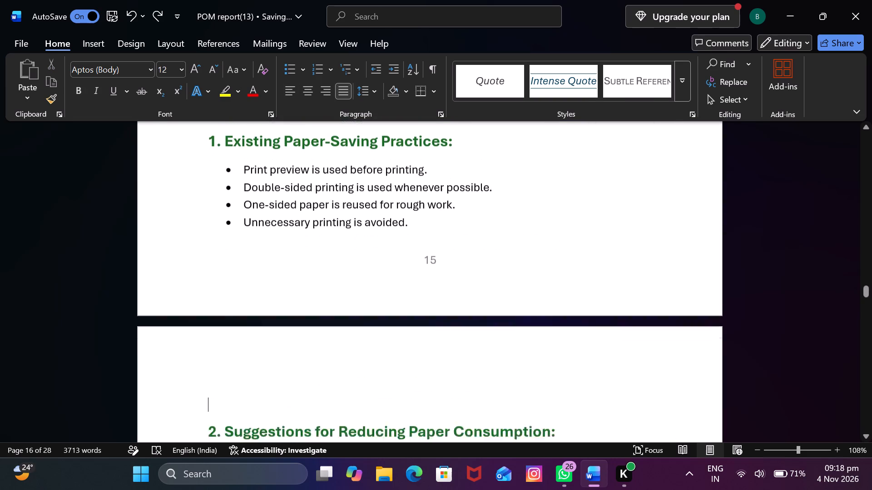
key(BackSpace)
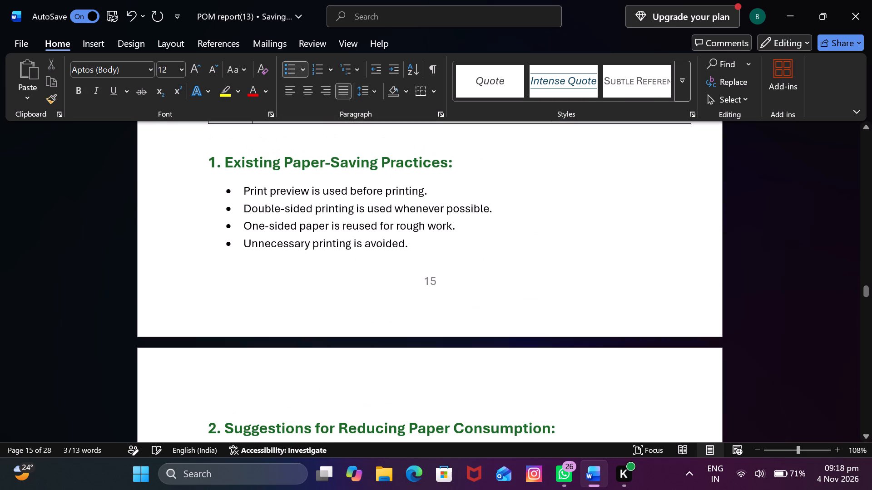
Examine the formatting of the Section 4 heading and compare it with the Section 5 heading.
scroll(442, 225, down, 20)
scroll(442, 225, down, 4)
scroll(471, 267, up, 1)
scroll(471, 267, down, 6)
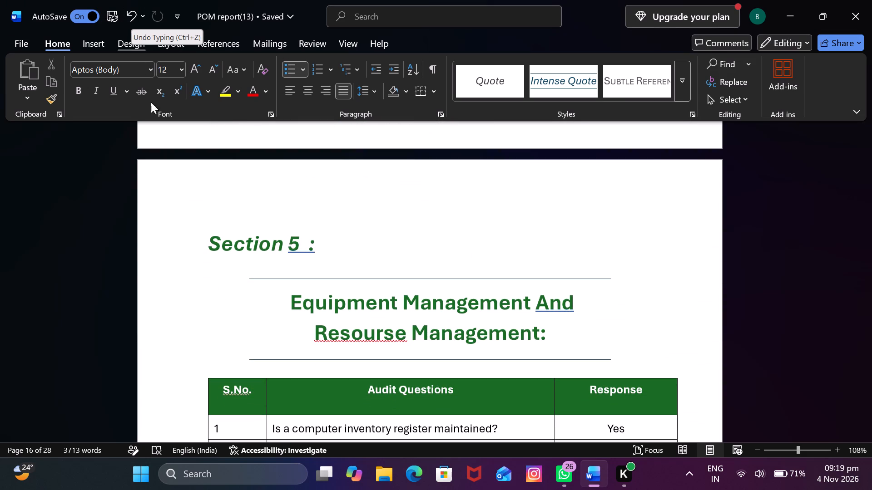
scroll(188, 243, up, 19)
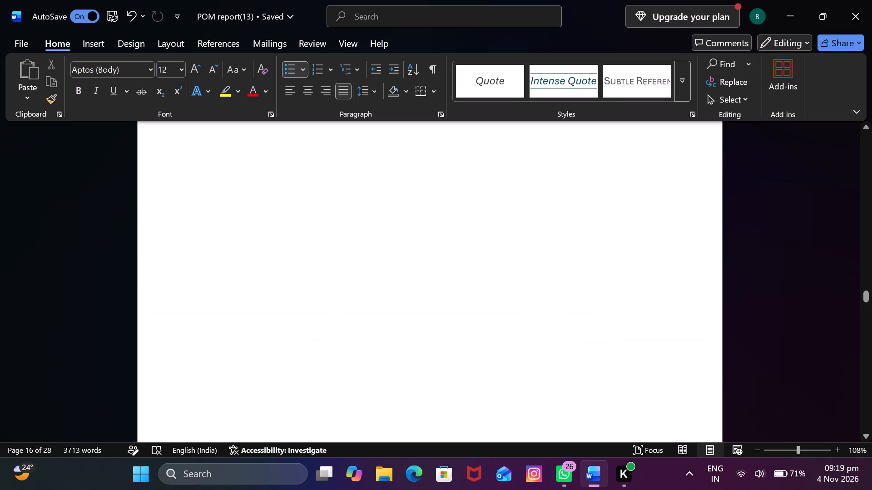
scroll(189, 242, up, 20)
scroll(189, 242, up, 5)
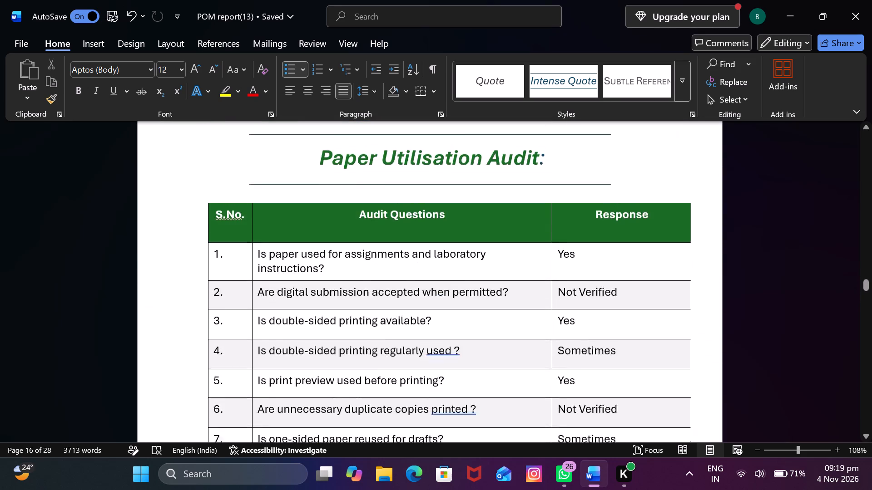
scroll(211, 216, up, 5)
click(276, 309)
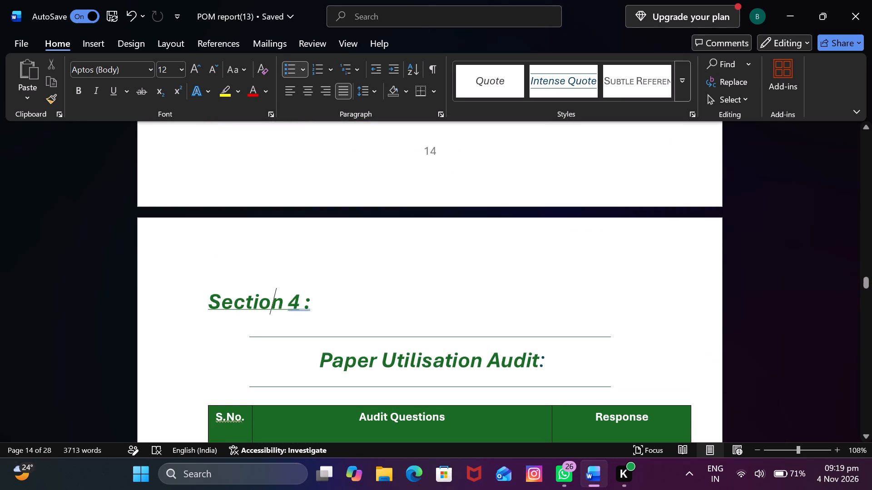
click(297, 301)
drag(297, 301, 211, 294)
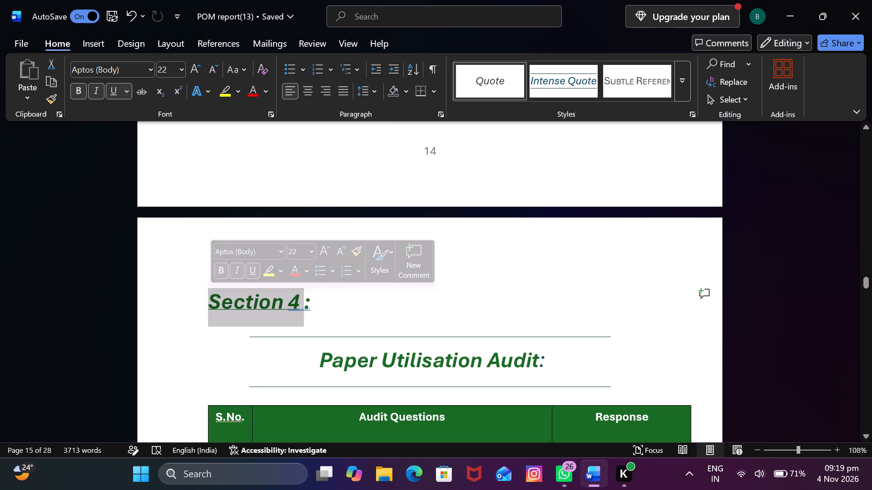
click(381, 323)
scroll(383, 323, down, 5)
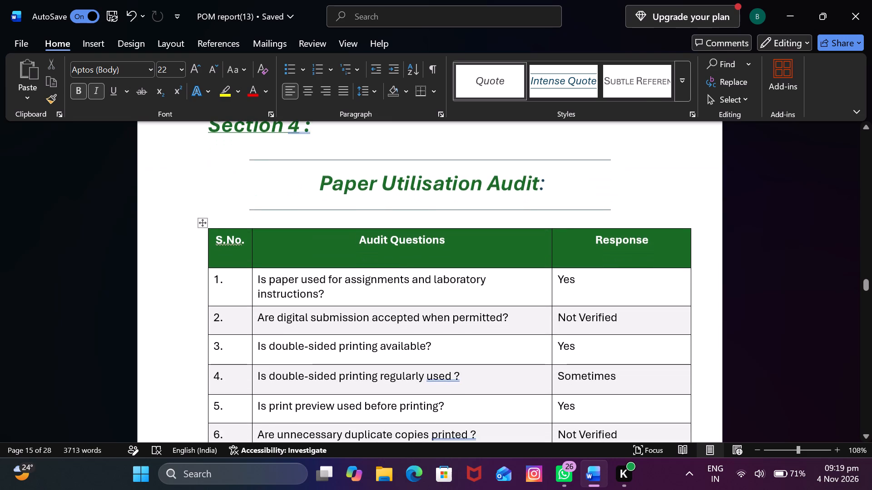
scroll(303, 148, up, 1)
scroll(303, 149, down, 19)
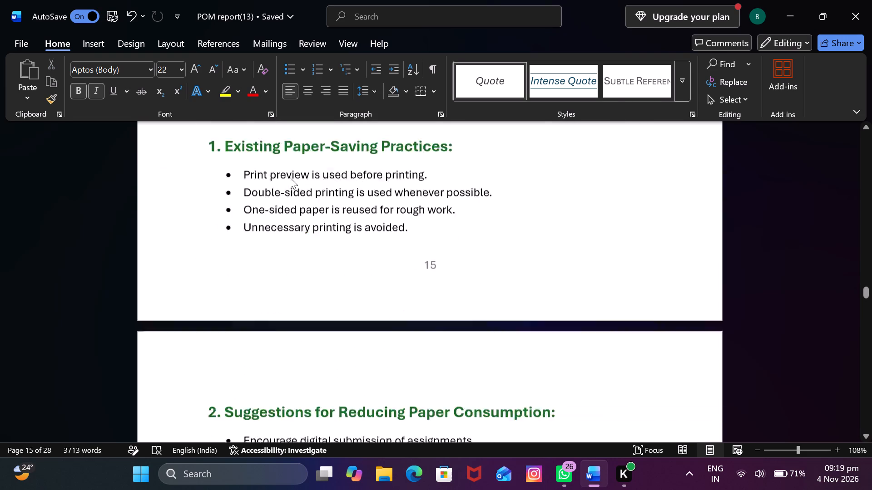
Underline the "Section 5" heading text to match the Section 4 heading.
scroll(290, 177, down, 4)
scroll(290, 177, down, 20)
scroll(290, 177, down, 1)
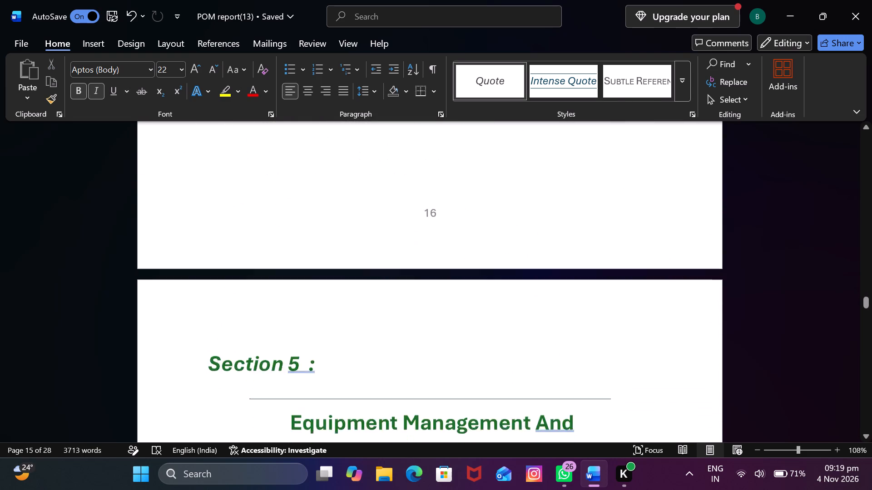
scroll(288, 182, down, 2)
drag(301, 206, 213, 208)
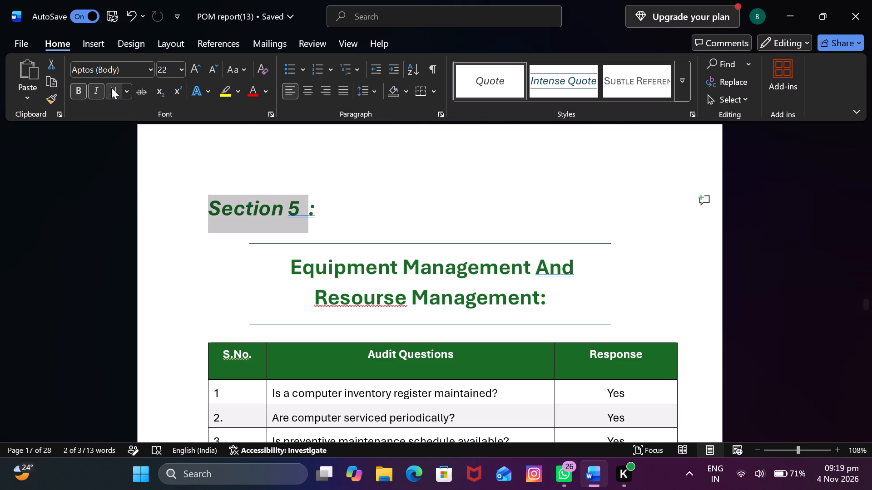
click(398, 206)
drag(302, 206, 266, 209)
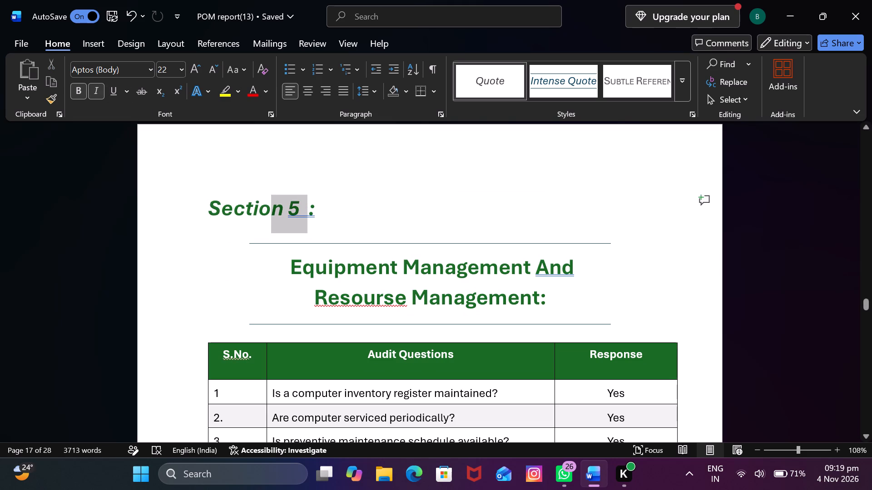
drag(266, 209, 221, 209)
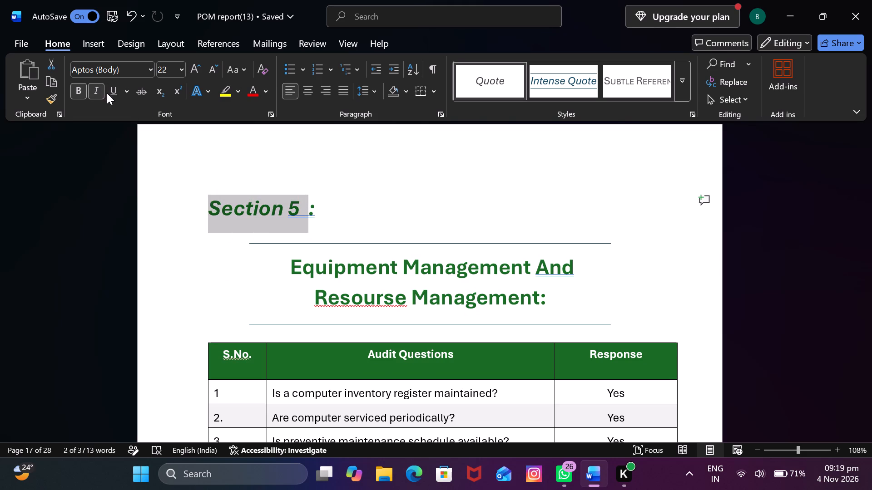
click(107, 93)
click(403, 205)
Split the Section 6 title after "Section 6:" and reword the second line as "Green Computing Awareness Survey".
scroll(433, 266, down, 11)
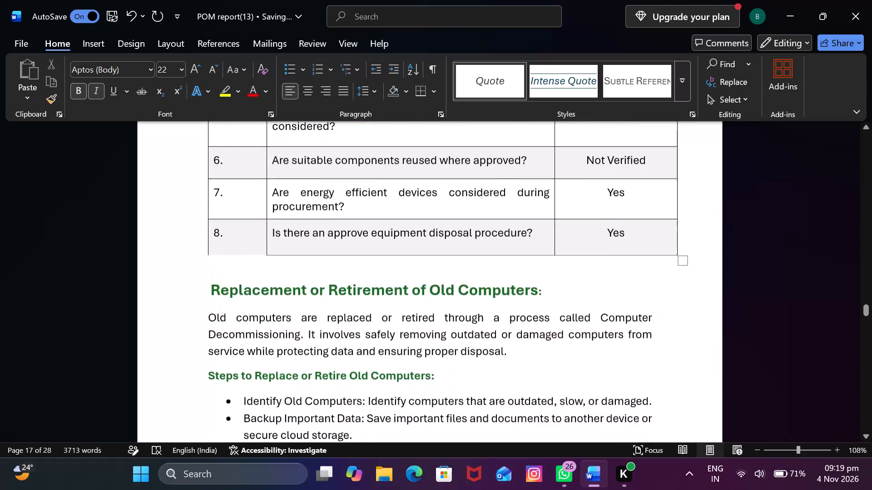
scroll(436, 267, down, 20)
scroll(436, 267, down, 7)
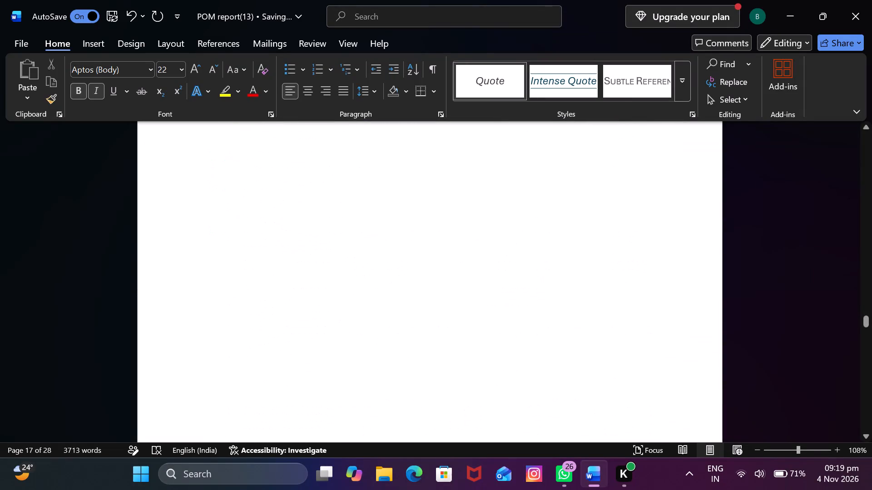
scroll(410, 323, down, 11)
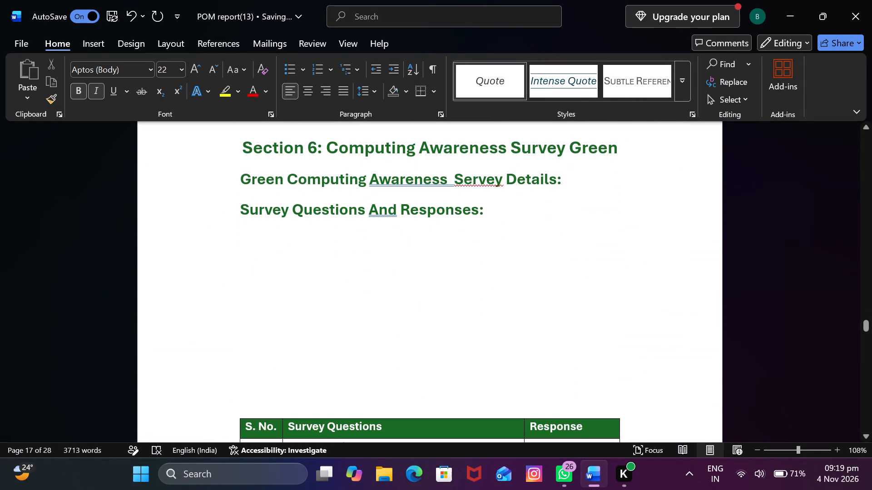
drag(637, 151, 570, 149)
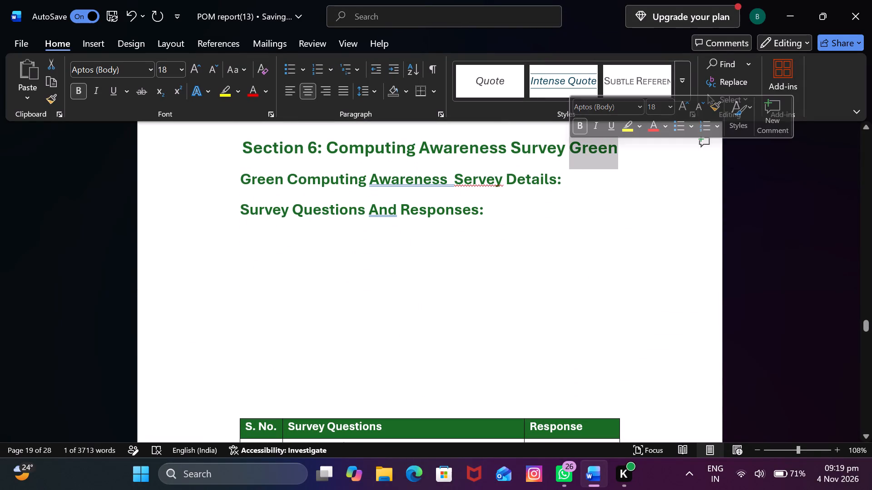
key(BackSpace)
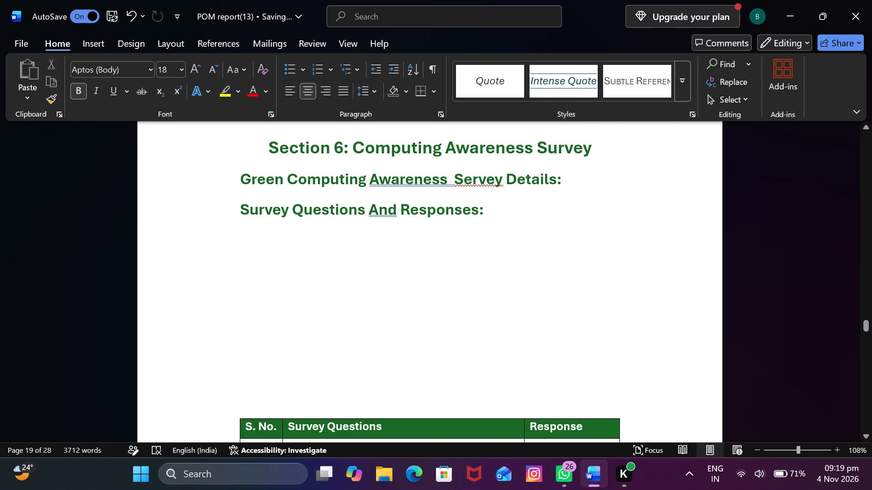
click(350, 149)
key(Return)
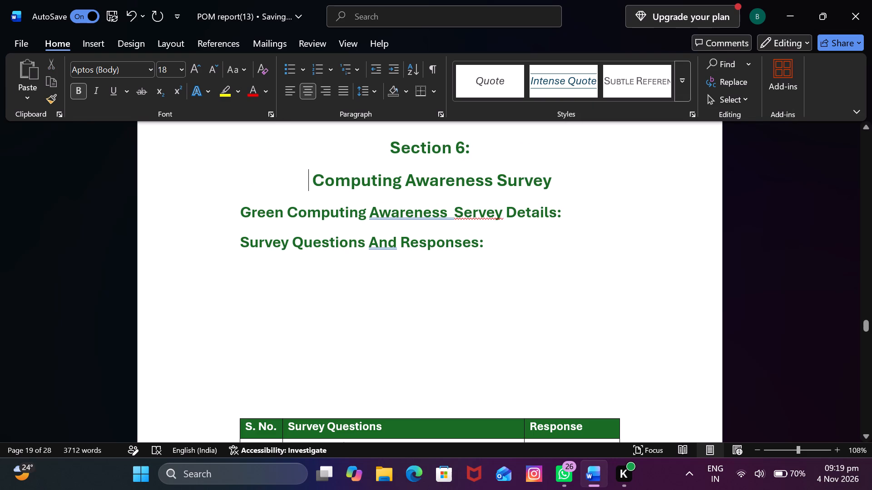
key(shift+g)
text(reen)
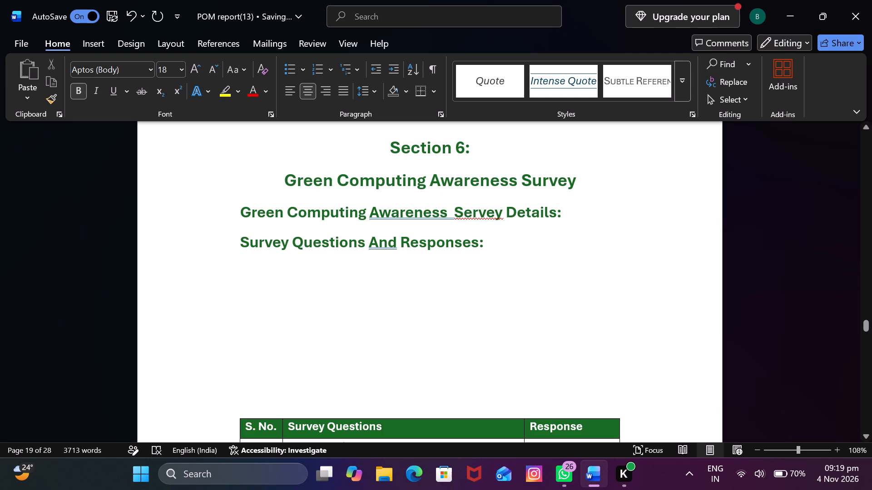
Apply the Intense Quote style to the "Green Computing Awareness Survey" title.
drag(587, 181, 308, 184)
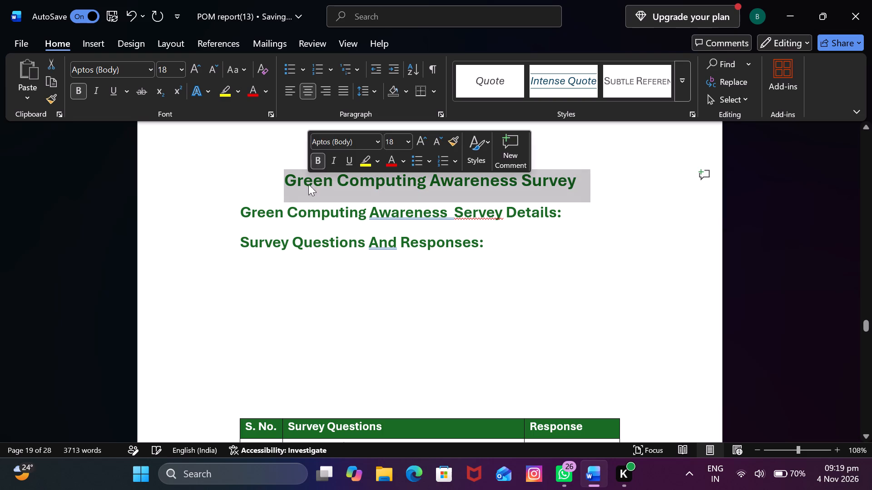
click(555, 84)
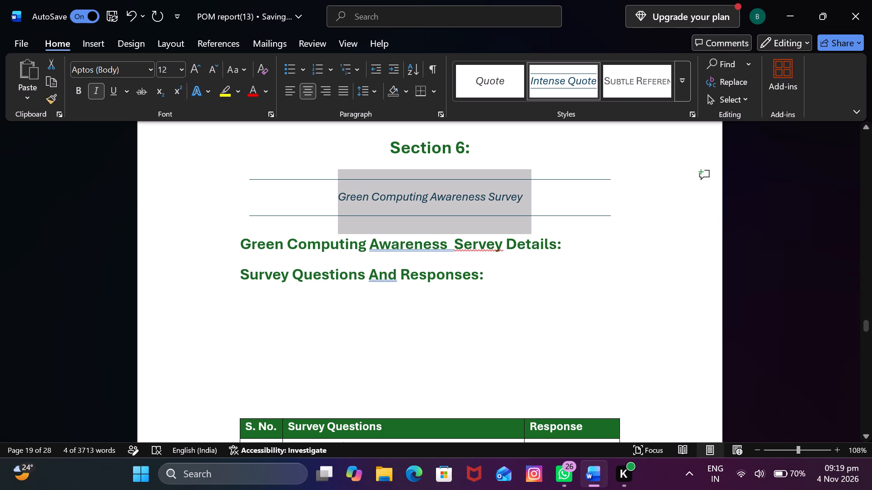
Set the "Section 6:" heading to font size 22 and left-align it, following the Section 5 heading.
scroll(381, 317, up, 20)
scroll(381, 317, up, 11)
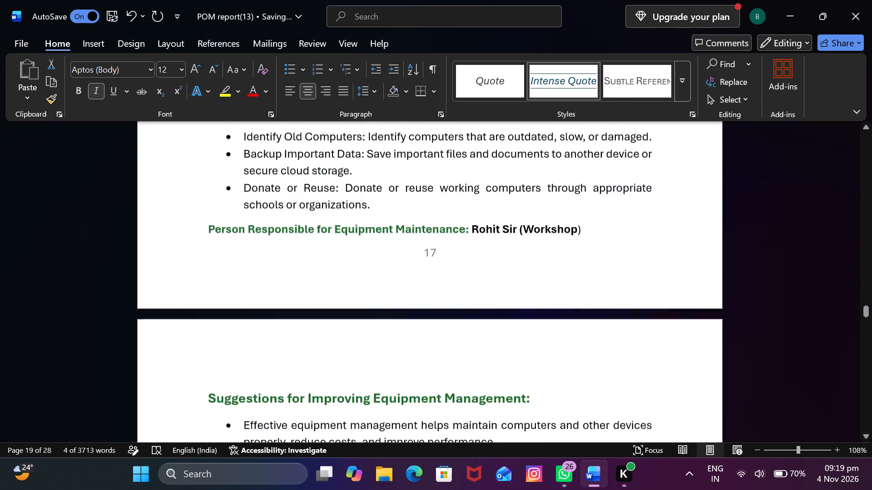
scroll(386, 304, up, 19)
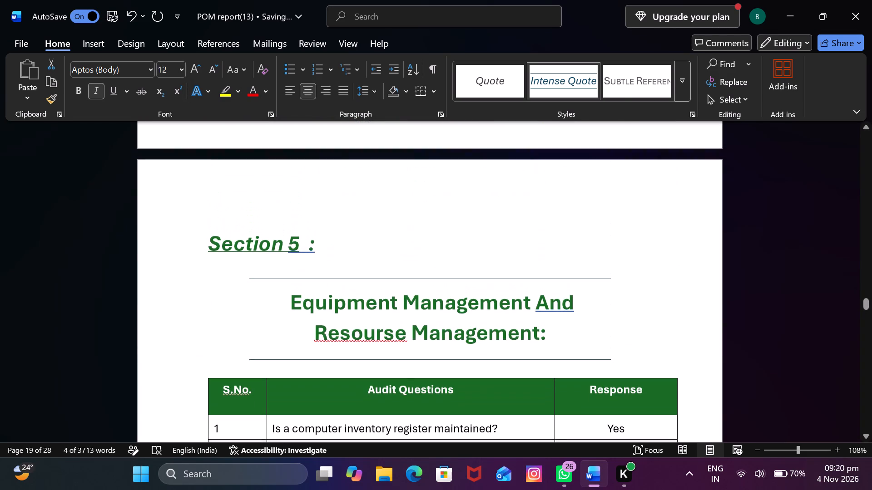
click(339, 308)
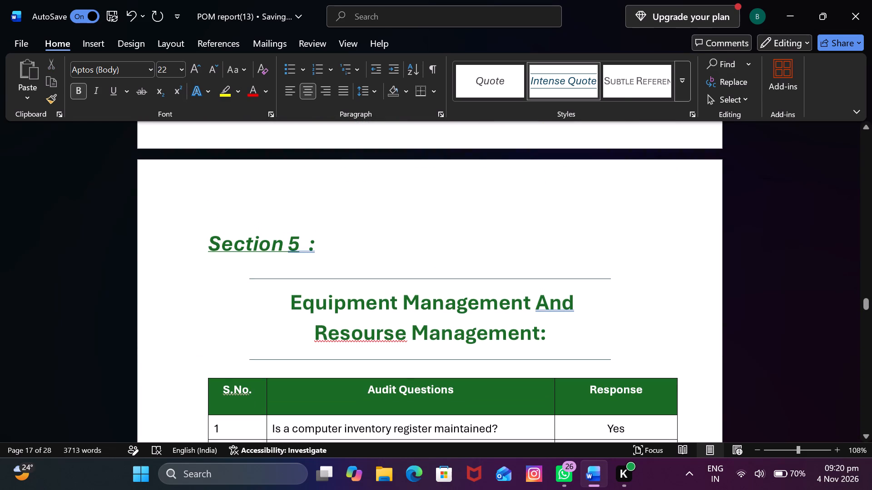
click(226, 243)
scroll(440, 405, down, 18)
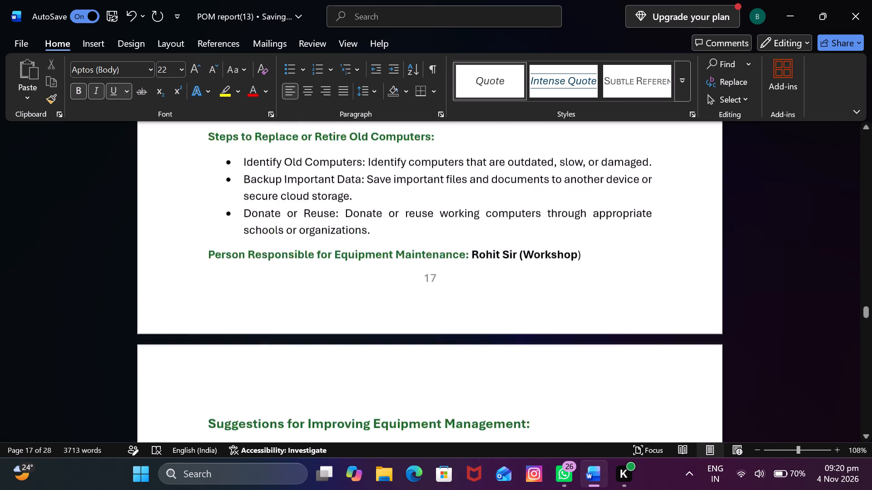
scroll(442, 401, down, 20)
scroll(442, 401, down, 11)
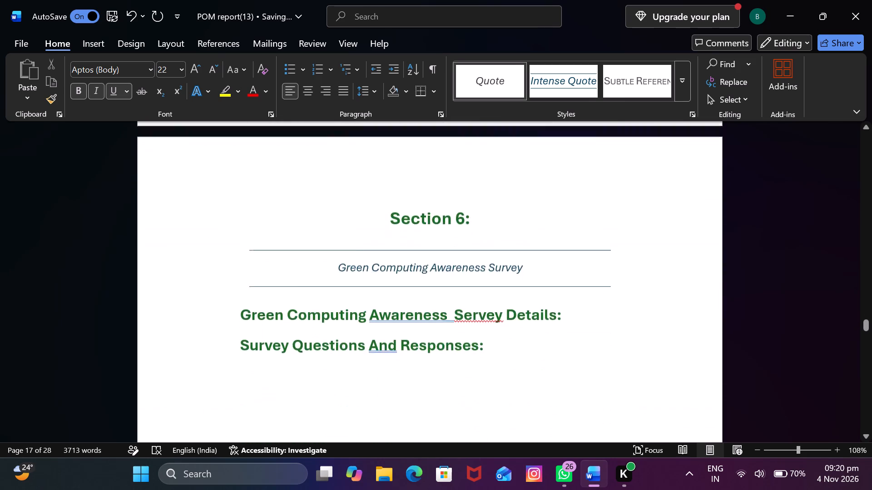
scroll(432, 317, down, 4)
scroll(251, 322, up, 8)
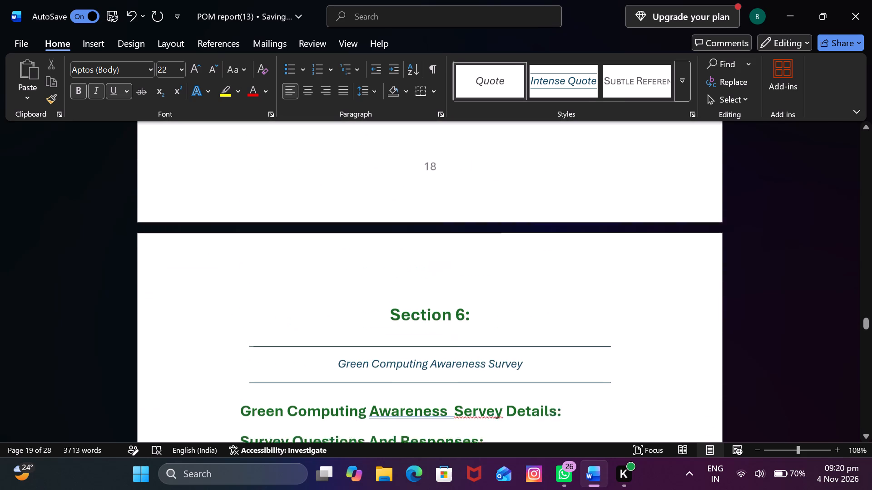
drag(493, 325, 403, 322)
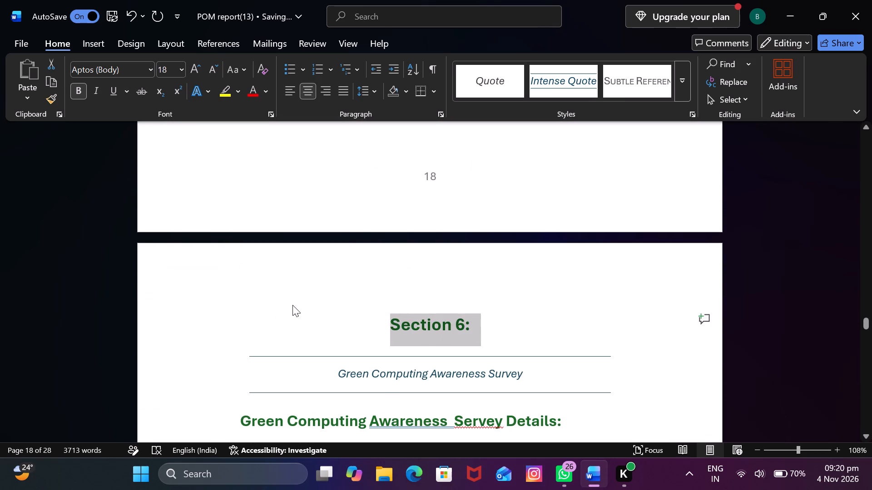
click(178, 75)
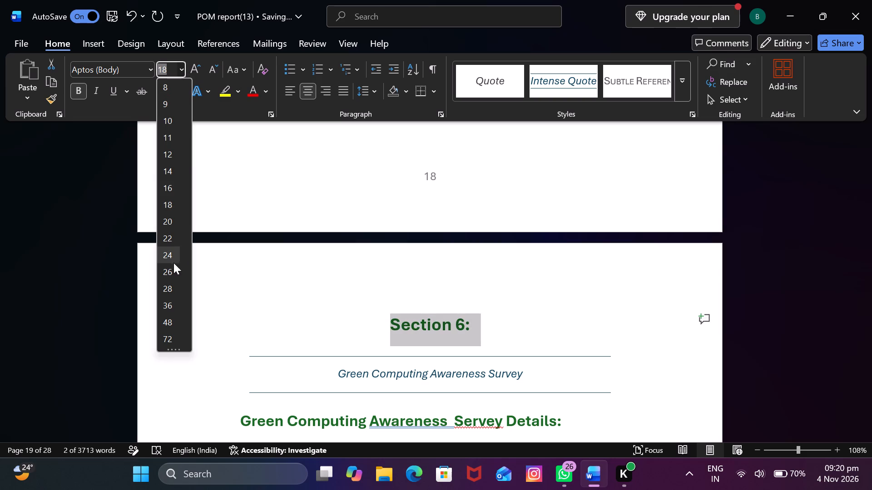
click(168, 241)
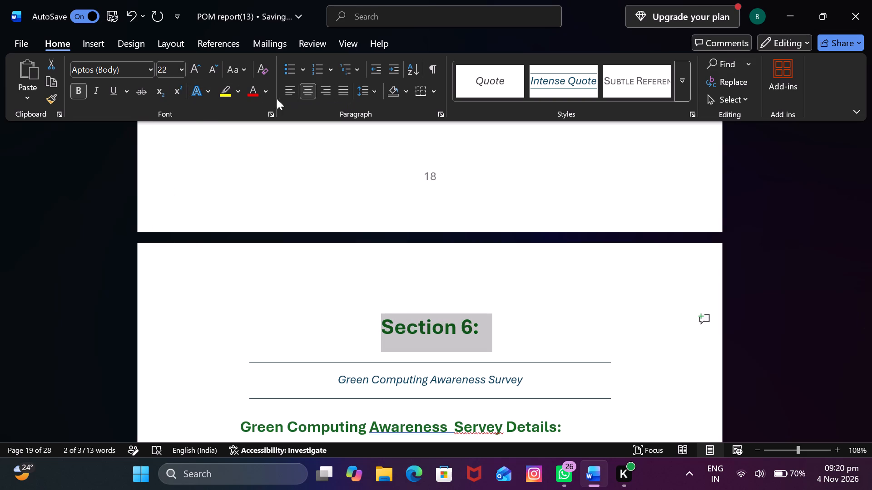
click(285, 94)
Set the "Green Computing Awareness Survey" title to font size 22 and apply the bold dark green text effect.
drag(556, 377, 544, 377)
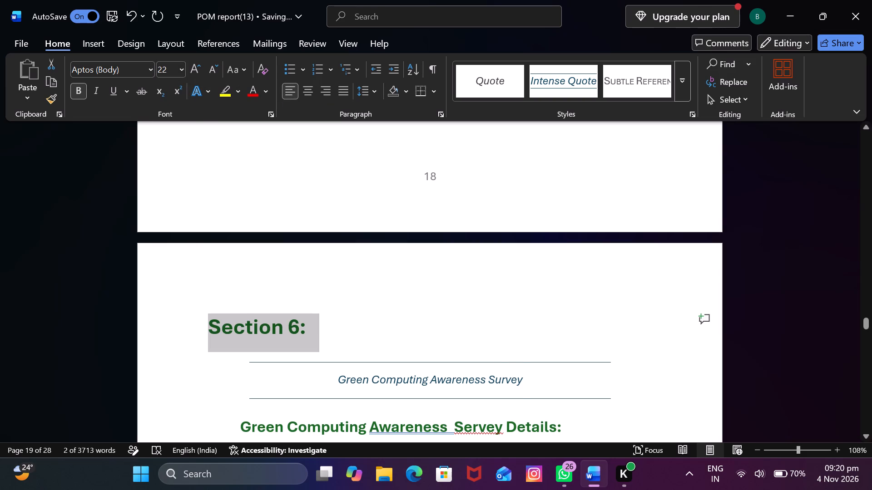
drag(544, 377, 401, 375)
click(538, 380)
drag(538, 380, 311, 361)
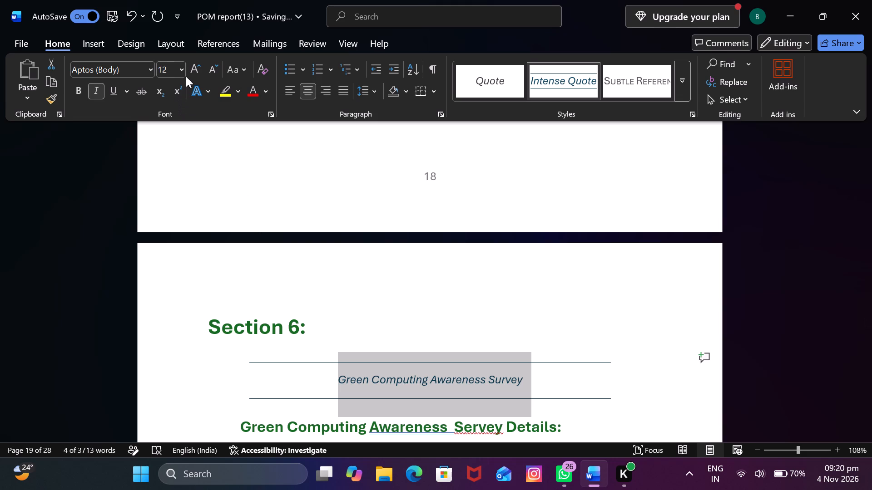
click(182, 74)
click(168, 239)
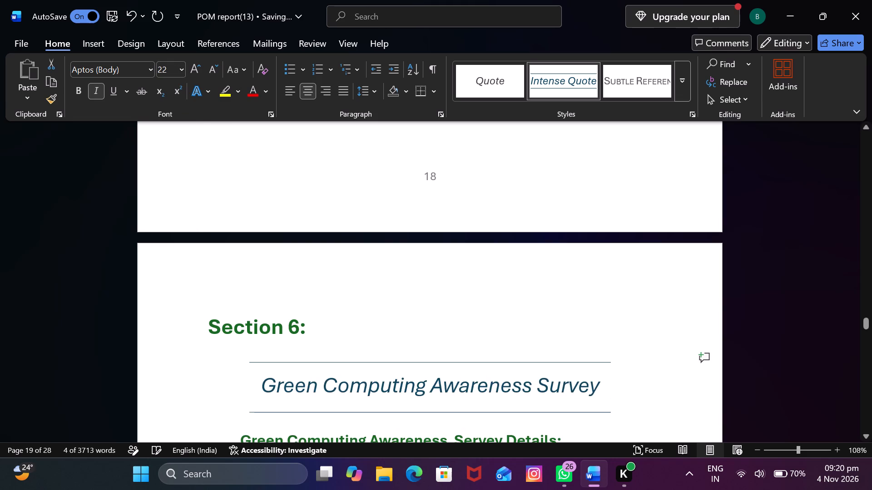
click(201, 88)
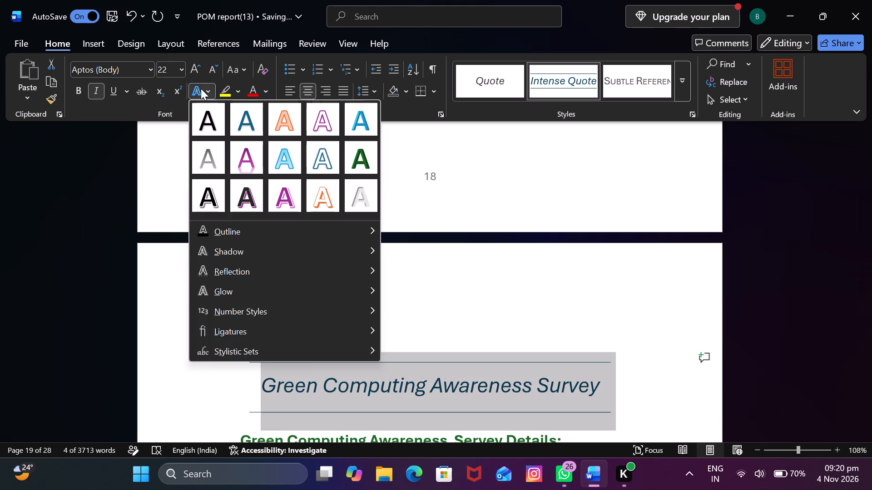
click(348, 154)
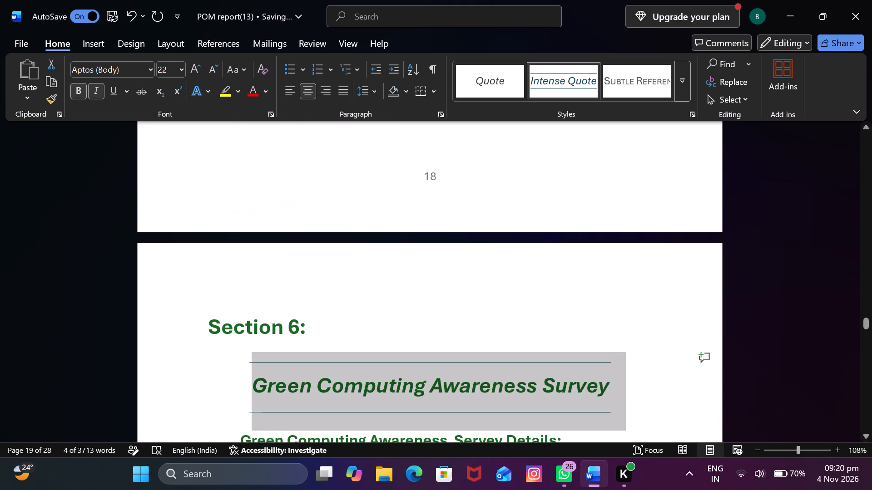
Look through Sections 6 to 8, examining the survey table, the remaining section headings and the spacing between them.
scroll(433, 284, down, 4)
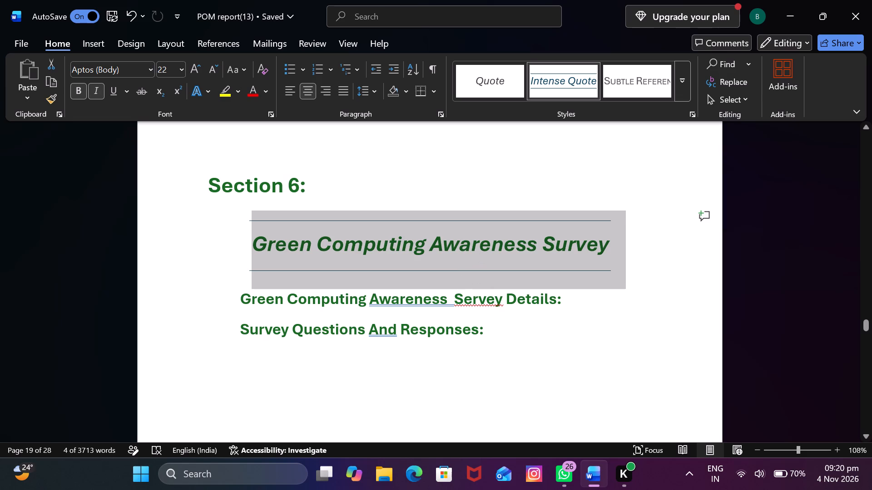
scroll(555, 331, down, 4)
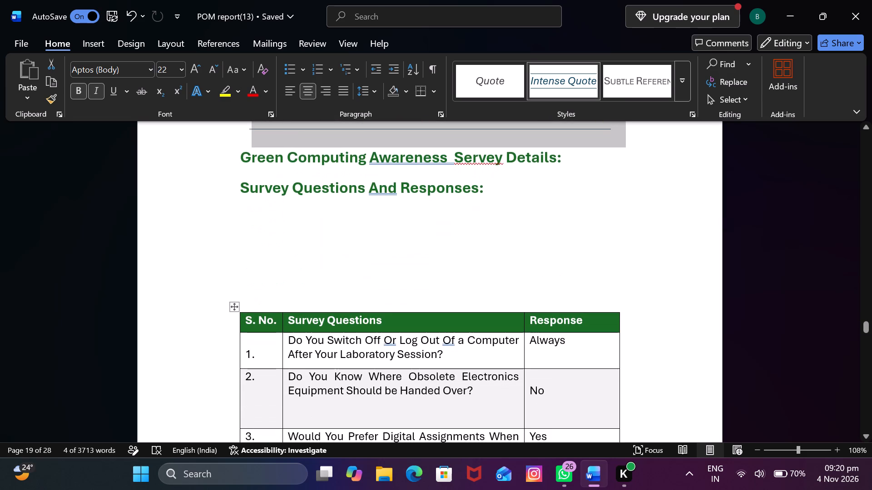
scroll(555, 332, down, 4)
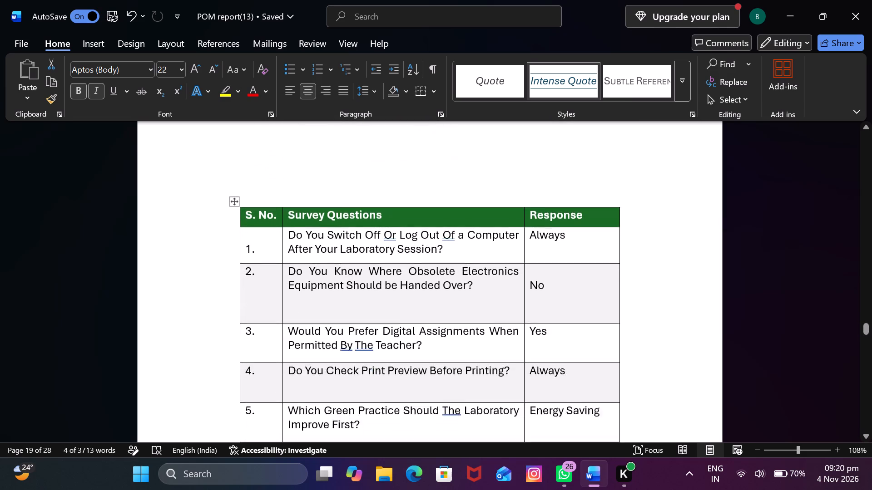
scroll(555, 332, down, 3)
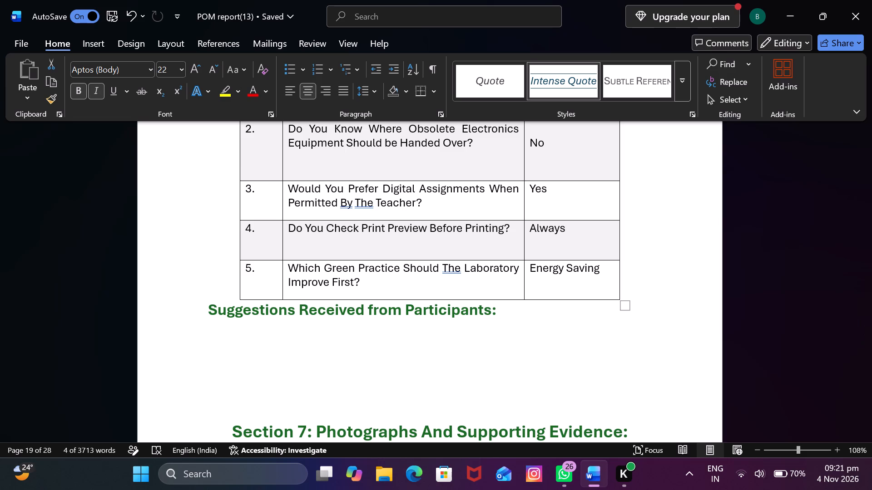
scroll(562, 390, up, 7)
scroll(624, 330, up, 2)
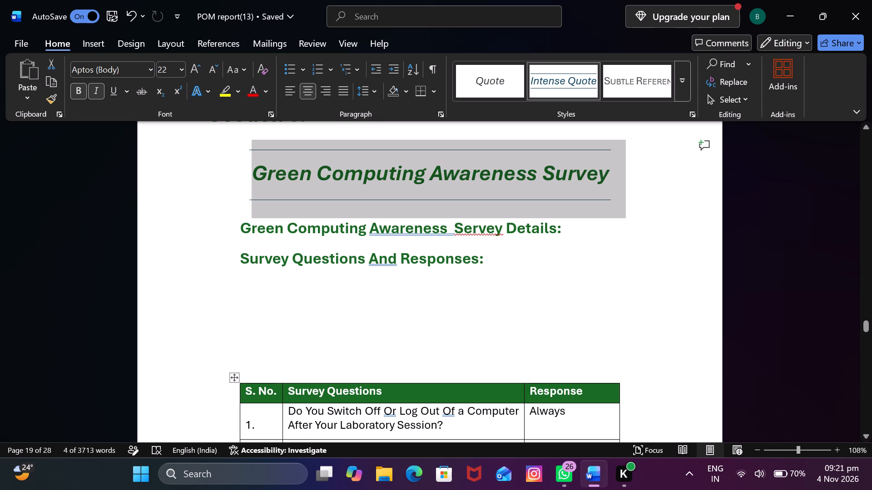
scroll(538, 408, down, 6)
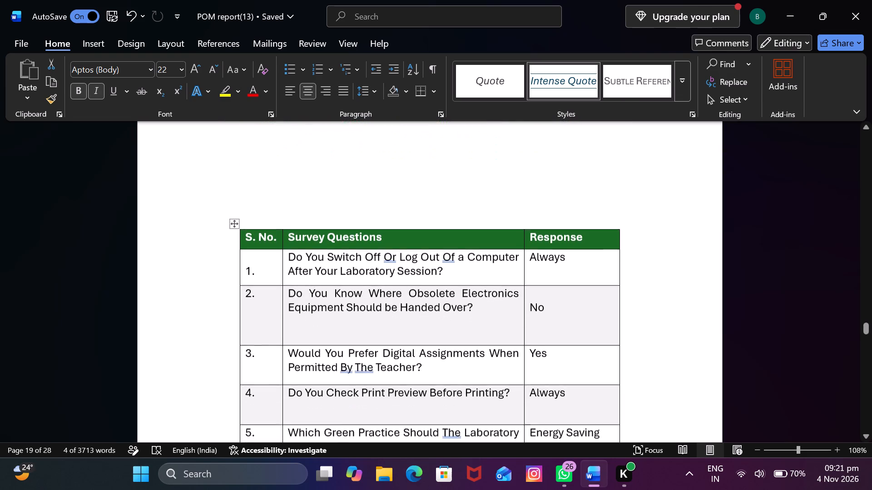
scroll(538, 408, down, 18)
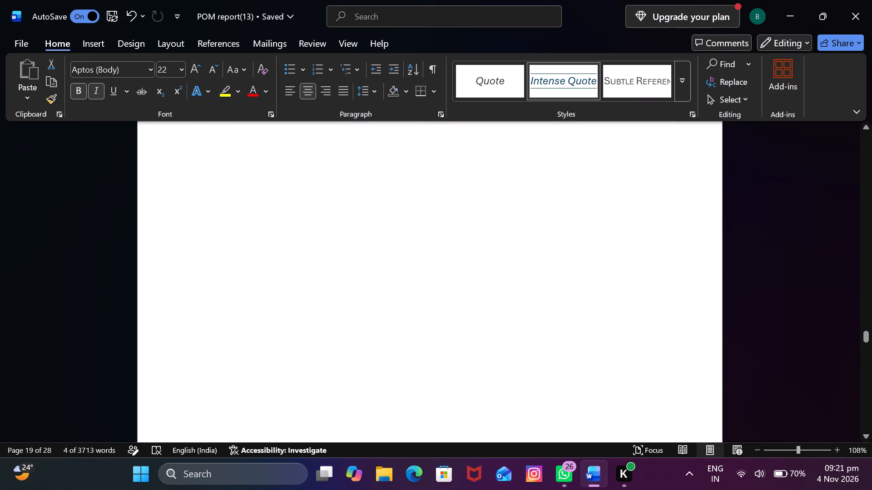
scroll(538, 415, up, 2)
scroll(538, 415, down, 20)
scroll(538, 415, down, 4)
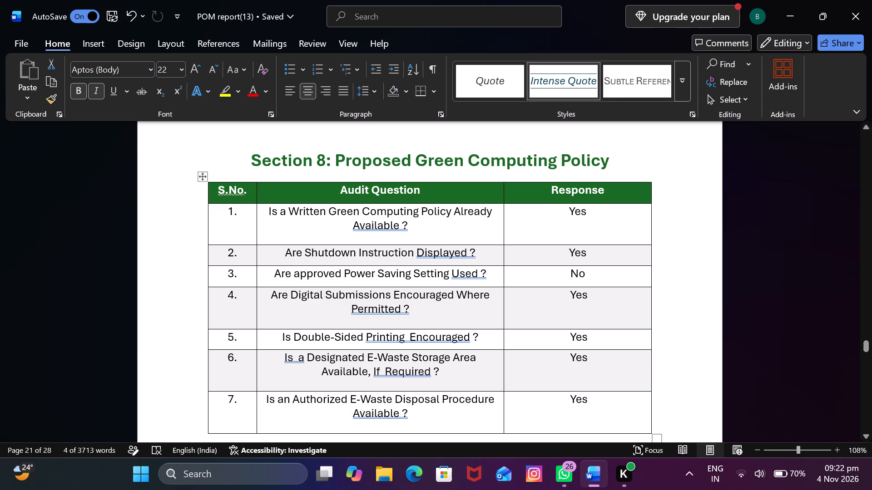
scroll(530, 366, up, 19)
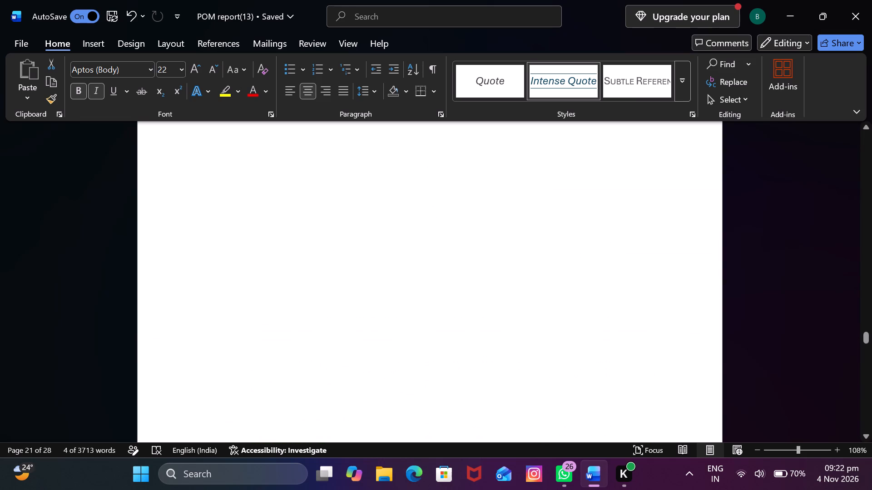
scroll(546, 365, up, 17)
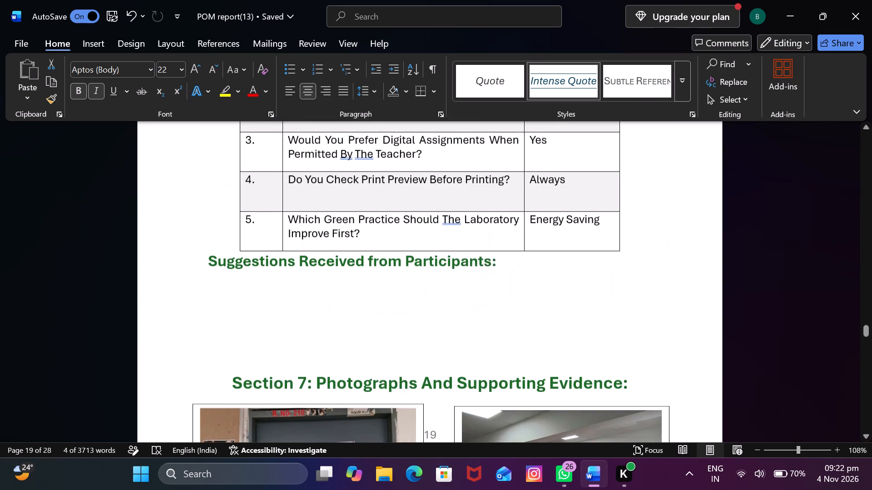
scroll(547, 363, up, 5)
scroll(547, 363, down, 1)
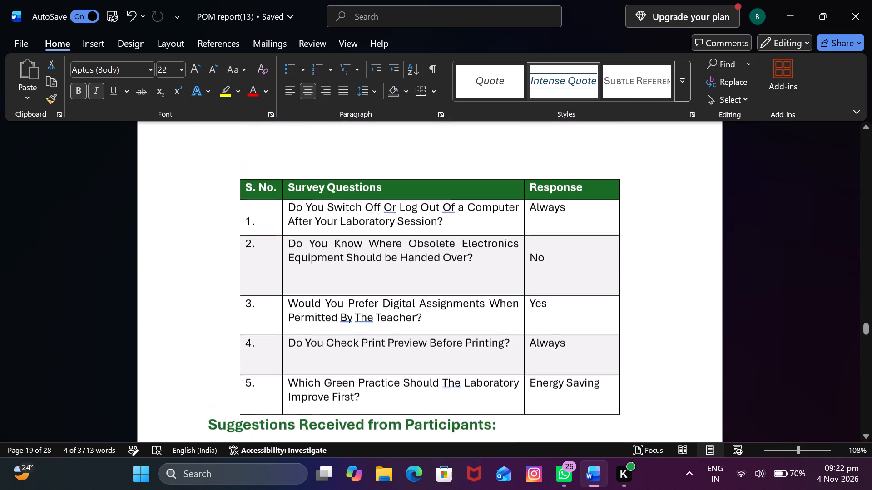
scroll(547, 363, up, 7)
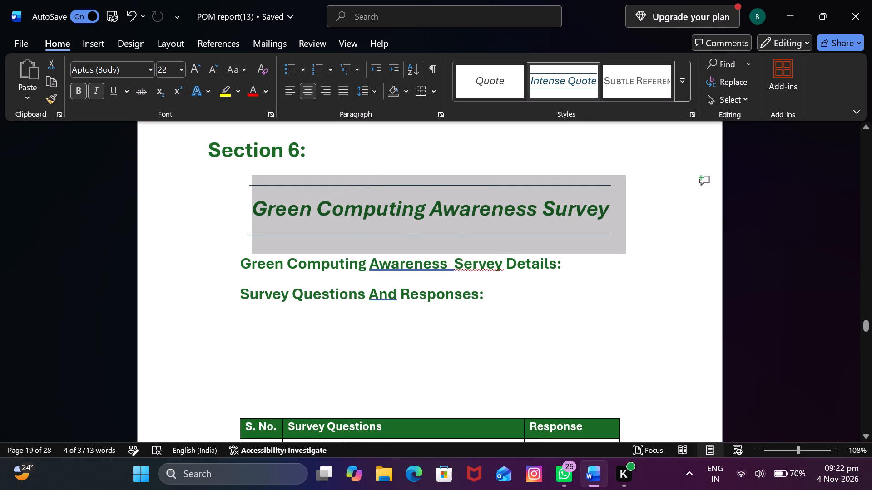
Delete the "Survey Questions And Responses:" subheading in Section 6 together with the blank lines and survey table below it.
click(539, 288)
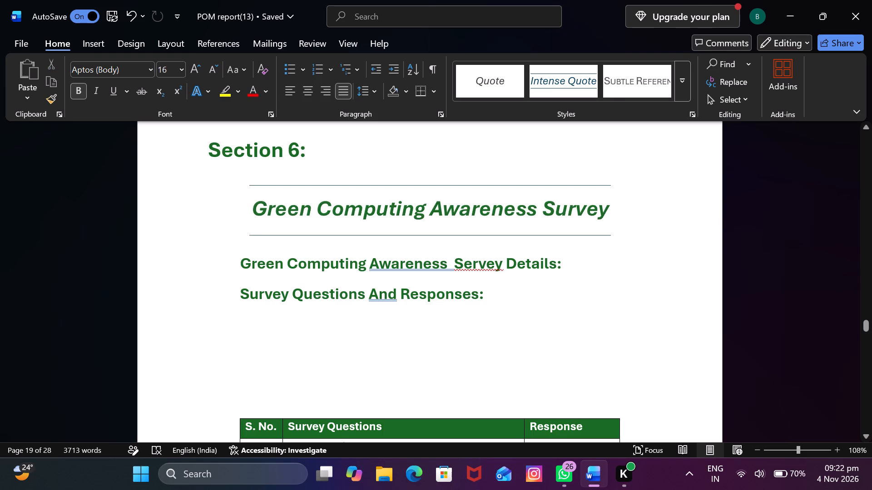
drag(569, 260, 312, 323)
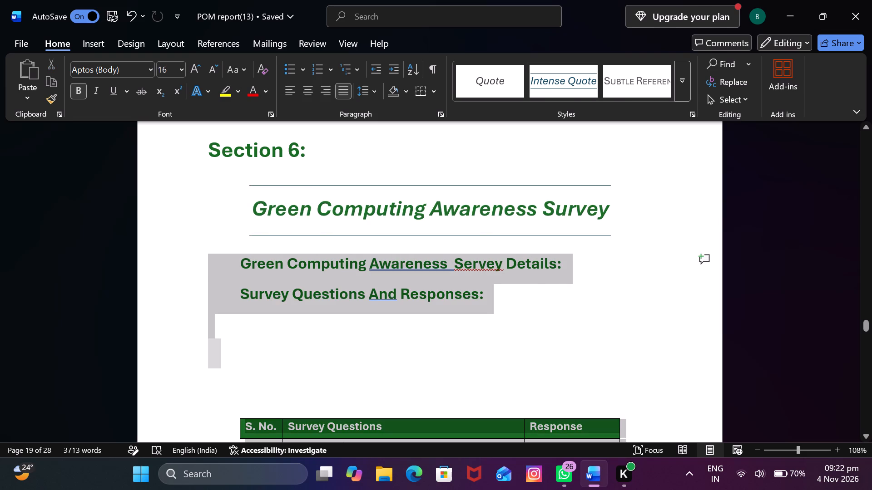
drag(312, 323, 312, 320)
key(BackSpace)
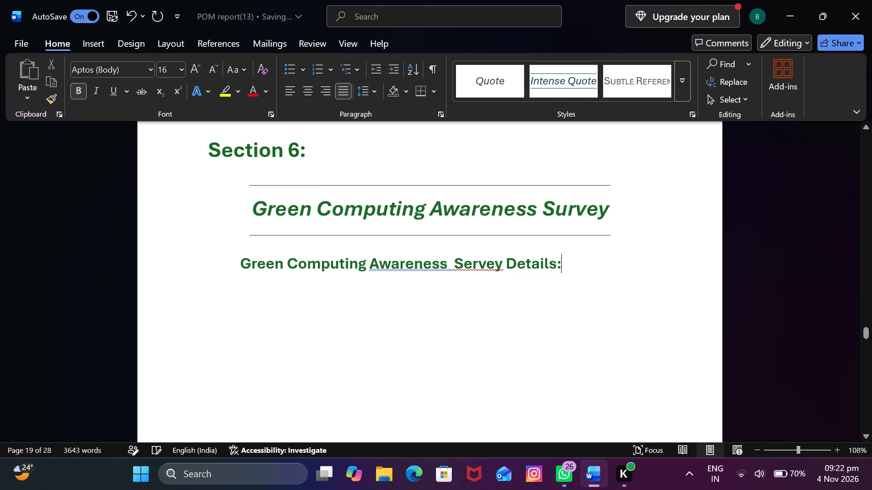
Delete the "Green Computing Awareness Servey Details:" subheading below the Section 6 title.
key(BackSpace)
key(BackSpace)
key(BackSpace)
key(BackSpace)
key(BackSpace)
key(BackSpace)
key(BackSpace)
key(BackSpace)
key(BackSpace)
key(BackSpace)
key(BackSpace)
key(BackSpace)
key(BackSpace)
key(BackSpace)
key(BackSpace)
key(BackSpace)
key(BackSpace)
key(BackSpace)
key(BackSpace)
key(BackSpace)
key(BackSpace)
key(BackSpace)
key(BackSpace)
key(BackSpace)
key(BackSpace)
key(BackSpace)
key(BackSpace)
key(BackSpace)
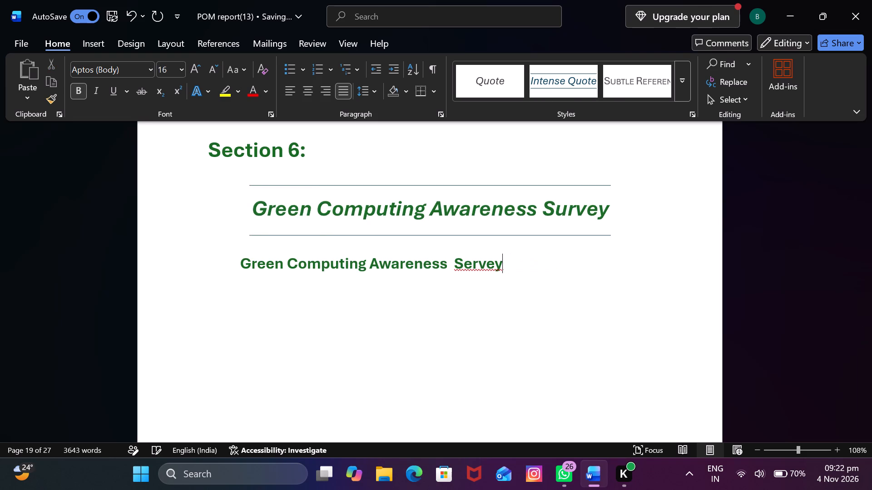
key(BackSpace)
key(BackSpace)
key(BackSpace)
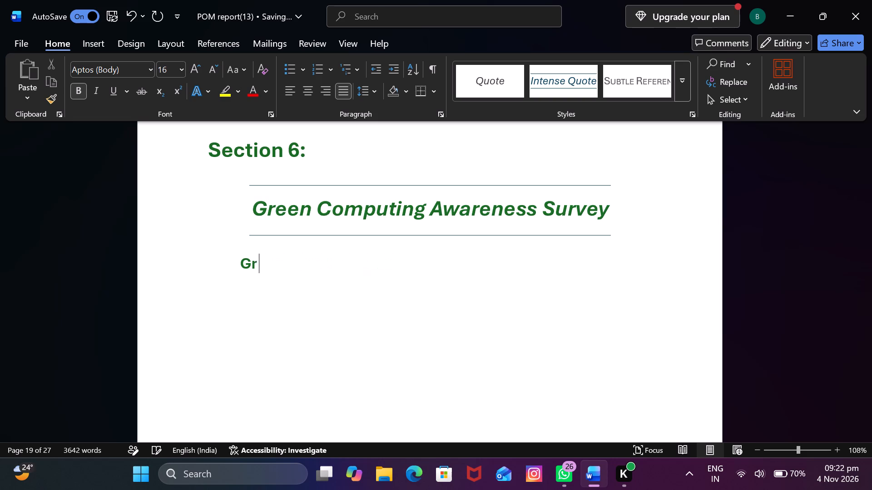
key(BackSpace)
key(BackSpace)
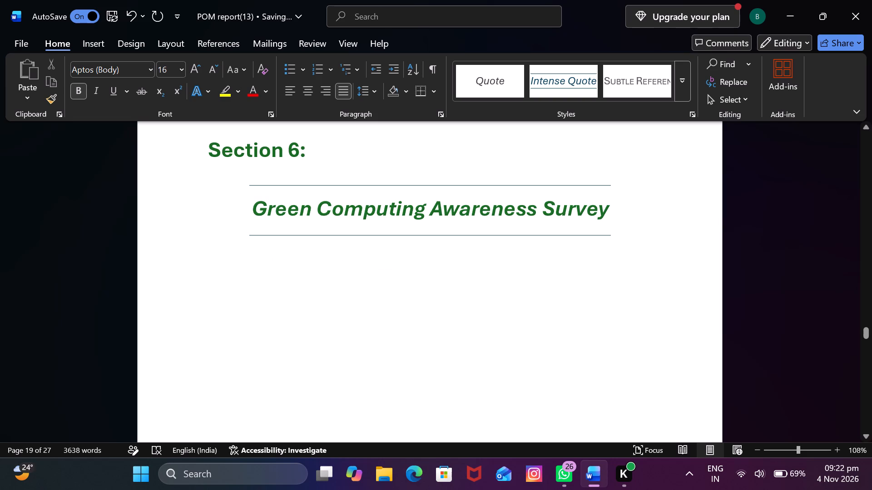
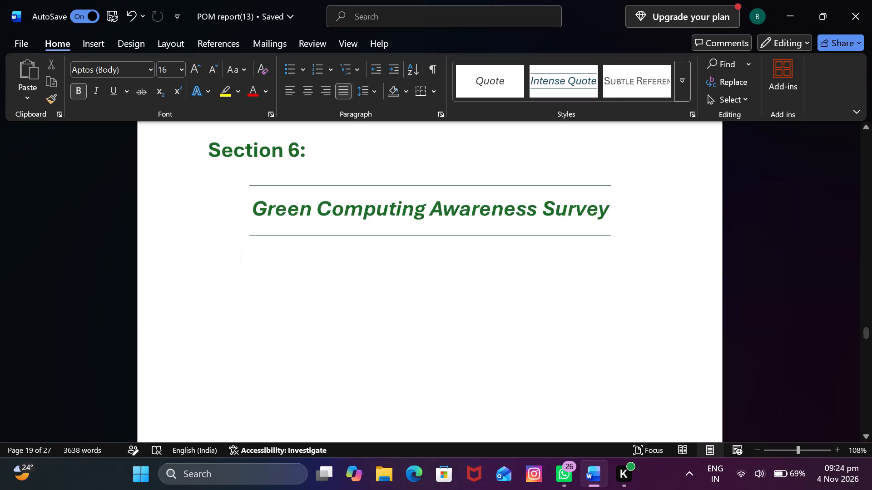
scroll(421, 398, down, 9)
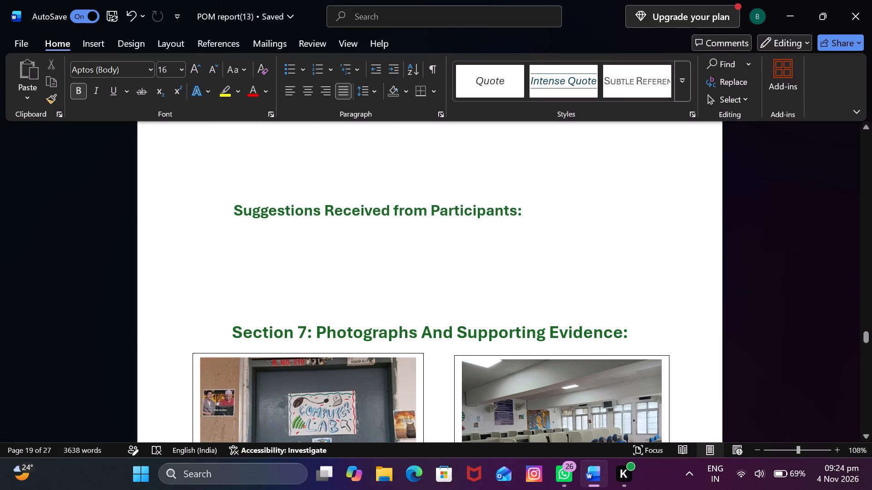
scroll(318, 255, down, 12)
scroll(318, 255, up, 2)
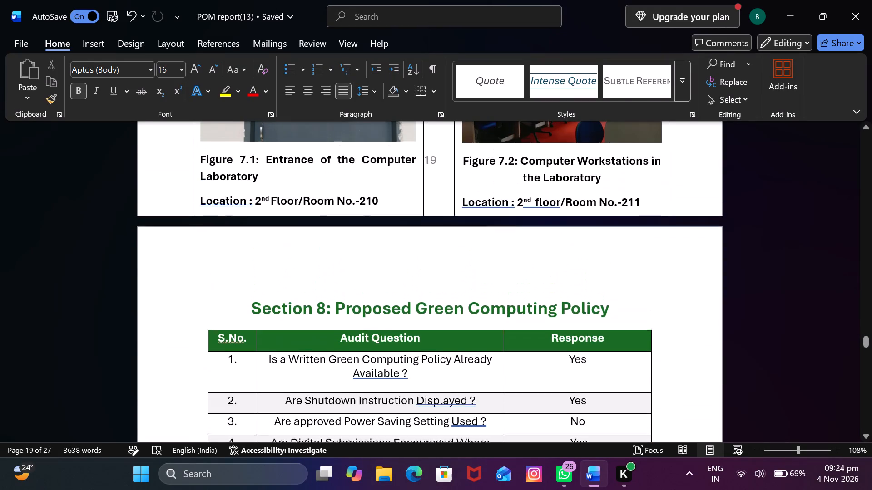
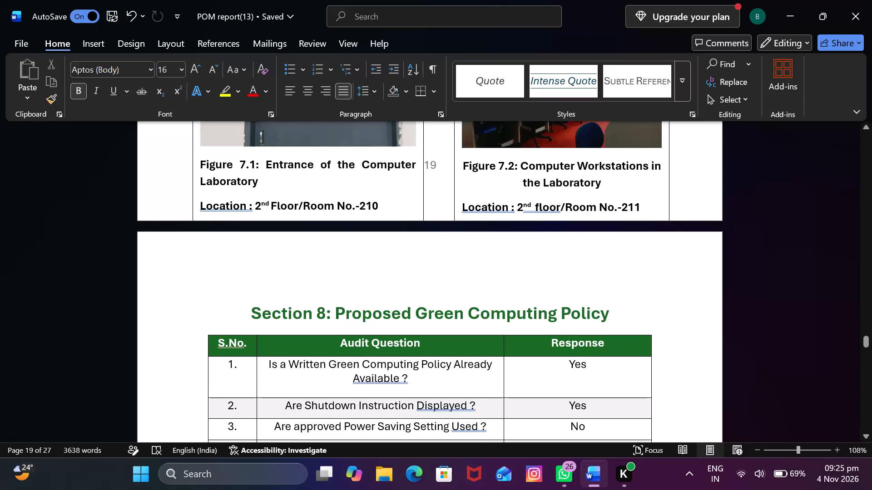
Insert seven blank lines between the Suggestions Received from Participants heading and Section 7 to push Section 7 onto the next page.
scroll(297, 274, up, 8)
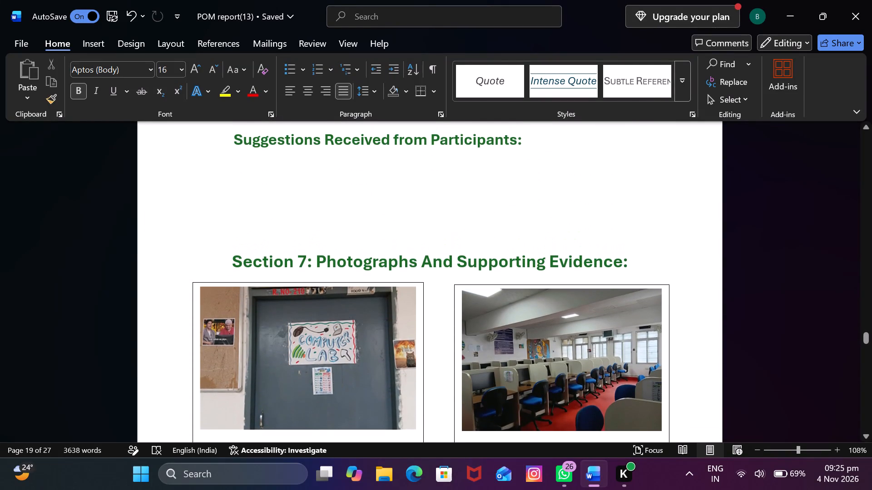
click(256, 219)
key(Return)
key(Return)
key(Return)
key(Return)
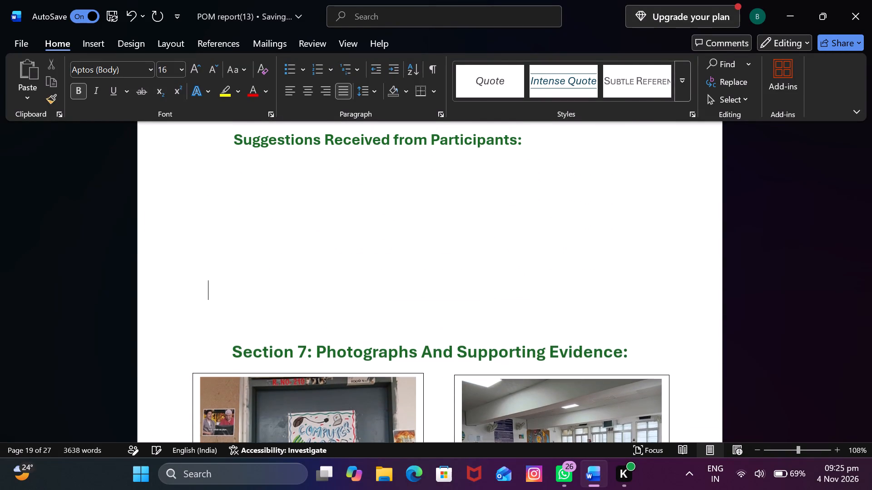
key(Return)
key(Return)
key(Return)
scroll(351, 213, down, 3)
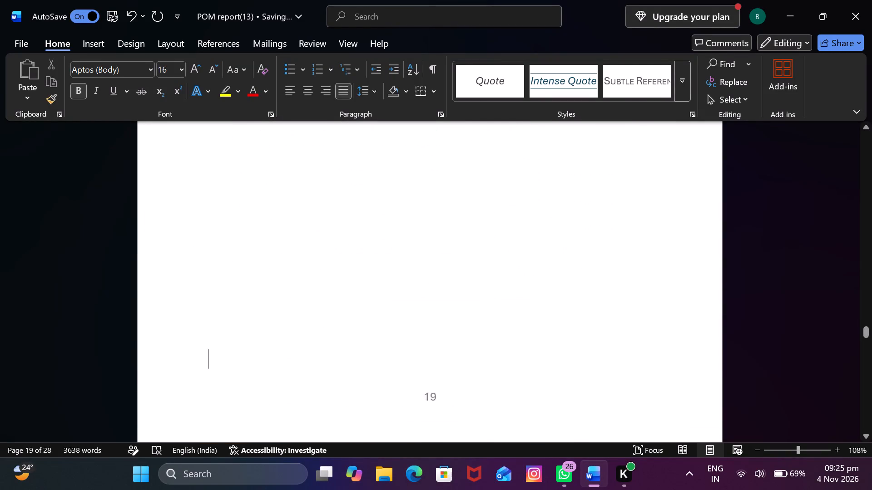
scroll(335, 213, down, 7)
scroll(322, 184, up, 2)
scroll(322, 184, down, 16)
scroll(322, 180, down, 12)
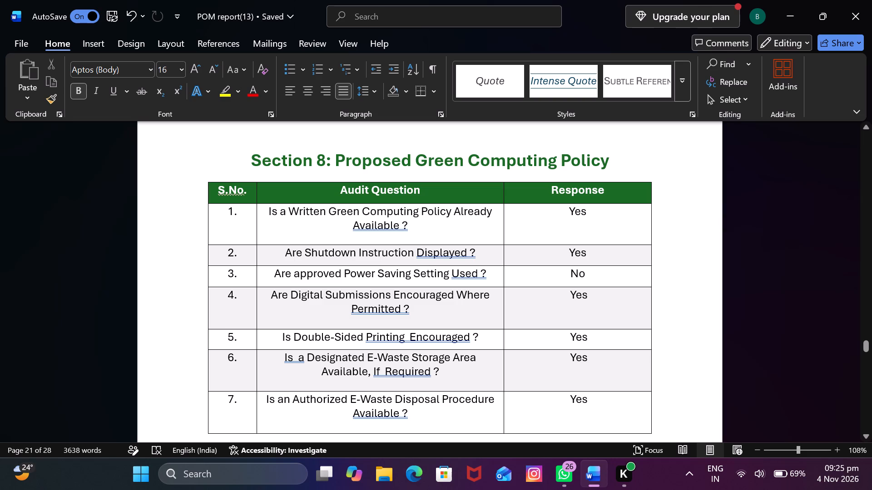
Move the five-row survey table from the equipment management suggestions to below the Green Computing Awareness Survey title in Section 6.
scroll(273, 441, up, 19)
scroll(398, 358, up, 1)
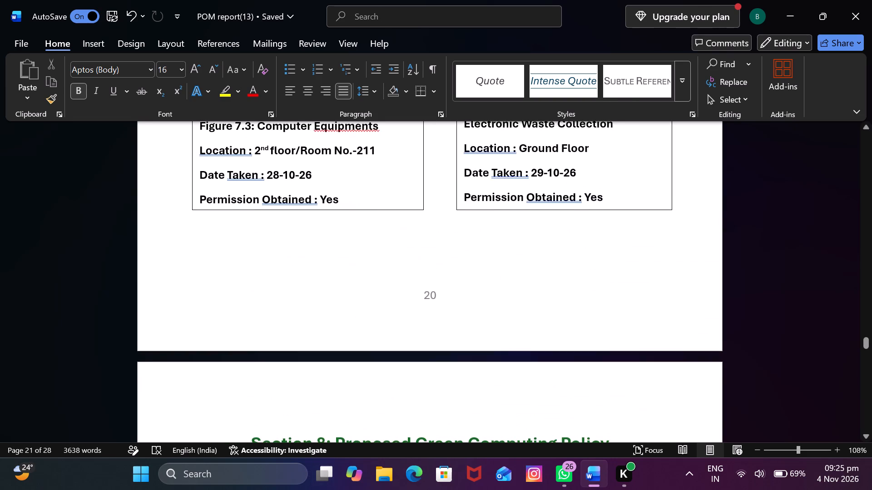
scroll(398, 358, up, 20)
scroll(398, 358, up, 9)
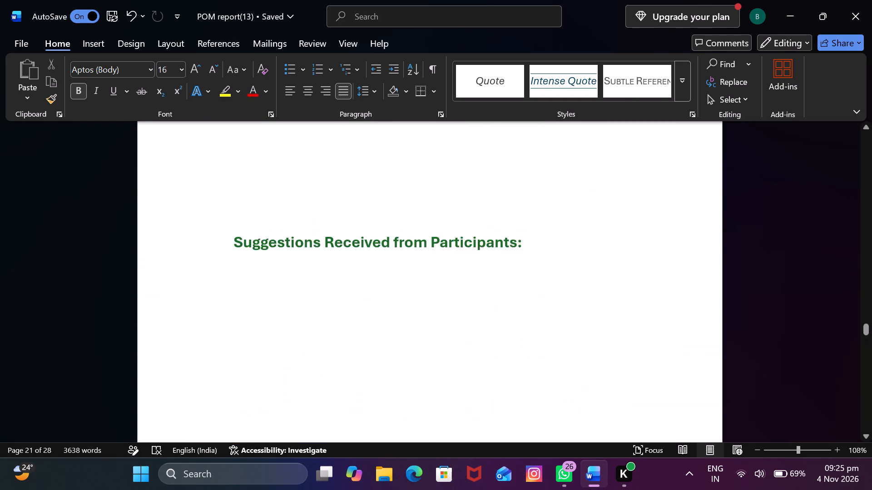
scroll(406, 376, up, 20)
scroll(406, 376, up, 9)
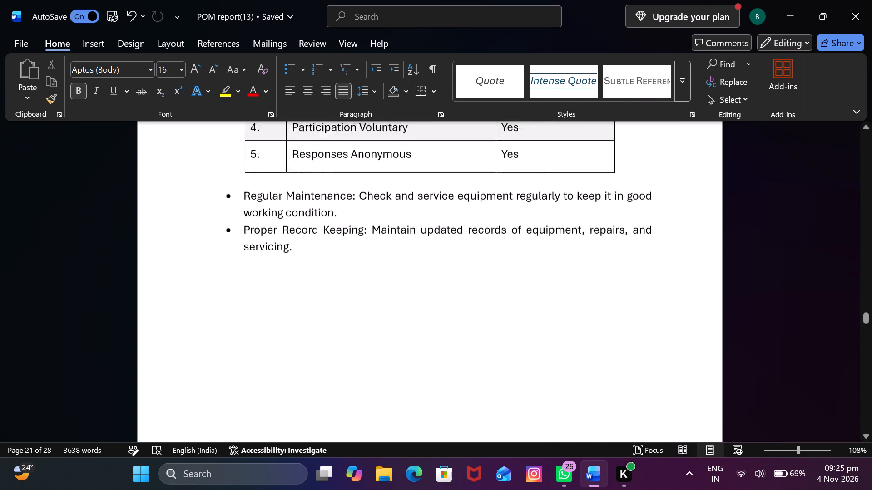
scroll(404, 375, up, 5)
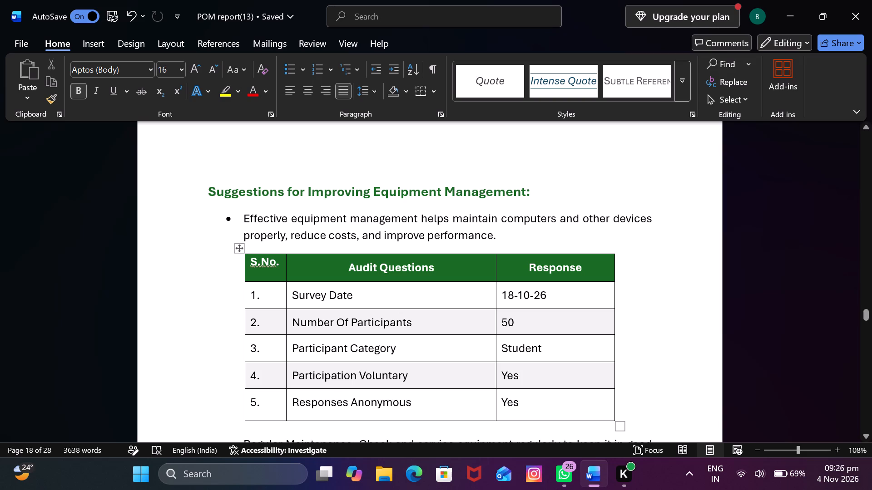
drag(239, 246, 265, 384)
scroll(278, 390, down, 4)
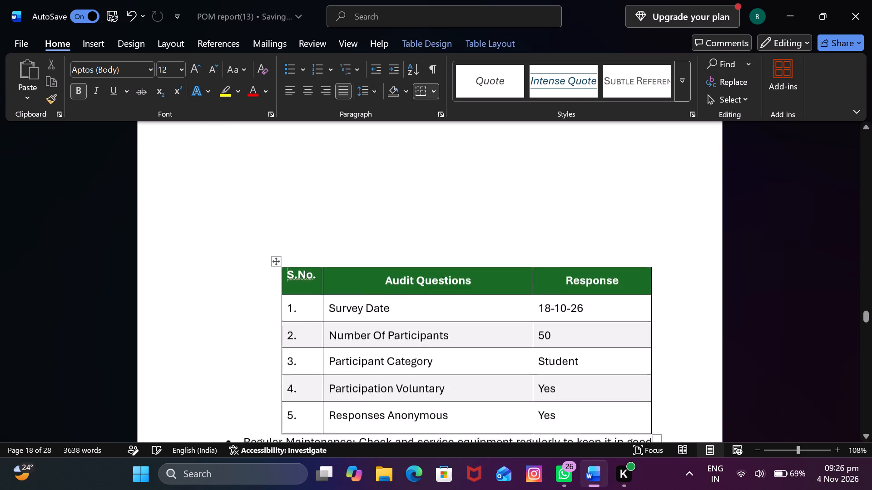
scroll(323, 317, down, 3)
drag(277, 135, 279, 139)
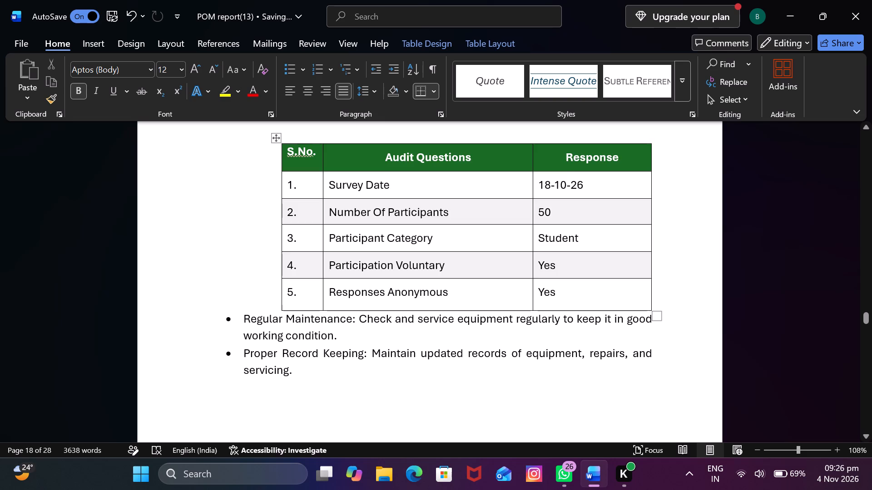
drag(279, 139, 304, 288)
scroll(308, 287, down, 4)
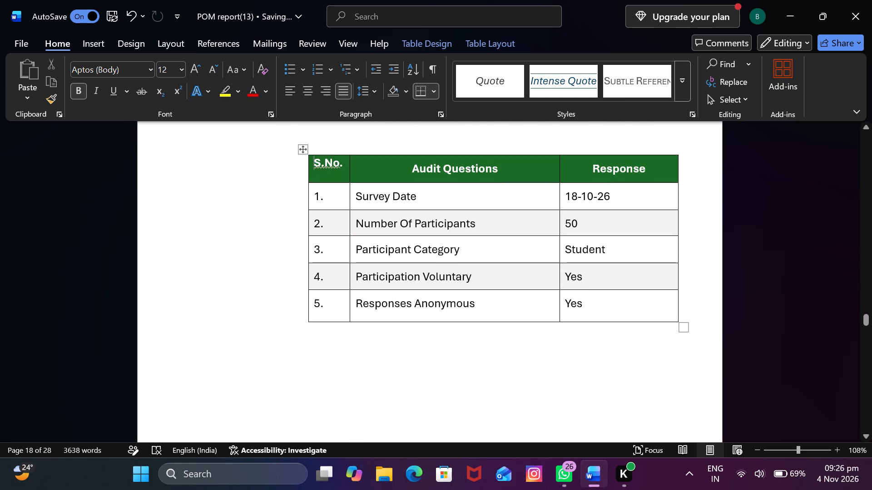
drag(302, 147, 313, 291)
scroll(314, 291, down, 4)
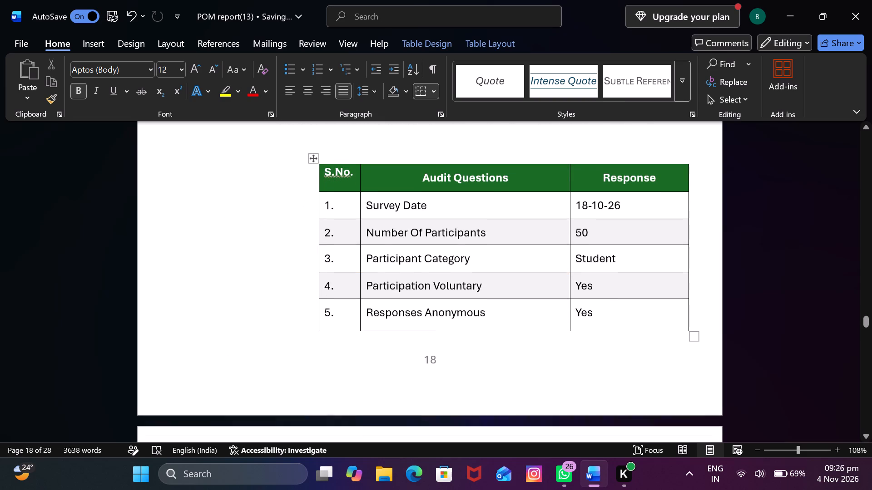
drag(311, 152, 319, 422)
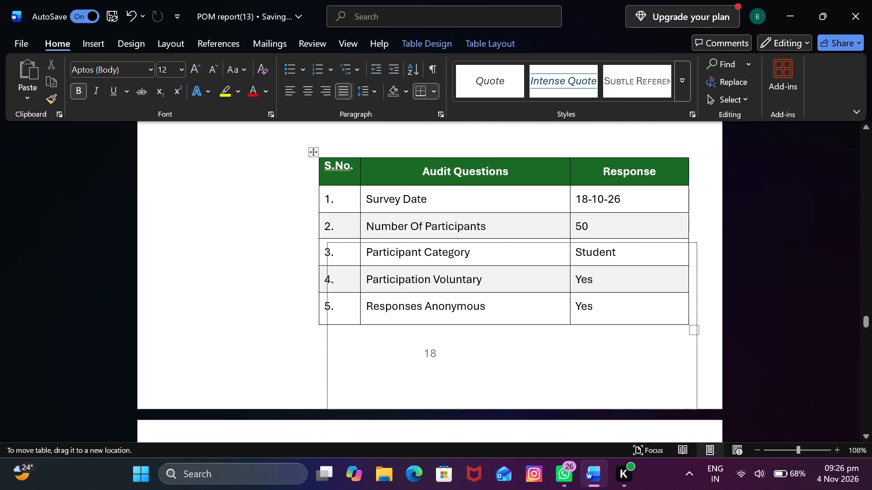
drag(319, 422, 322, 440)
scroll(330, 416, down, 5)
scroll(336, 316, down, 2)
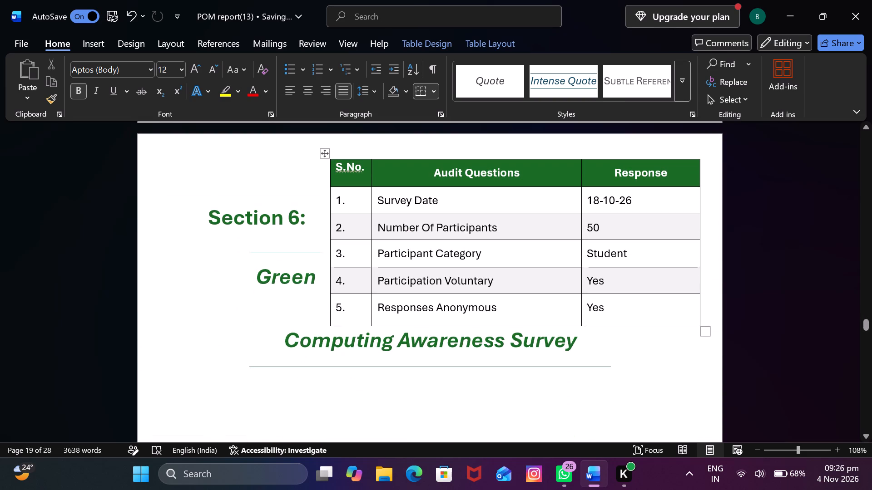
drag(322, 153, 290, 394)
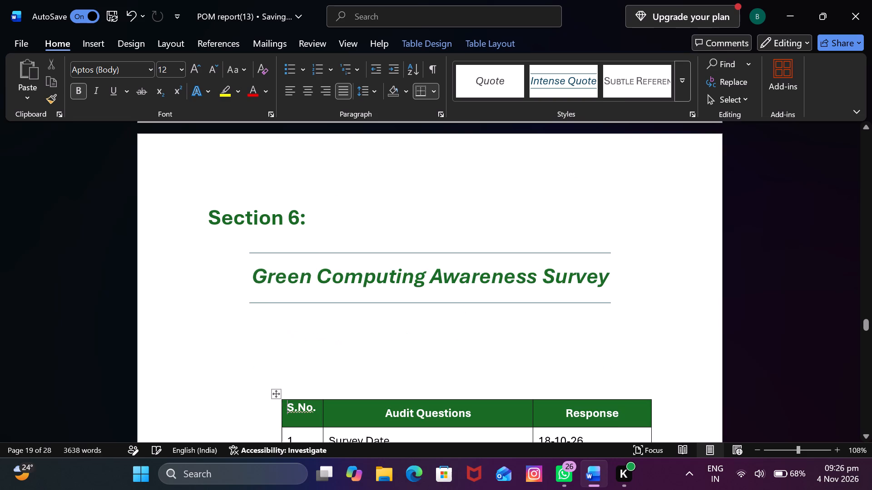
Reposition the survey table higher and centred between the page margins, leaving space above the Suggestions Received from Participants heading.
scroll(303, 344, up, 2)
scroll(307, 338, down, 12)
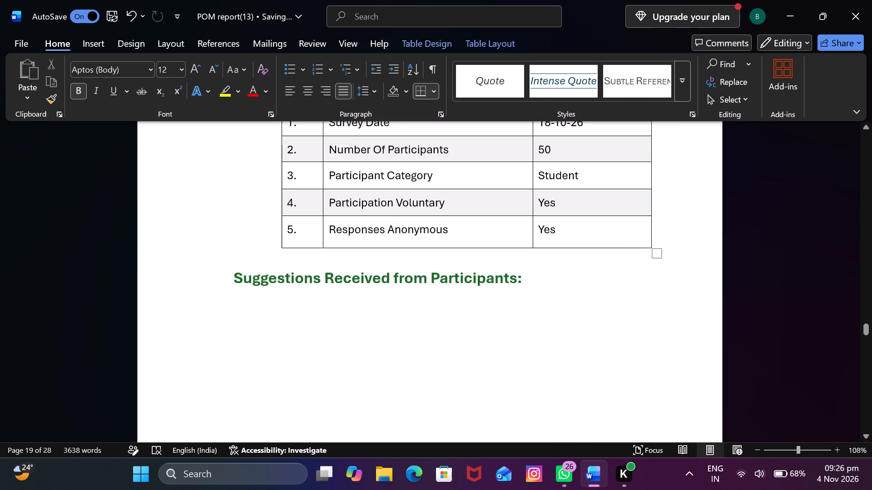
scroll(307, 330, up, 4)
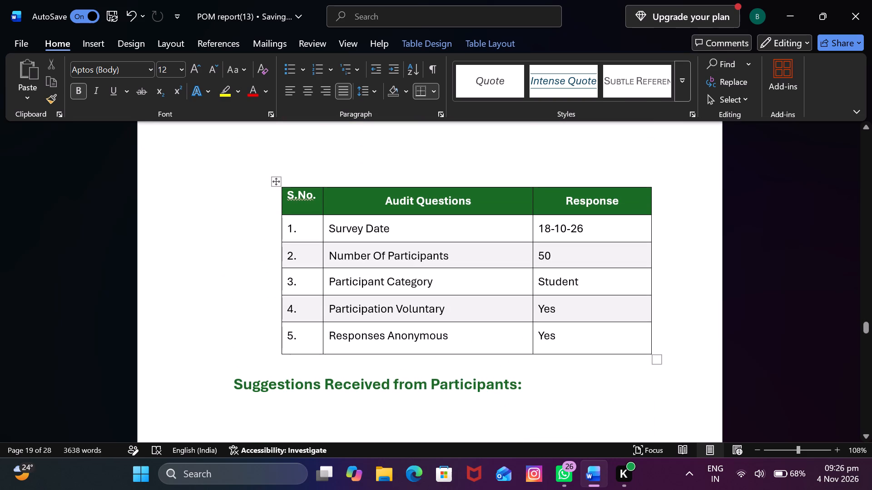
scroll(307, 331, up, 1)
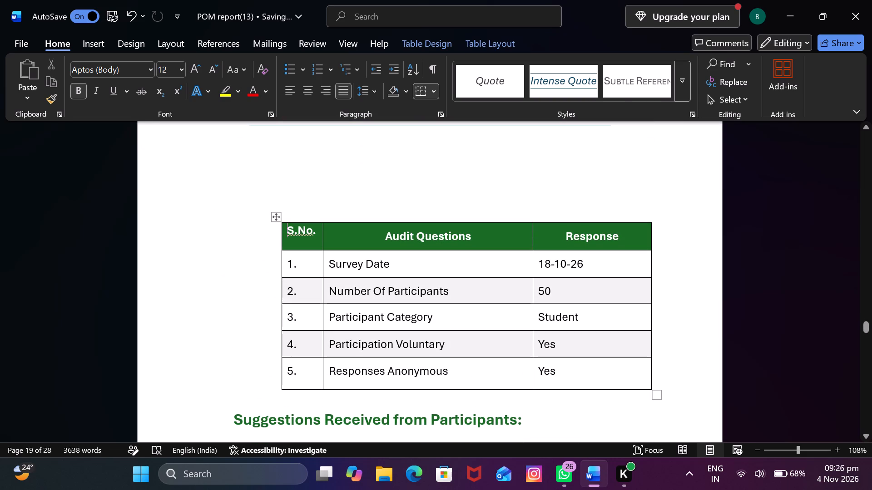
drag(273, 216, 236, 171)
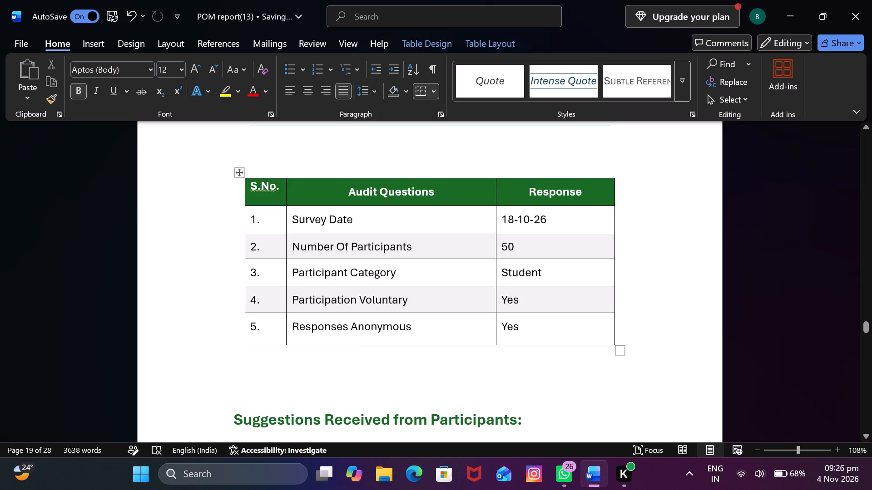
Remove the blank lines before the Regular Maintenance bullet so the equipment management bullets form one continuous list, keeping the preceding full stop.
scroll(311, 248, up, 20)
scroll(311, 248, up, 3)
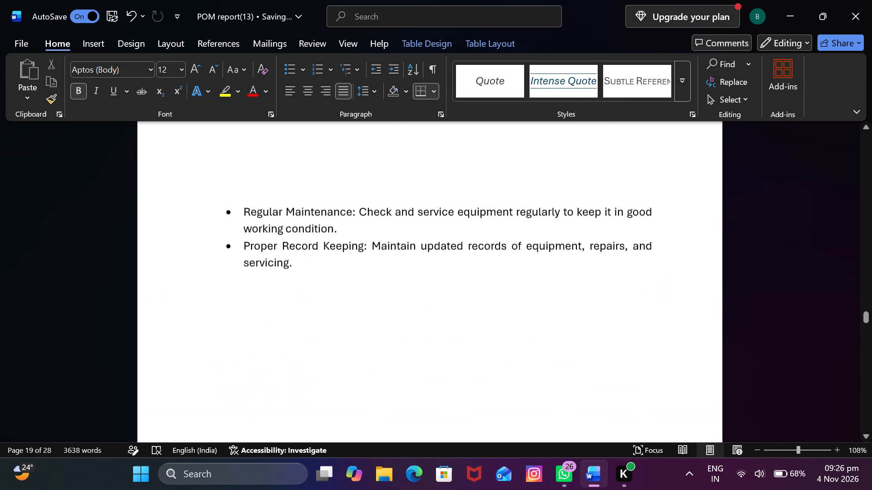
scroll(319, 262, up, 2)
click(258, 306)
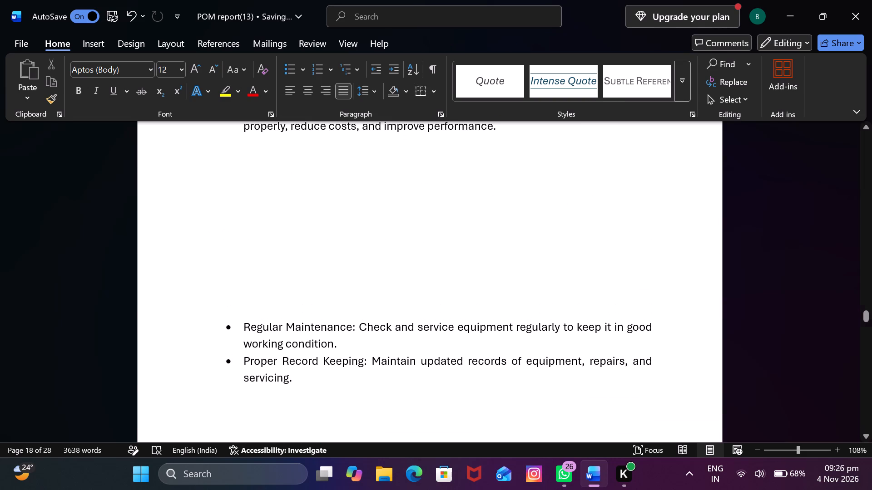
key(BackSpace)
key(BackSpace)
key(BackSpace)
key(BackSpace)
key(BackSpace)
key(BackSpace)
key(BackSpace)
key(BackSpace)
key(BackSpace)
key(BackSpace)
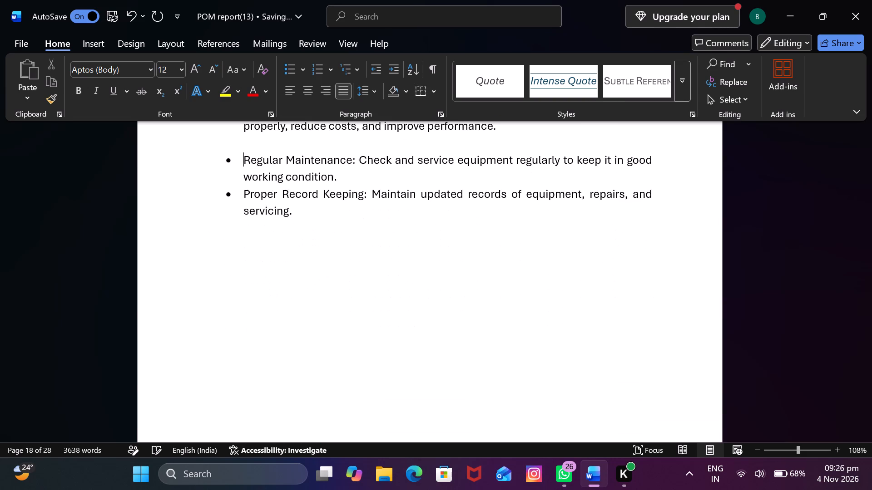
key(BackSpace)
key(BackSpace)
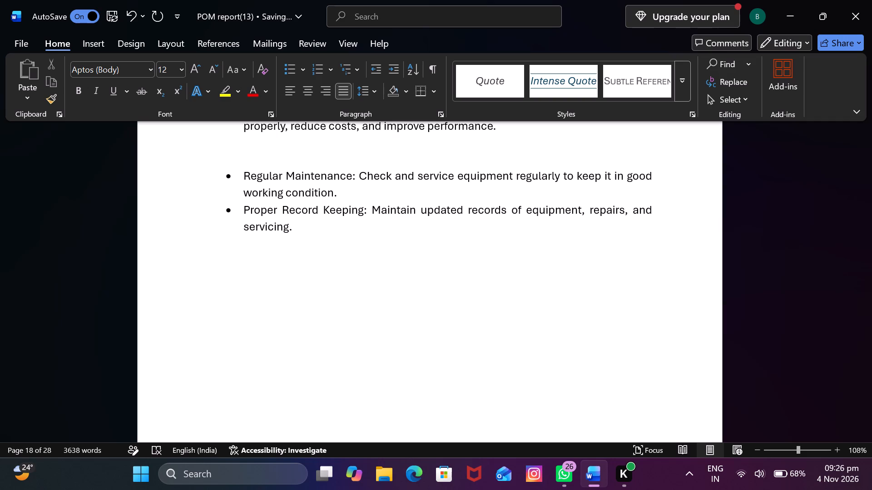
key(BackSpace)
key(BackSpace)
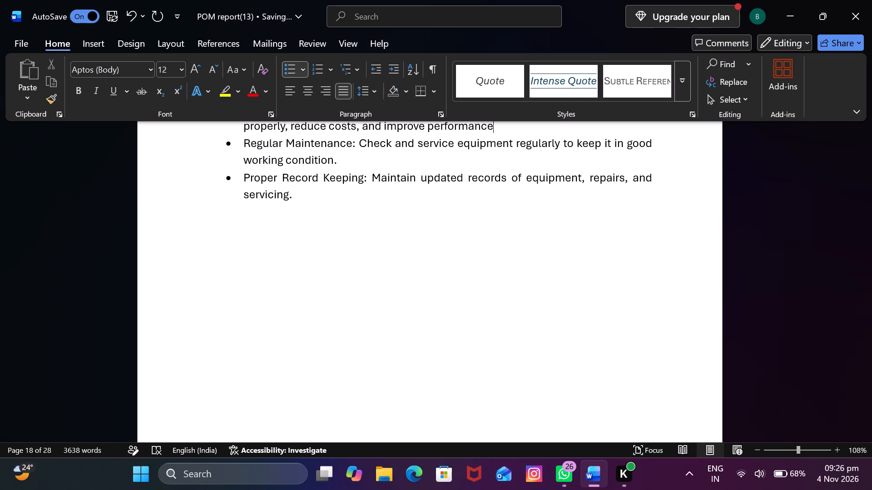
key(ctrl+z)
Place the cursor below the equipment management bullets and check how Section 6's title and survey table fall across the pages.
click(253, 316)
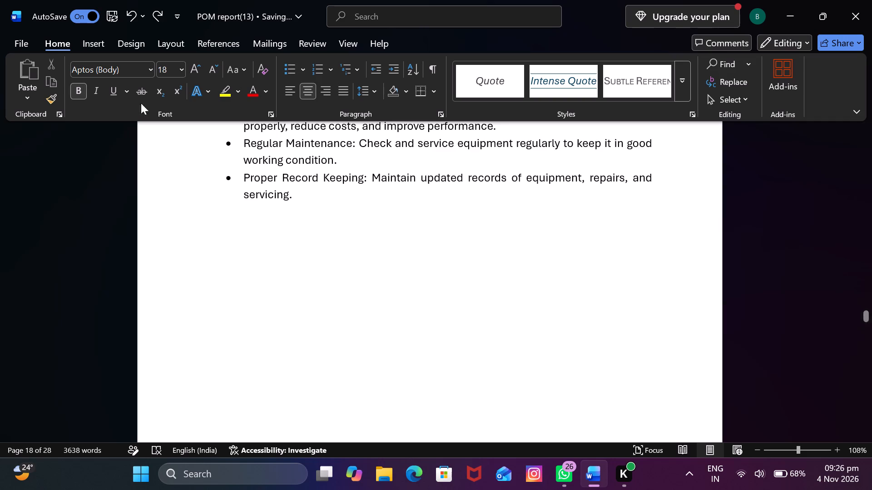
scroll(224, 99, up, 1)
scroll(216, 177, up, 1)
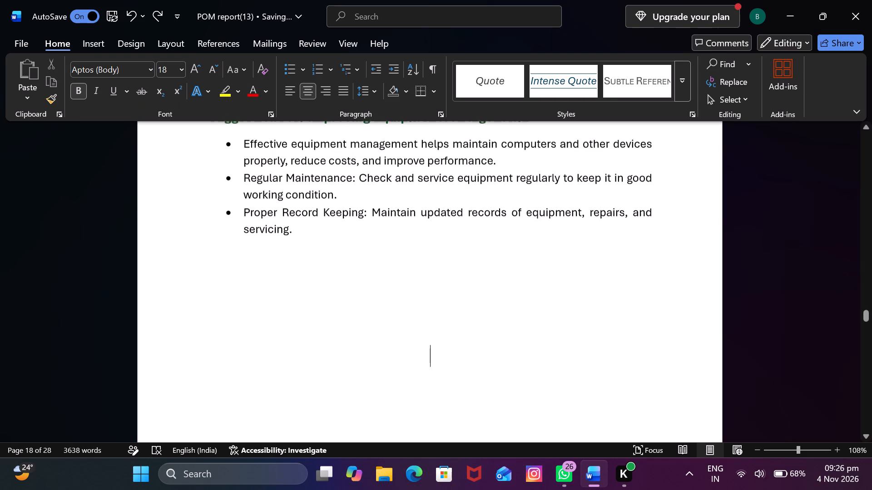
scroll(216, 177, down, 16)
scroll(227, 180, up, 2)
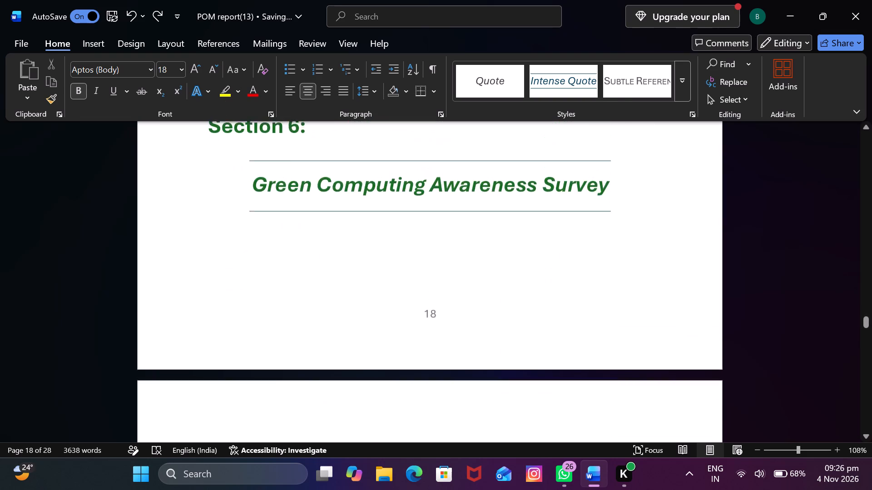
scroll(227, 180, down, 13)
scroll(227, 179, up, 3)
scroll(228, 178, down, 3)
scroll(228, 178, up, 2)
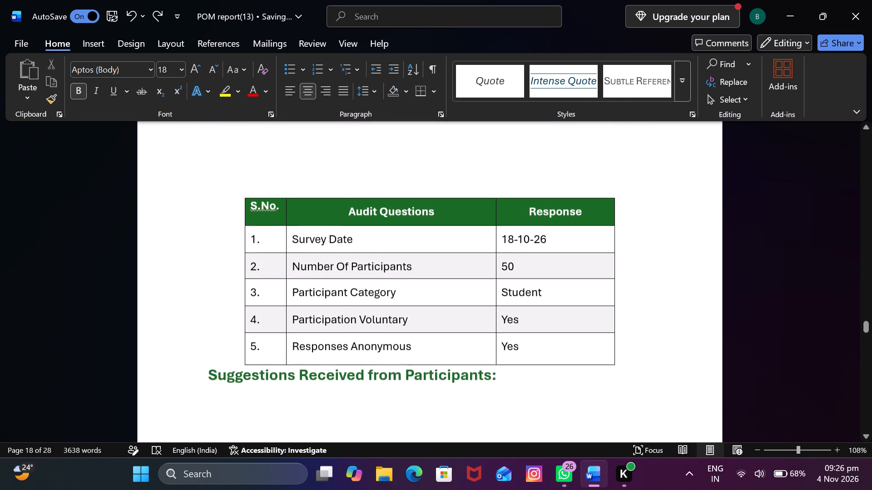
scroll(228, 178, up, 1)
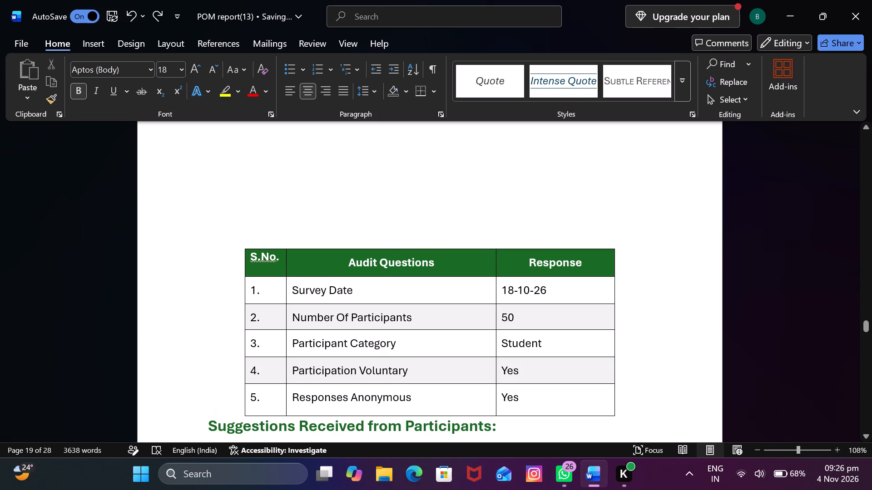
scroll(232, 173, up, 2)
scroll(232, 173, down, 3)
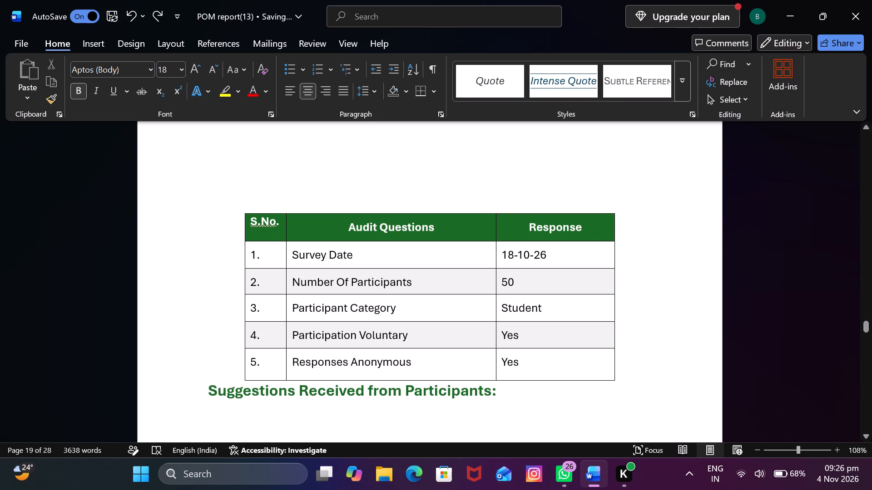
scroll(232, 173, up, 9)
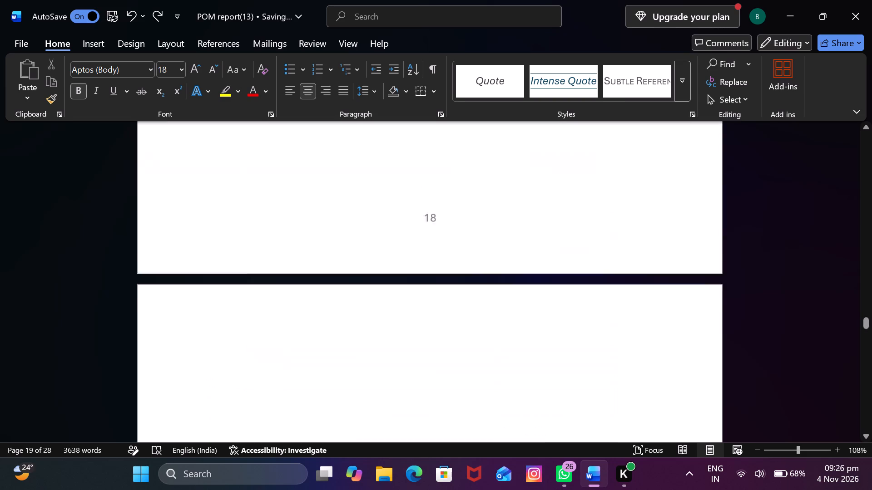
scroll(248, 166, up, 4)
scroll(253, 164, down, 5)
scroll(284, 211, up, 16)
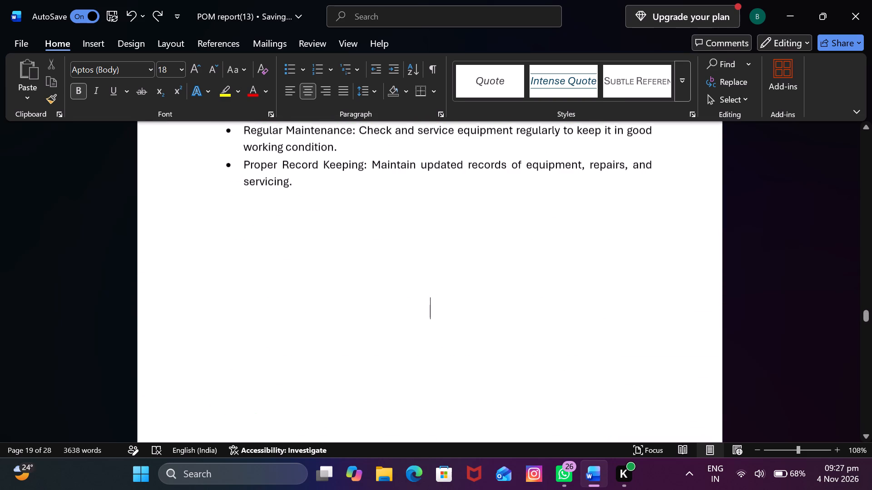
scroll(285, 210, up, 8)
scroll(283, 201, down, 3)
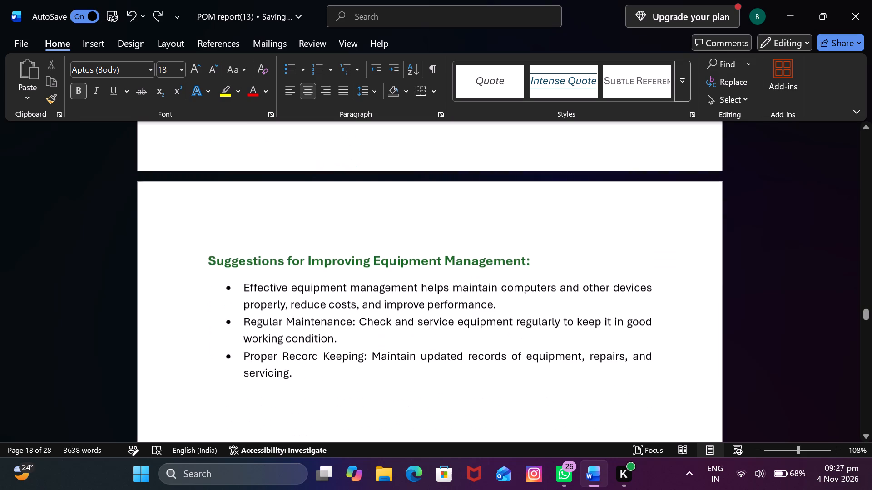
Insert four blank lines below the equipment management bullets to push the Section 6 heading further down.
scroll(283, 201, down, 2)
key(Return)
key(Return)
key(Return)
key(Return)
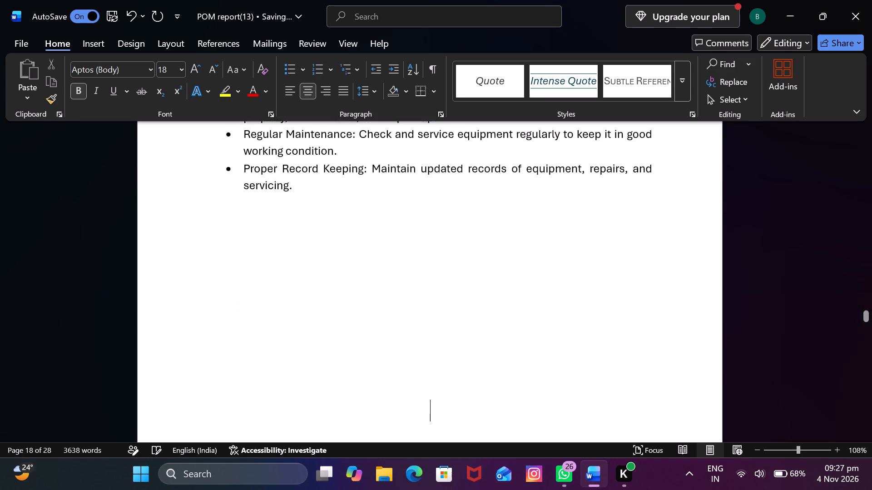
Insert four more blank lines below the equipment management bullets to push the Section 6 heading onto the following page.
key(Return)
key(Return)
key(Return)
key(Return)
Delete three surplus blank lines above the Section 6 heading so it starts at the top of its page.
scroll(578, 10, down, 7)
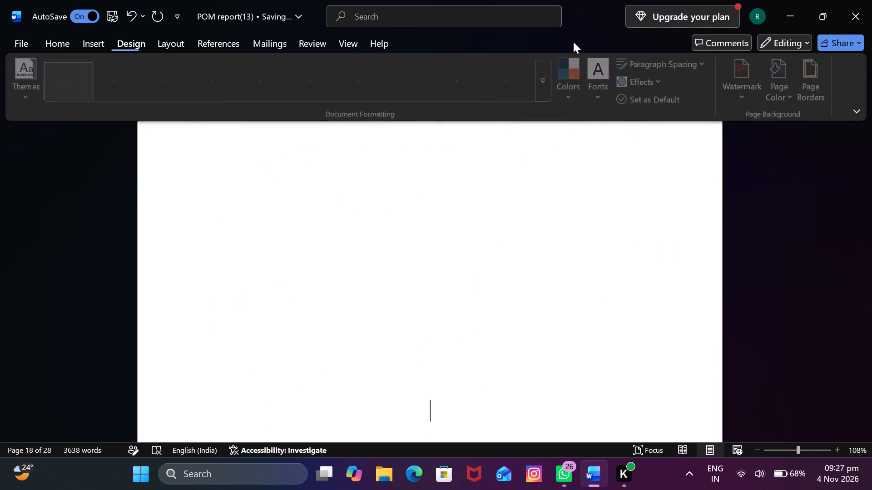
scroll(439, 235, down, 14)
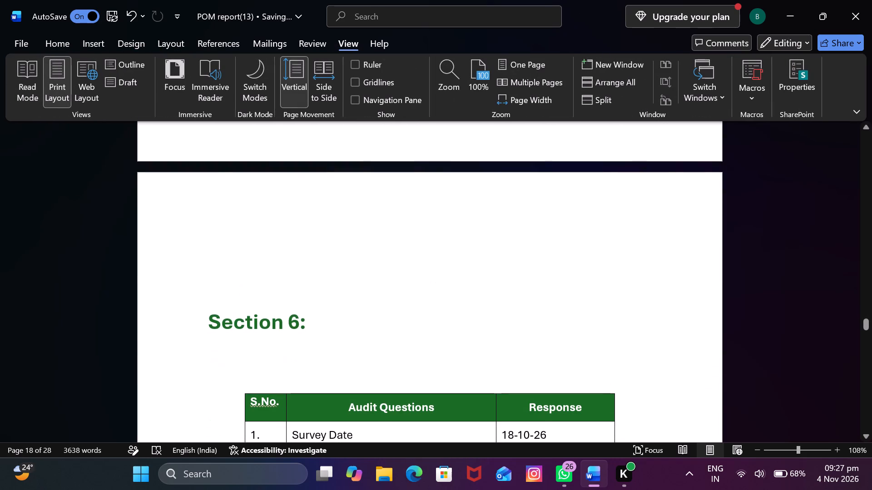
click(297, 285)
key(BackSpace)
key(BackSpace)
key(BackSpace)
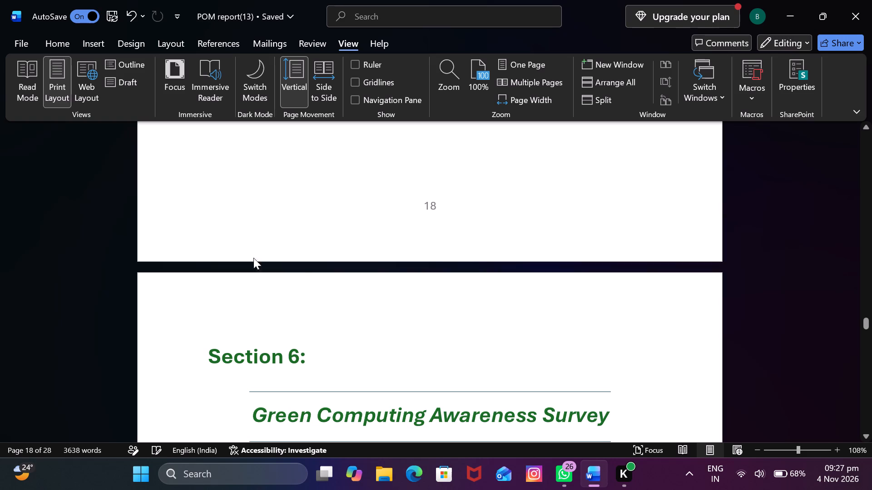
click(191, 325)
click(177, 322)
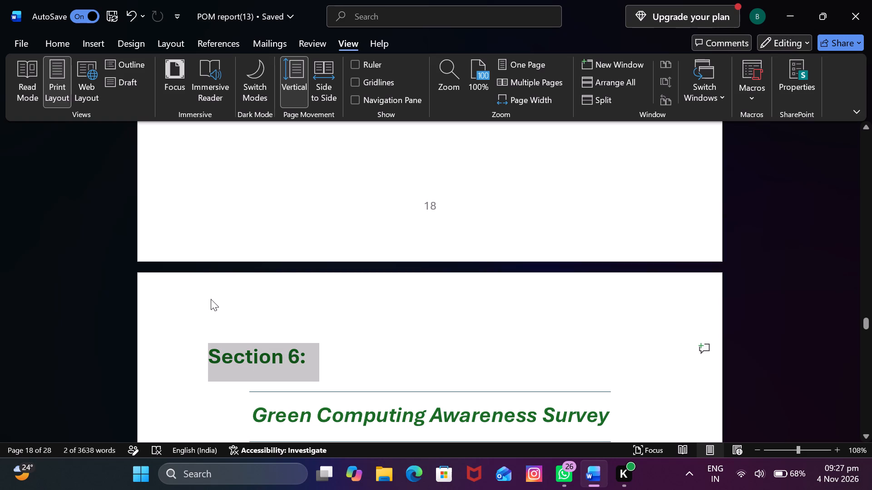
click(211, 299)
Review the page layout backwards from Section 6 through Section 5 to the Section 4 paper utilisation table.
scroll(334, 272, up, 3)
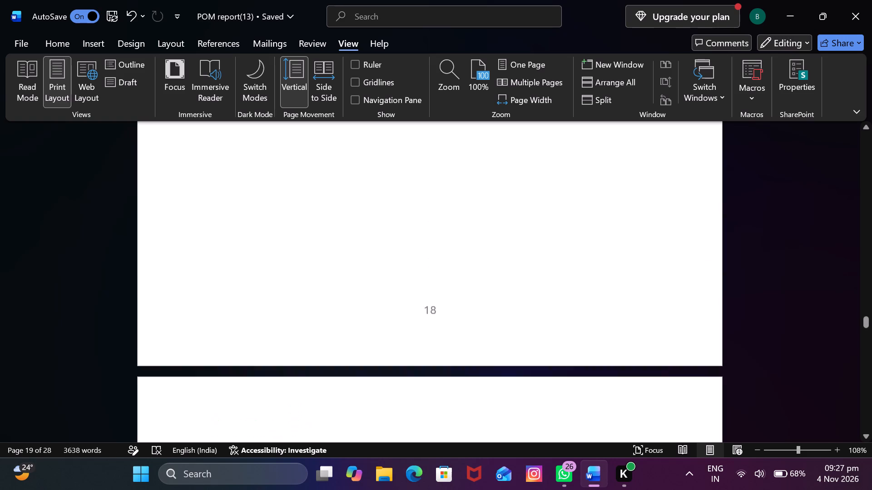
scroll(359, 261, up, 20)
scroll(359, 261, up, 8)
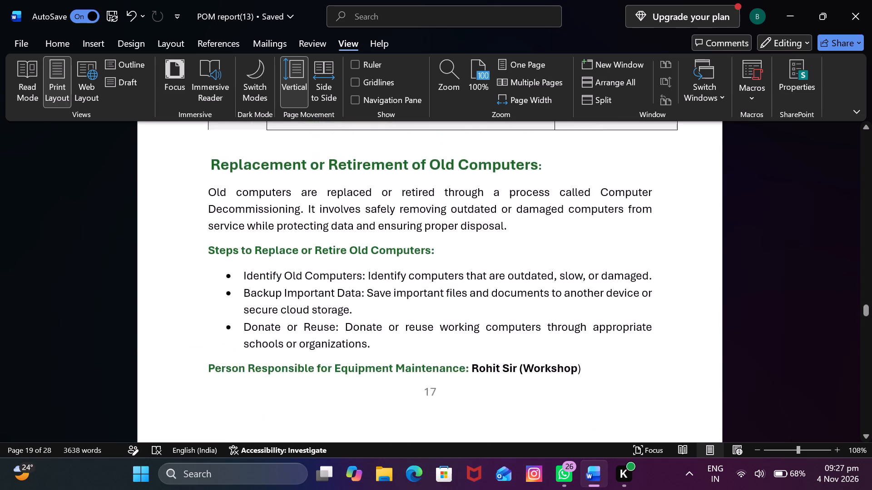
scroll(358, 261, up, 6)
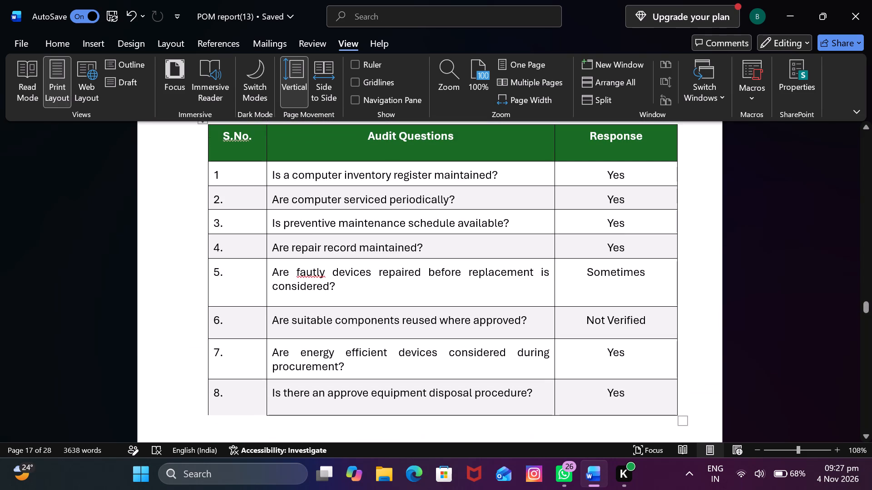
scroll(356, 261, up, 20)
scroll(356, 261, up, 1)
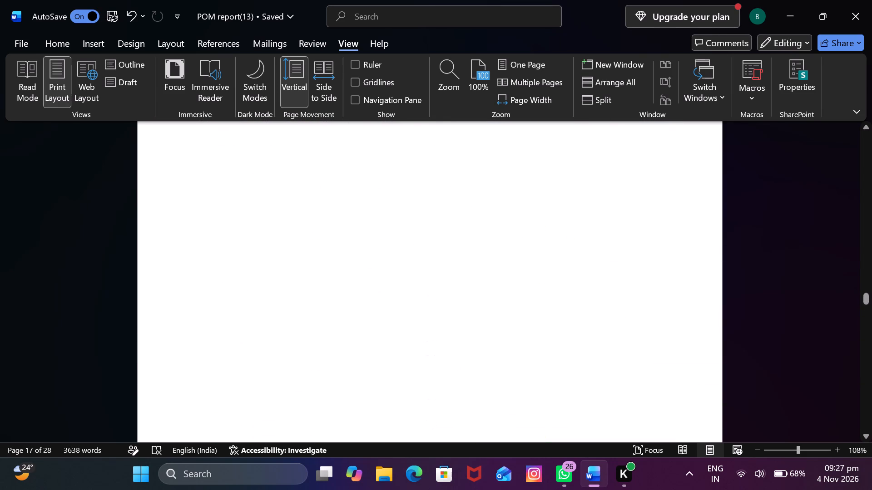
scroll(356, 261, down, 1)
scroll(356, 261, up, 16)
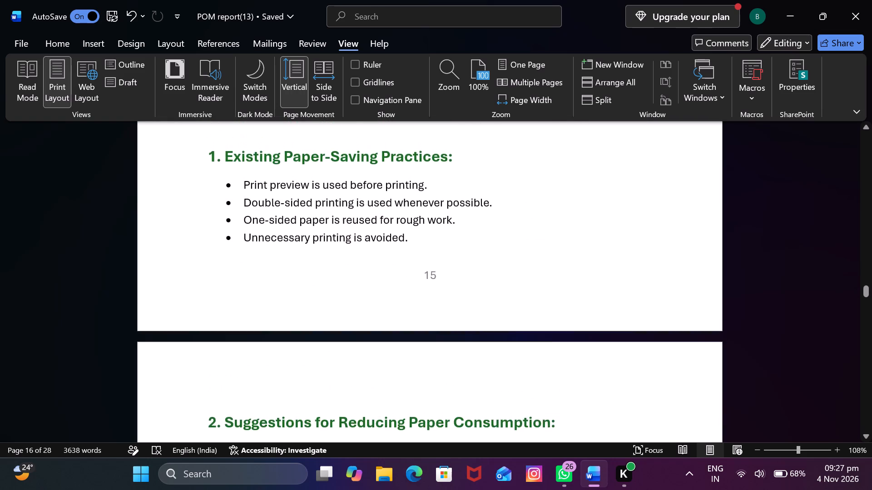
scroll(355, 262, up, 6)
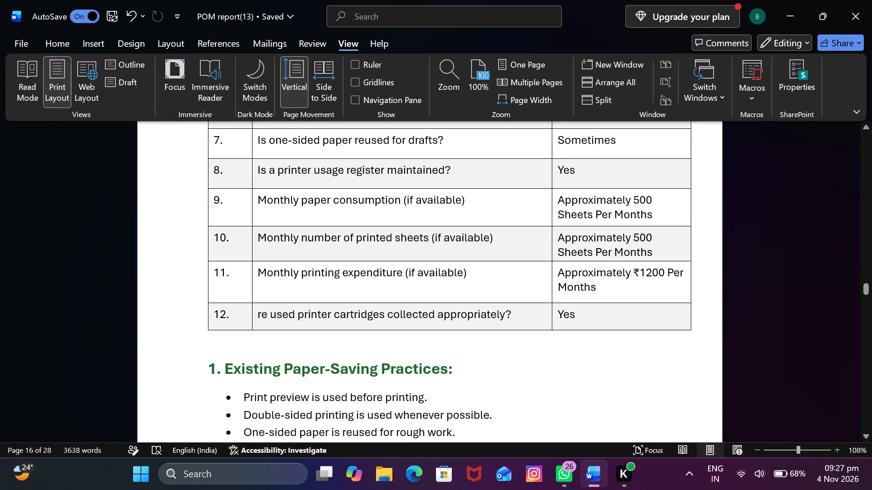
scroll(355, 262, up, 3)
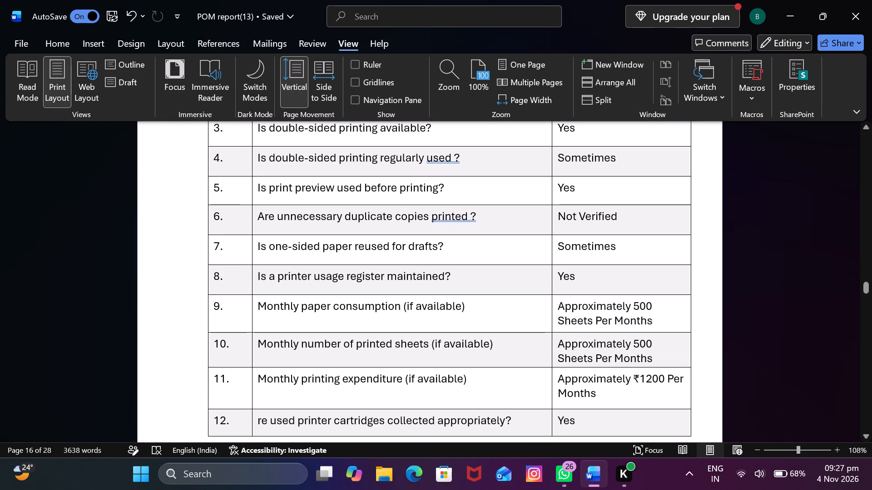
scroll(355, 262, up, 3)
scroll(355, 262, down, 5)
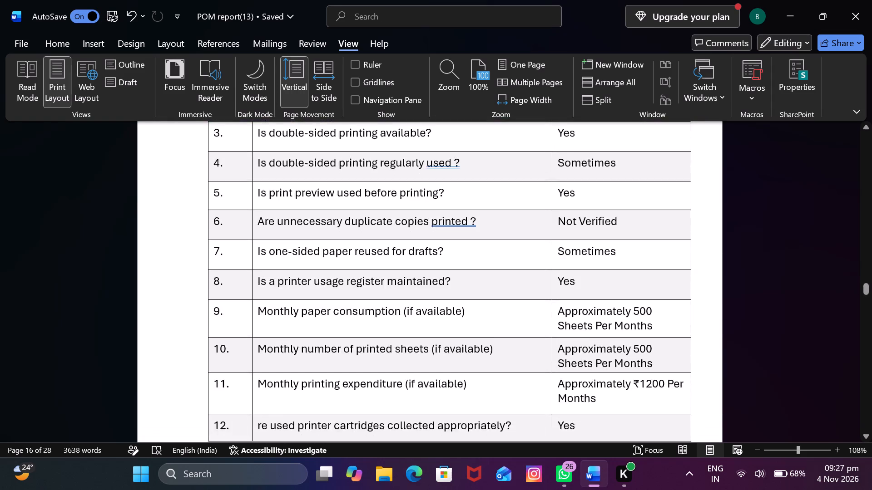
Review the page layout forward from Section 4 to Section 8, checking where each heading, table and photograph block falls.
scroll(355, 262, down, 20)
scroll(355, 262, down, 12)
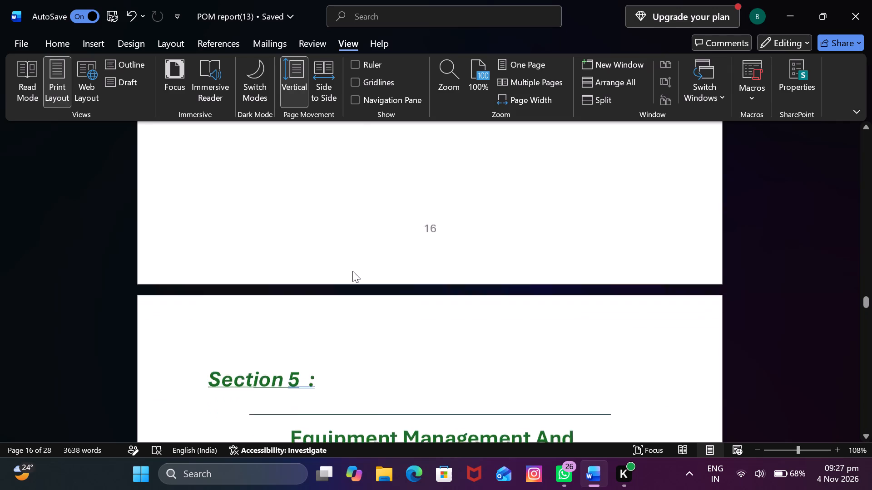
scroll(352, 271, down, 18)
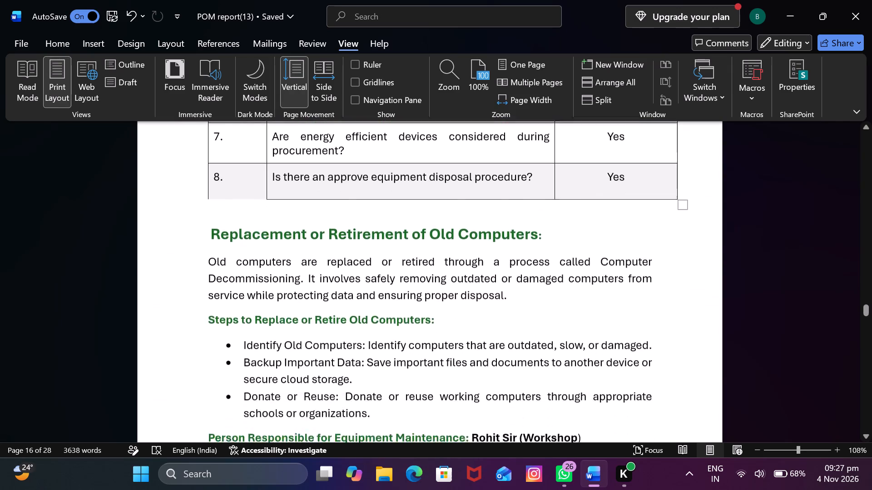
scroll(353, 273, down, 8)
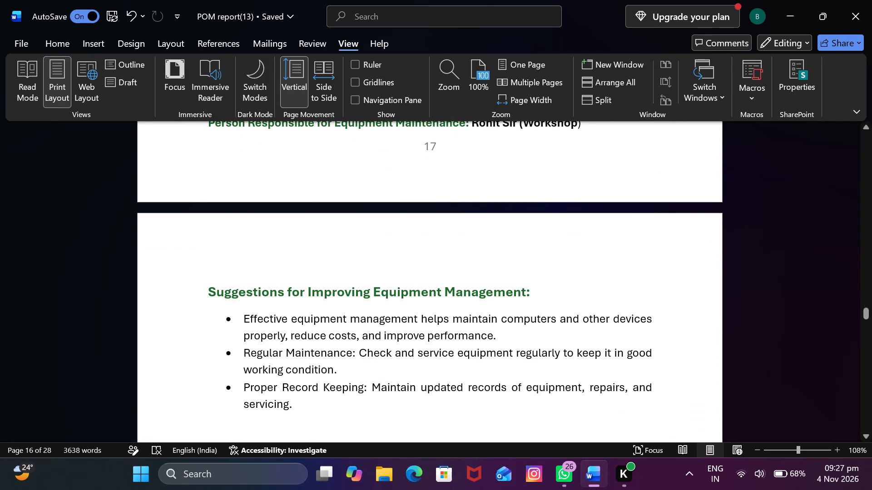
scroll(356, 372, down, 20)
scroll(356, 372, down, 4)
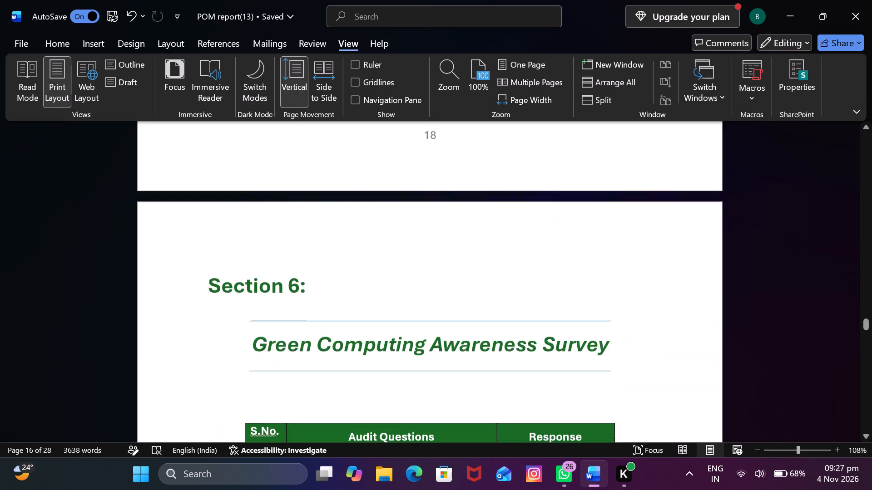
scroll(356, 376, down, 5)
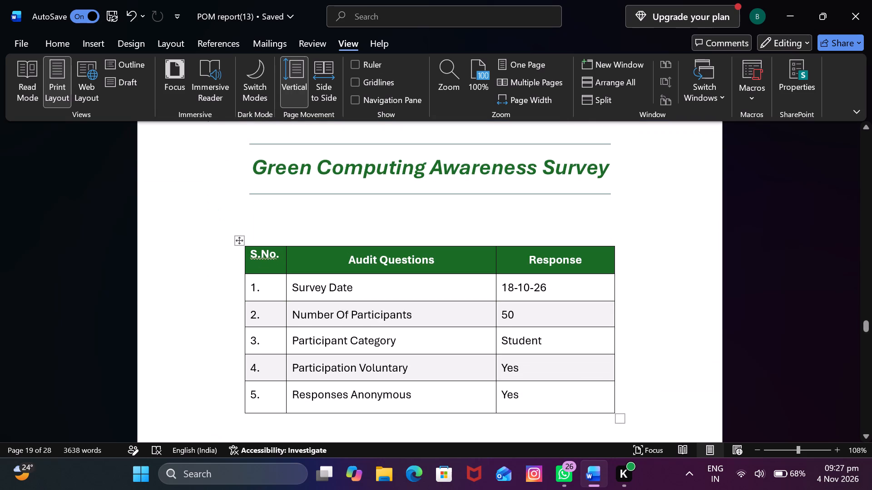
scroll(346, 380, down, 14)
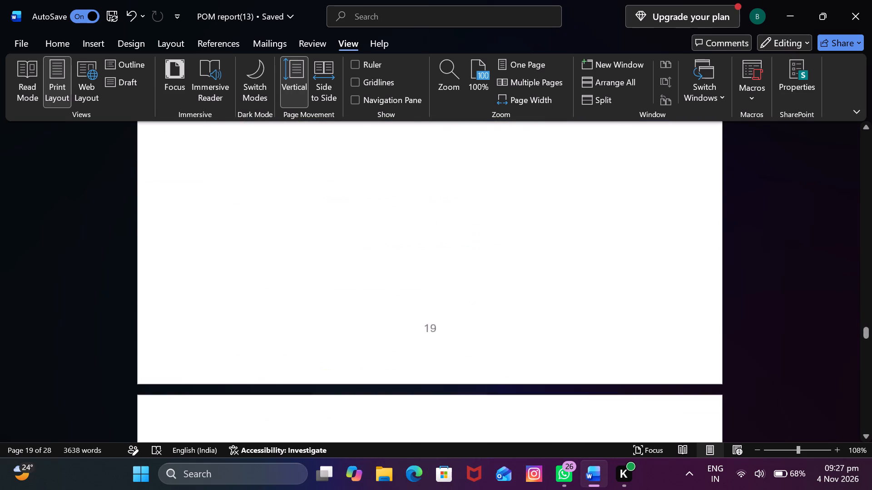
scroll(350, 376, down, 7)
scroll(365, 367, up, 12)
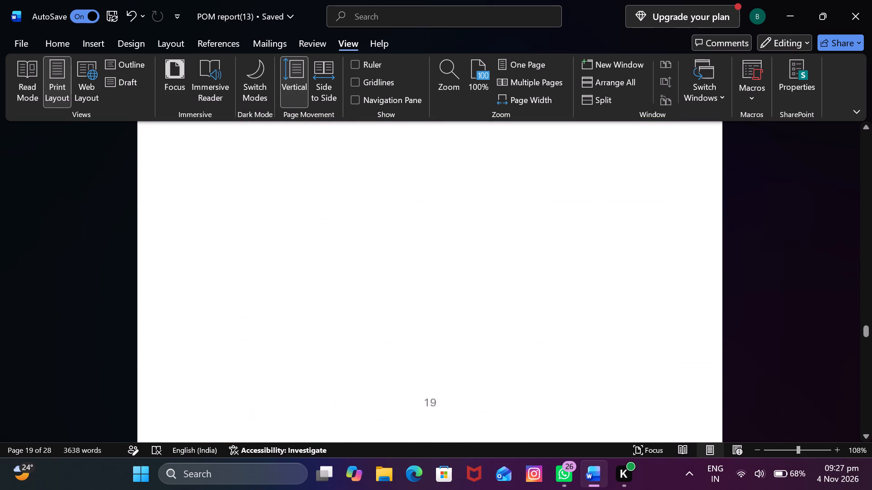
scroll(367, 368, up, 6)
scroll(367, 368, down, 20)
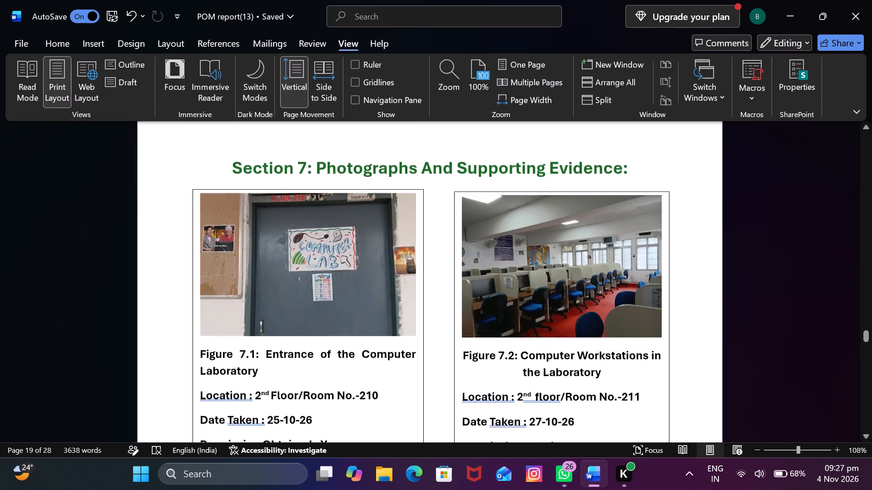
scroll(371, 367, down, 20)
scroll(371, 367, down, 1)
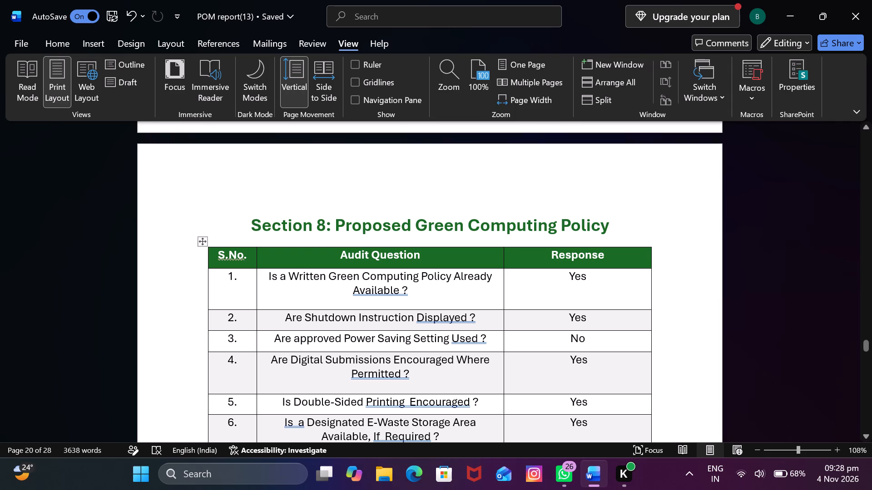
Open the print preview and check the page layout from Section 6 through to Section 13.
click(11, 47)
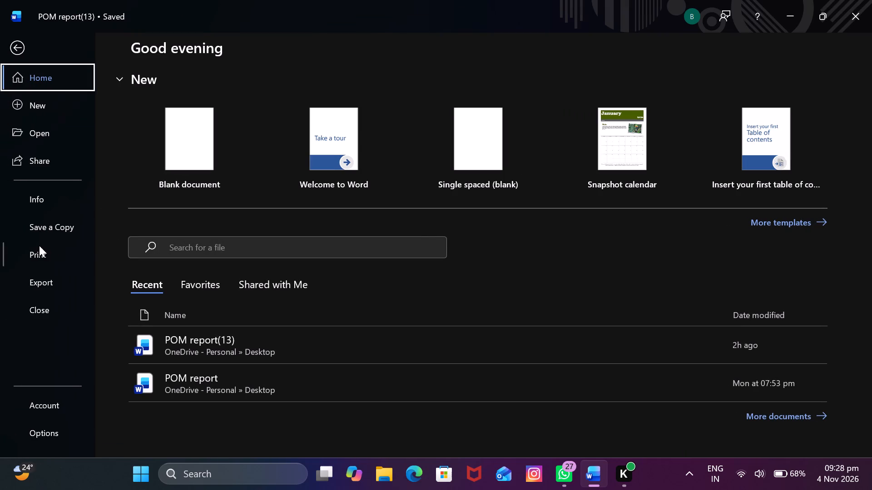
click(45, 261)
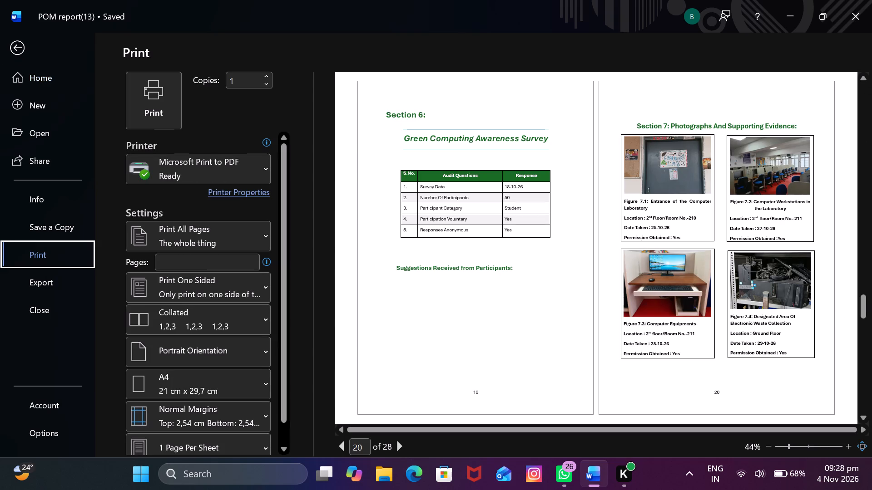
click(864, 412)
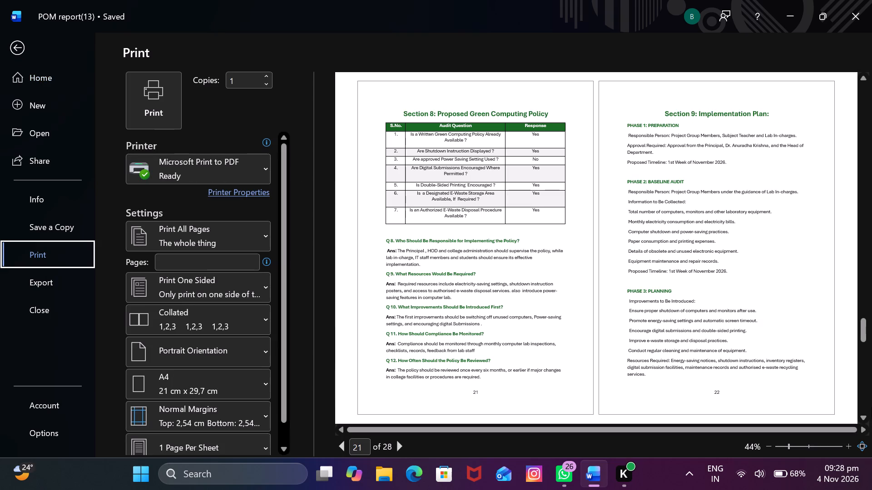
click(865, 420)
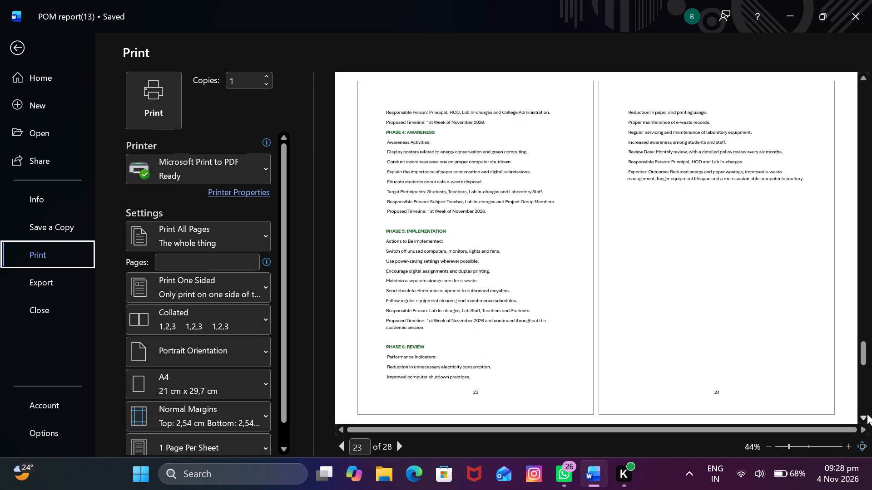
click(864, 414)
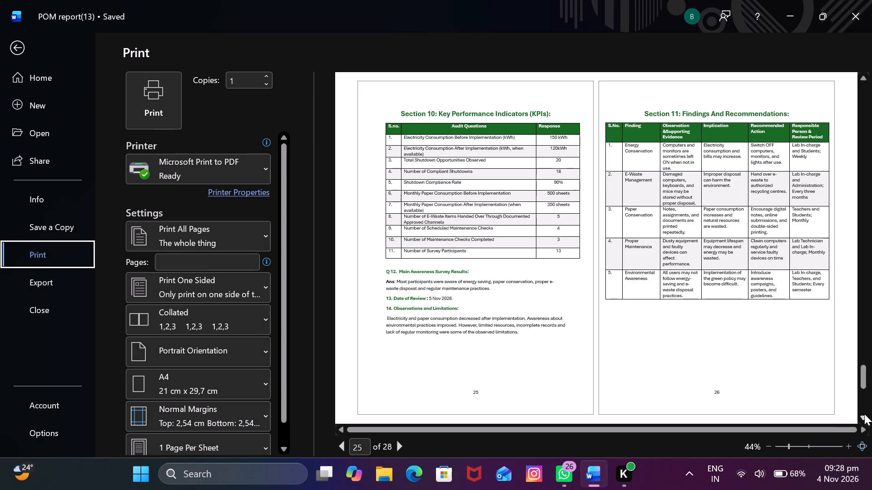
click(865, 414)
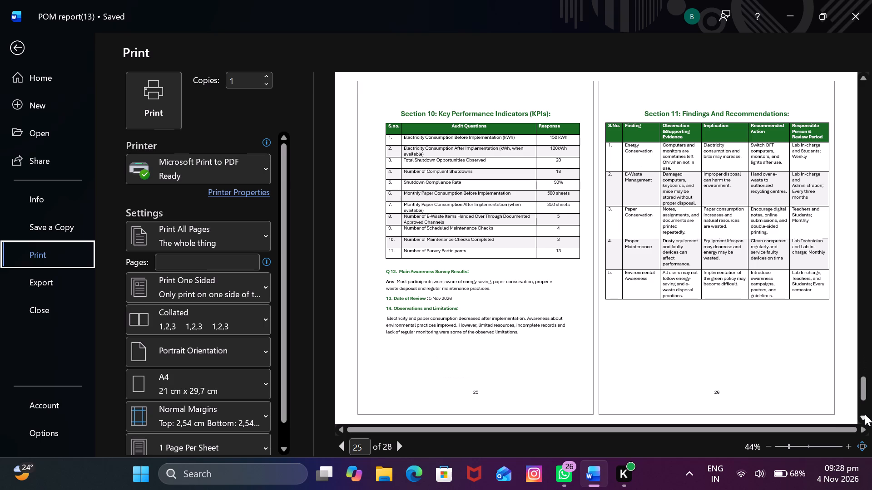
click(865, 414)
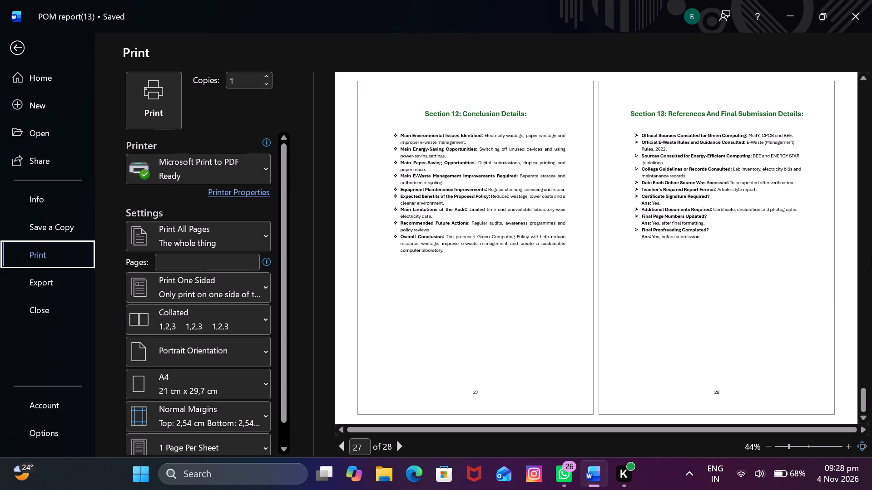
Page back through the print preview to Section 4, checking the layout of each spread, and return to the document.
click(861, 74)
click(861, 74)
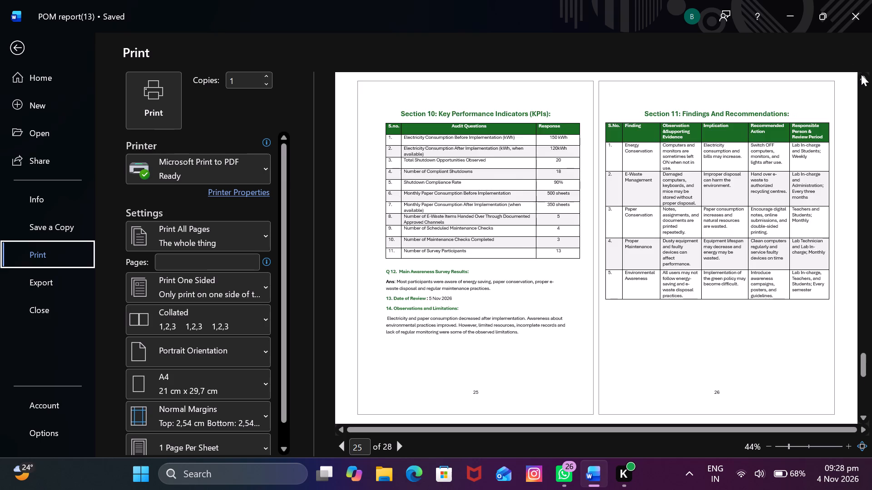
double_click(861, 74)
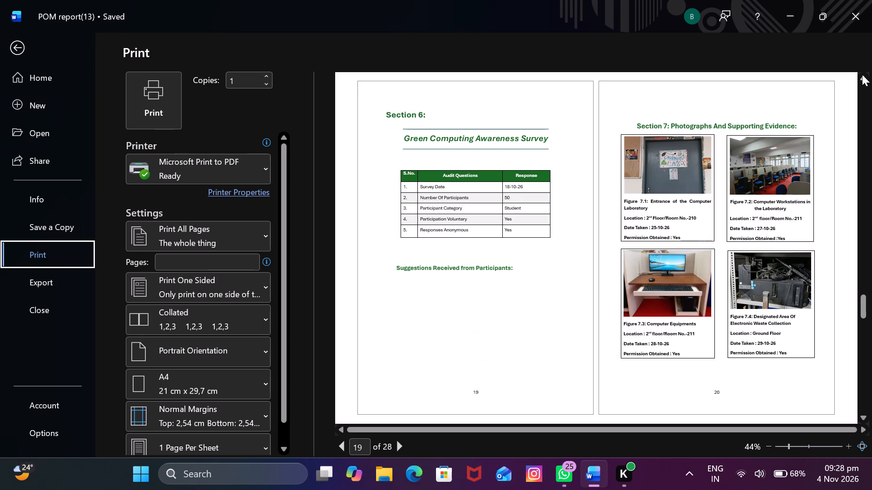
click(862, 74)
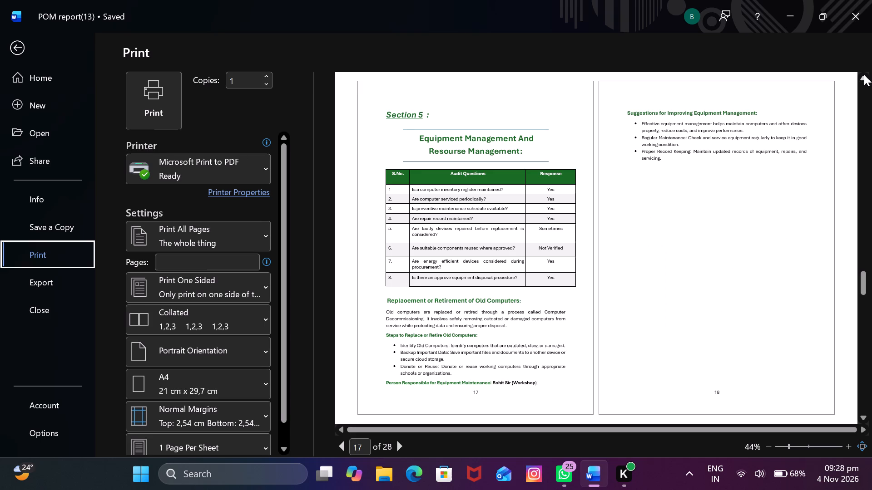
click(864, 74)
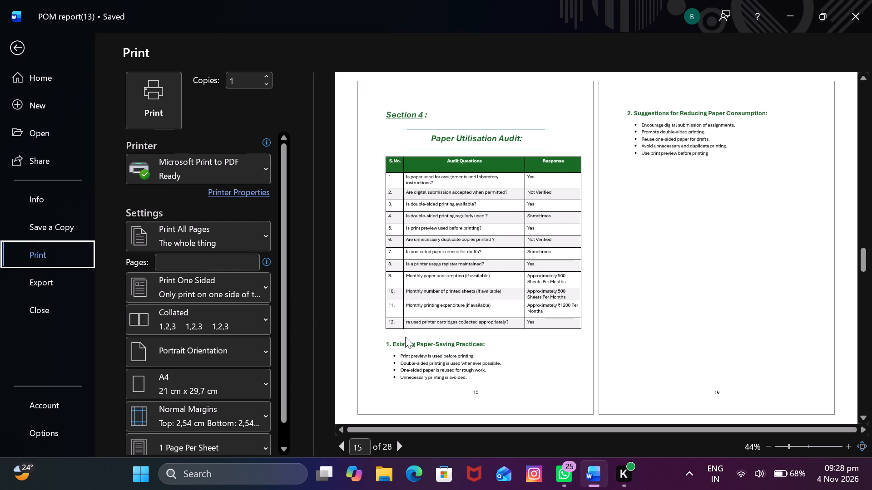
click(28, 76)
click(12, 46)
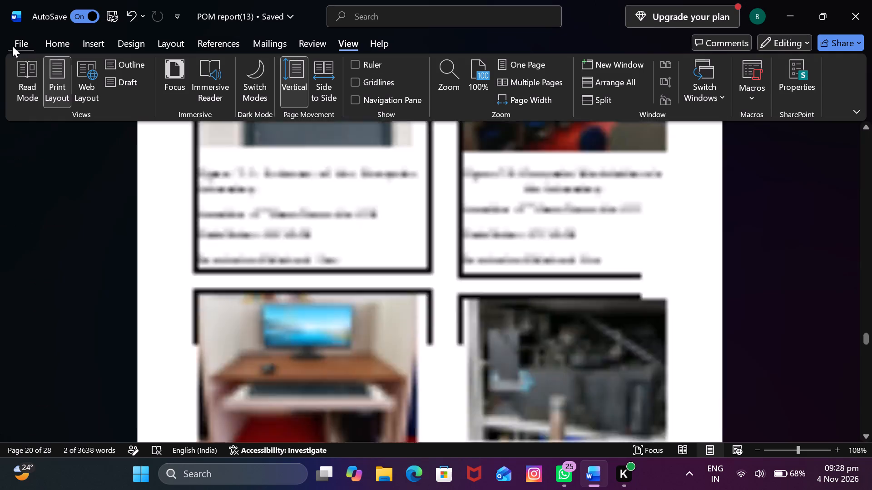
Review the pages backwards from Section 6 through Section 5 to the Section 4 paper utilisation table.
scroll(229, 199, down, 7)
scroll(263, 213, up, 9)
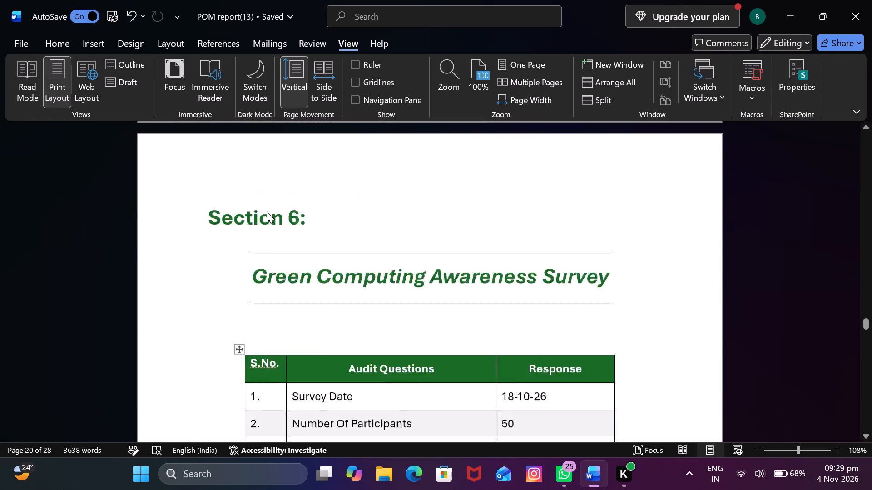
scroll(267, 211, up, 20)
scroll(267, 211, up, 14)
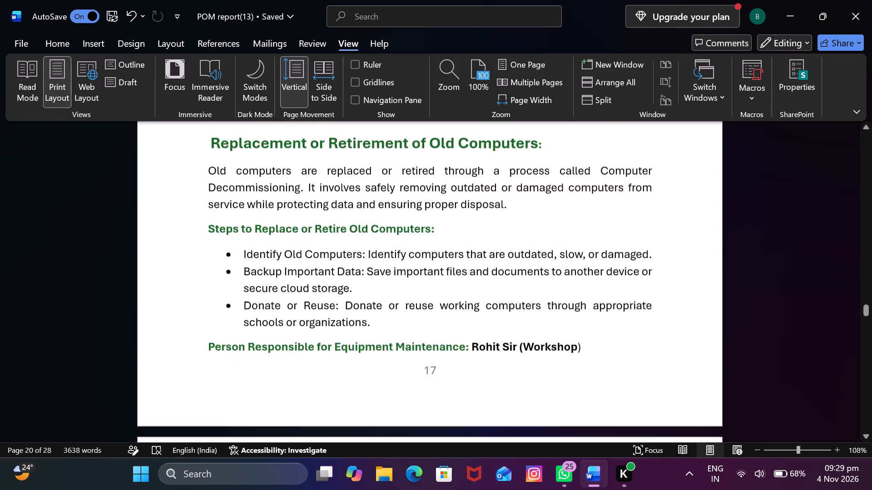
scroll(268, 209, up, 12)
scroll(269, 208, down, 10)
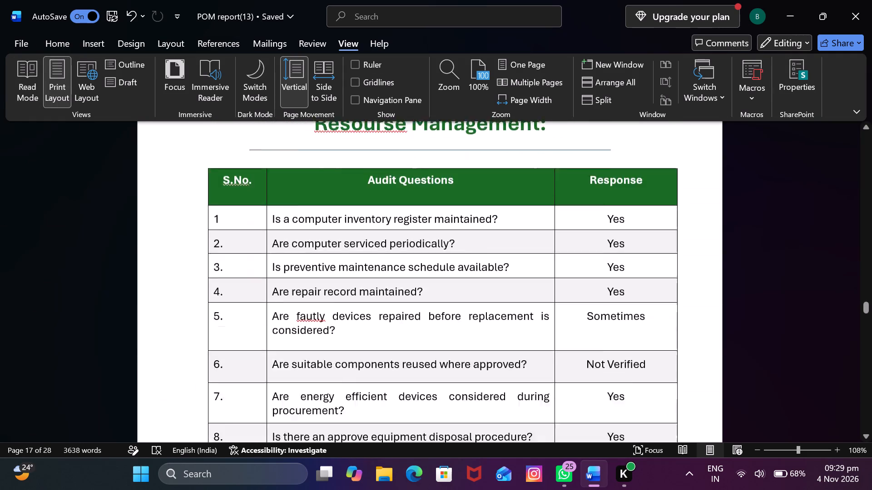
scroll(269, 207, down, 2)
scroll(279, 161, up, 5)
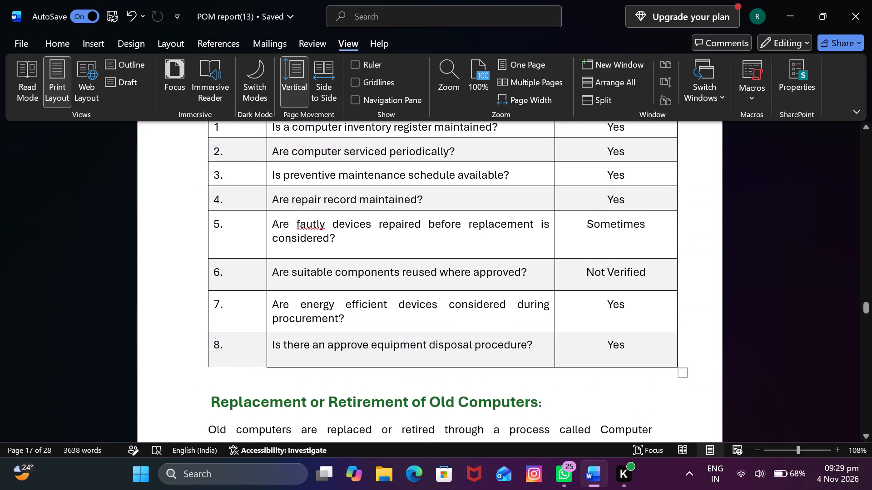
scroll(279, 161, up, 1)
scroll(279, 161, up, 20)
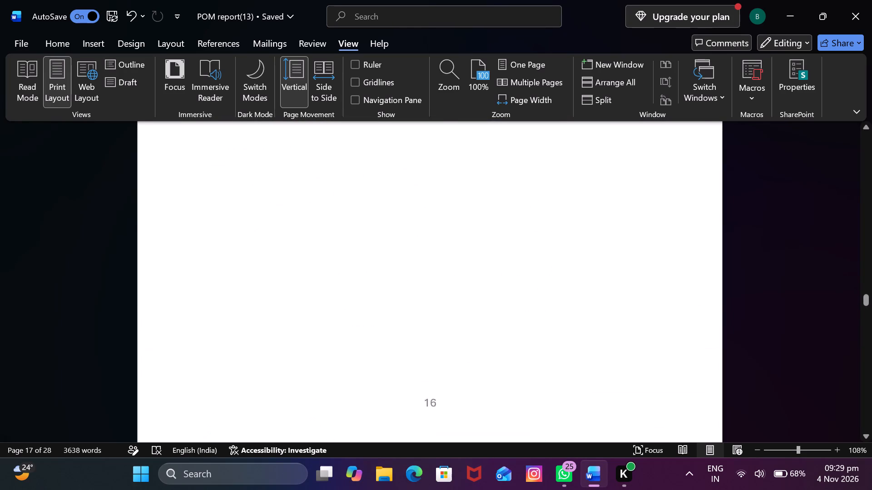
scroll(279, 161, up, 20)
scroll(279, 161, up, 5)
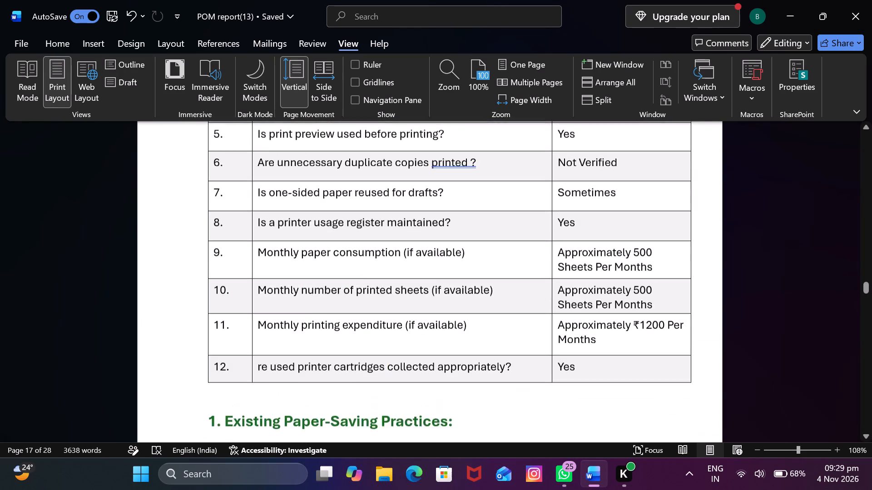
Add the missing "A" at the start of question 12 in the Section 4 table, so it begins "Are used printer cartridges".
scroll(279, 161, down, 4)
click(257, 262)
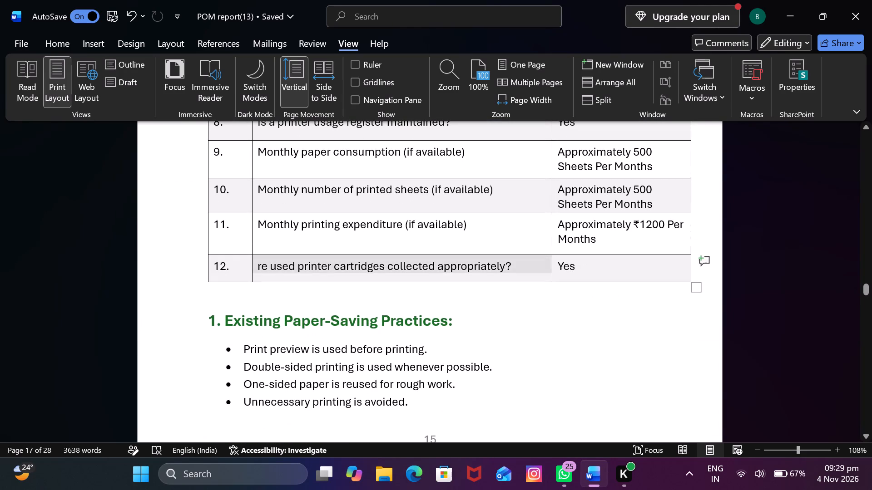
click(259, 263)
click(257, 265)
click(257, 265)
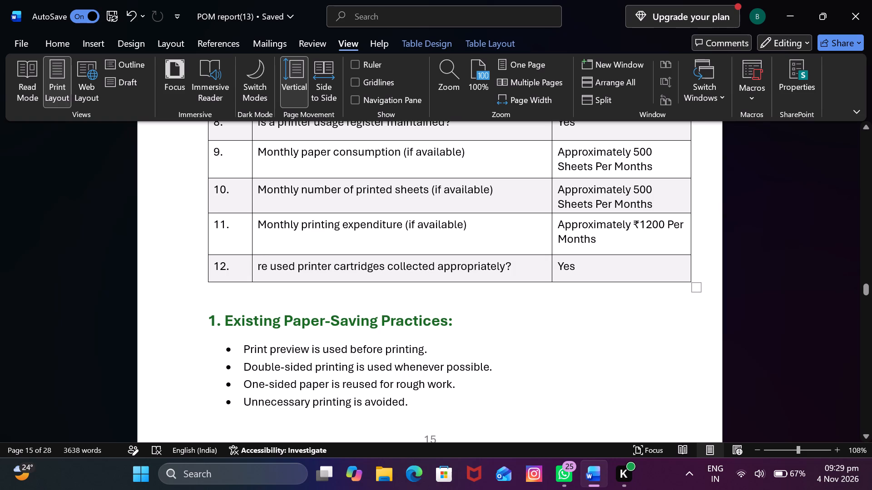
key(ctrl+a)
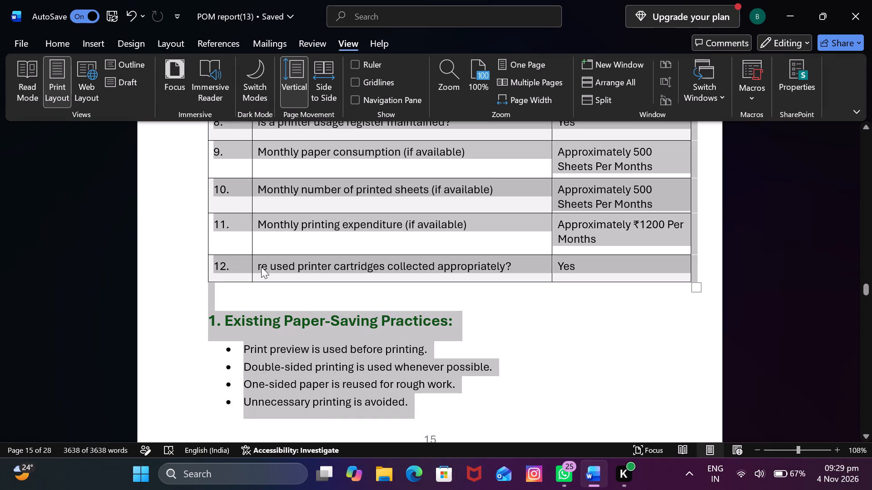
click(288, 272)
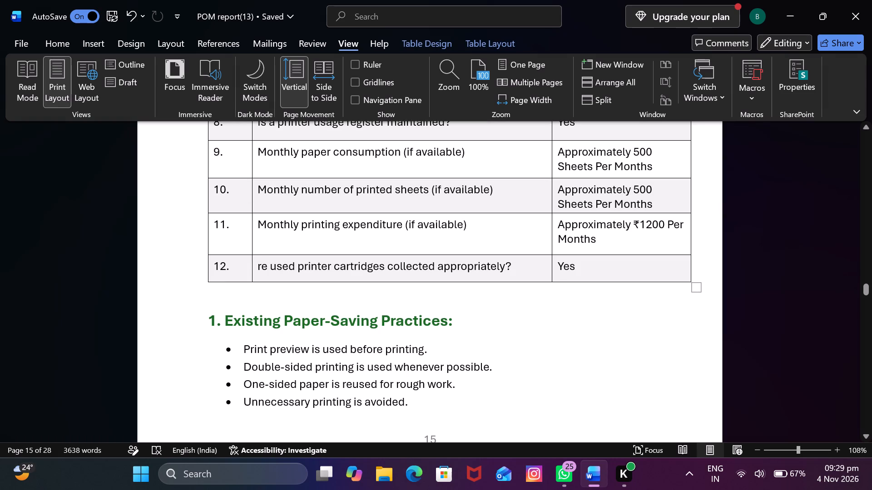
click(260, 265)
click(260, 265)
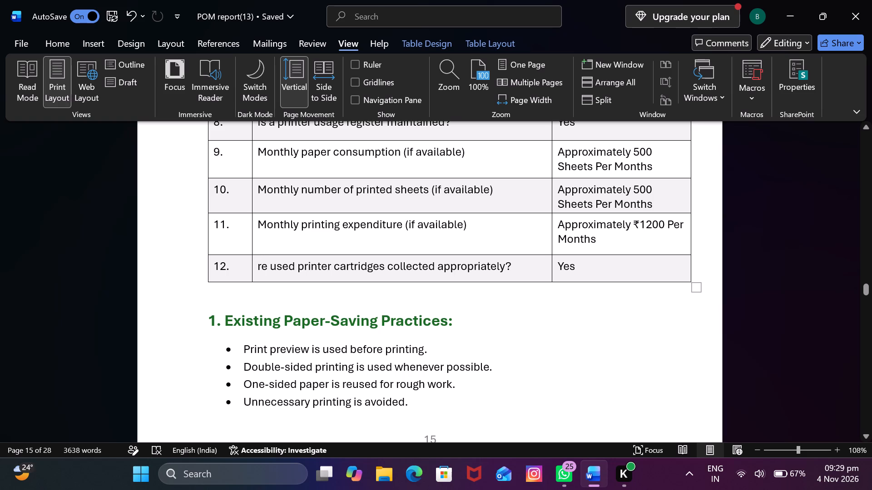
click(258, 265)
key(ctrl+a)
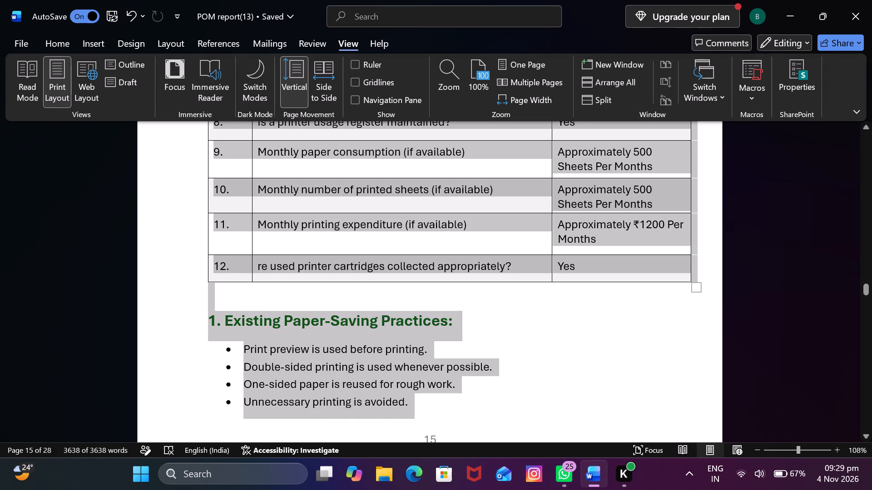
drag(269, 257, 267, 270)
click(259, 265)
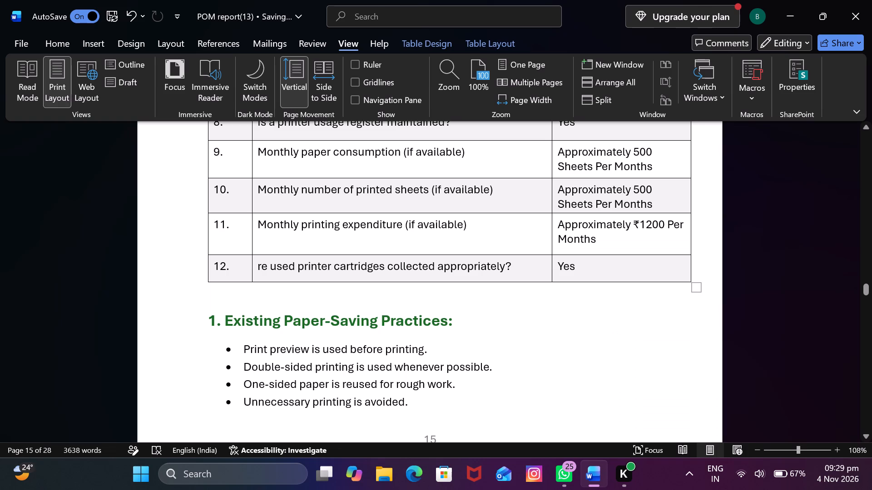
click(257, 264)
click(258, 265)
key(Left)
key(shift+a)
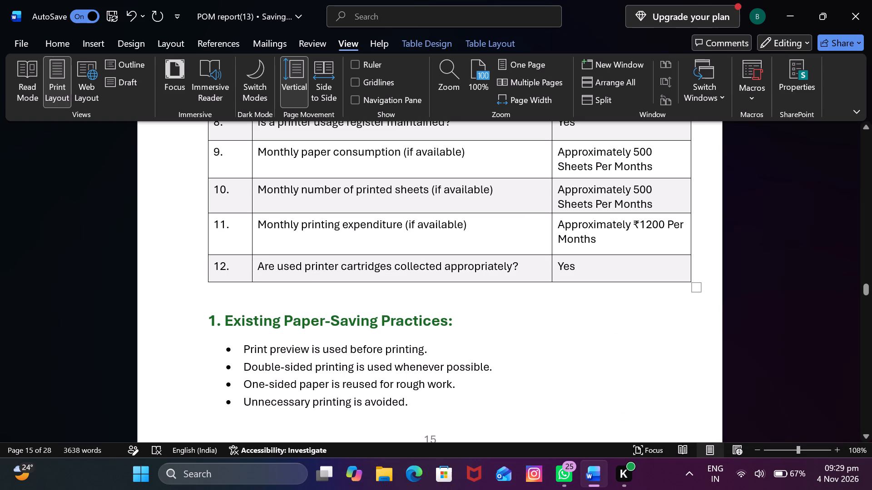
Page back through the print preview from Section 4 to the Introduction, checking the layout of each spread, and return to the document.
click(31, 44)
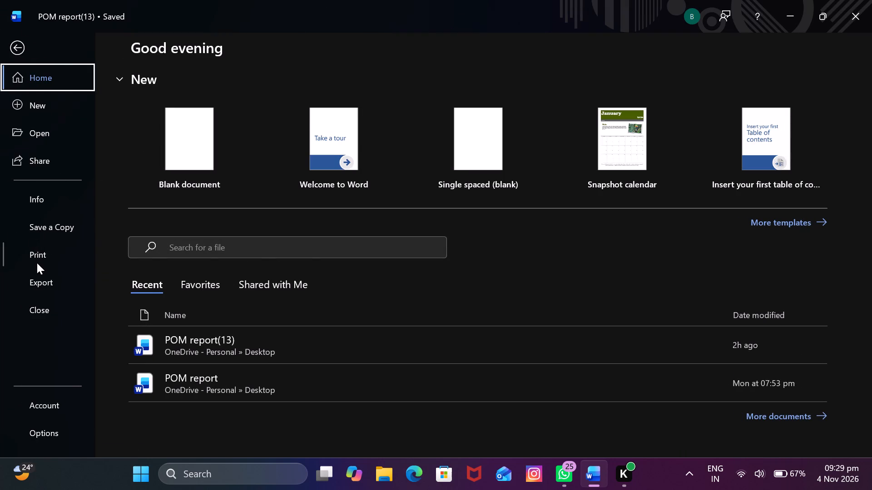
click(37, 258)
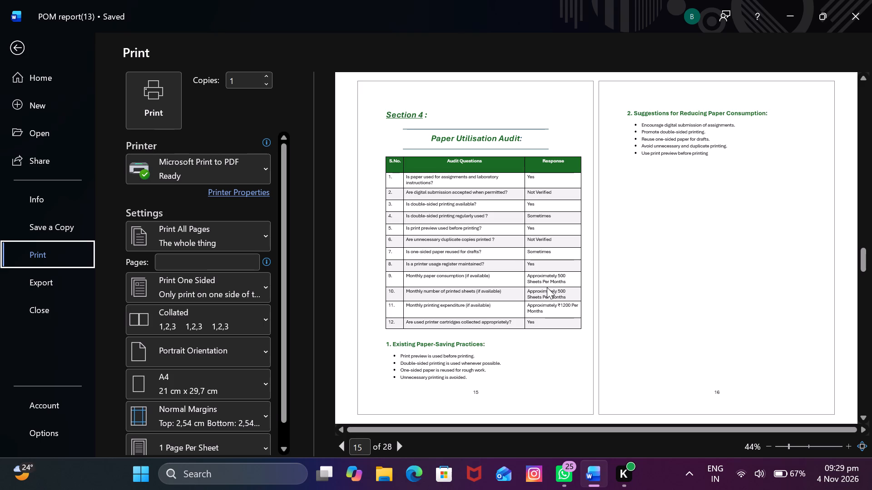
scroll(585, 273, up, 3)
scroll(587, 266, down, 3)
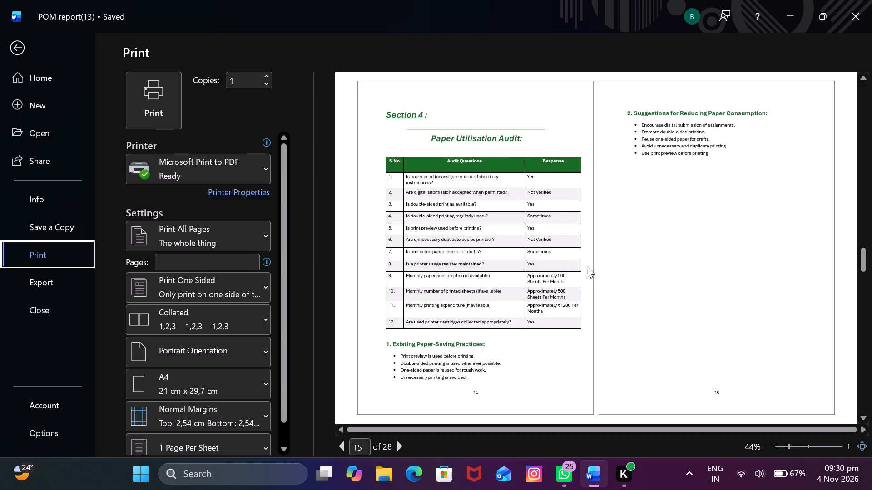
click(339, 447)
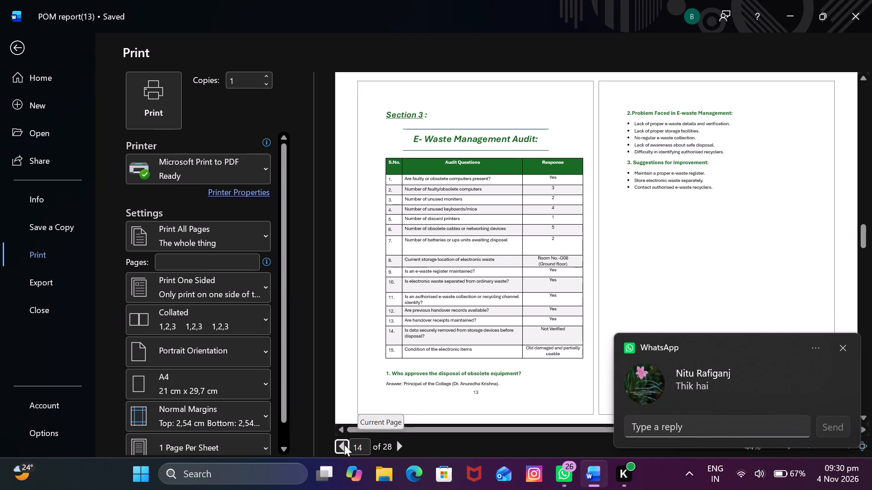
click(344, 445)
click(343, 447)
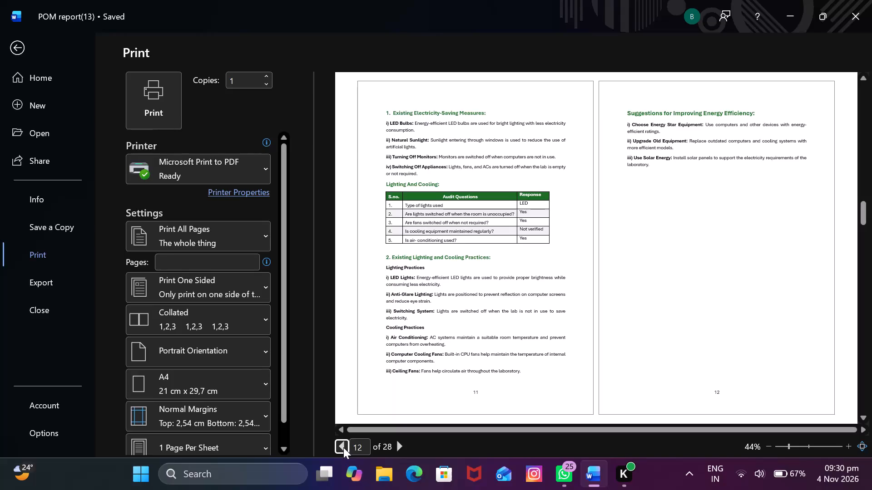
click(343, 447)
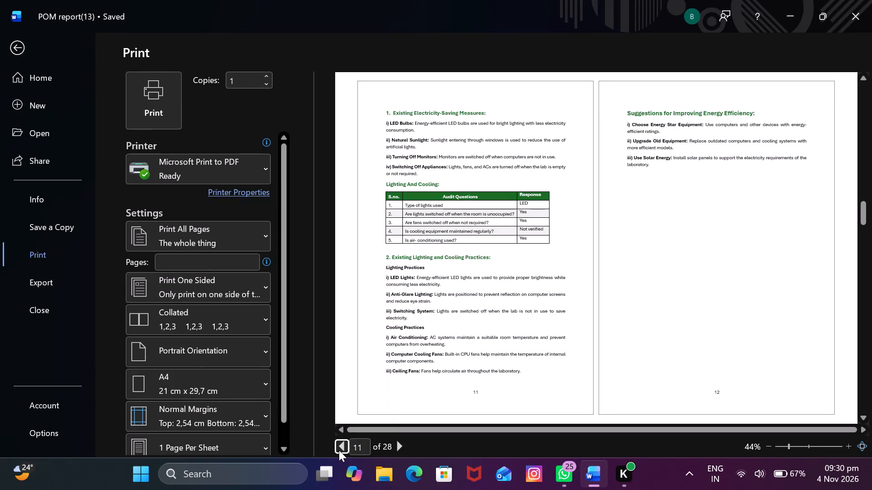
click(339, 450)
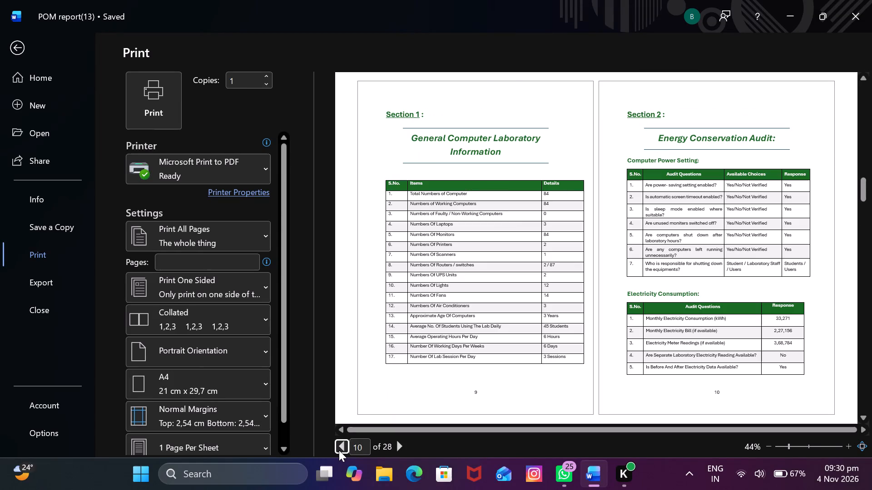
click(402, 446)
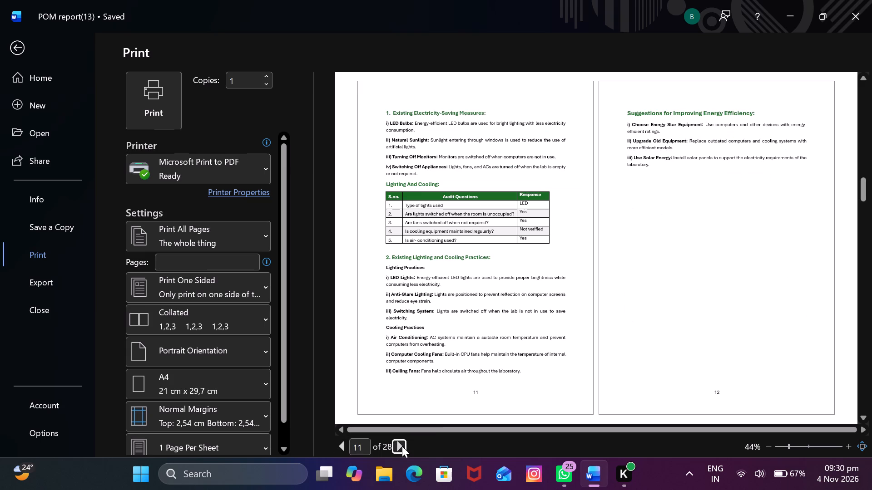
click(343, 452)
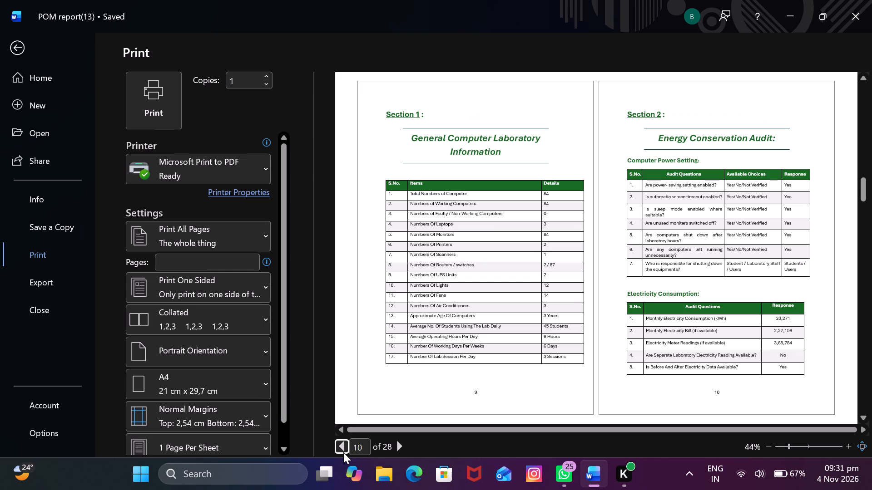
click(342, 452)
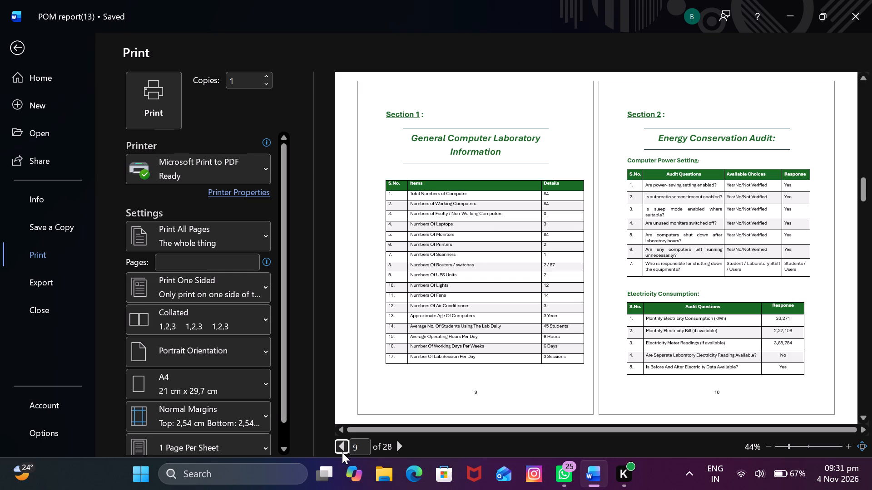
click(341, 452)
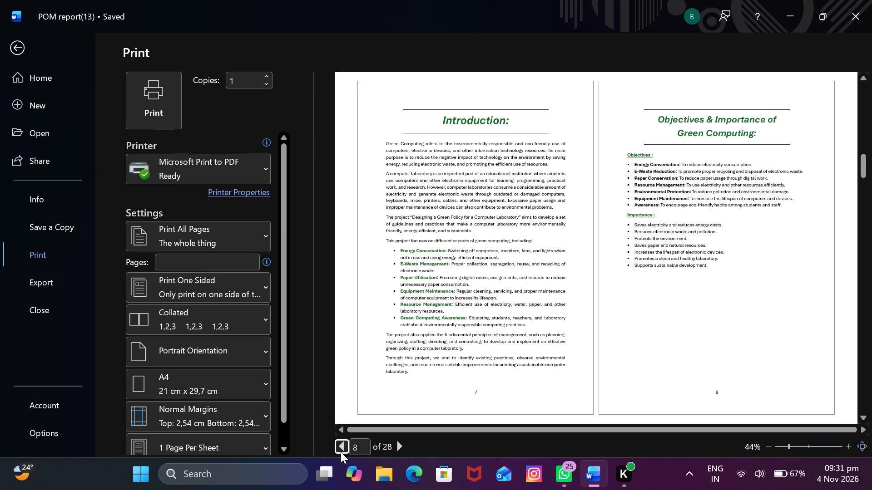
click(38, 75)
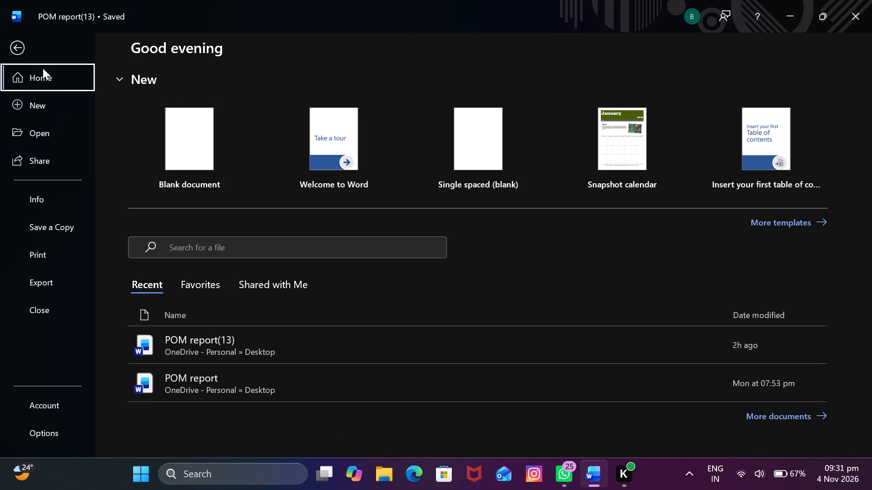
click(19, 44)
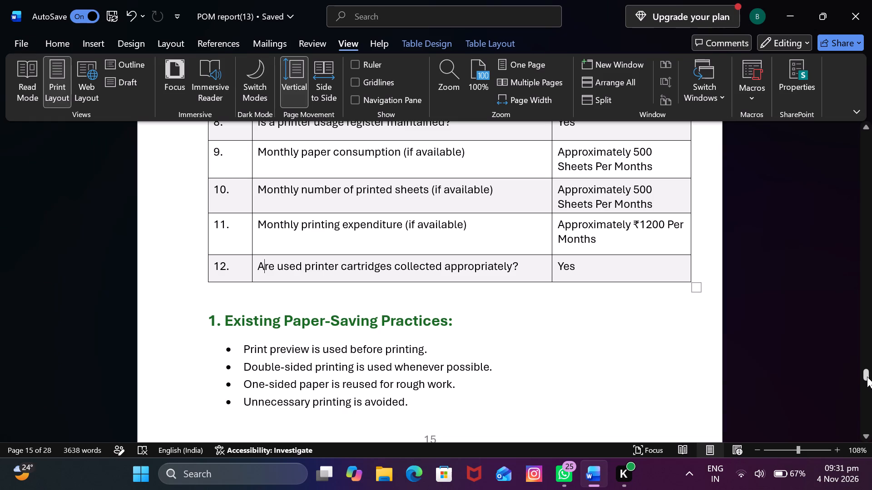
Examine the Section 10 Key Performance Indicators pages and the start of Section 11 for content and layout.
drag(868, 374, 870, 380)
scroll(749, 367, down, 10)
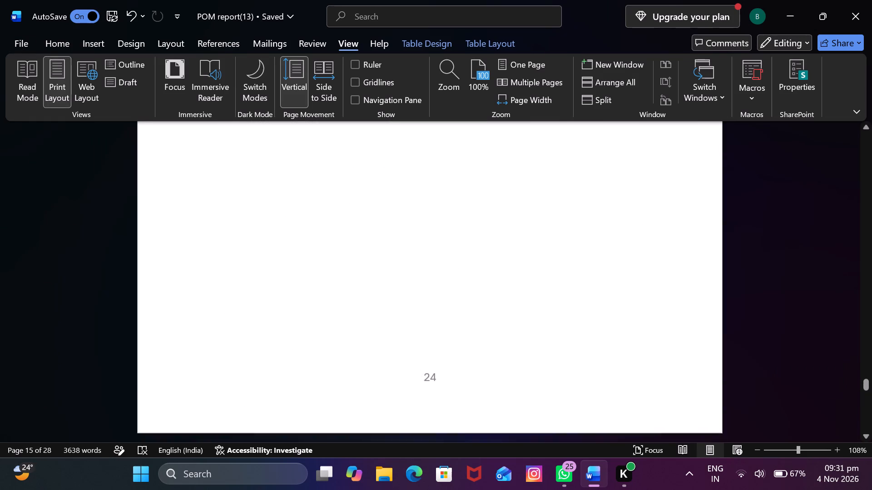
scroll(728, 383, down, 20)
scroll(722, 383, down, 4)
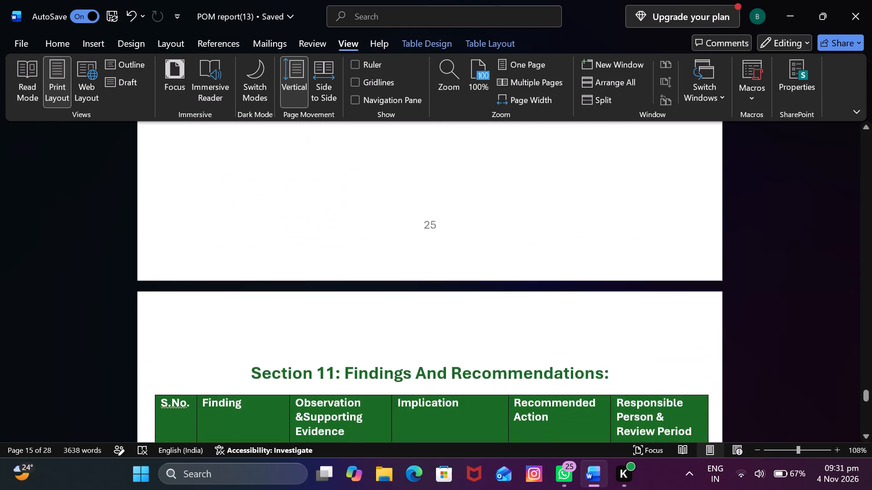
scroll(728, 375, up, 10)
scroll(440, 360, up, 3)
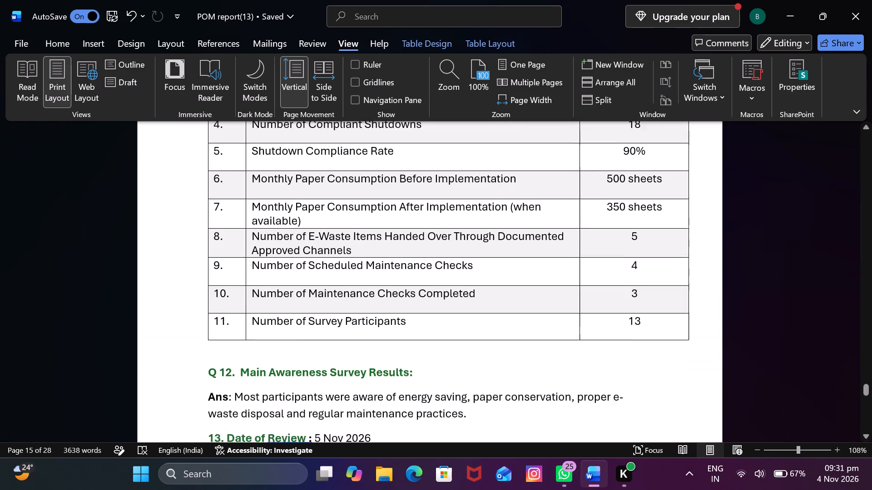
scroll(441, 360, up, 5)
scroll(445, 358, down, 9)
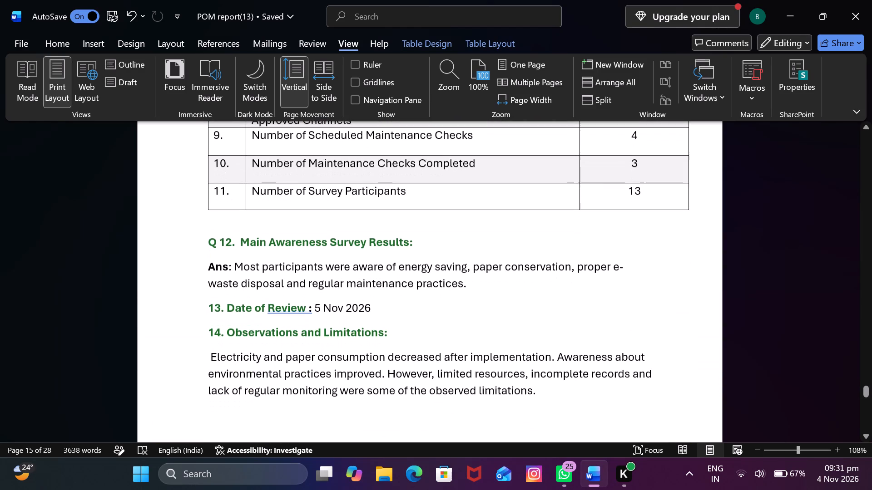
scroll(387, 322, down, 4)
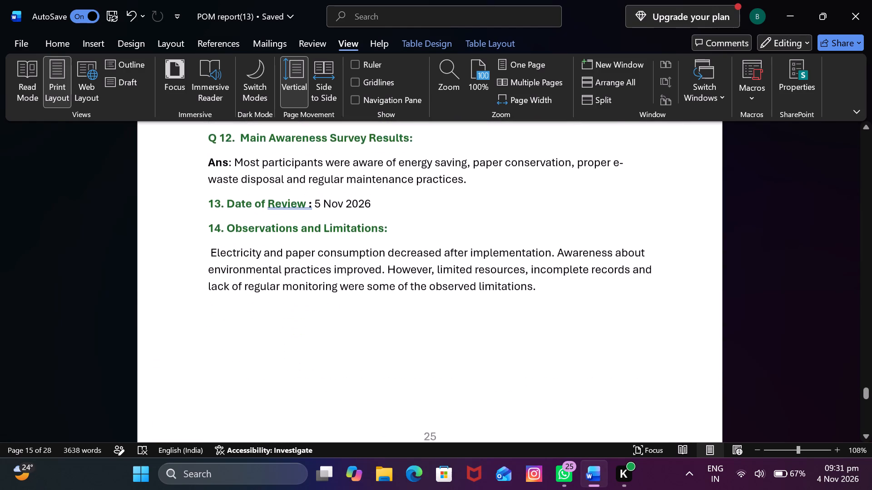
scroll(387, 323, up, 6)
scroll(345, 296, up, 9)
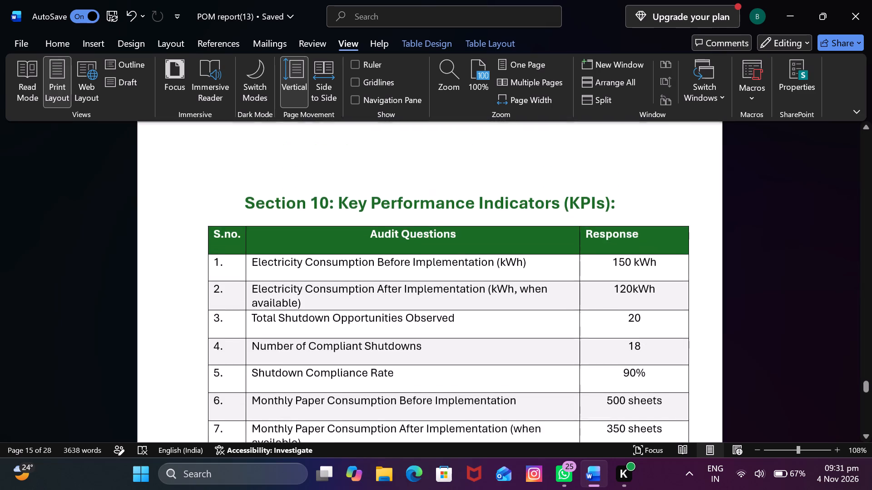
Review the pages backwards from Section 10 through the phases, Section 8 policy, Section 7 photographs and Section 6 survey to the Section 5 title.
scroll(345, 296, down, 5)
scroll(345, 296, up, 16)
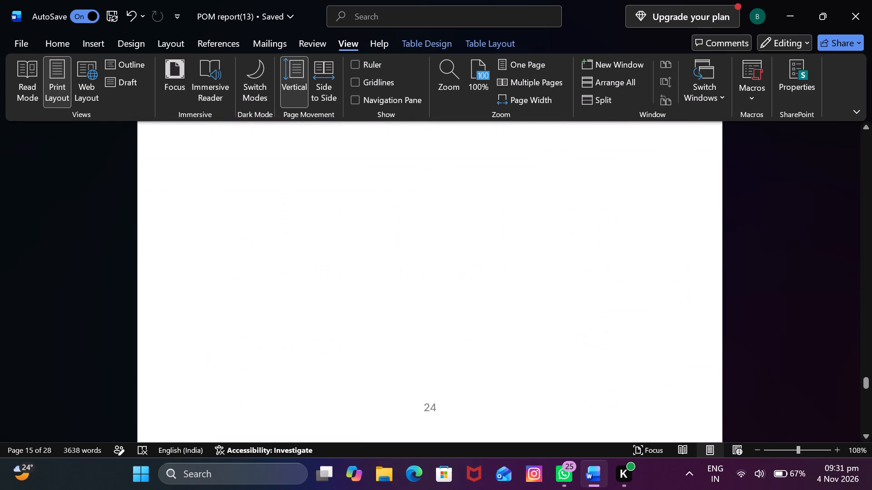
scroll(345, 293, up, 13)
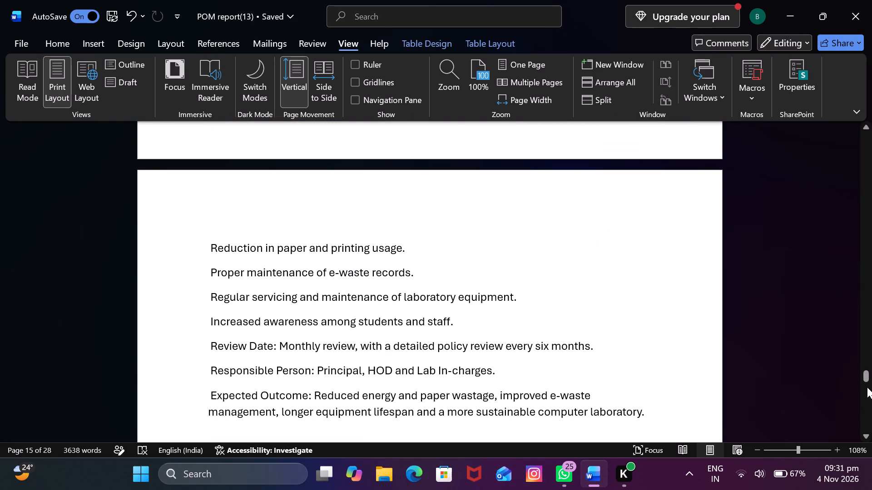
drag(867, 386, 866, 288)
scroll(591, 299, up, 12)
scroll(634, 281, up, 5)
scroll(159, 480, up, 5)
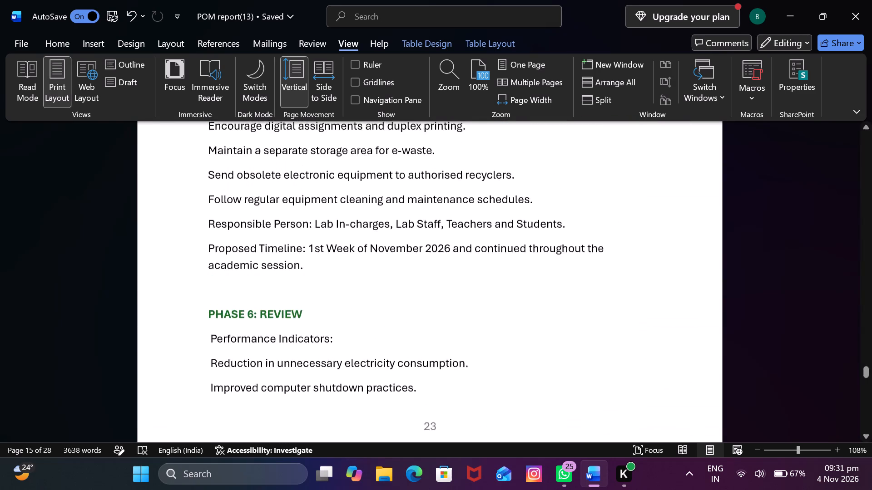
scroll(188, 380, up, 20)
scroll(188, 380, up, 7)
scroll(243, 345, up, 20)
scroll(243, 345, up, 7)
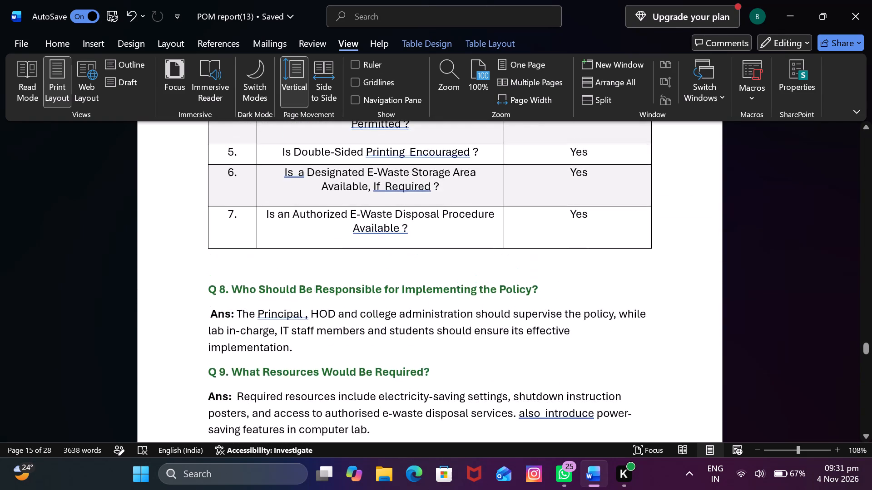
scroll(238, 342, up, 8)
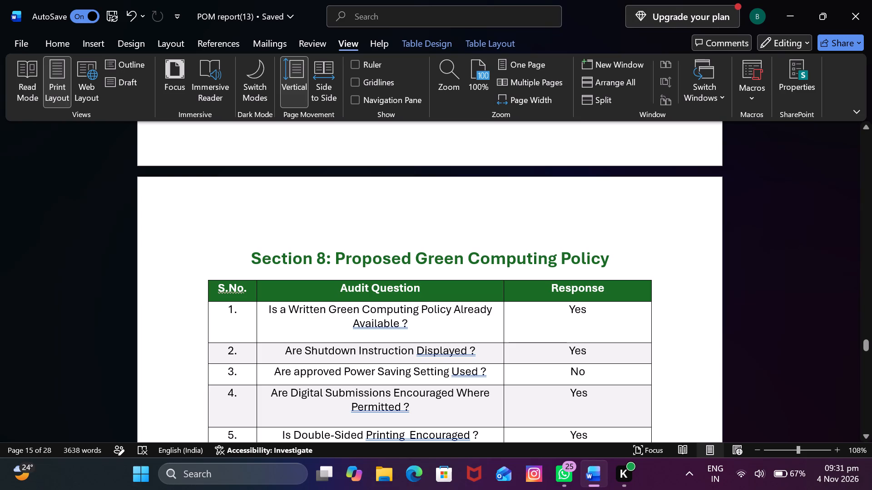
scroll(207, 339, up, 2)
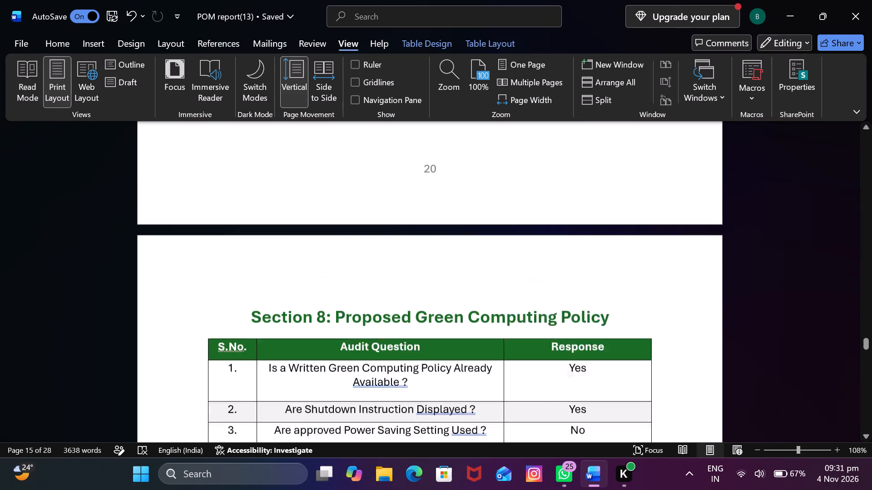
scroll(207, 339, up, 20)
scroll(207, 339, up, 3)
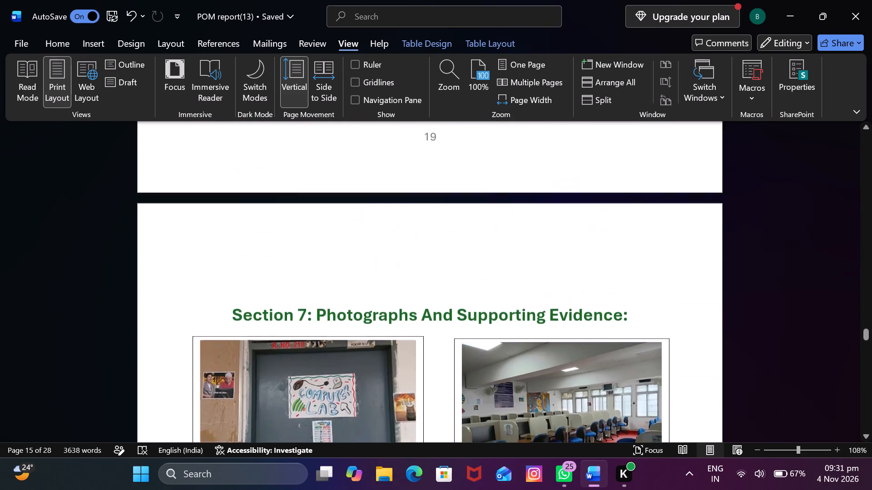
scroll(207, 339, up, 14)
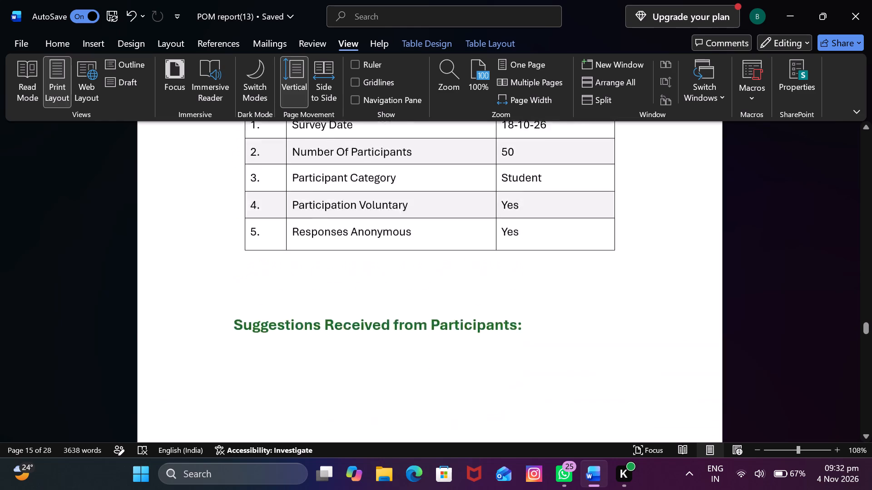
scroll(207, 339, up, 6)
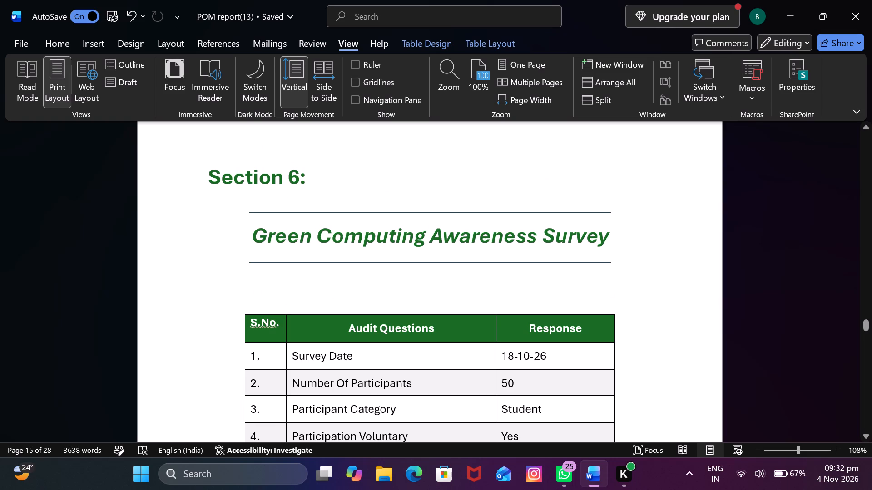
scroll(377, 270, up, 20)
scroll(377, 270, up, 10)
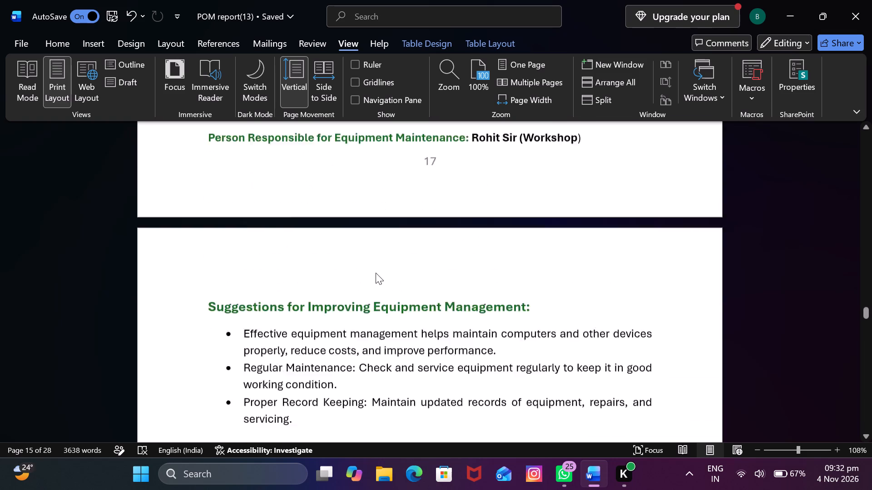
scroll(376, 273, up, 20)
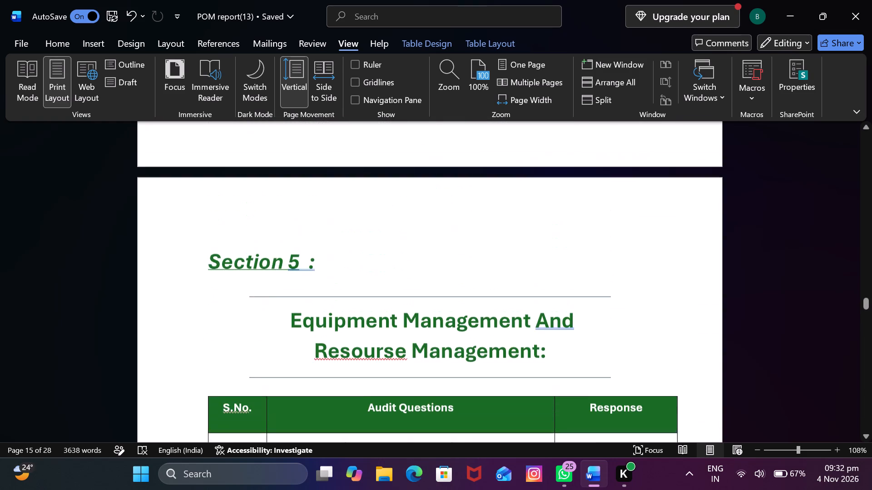
Add a colon to the Section 6 title and adjust its spacing so "Survey :" sits on a second line under "Green Computing Awareness".
scroll(377, 273, down, 20)
scroll(377, 273, down, 8)
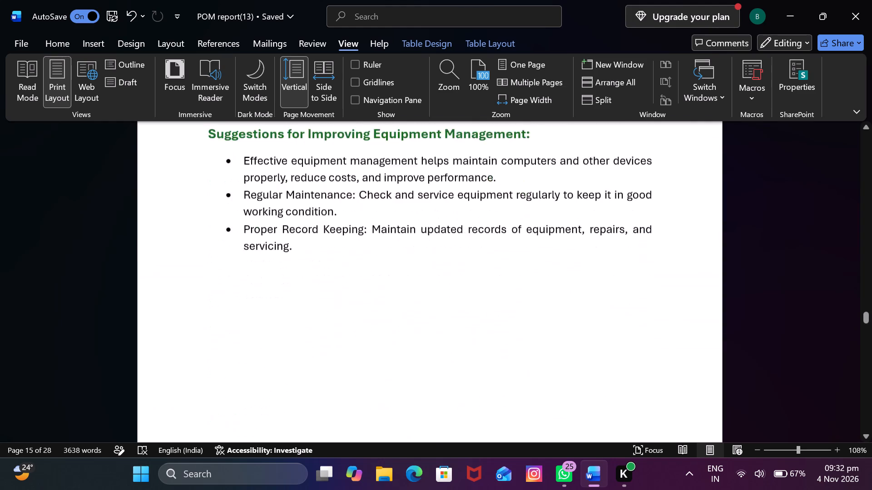
scroll(374, 276, down, 20)
scroll(374, 276, down, 3)
click(619, 202)
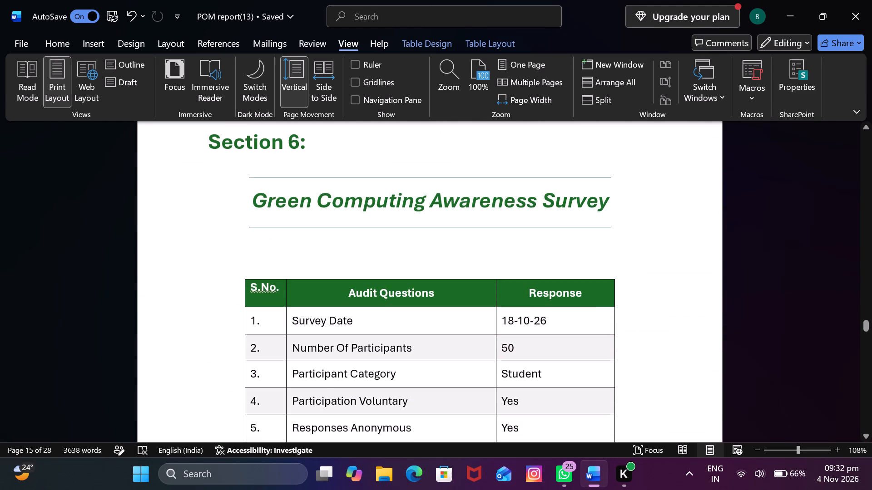
key(shift+colon)
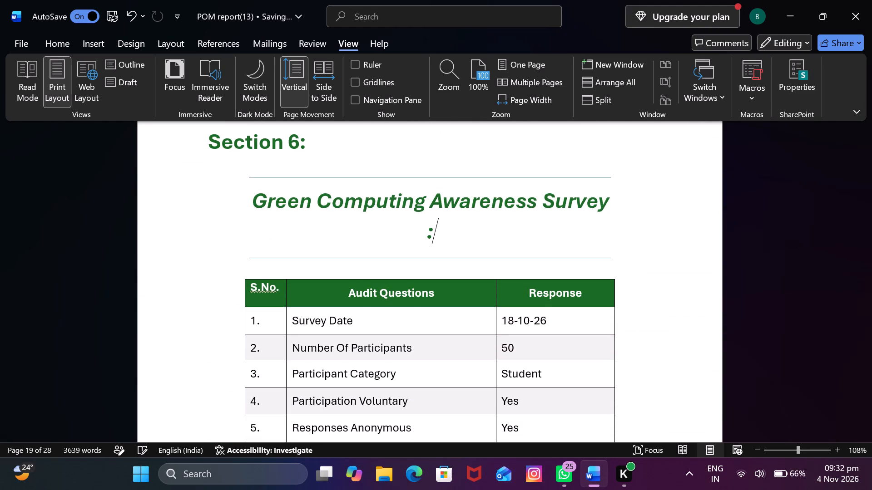
click(422, 227)
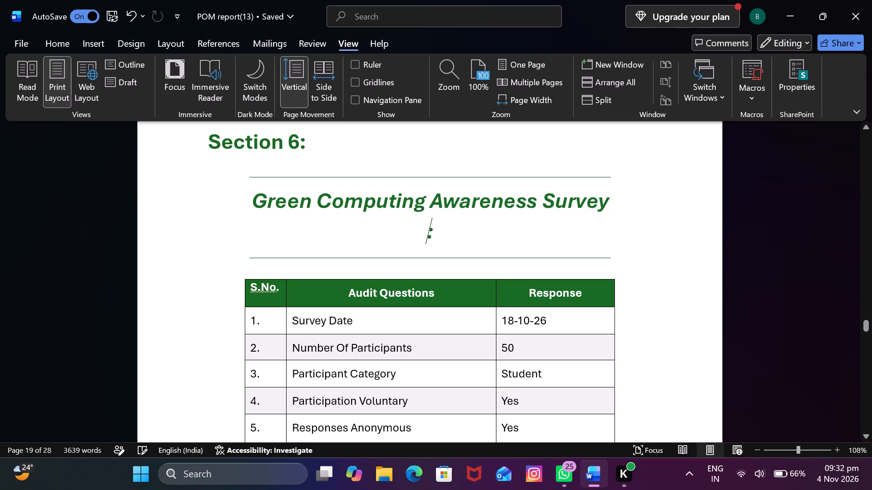
key(BackSpace)
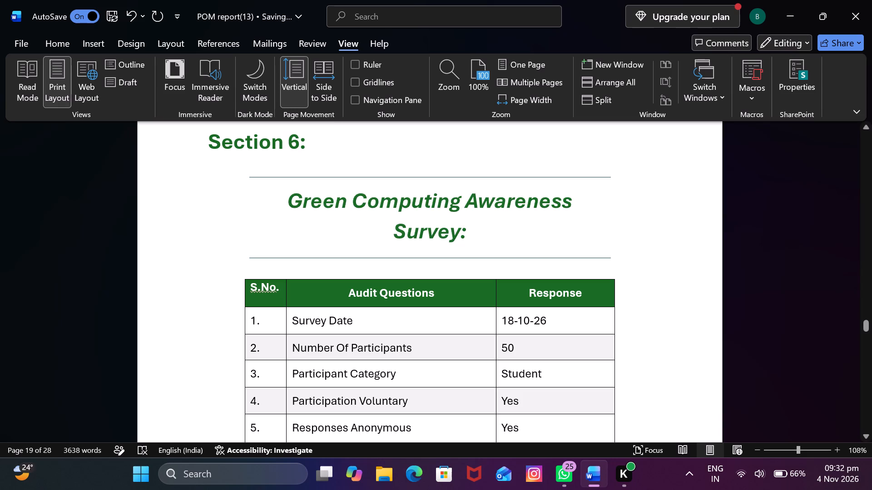
key(space)
click(539, 201)
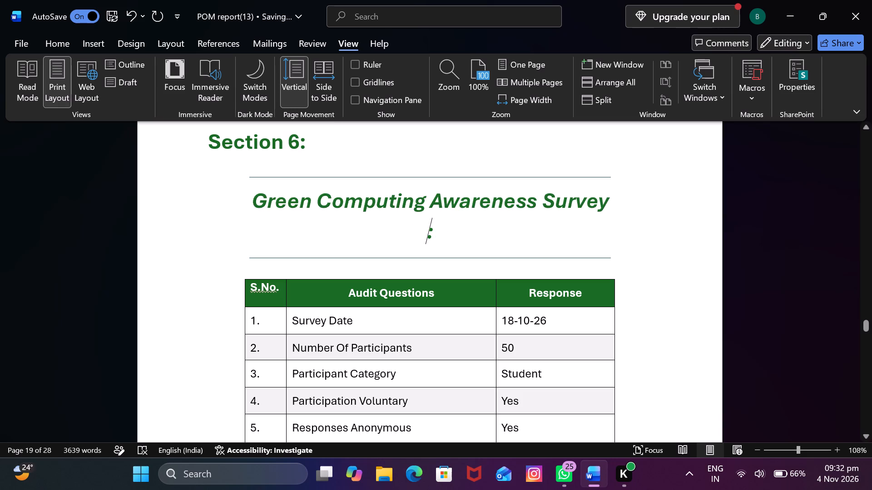
key(space)
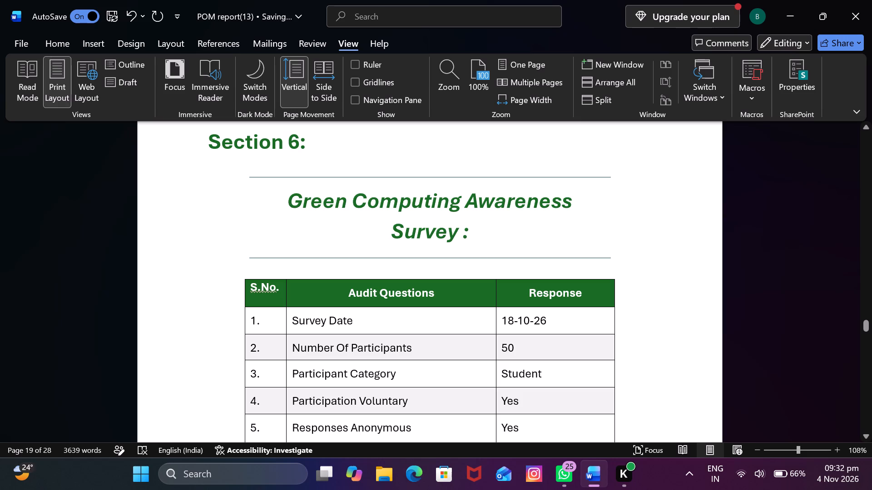
click(627, 262)
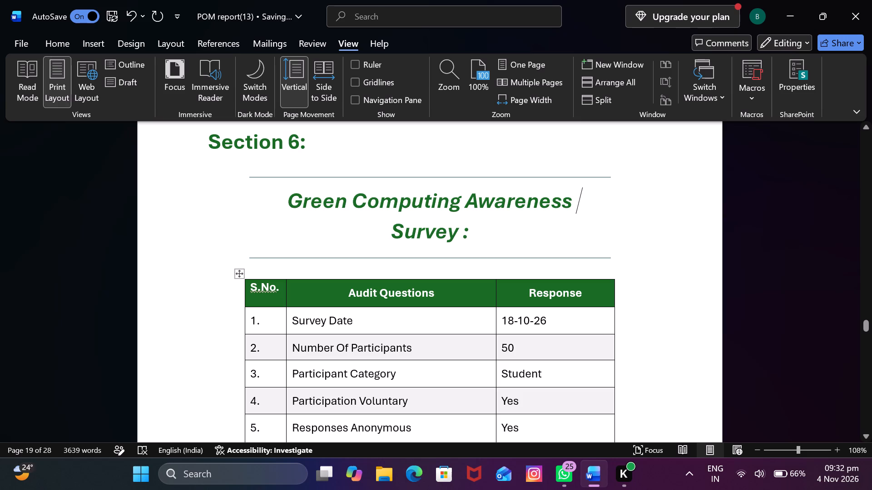
click(629, 263)
click(664, 299)
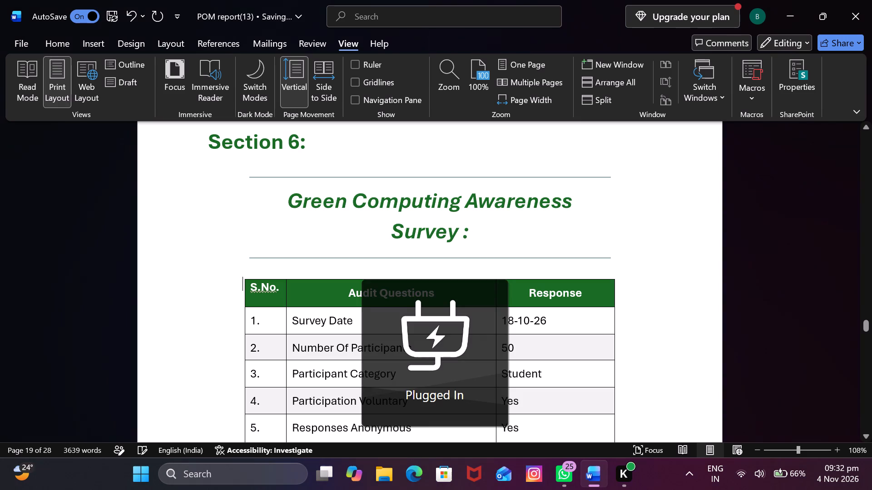
Move the Section 6 survey table down slightly to make room for a text line between the title and the table.
scroll(559, 295, up, 1)
click(256, 301)
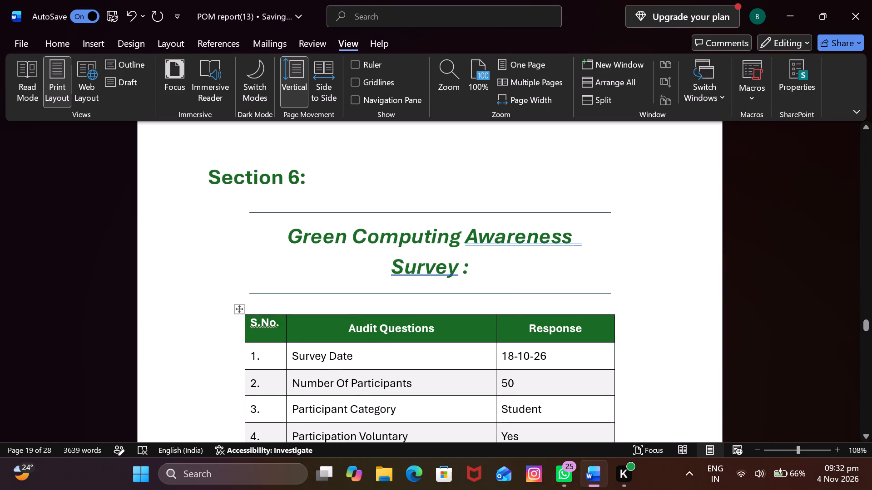
drag(238, 309, 236, 337)
Enter the caption "Green Computing Awareness Survey Details:" on the blank line above the Section 6 table.
click(247, 312)
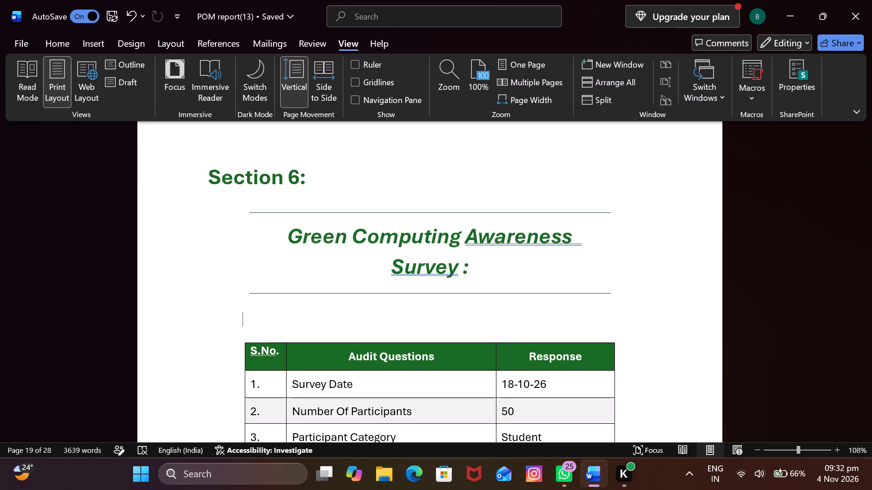
key(g)
text(ree)
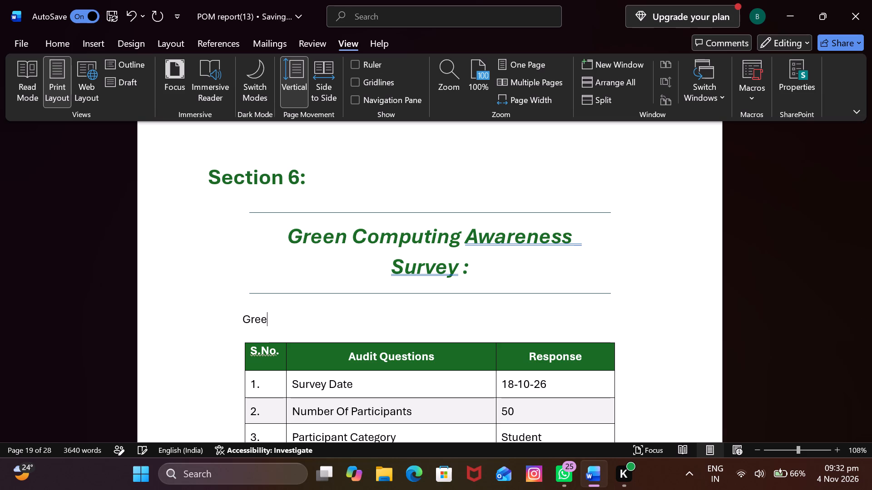
key(n)
key(space)
key(c)
text(omputing)
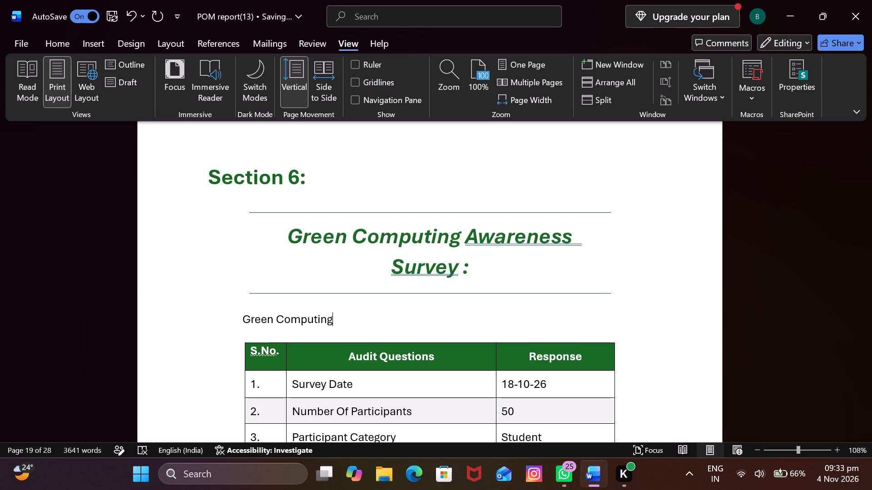
key(space)
key(a)
text(ware)
text(ness)
key(space)
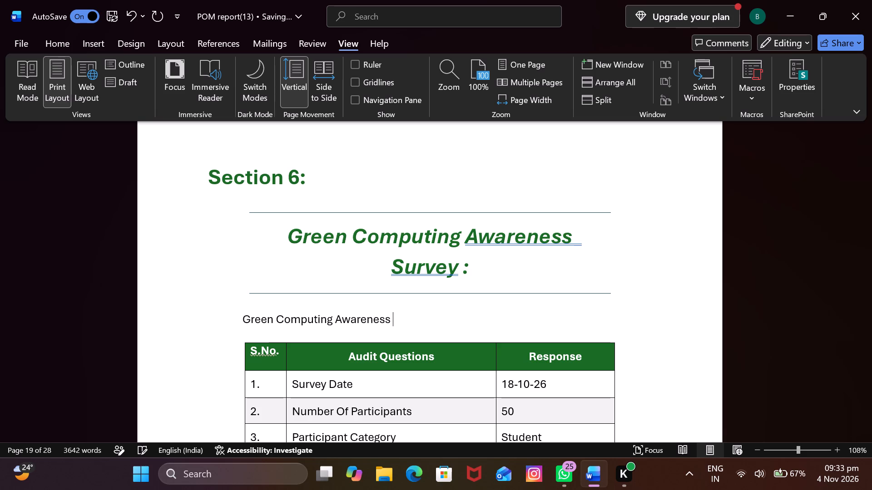
key(s)
text(urvey)
key(space)
key(d)
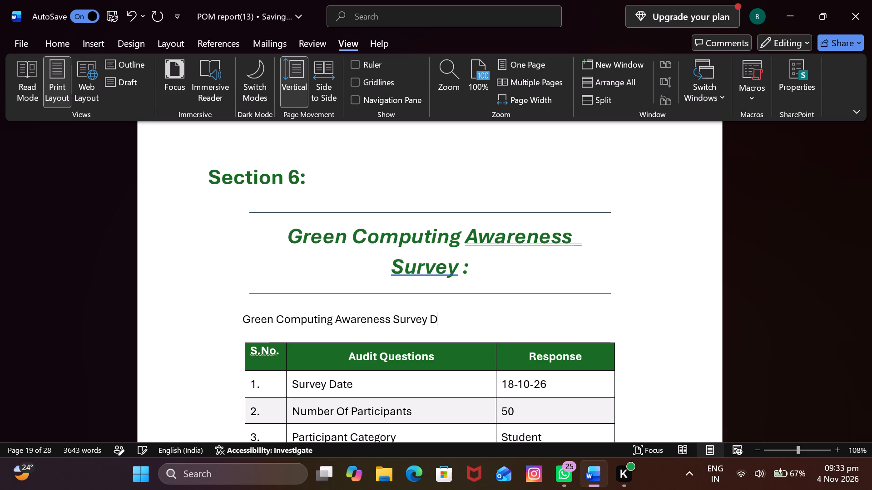
key(e)
text(tails)
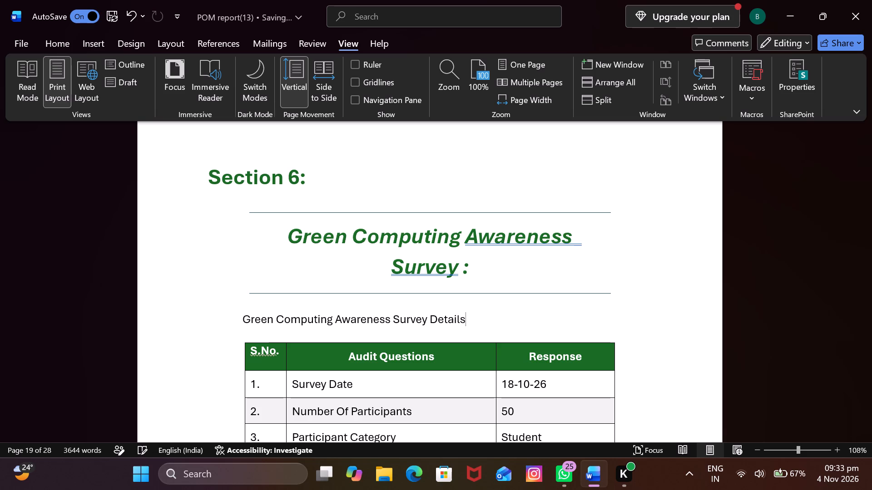
key(shift+colon)
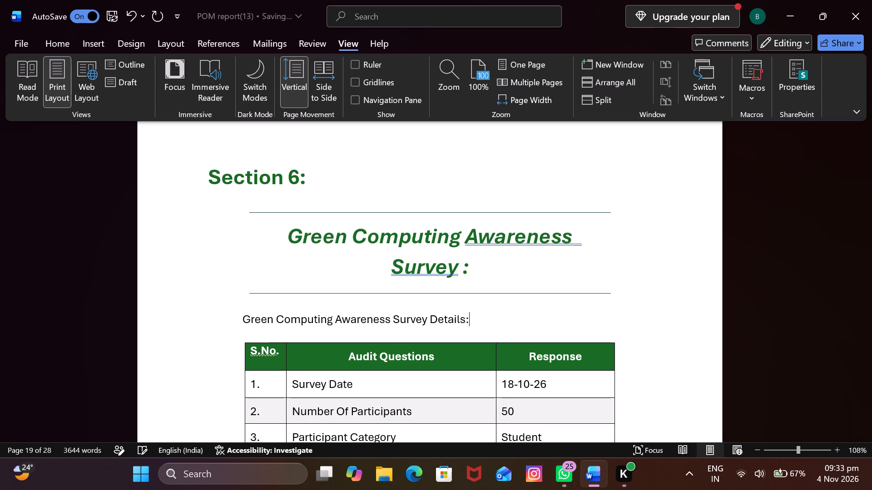
scroll(287, 408, down, 5)
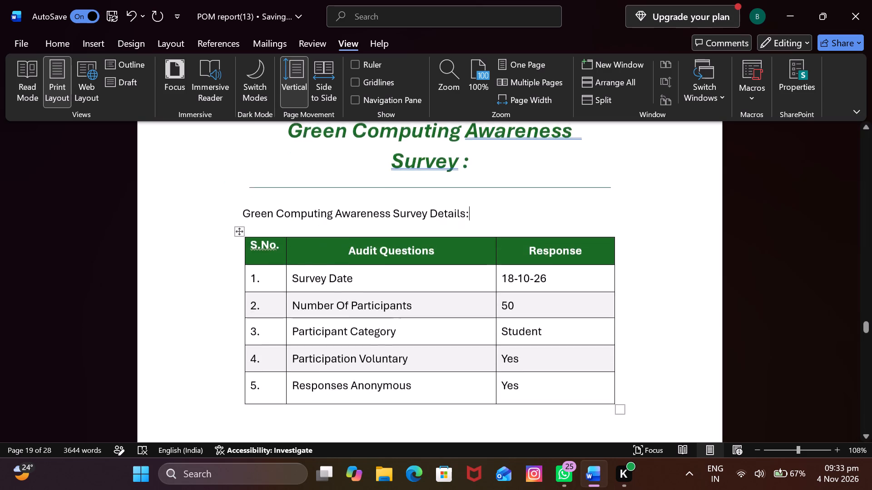
Set the caption "Green Computing Awareness Survey Details:" to font size 16, like the "Suggestions Received from Participants:" heading.
scroll(297, 406, down, 2)
click(327, 339)
click(340, 338)
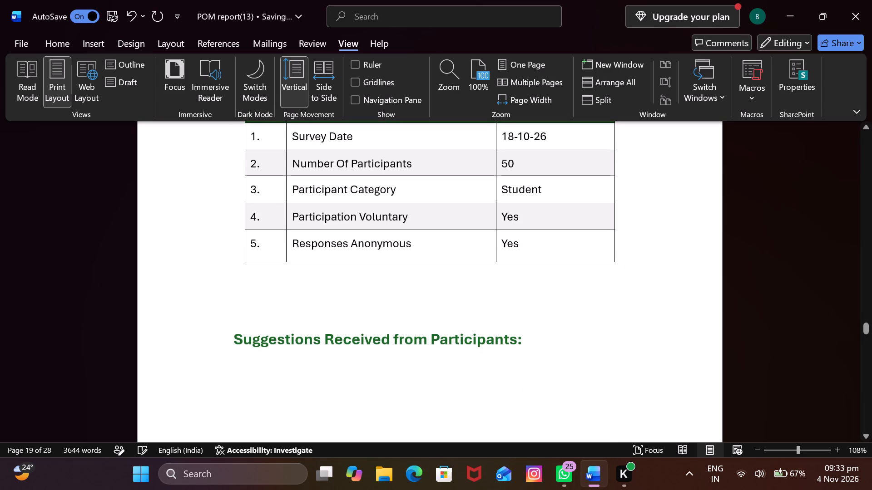
click(65, 41)
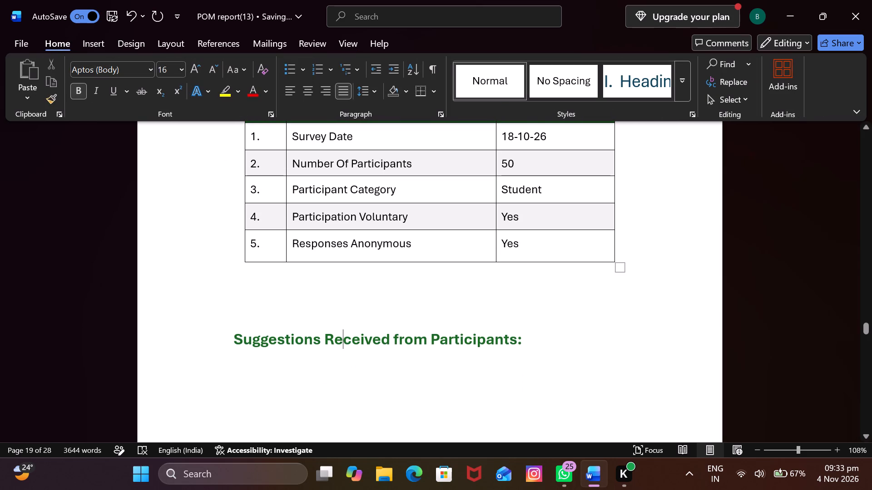
click(364, 342)
scroll(362, 334, up, 10)
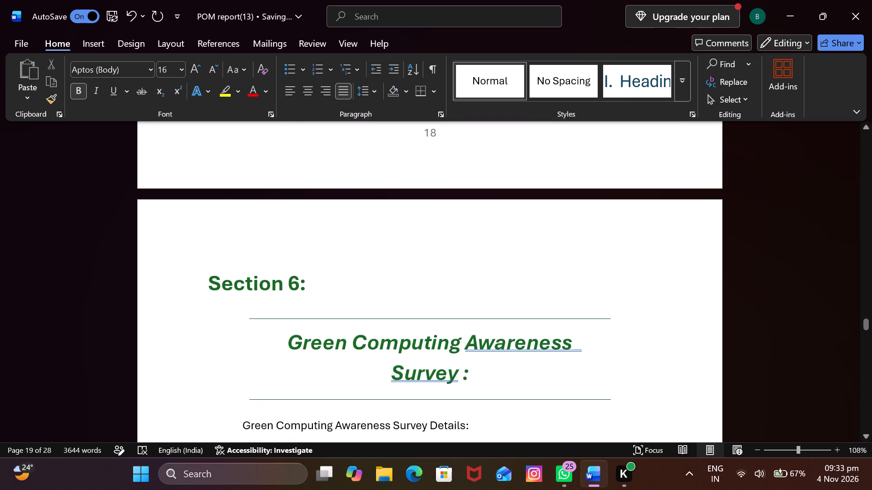
drag(478, 423, 237, 370)
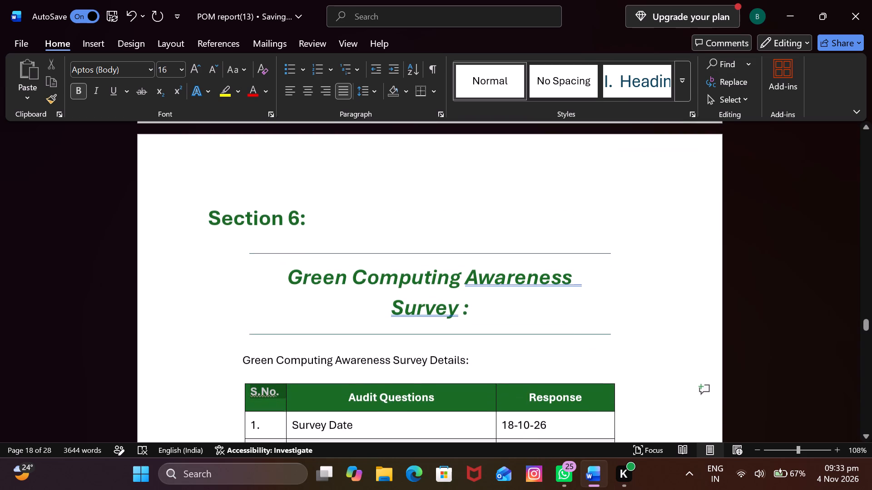
drag(237, 370, 239, 363)
click(179, 74)
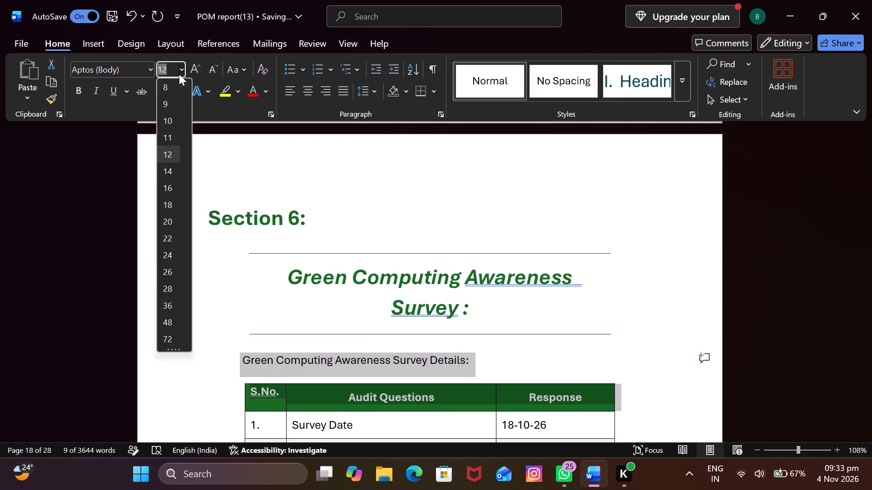
click(172, 188)
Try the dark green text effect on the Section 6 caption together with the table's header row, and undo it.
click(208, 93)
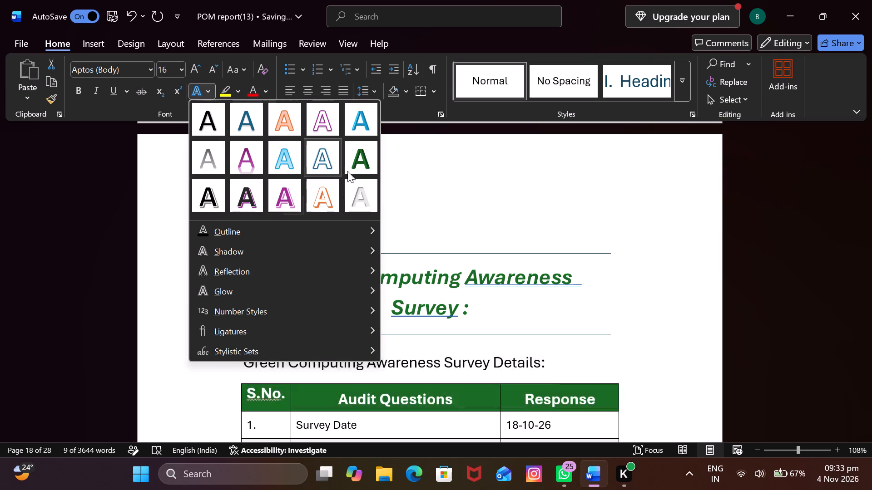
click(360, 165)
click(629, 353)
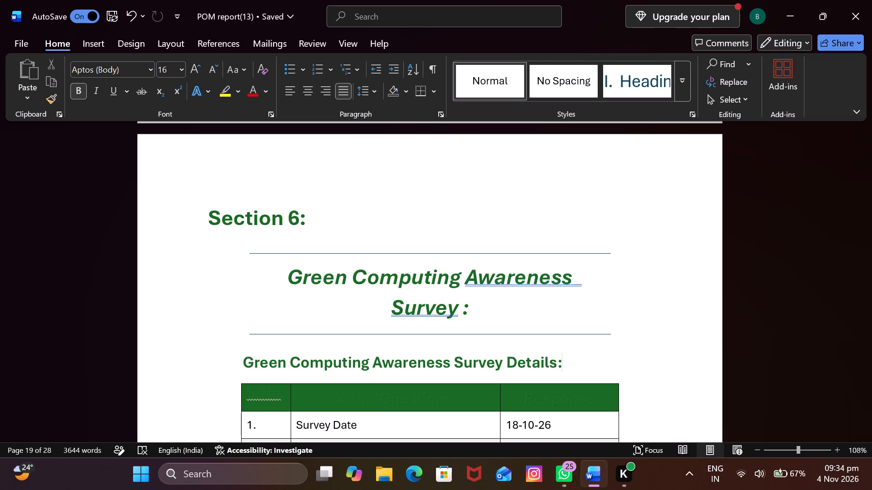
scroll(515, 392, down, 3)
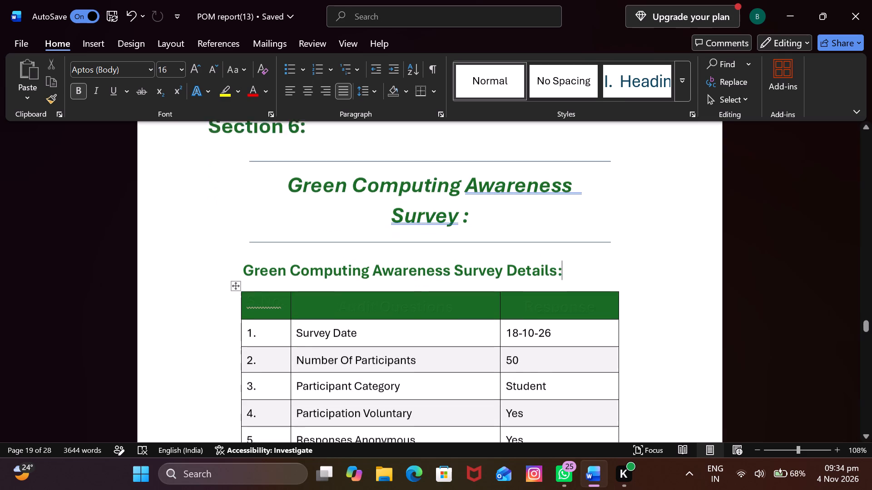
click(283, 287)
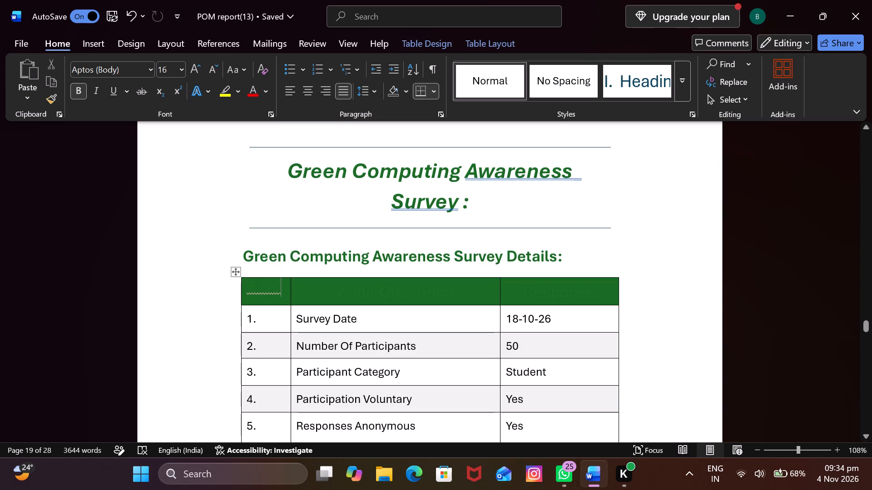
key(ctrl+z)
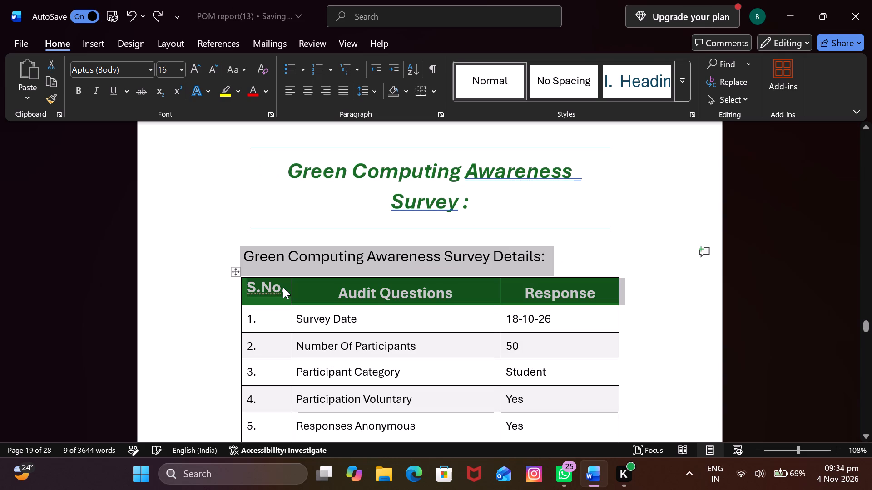
Apply the dark green text effect only to the caption "Green Computing Awareness Survey Details:".
click(619, 250)
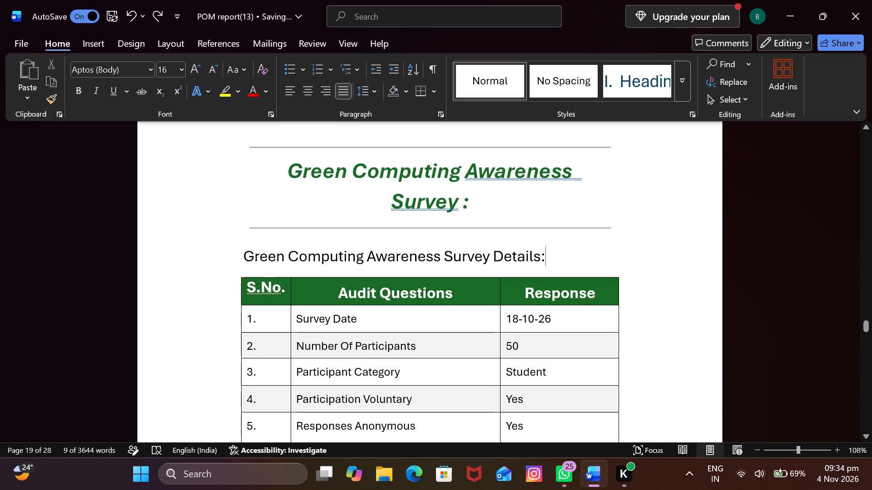
drag(546, 250, 251, 260)
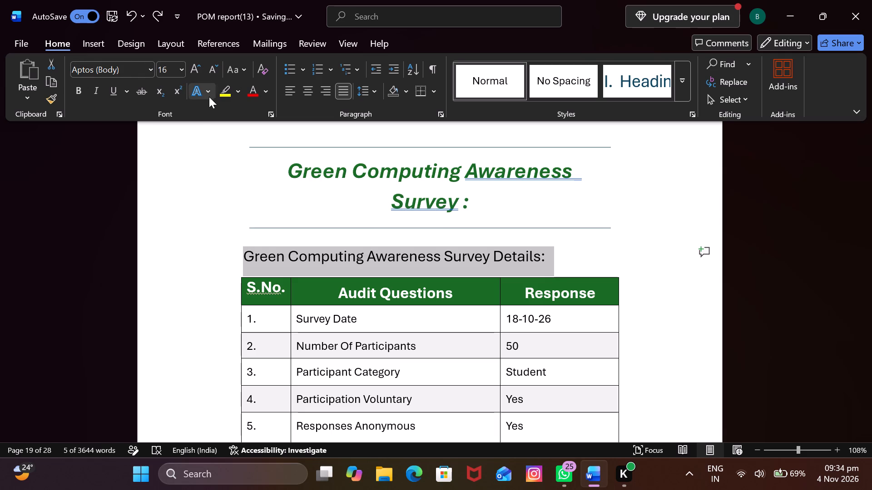
click(211, 96)
click(357, 166)
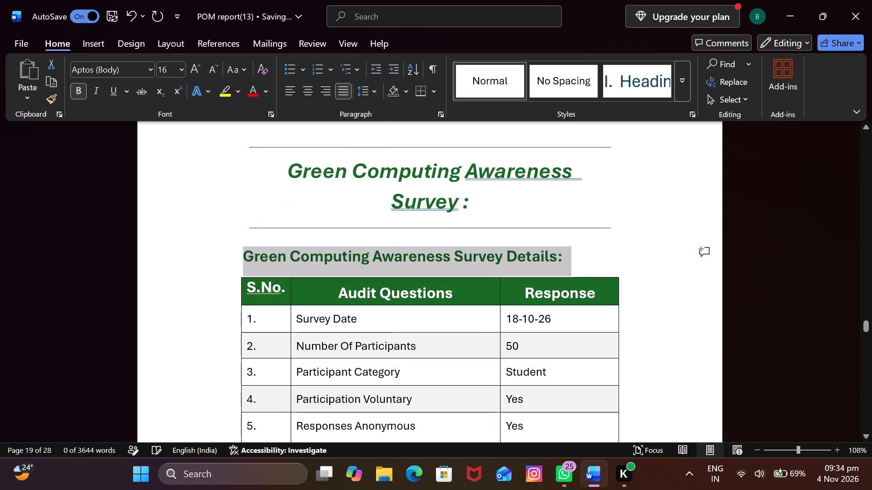
click(717, 281)
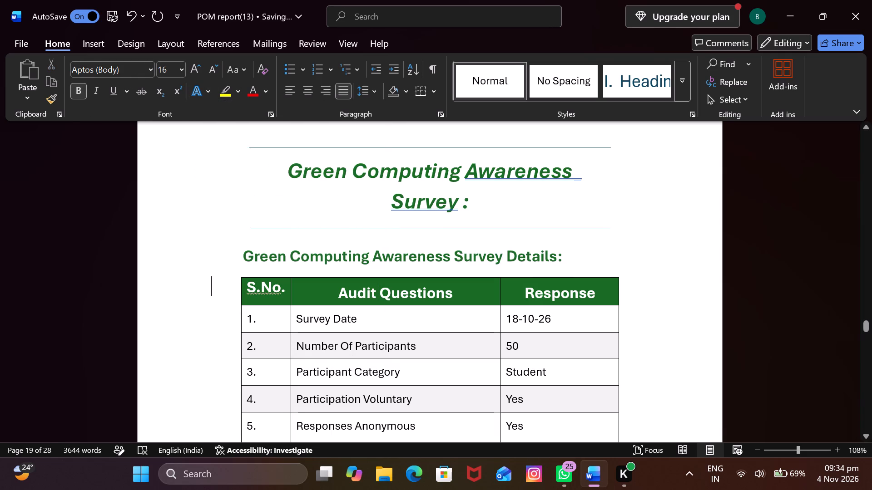
Set the spacing before the "S.No." header in the Section 6 survey table to 6 pt.
scroll(595, 189, down, 4)
scroll(559, 216, up, 2)
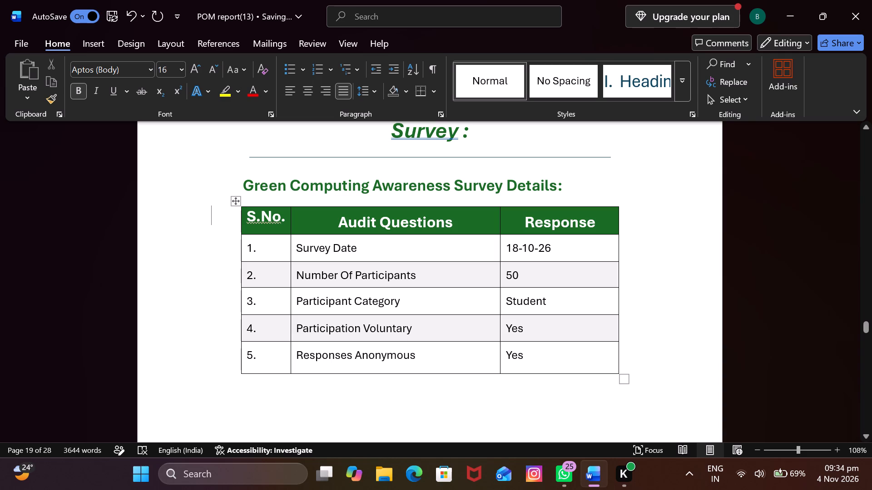
click(612, 223)
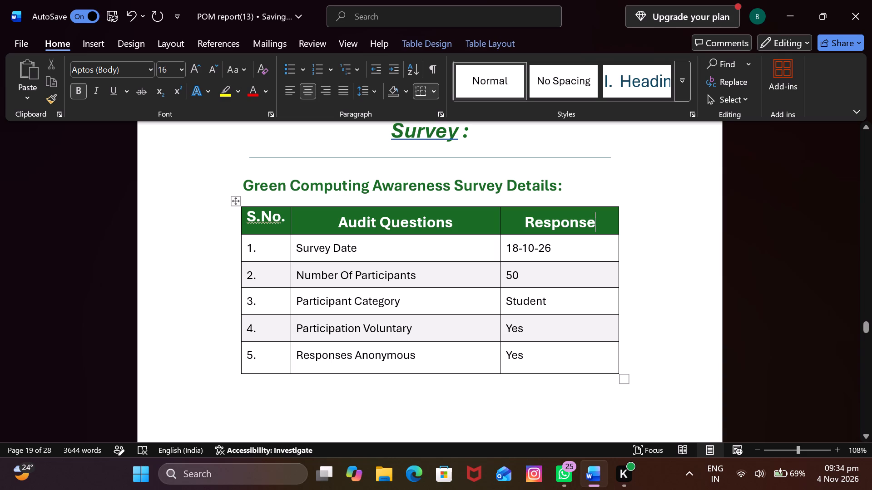
drag(286, 213, 248, 217)
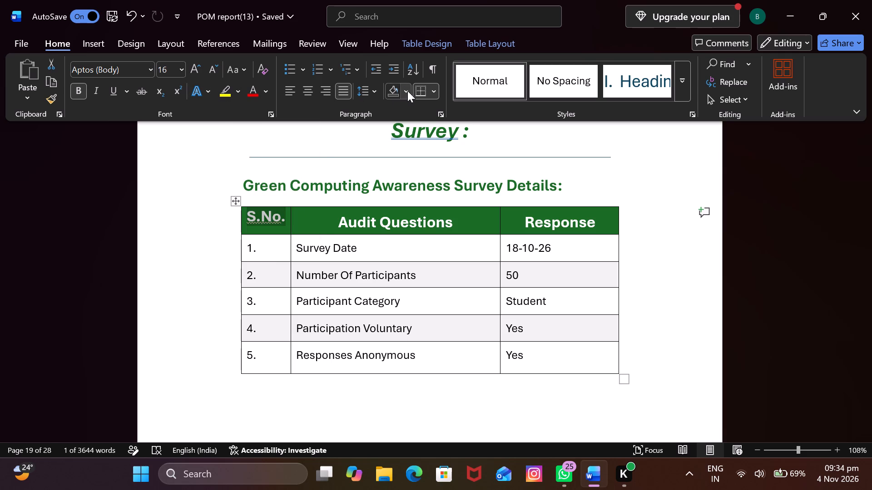
click(378, 92)
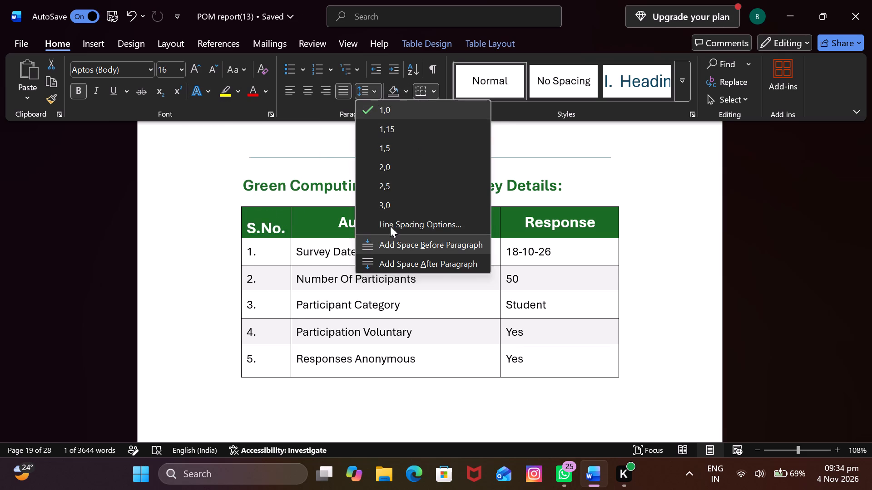
click(390, 226)
click(394, 235)
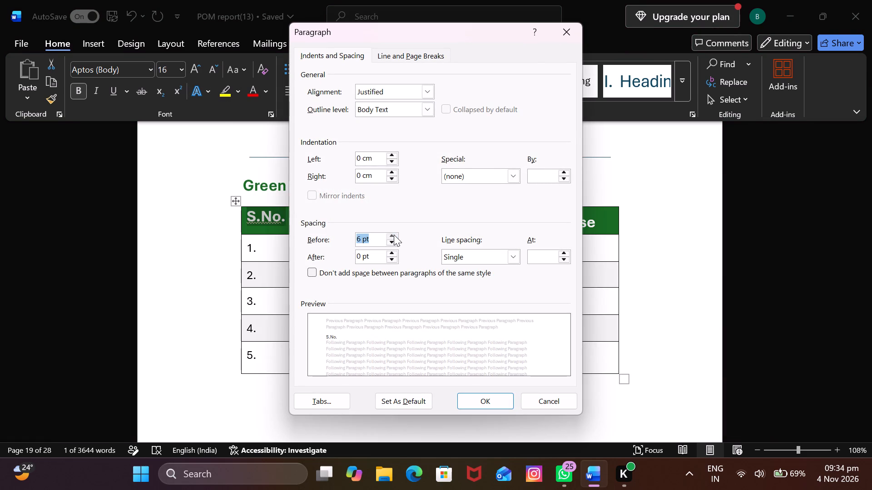
click(476, 402)
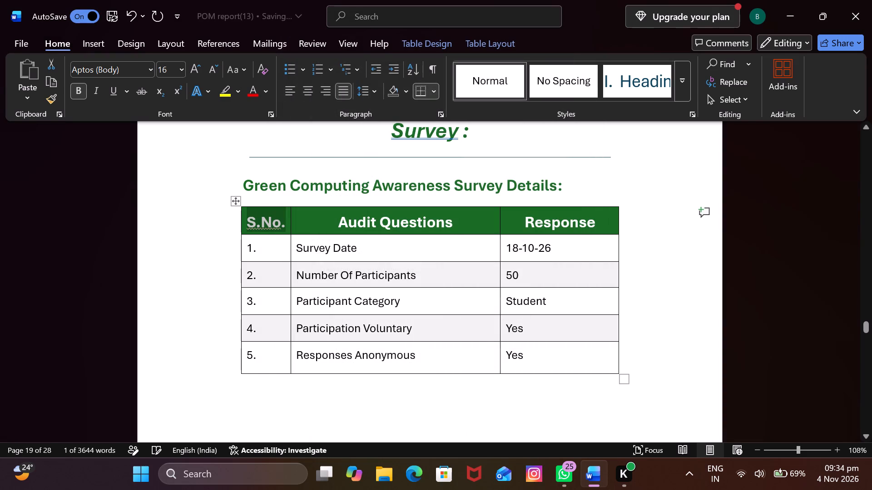
click(480, 389)
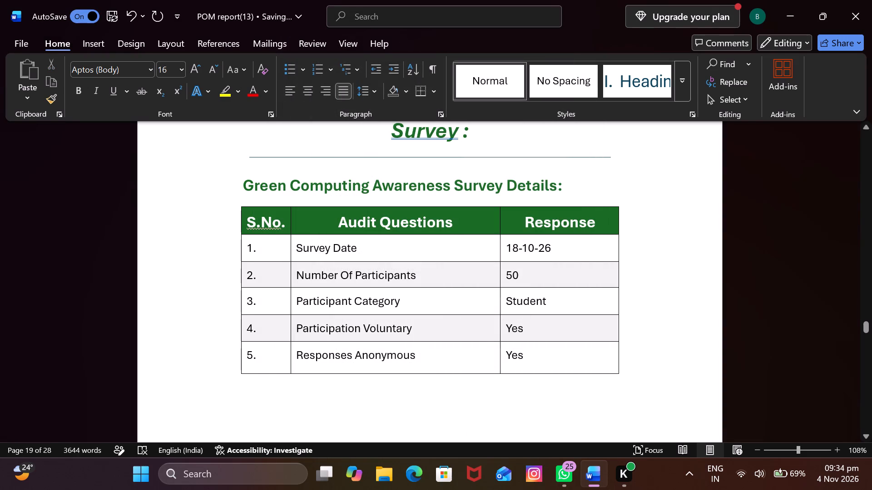
Slightly increase the spacing before the header texts "S.No.", "Audit Questions" and "Response" in the Section 5 table.
scroll(438, 352, up, 20)
scroll(438, 352, up, 1)
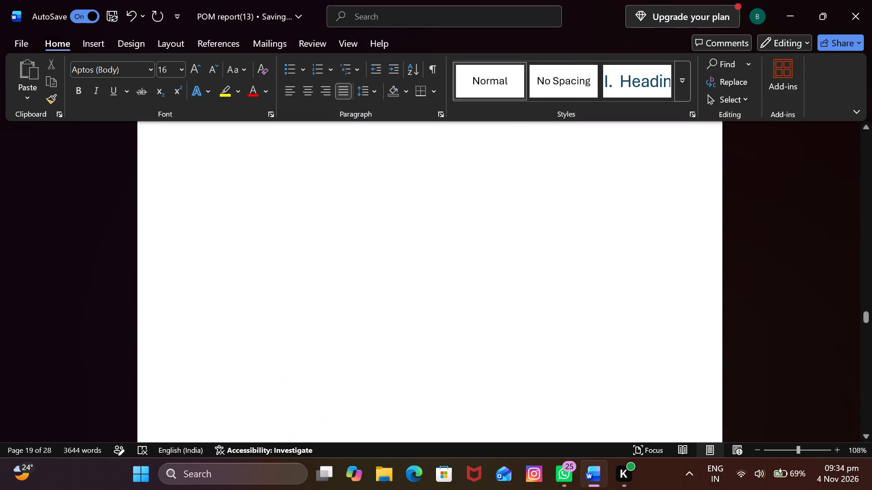
scroll(441, 346, up, 20)
scroll(441, 346, up, 6)
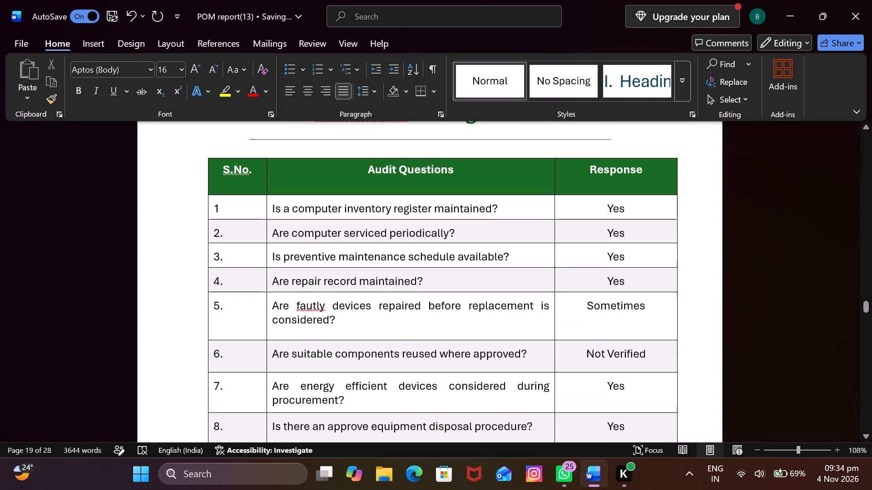
scroll(441, 345, down, 13)
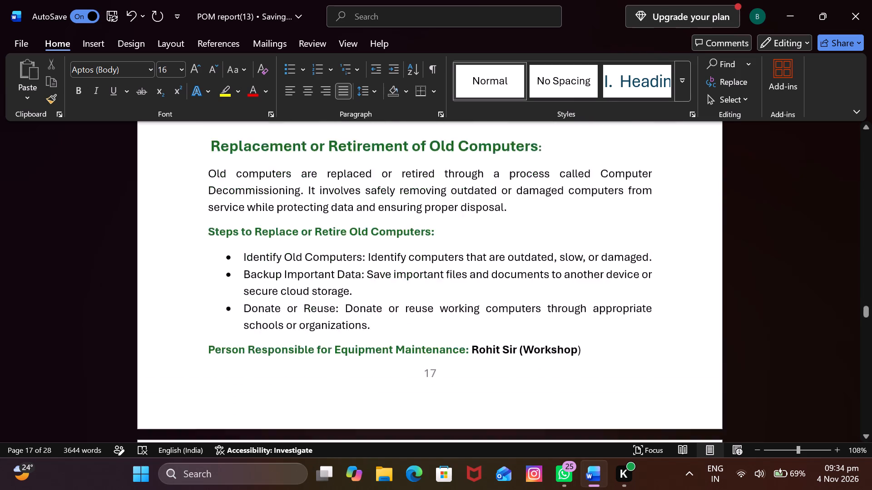
scroll(441, 345, down, 17)
scroll(445, 338, up, 10)
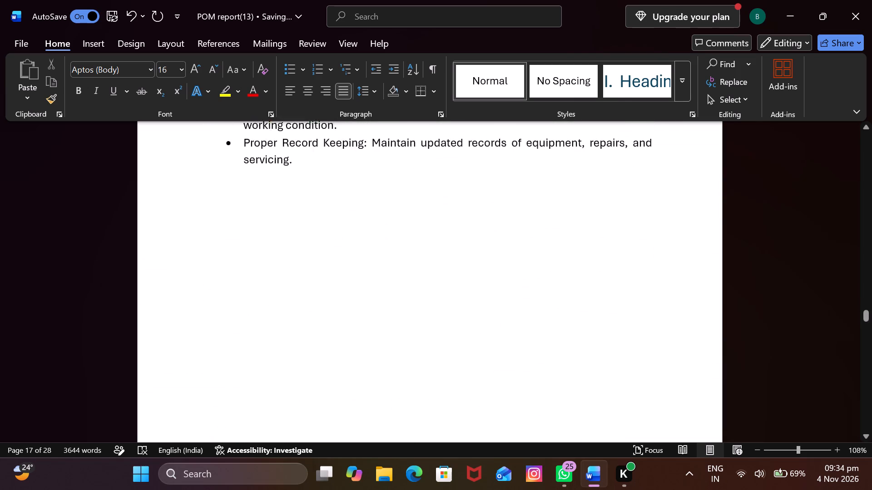
scroll(445, 338, up, 17)
scroll(433, 312, up, 7)
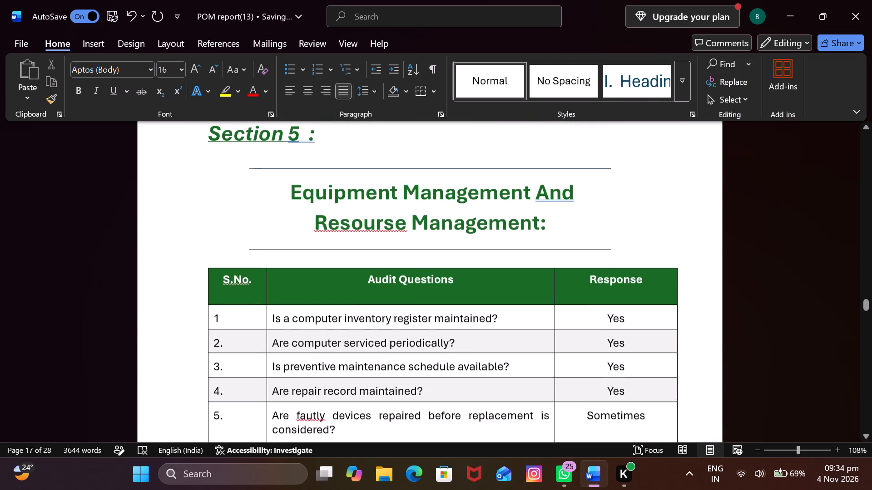
click(418, 317)
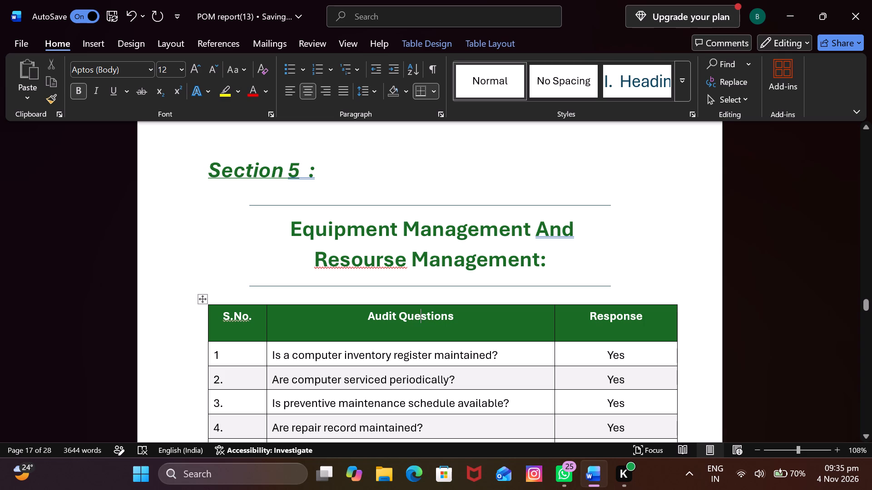
drag(223, 316, 606, 326)
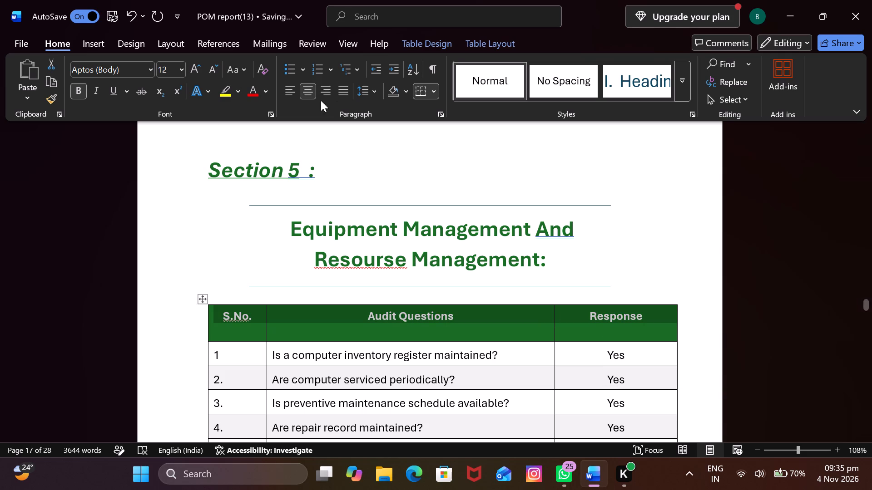
click(374, 91)
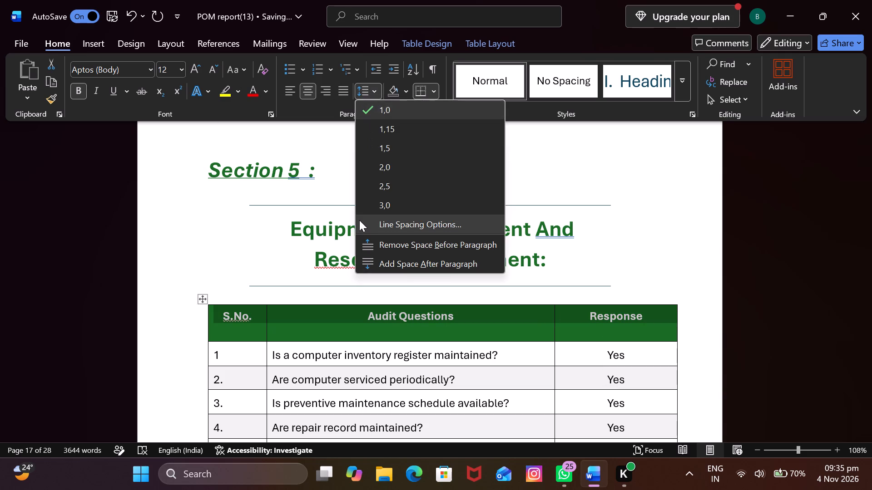
click(363, 221)
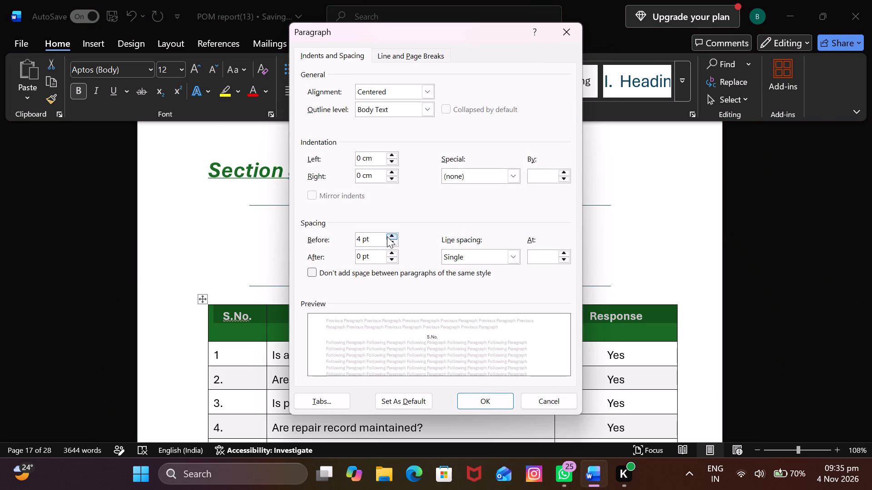
click(387, 236)
click(486, 399)
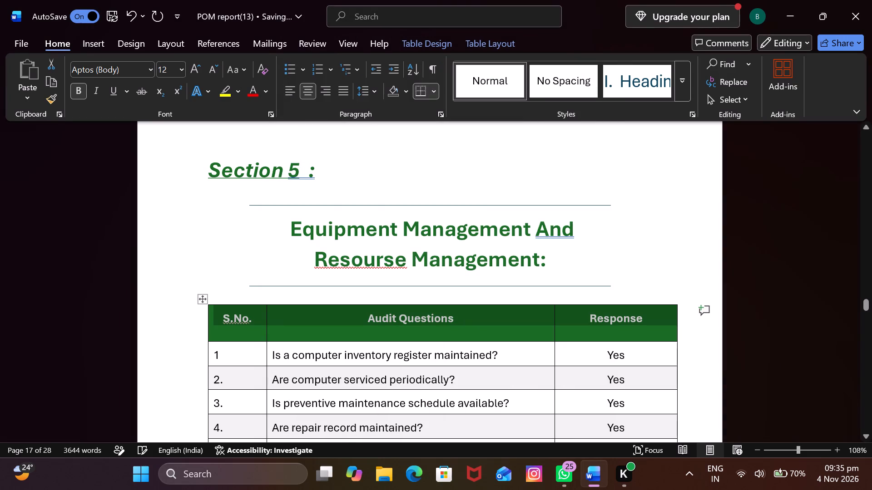
Reduce the height of the Section 5 table's header row so it fits closely around its text.
click(474, 336)
click(466, 342)
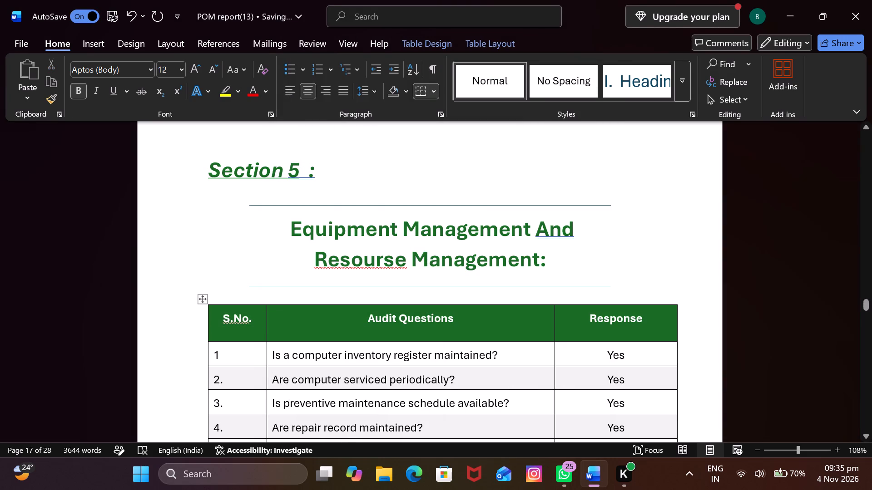
drag(466, 342, 466, 328)
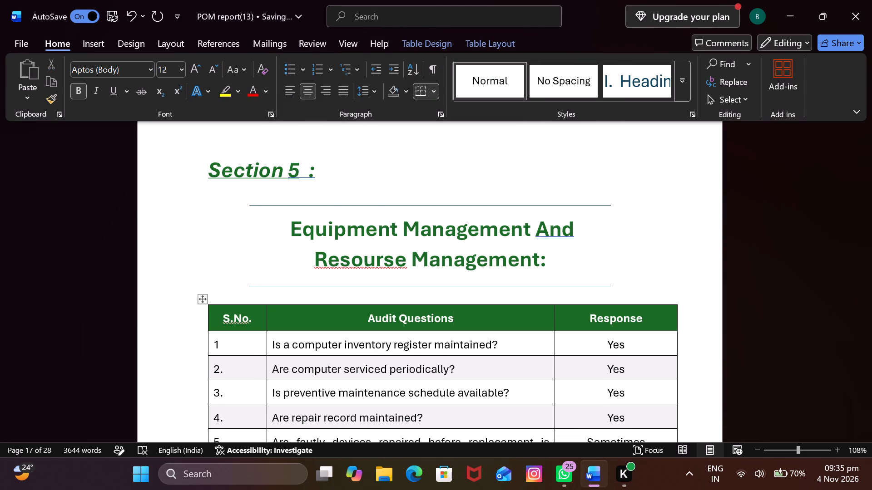
Set the header row text of the Section 6 survey table to font size 12.
scroll(652, 378, down, 4)
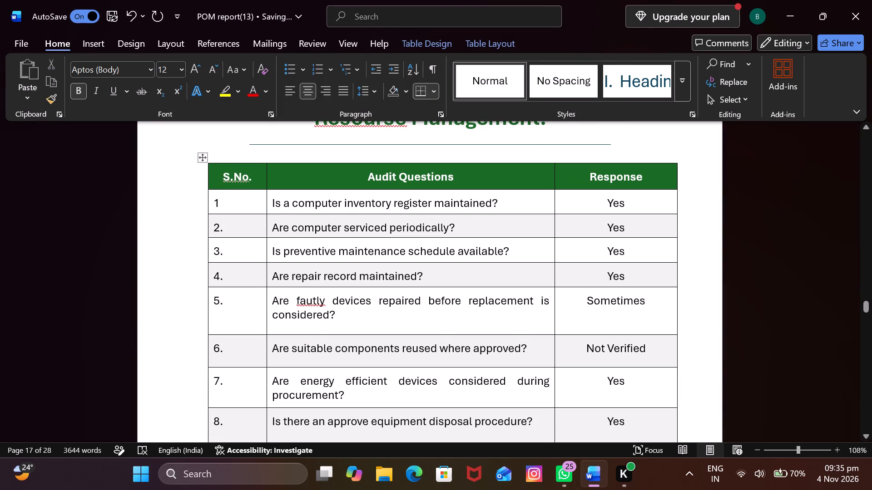
scroll(408, 235, down, 20)
scroll(408, 235, down, 3)
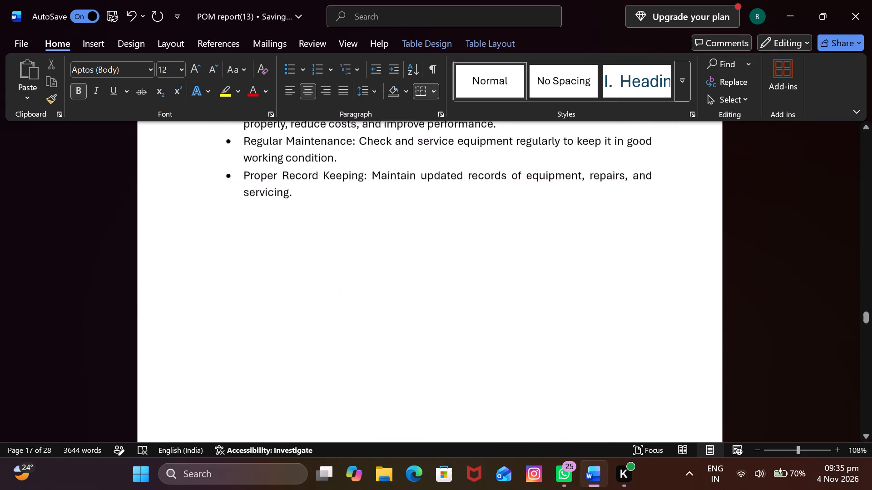
scroll(405, 260, down, 20)
scroll(405, 260, down, 4)
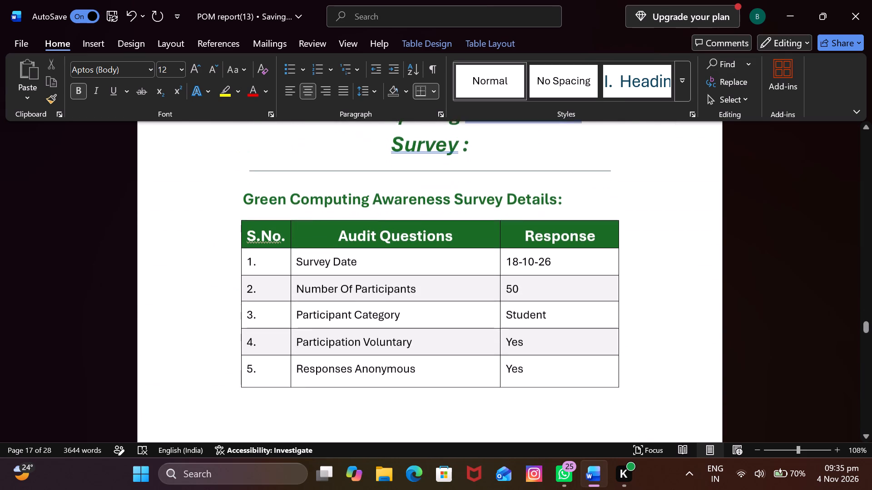
drag(248, 224, 569, 221)
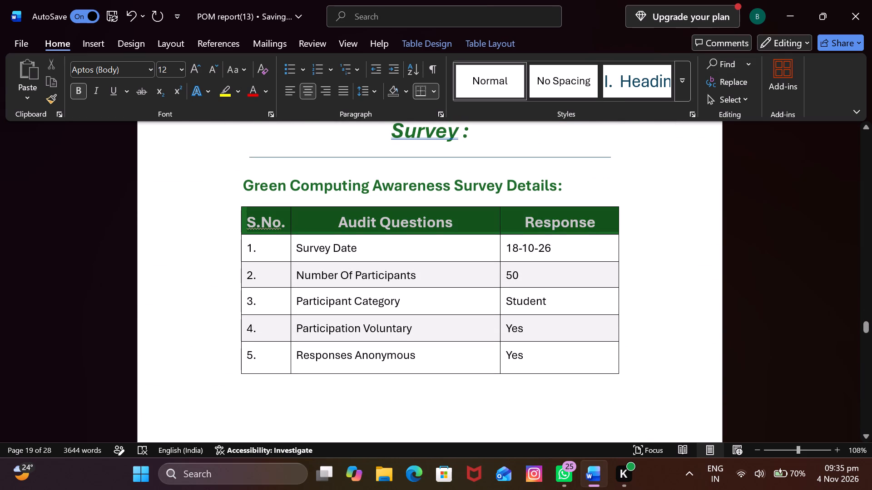
drag(569, 221, 570, 221)
click(179, 71)
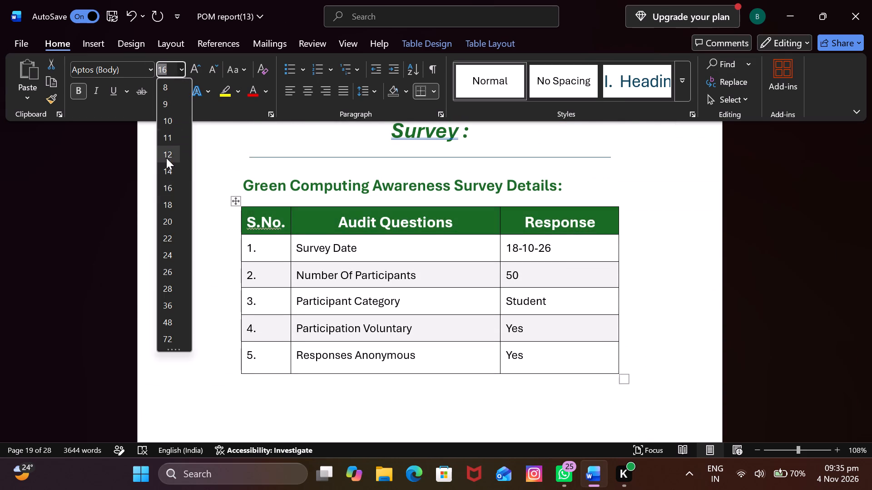
click(169, 154)
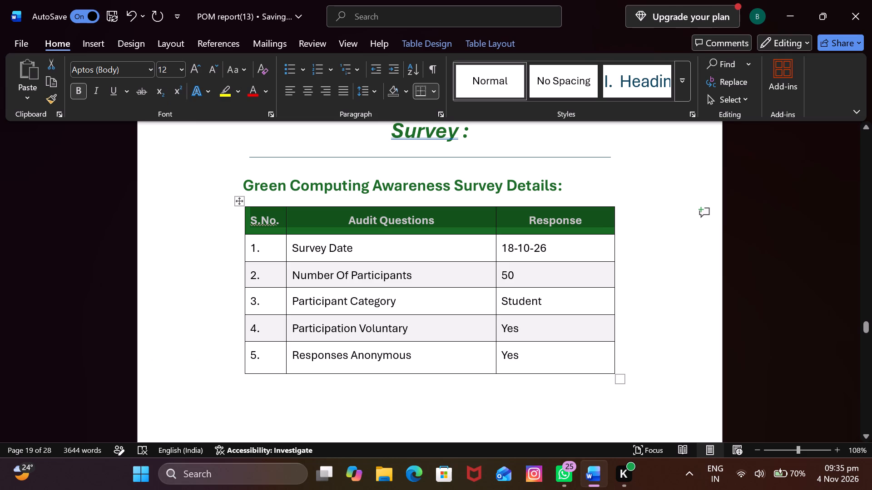
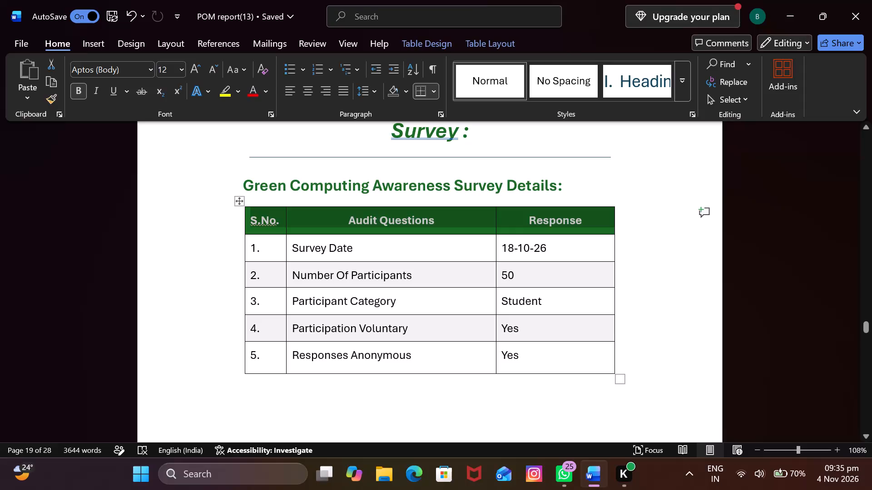
Compare the formatting of the Section 5 equipment management table with the Section 6 awareness survey table.
click(261, 273)
scroll(693, 327, up, 11)
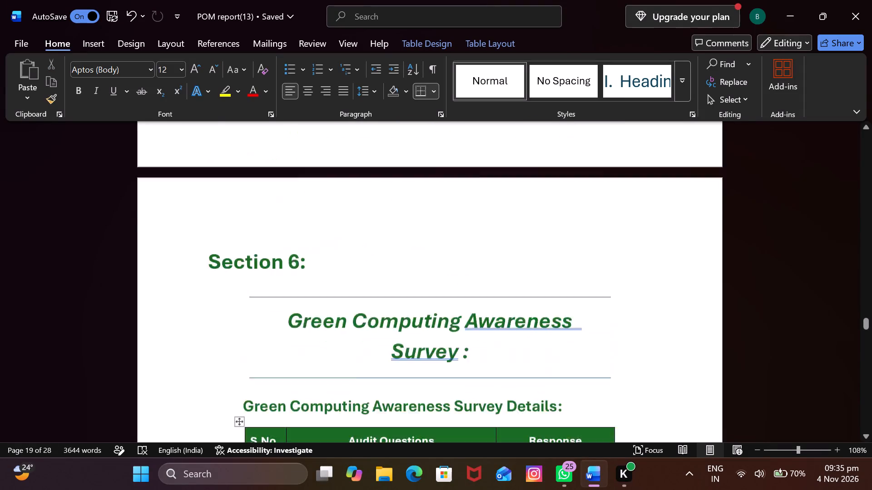
scroll(533, 323, up, 20)
scroll(533, 323, up, 11)
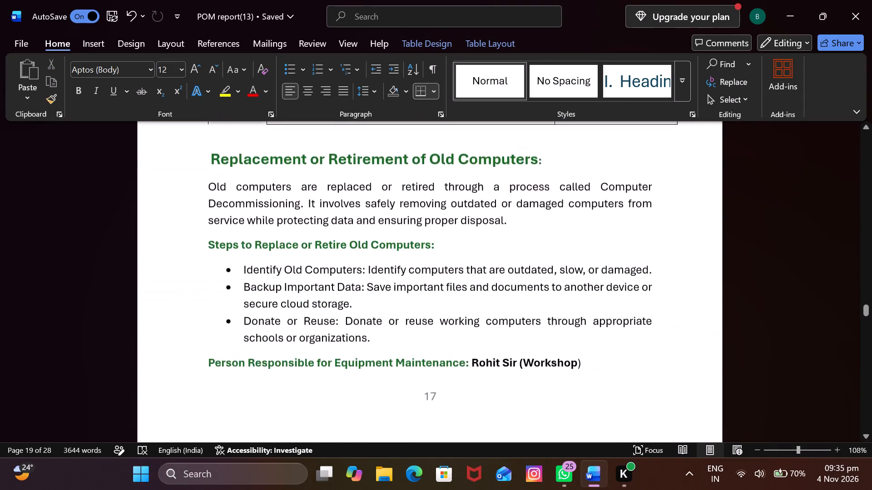
scroll(446, 343, up, 7)
scroll(446, 337, down, 2)
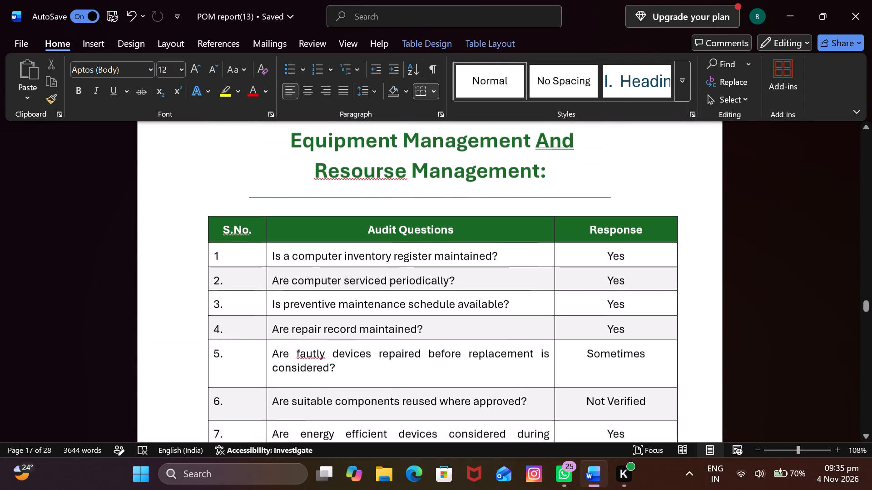
scroll(446, 337, down, 20)
scroll(446, 337, down, 18)
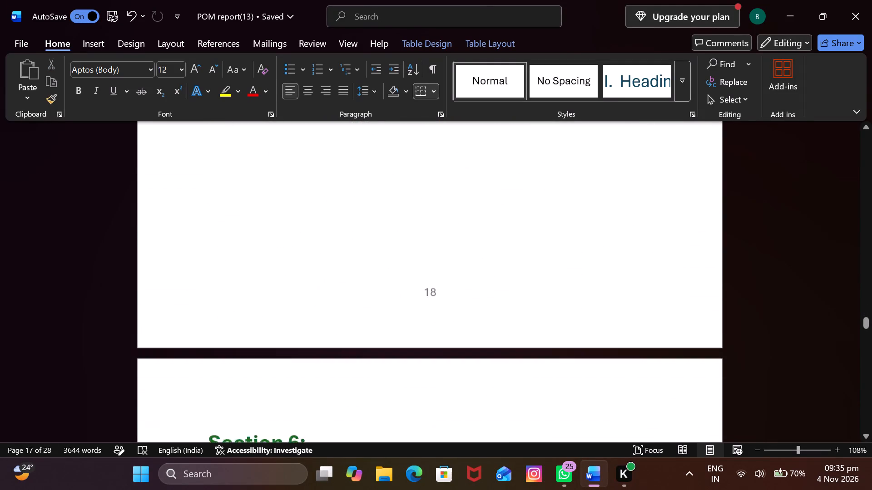
scroll(389, 367, down, 10)
scroll(381, 367, up, 4)
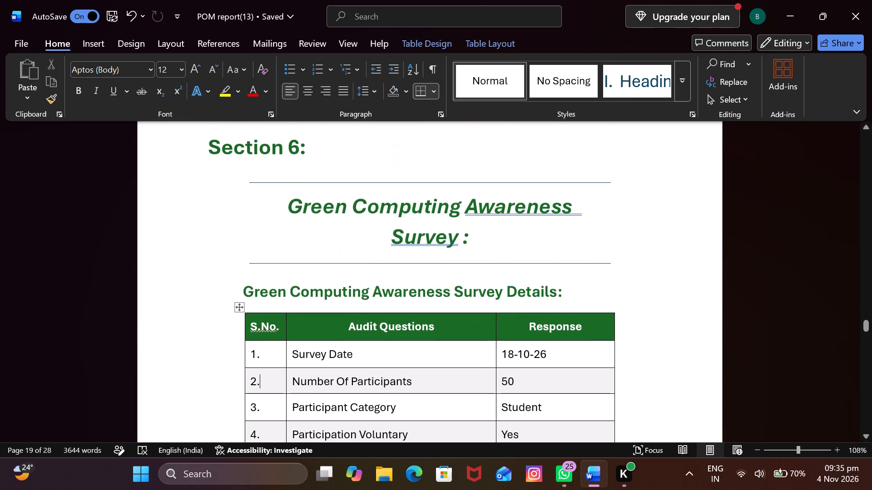
scroll(382, 358, down, 3)
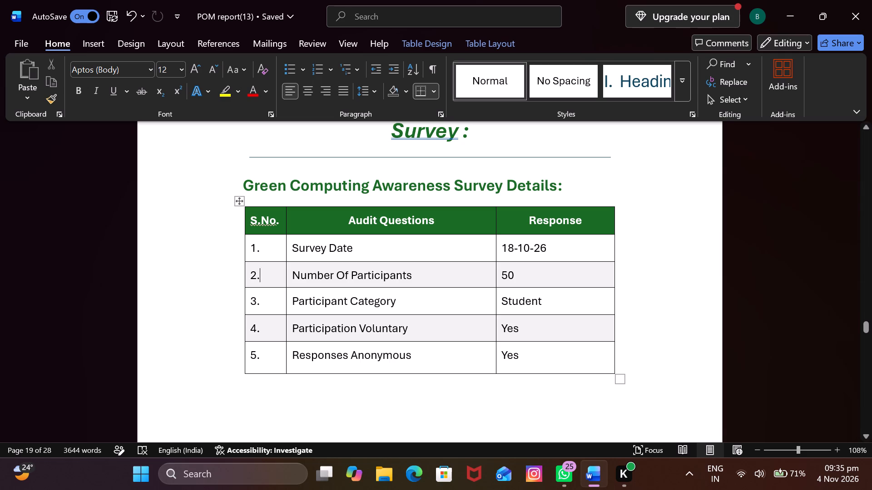
Change the Participant Category response in the Section 6 survey table to "Students".
click(545, 299)
key(s)
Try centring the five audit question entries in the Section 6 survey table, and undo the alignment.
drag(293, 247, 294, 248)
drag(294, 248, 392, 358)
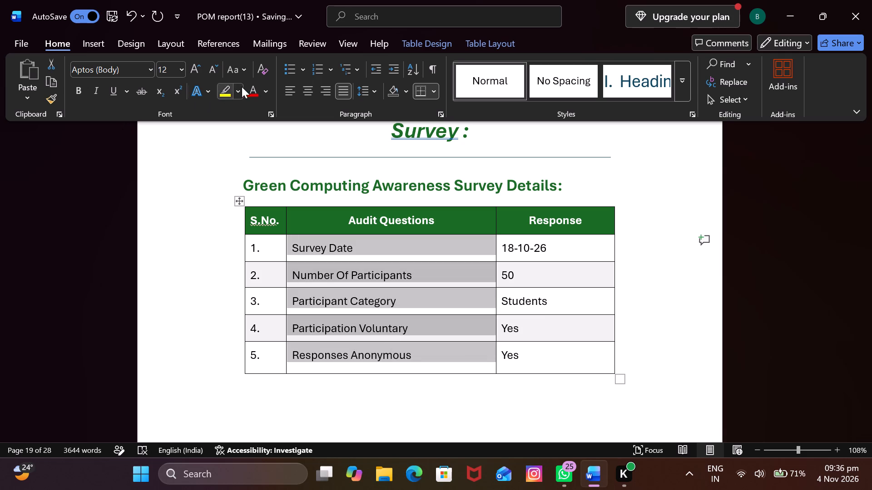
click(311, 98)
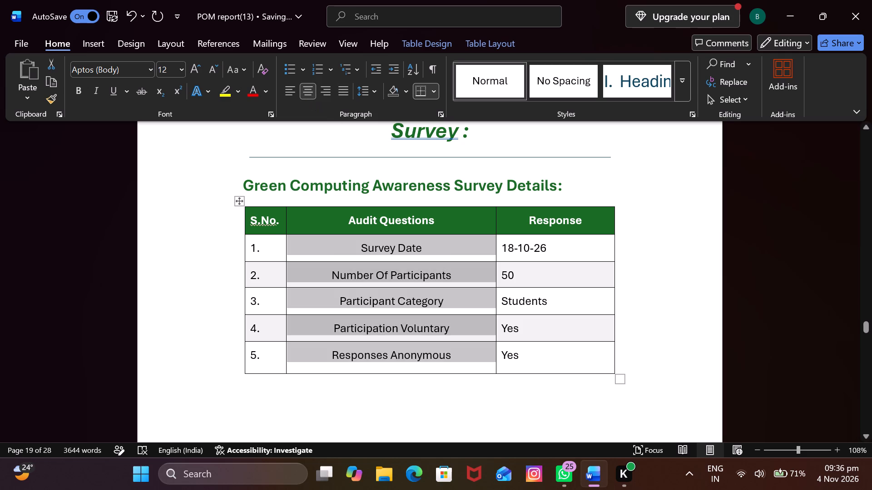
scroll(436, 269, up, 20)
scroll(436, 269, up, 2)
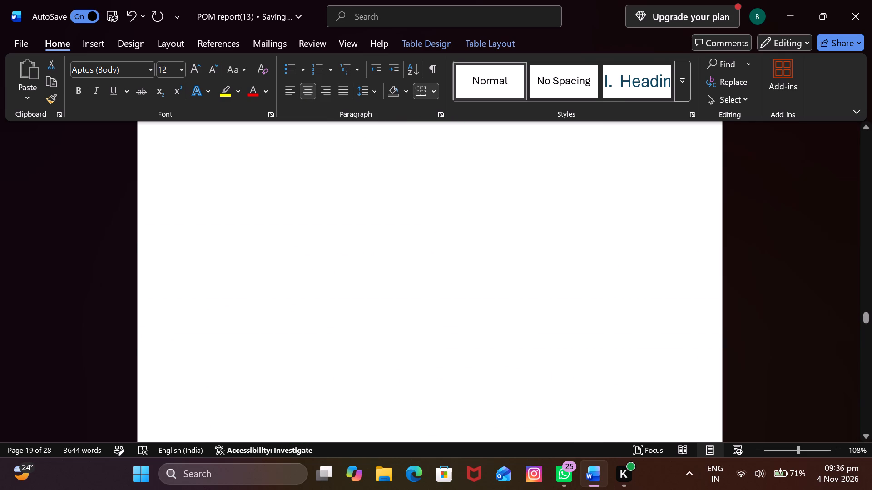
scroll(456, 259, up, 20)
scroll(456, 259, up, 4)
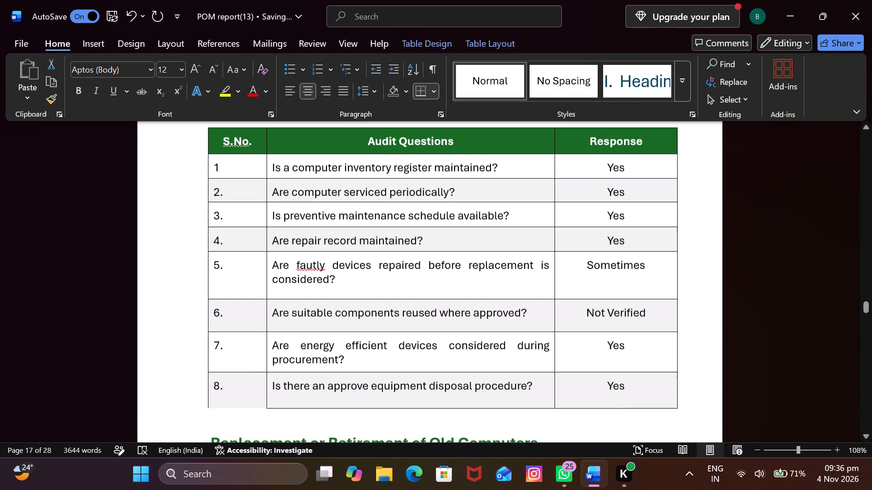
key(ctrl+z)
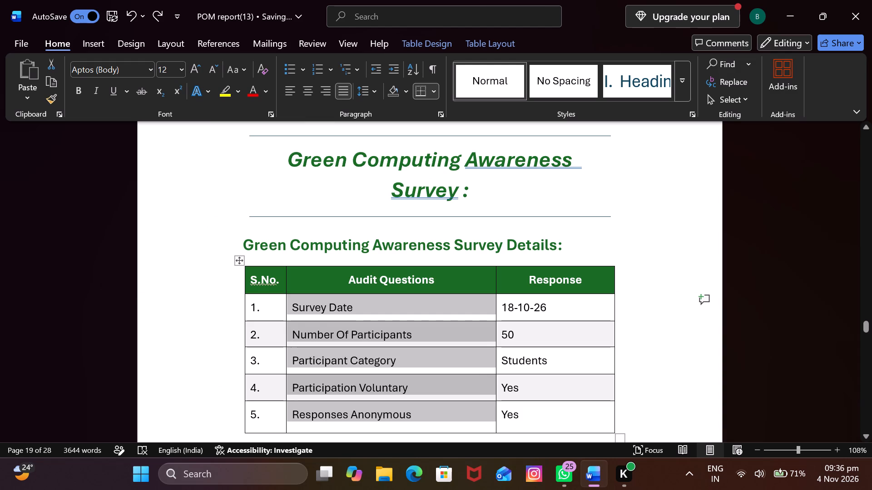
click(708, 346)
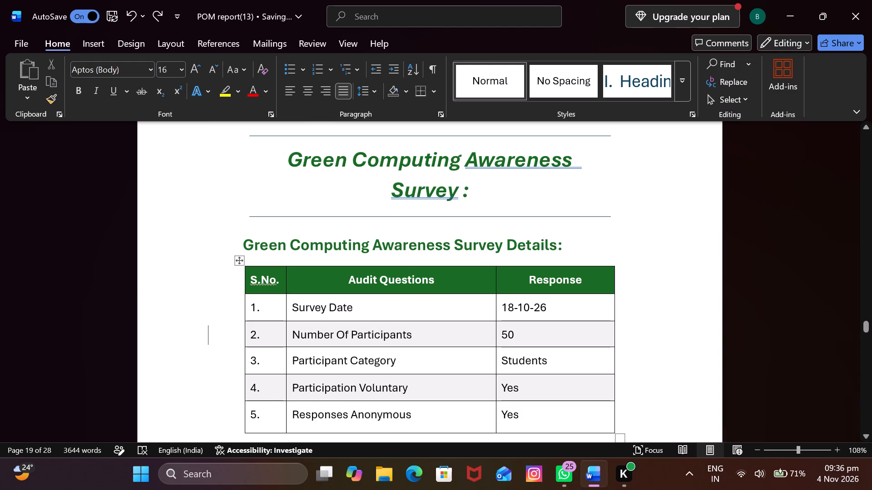
Centre the five entries under the "Response" header in the Section 6 survey table.
drag(503, 304, 533, 419)
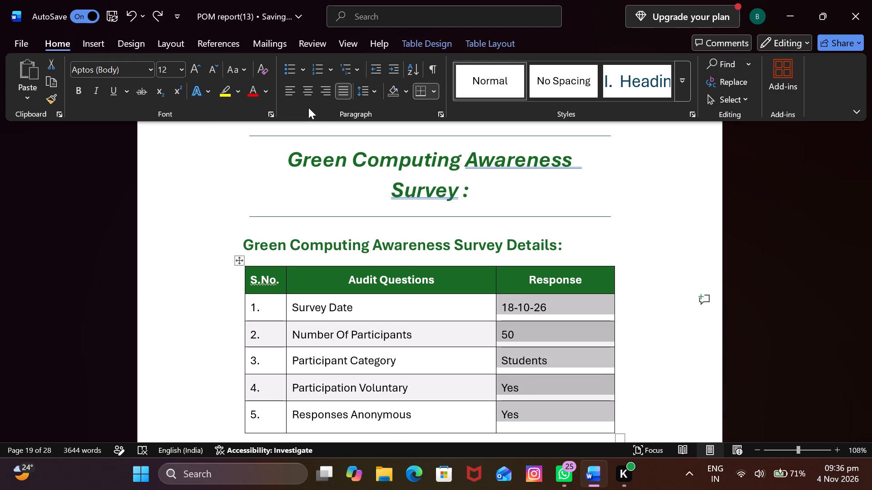
click(308, 96)
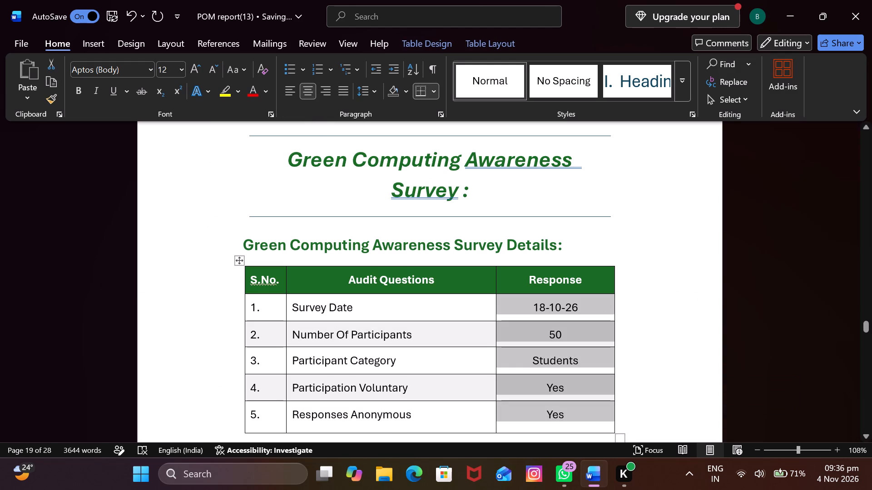
click(666, 361)
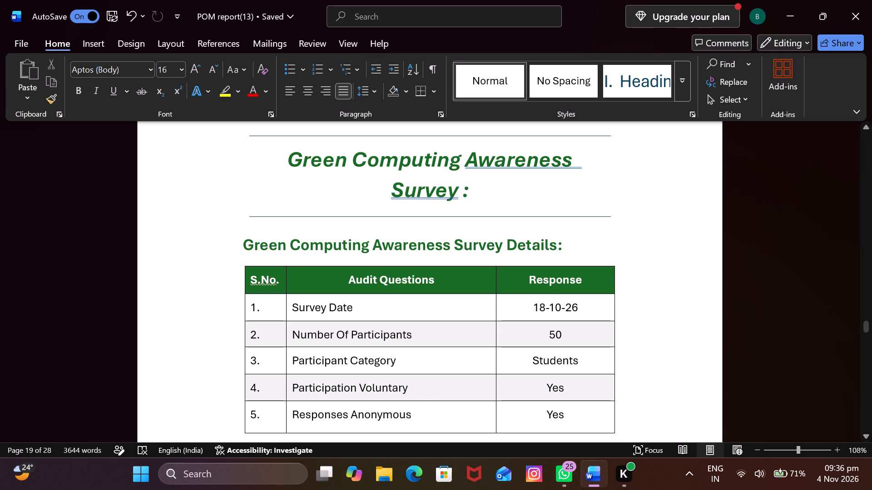
Reword the audit question in row 5 of the Section 6 survey table as "Responses Collected Anonymously".
scroll(302, 397, down, 1)
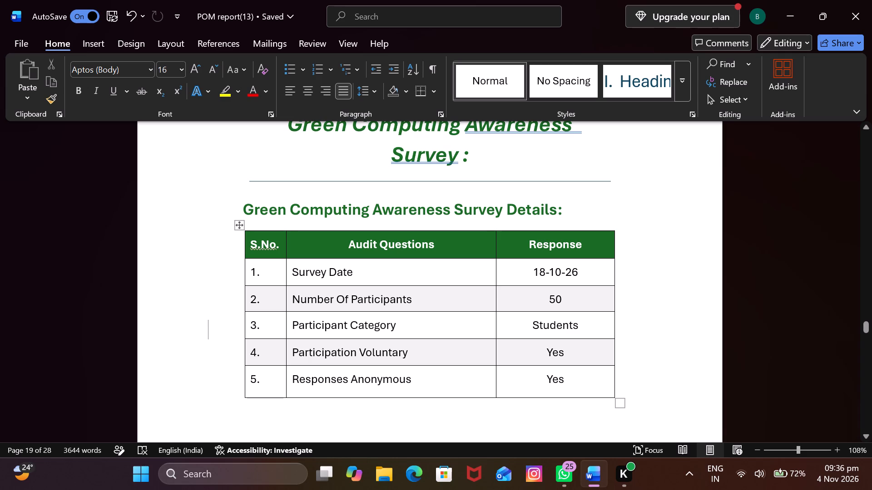
click(349, 381)
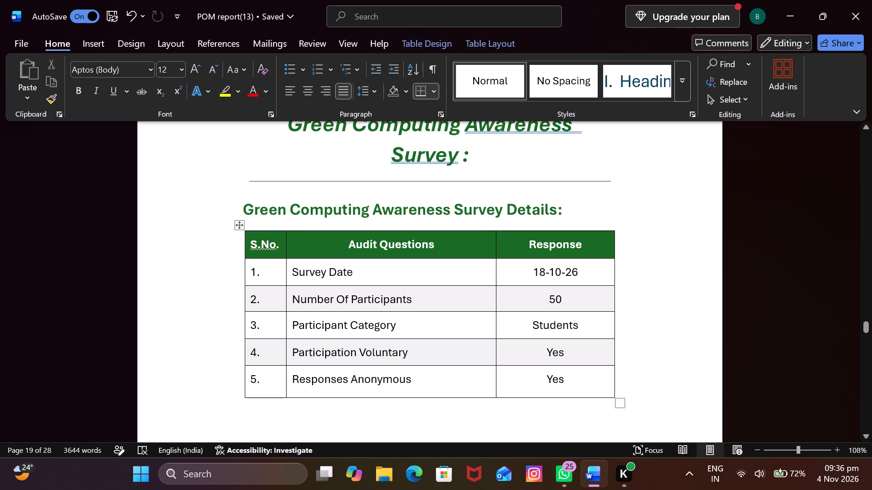
key(space)
key(c)
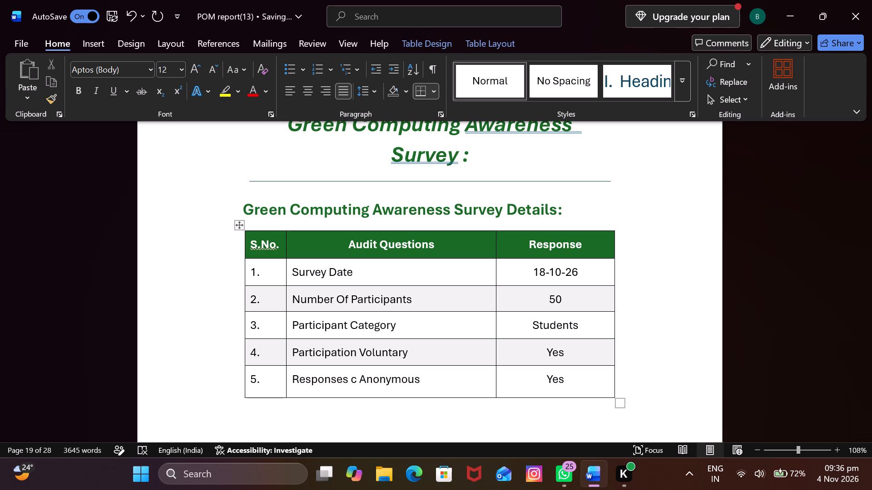
key(BackSpace)
key(c)
text(ollected)
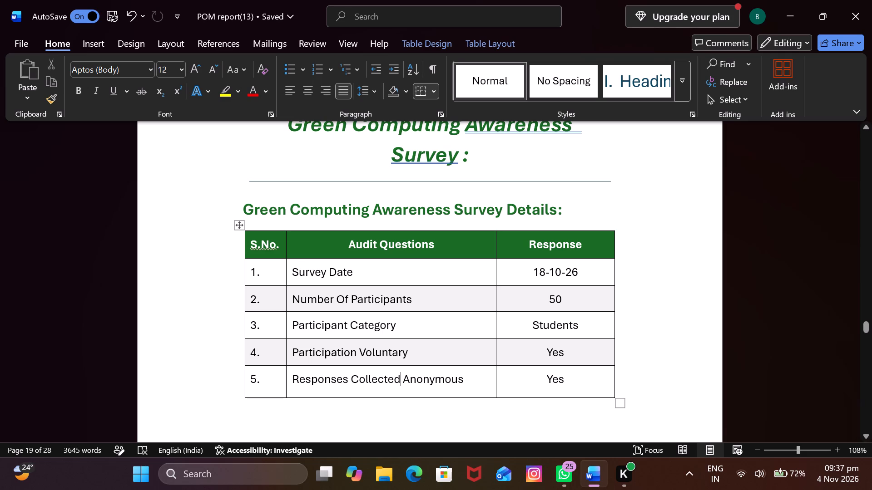
click(463, 380)
text(ly)
Place a copy of the heading "Suggestions Received from Participants:" between the survey table and the original heading.
scroll(416, 343, down, 4)
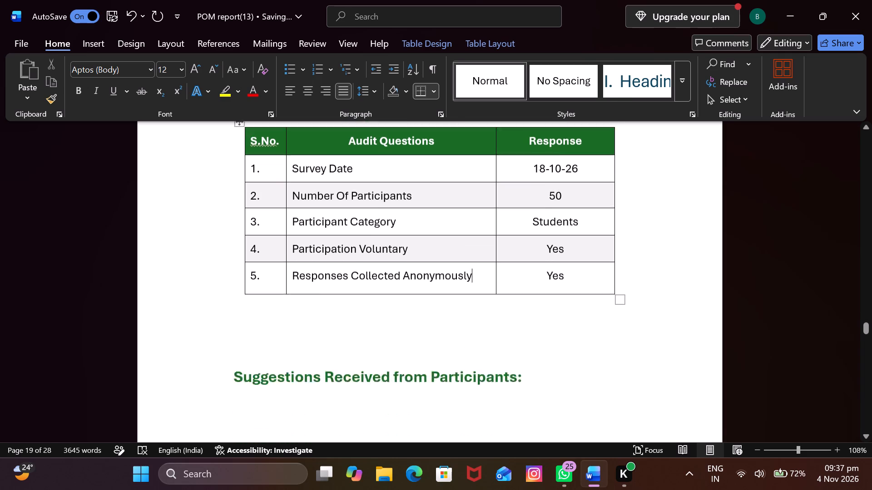
scroll(416, 343, down, 2)
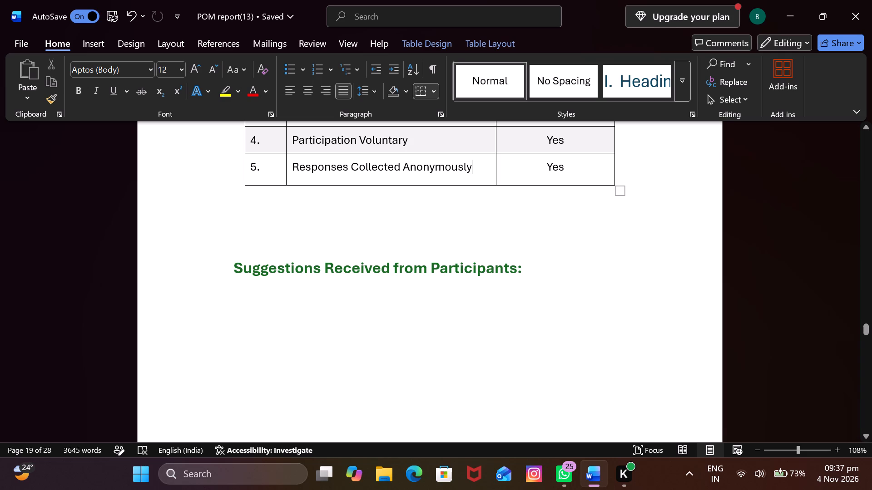
drag(521, 269, 208, 276)
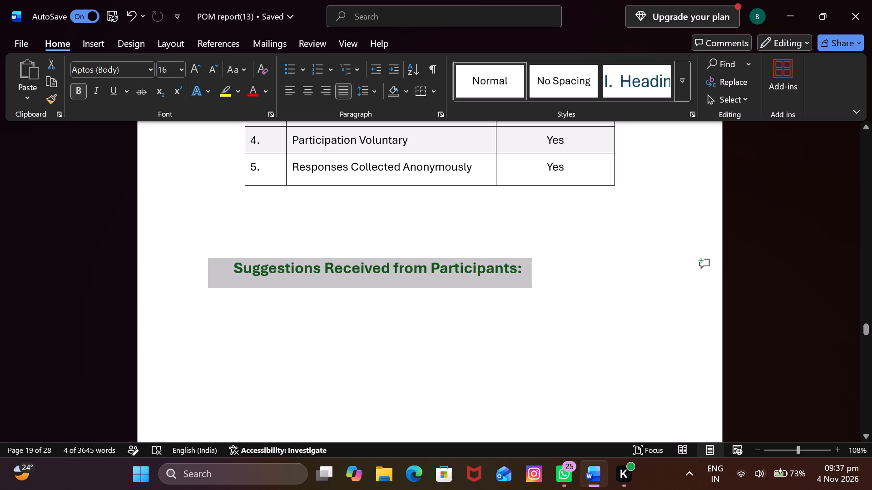
key(ctrl+c)
click(284, 231)
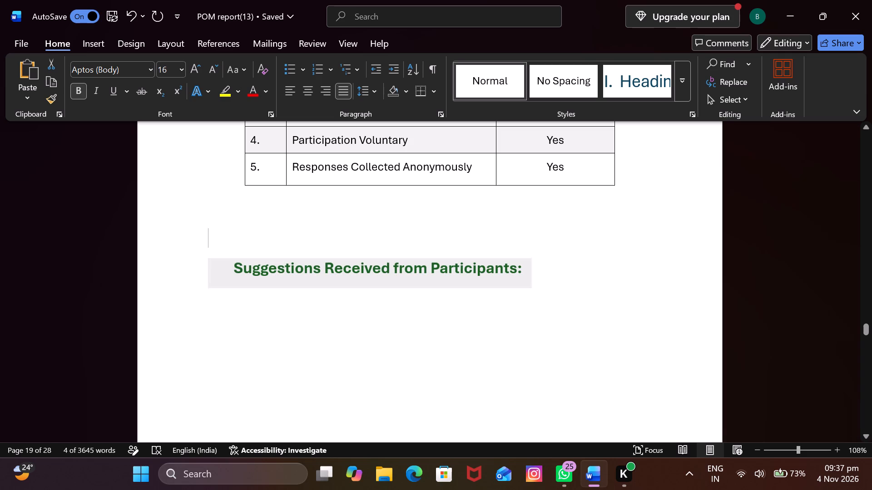
key(ctrl+v)
ctrl+click(284, 232)
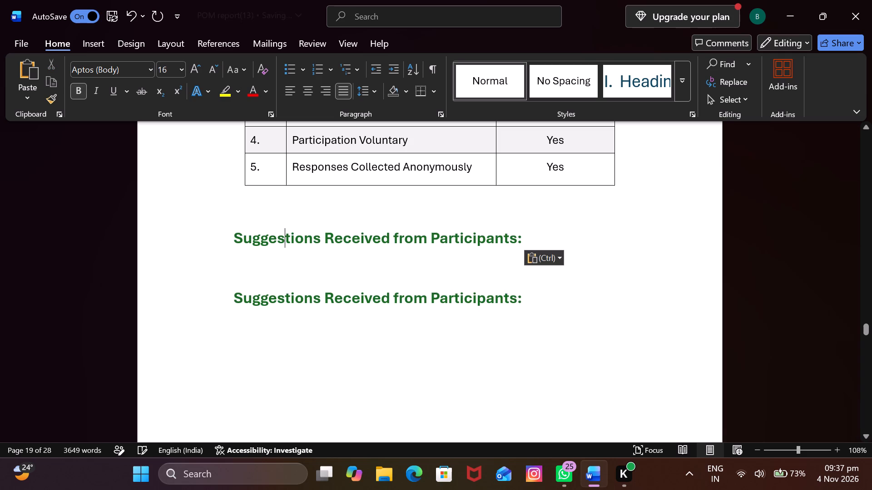
click(420, 263)
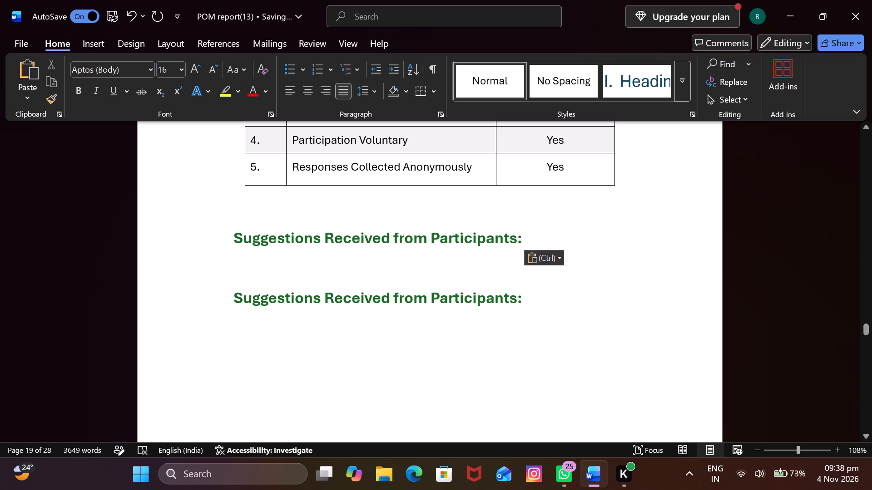
Reword the copied heading below the Section 6 survey table as "Survey Question And Responses:".
drag(516, 238, 294, 256)
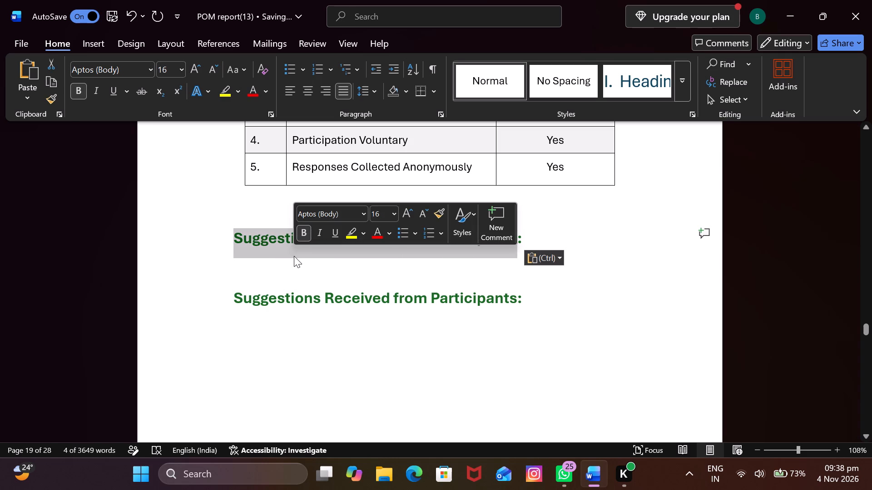
key(s)
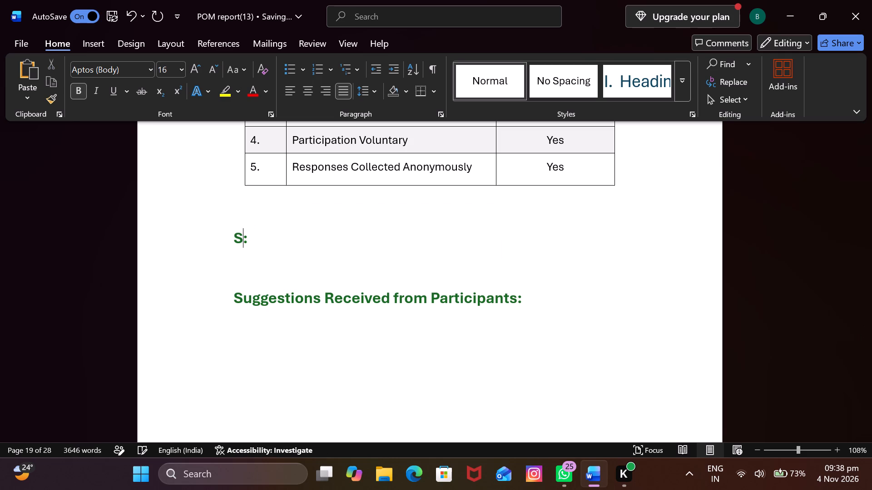
text(ur)
text(vey)
key(space)
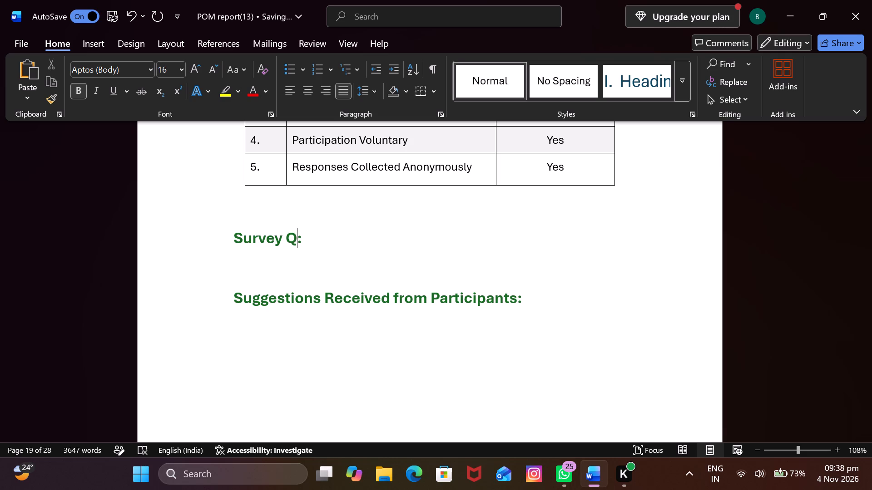
text(uestio)
key(n)
key(space)
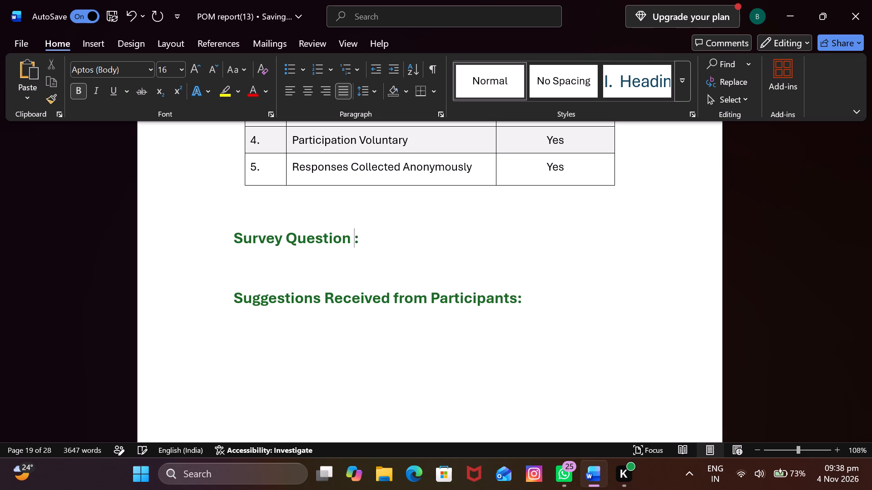
text(nd)
key(space)
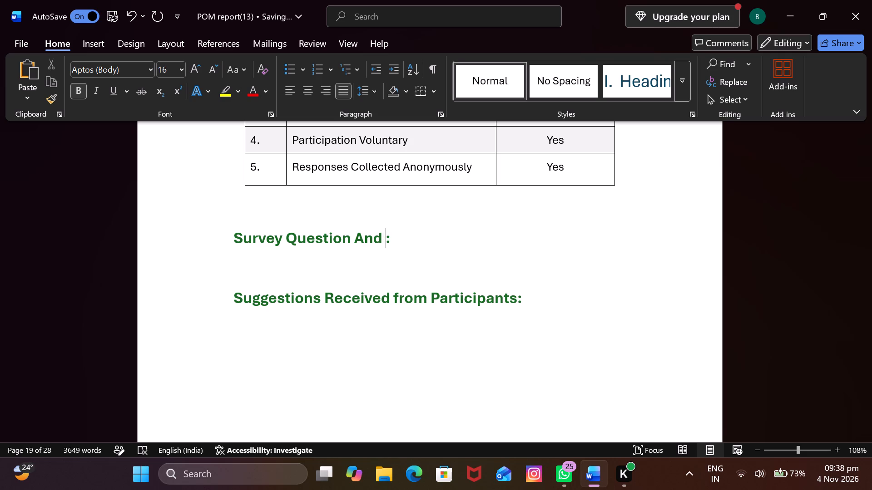
key(r)
text(es)
text(pon)
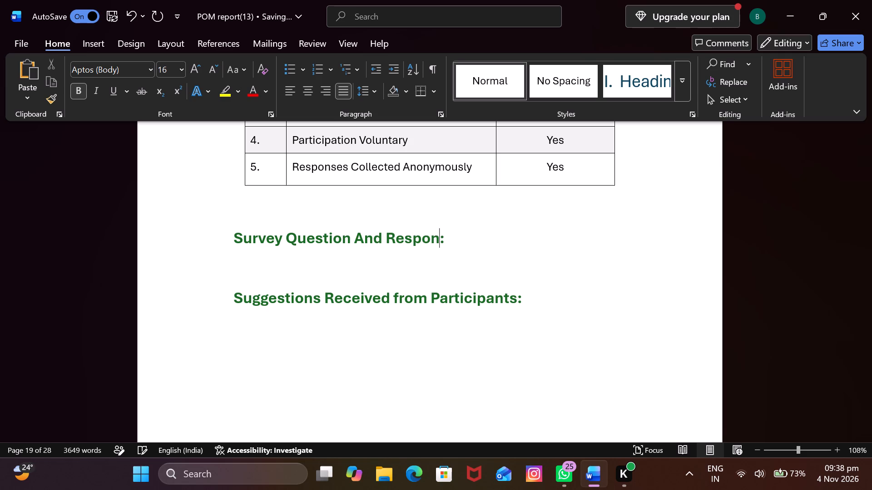
text(ses)
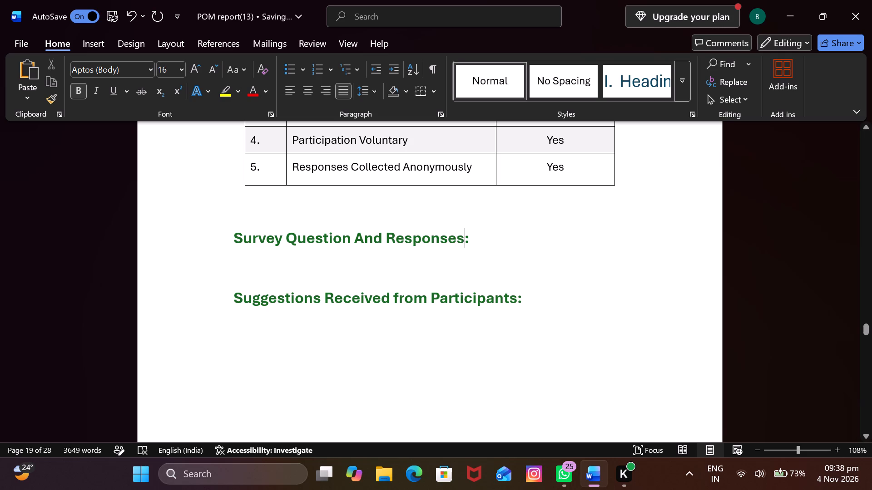
click(525, 245)
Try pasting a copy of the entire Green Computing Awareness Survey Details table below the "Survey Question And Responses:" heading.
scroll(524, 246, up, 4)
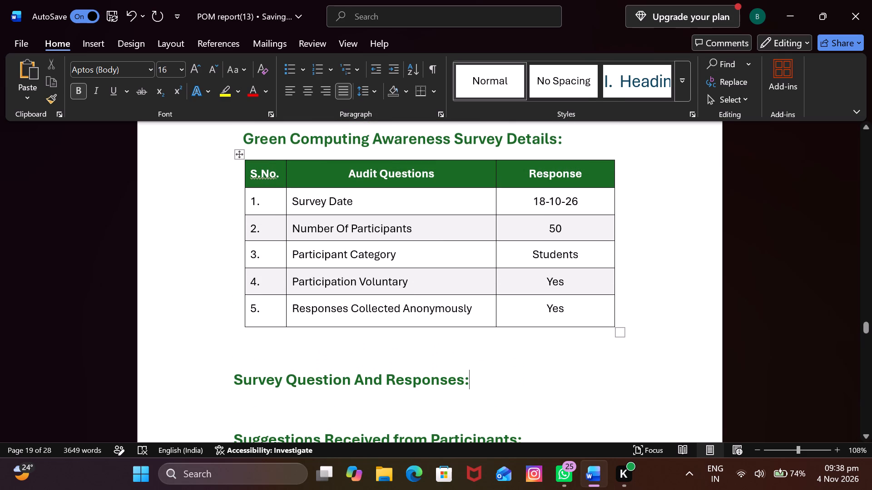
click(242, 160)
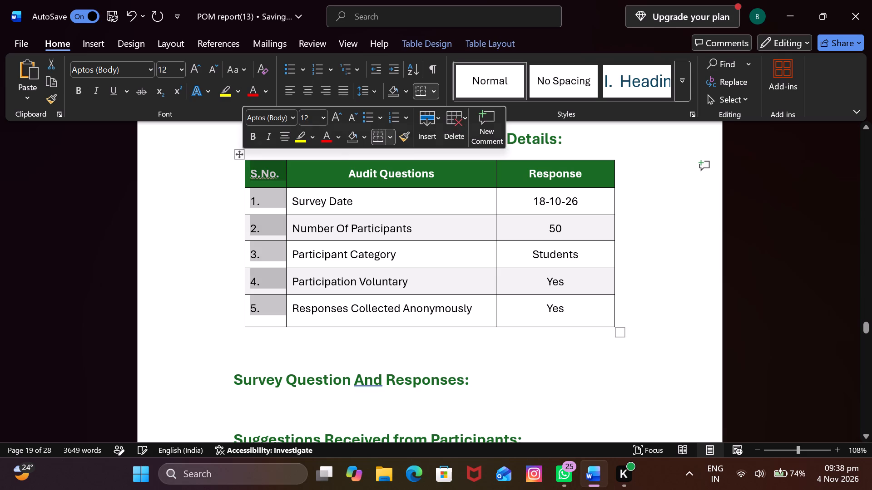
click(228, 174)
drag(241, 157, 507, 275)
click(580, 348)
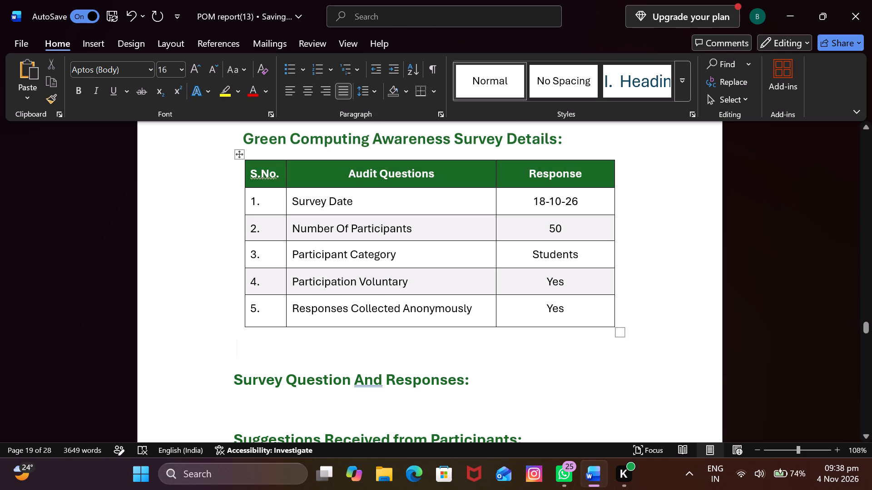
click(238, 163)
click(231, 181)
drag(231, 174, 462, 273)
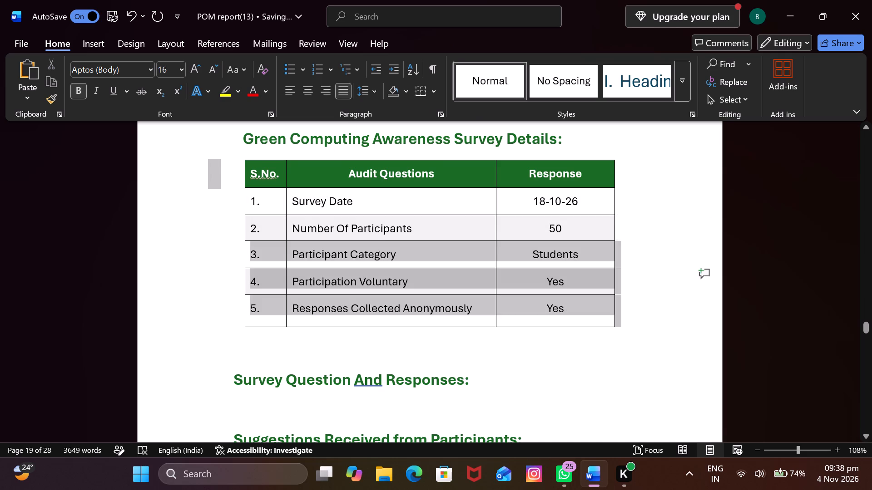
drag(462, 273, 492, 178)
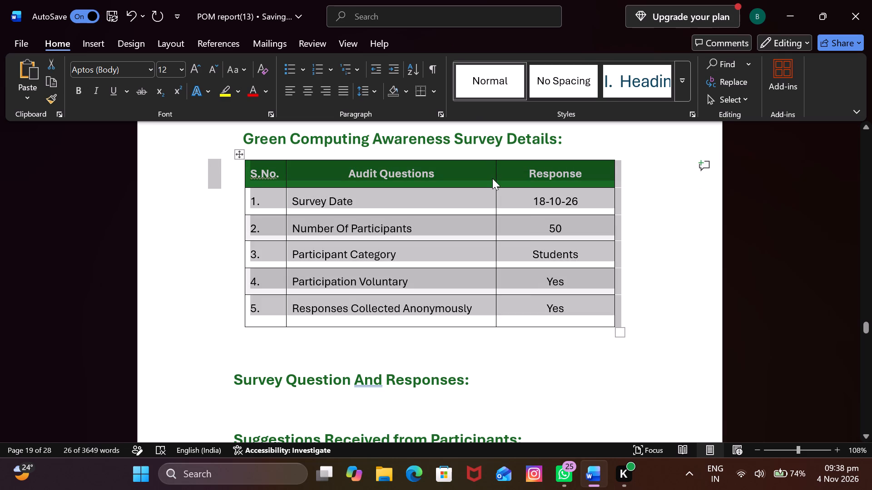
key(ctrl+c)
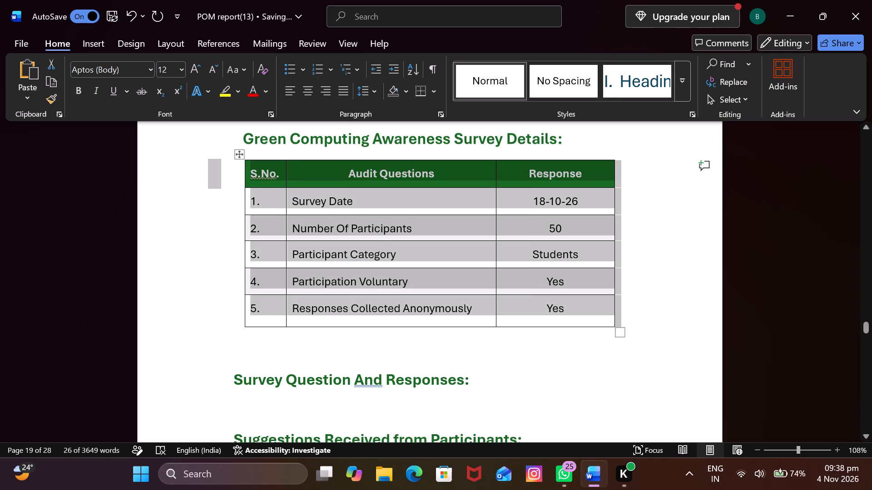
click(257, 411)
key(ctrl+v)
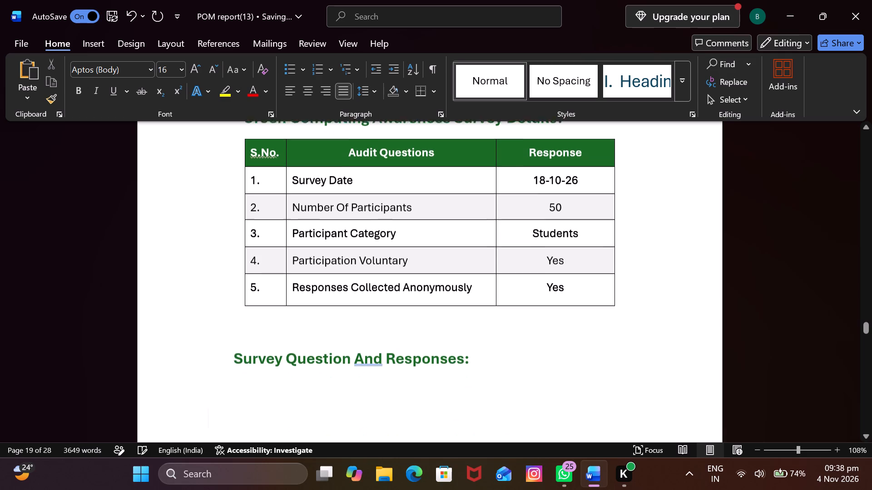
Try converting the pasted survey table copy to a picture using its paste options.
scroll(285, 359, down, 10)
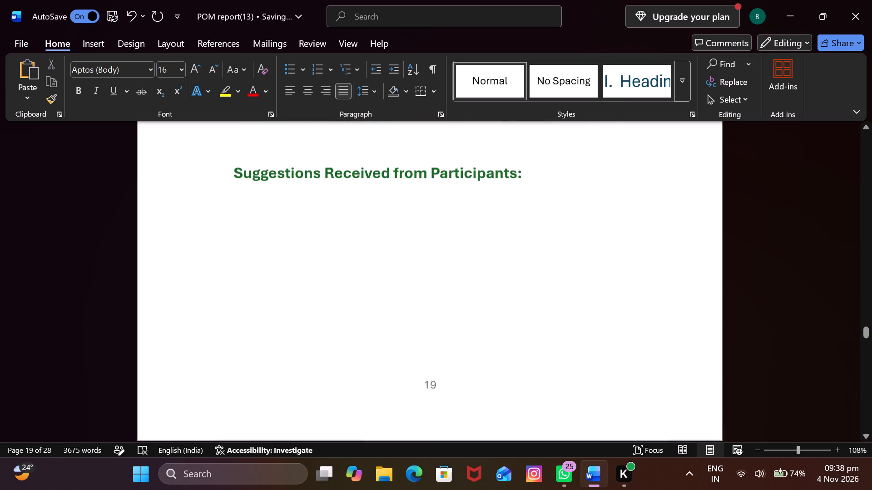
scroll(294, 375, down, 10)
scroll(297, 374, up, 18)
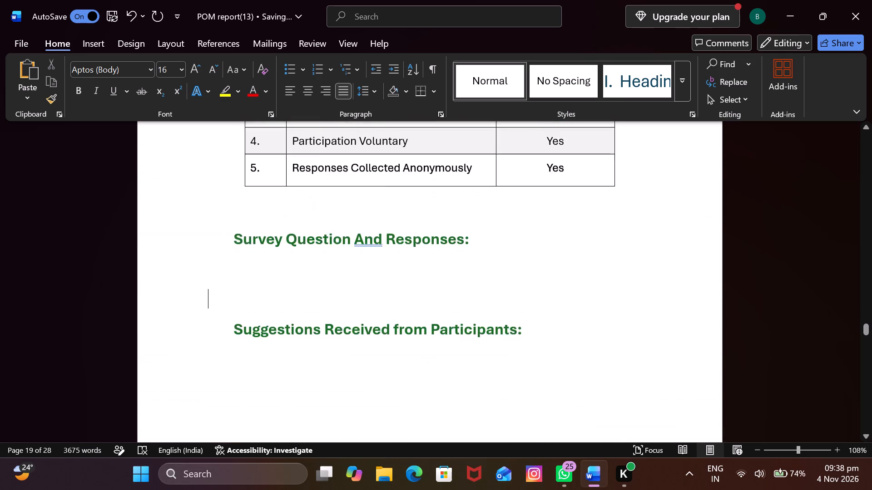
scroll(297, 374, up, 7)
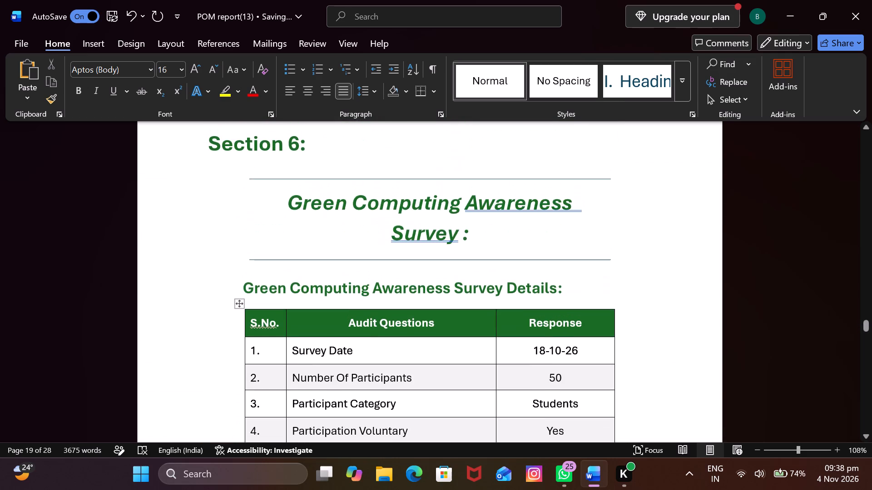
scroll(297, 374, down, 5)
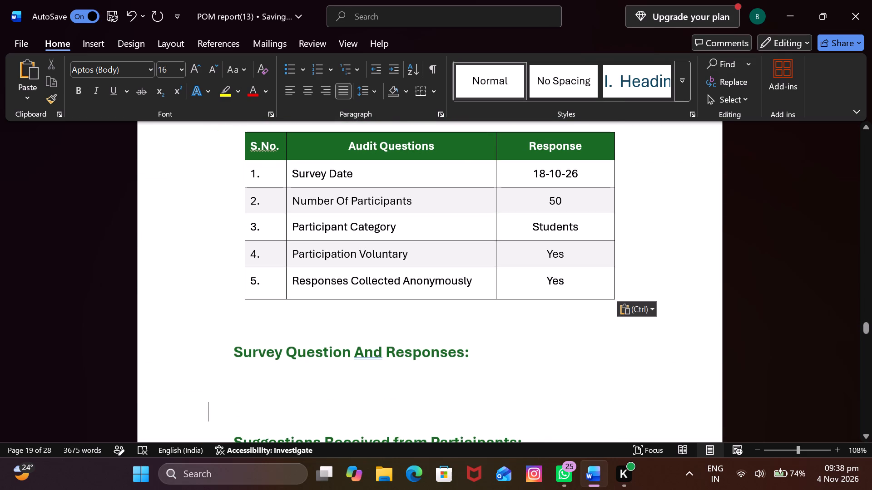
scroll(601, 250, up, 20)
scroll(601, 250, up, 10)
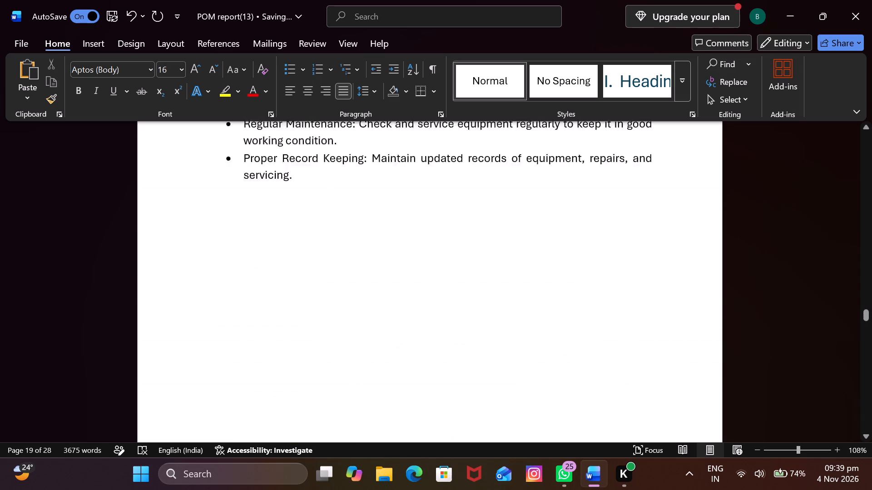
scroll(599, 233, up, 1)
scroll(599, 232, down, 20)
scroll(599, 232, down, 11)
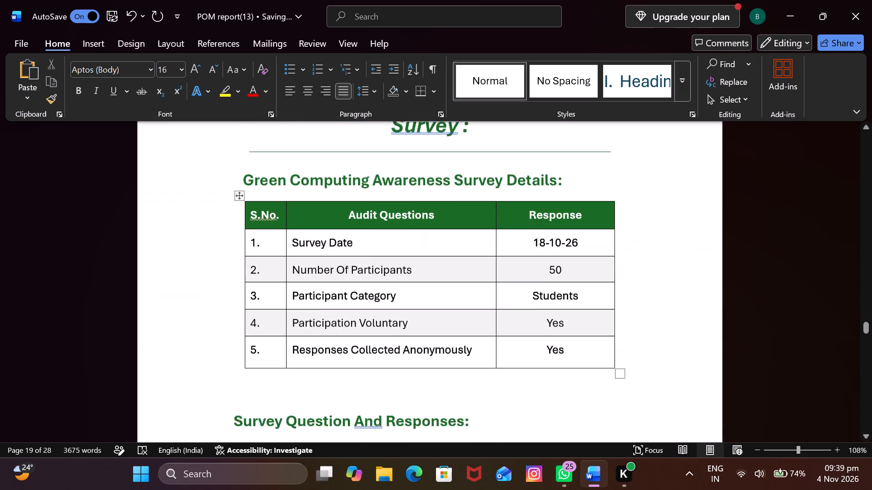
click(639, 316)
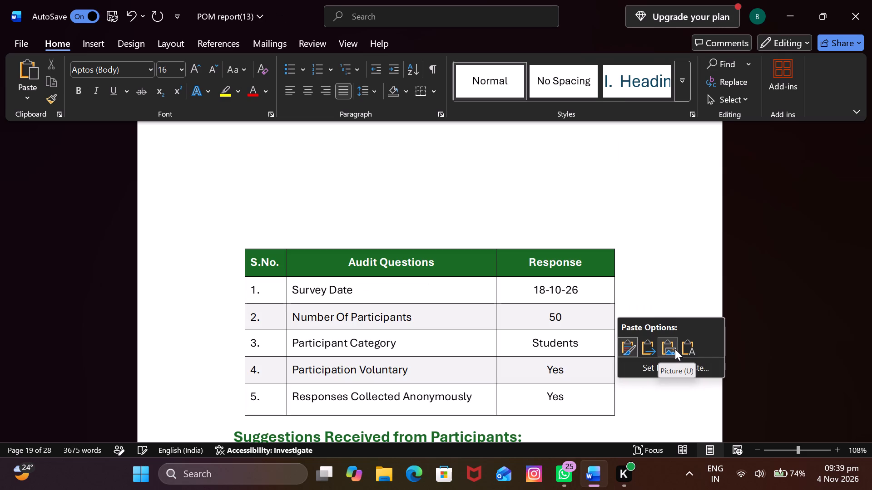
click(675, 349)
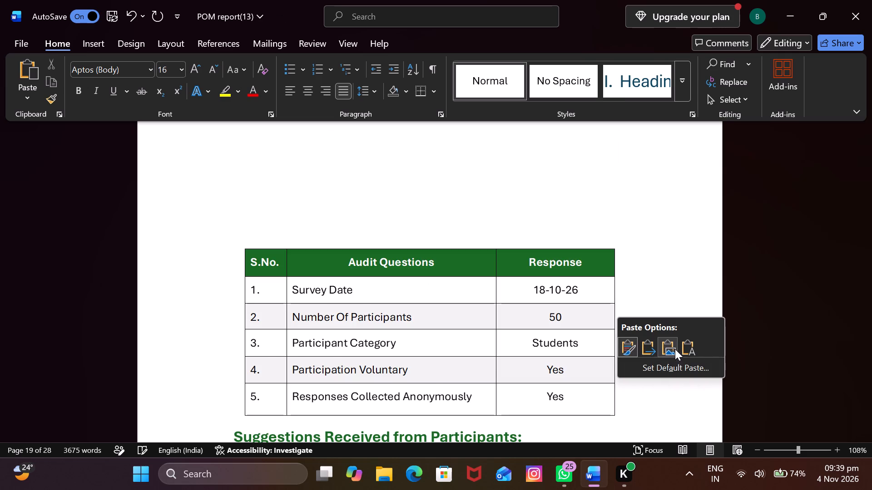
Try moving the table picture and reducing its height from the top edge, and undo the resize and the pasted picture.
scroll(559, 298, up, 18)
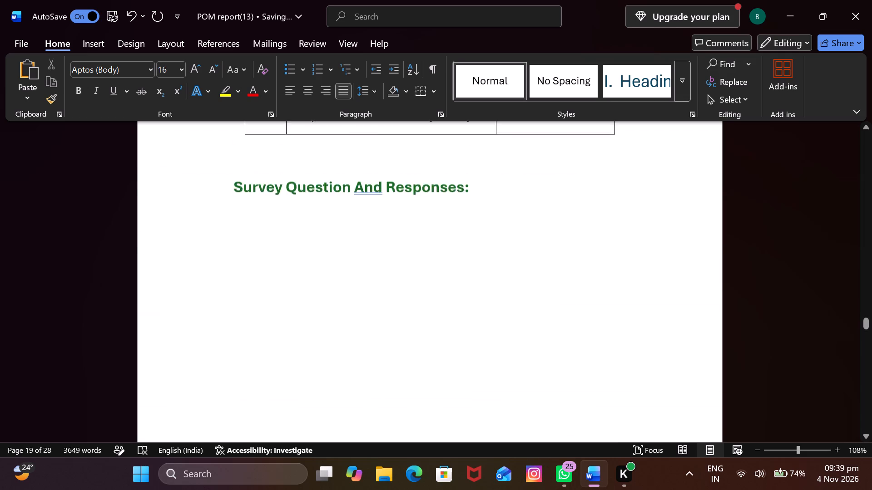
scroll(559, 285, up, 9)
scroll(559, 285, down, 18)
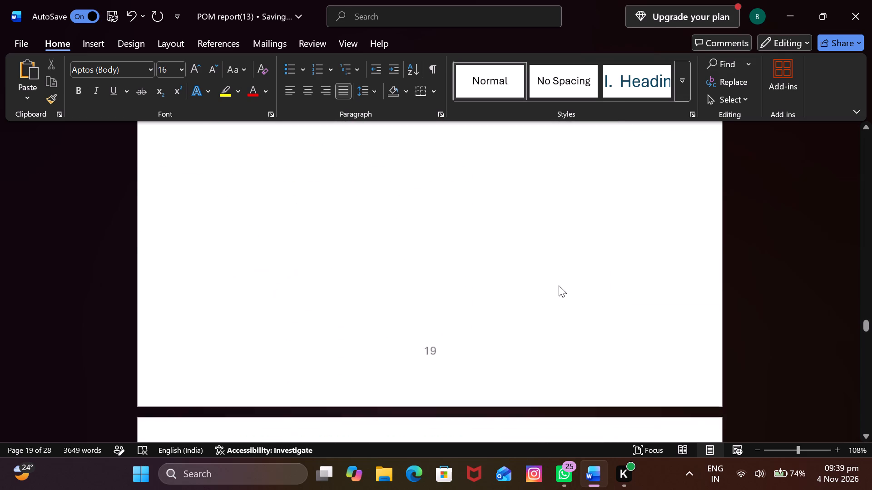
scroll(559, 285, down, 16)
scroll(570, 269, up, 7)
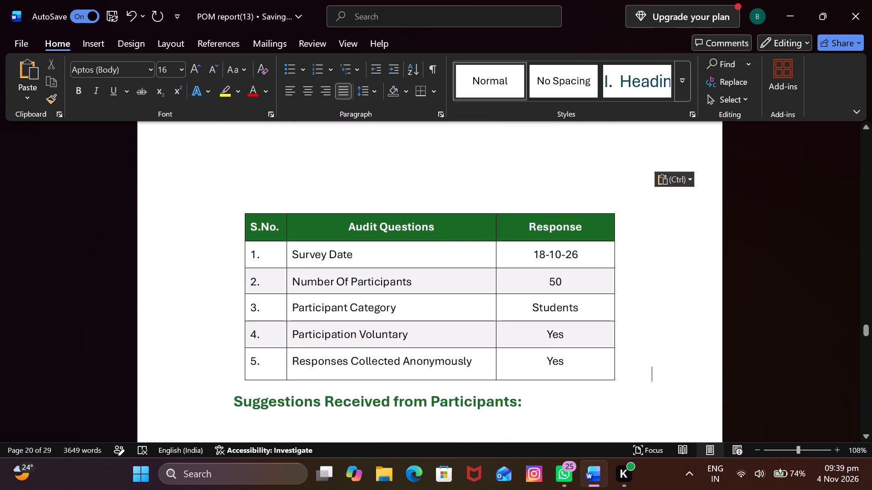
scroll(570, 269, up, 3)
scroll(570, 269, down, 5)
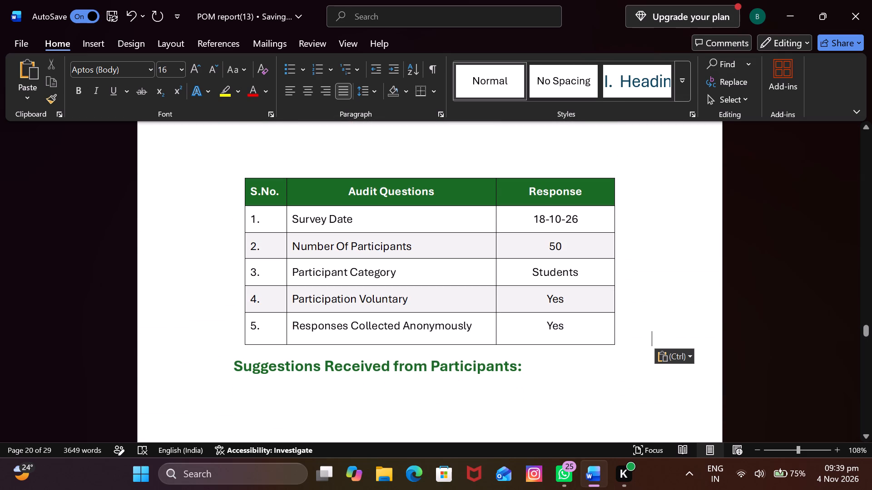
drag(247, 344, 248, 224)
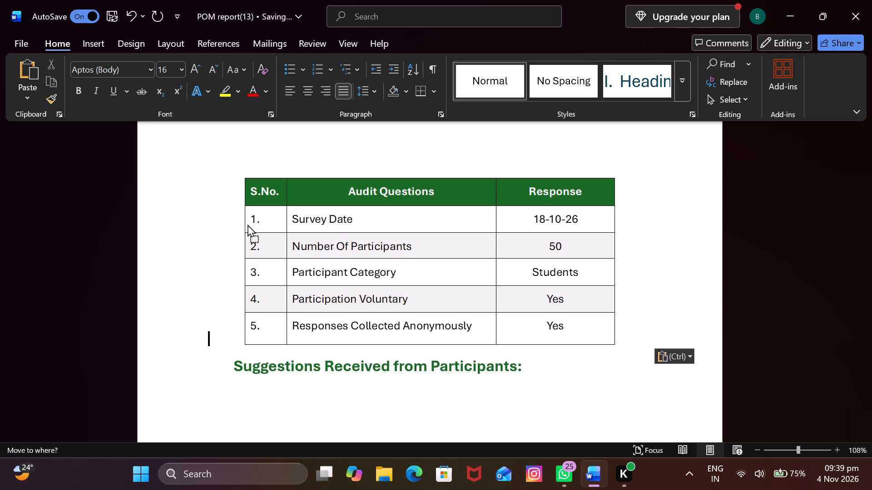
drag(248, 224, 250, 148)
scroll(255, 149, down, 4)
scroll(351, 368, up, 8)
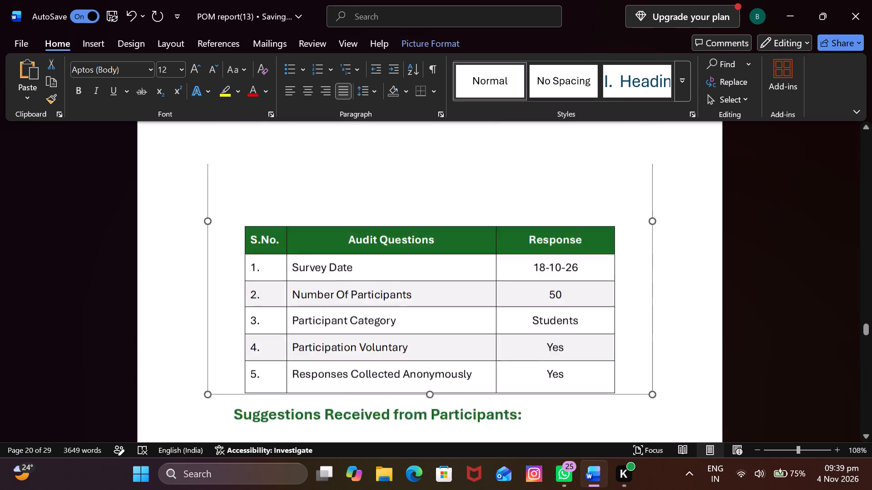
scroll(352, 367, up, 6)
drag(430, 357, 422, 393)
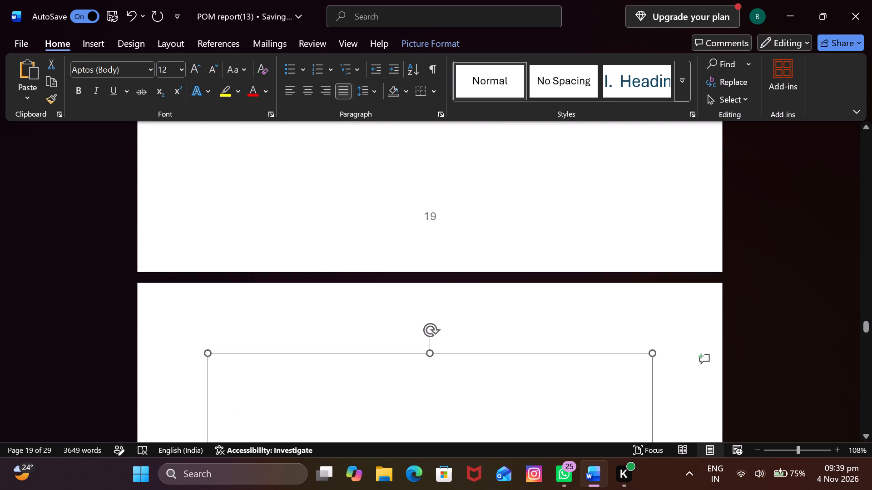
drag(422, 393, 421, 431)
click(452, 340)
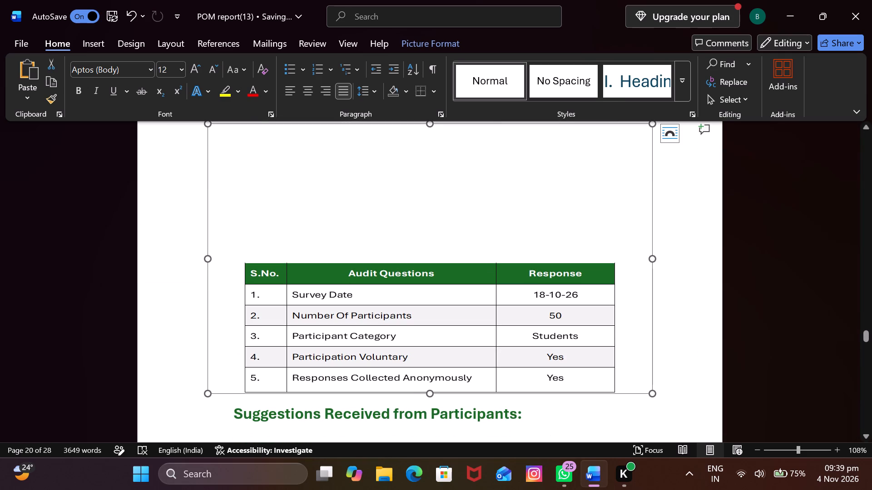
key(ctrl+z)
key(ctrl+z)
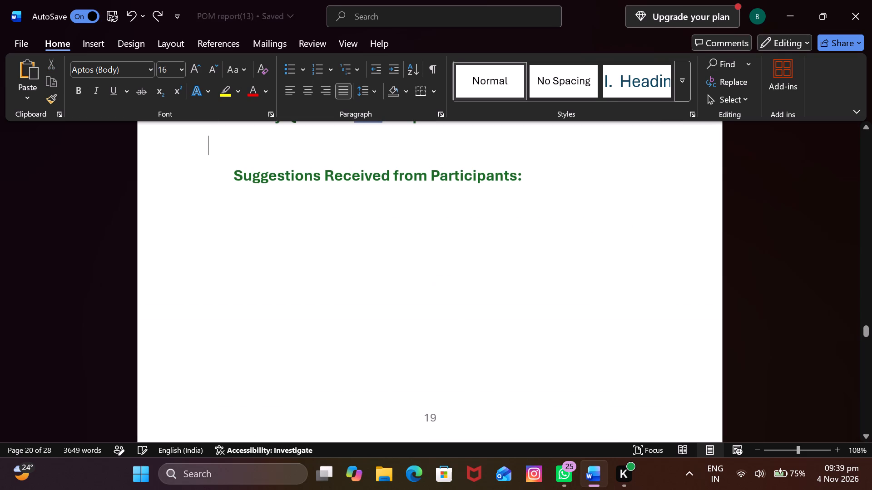
Remove the blank space between the survey details table and the "Survey Question And Responses:" heading.
scroll(358, 378, up, 4)
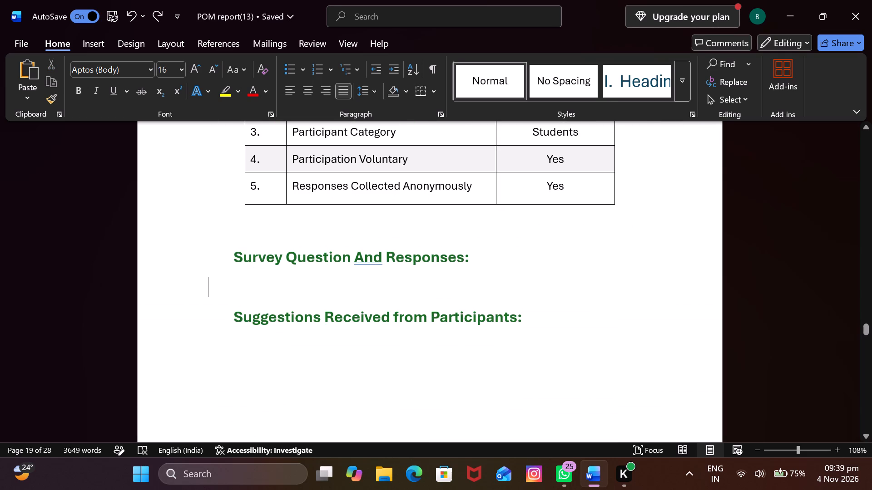
click(258, 232)
key(BackSpace)
key(BackSpace)
key(BackSpace)
key(BackSpace)
key(BackSpace)
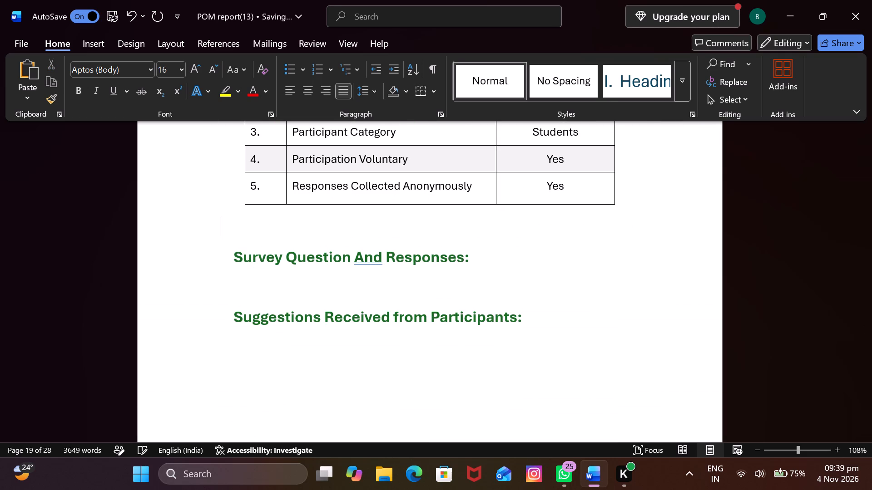
key(BackSpace)
key(BackSpace)
key(BackSpace)
key(BackSpace)
key(BackSpace)
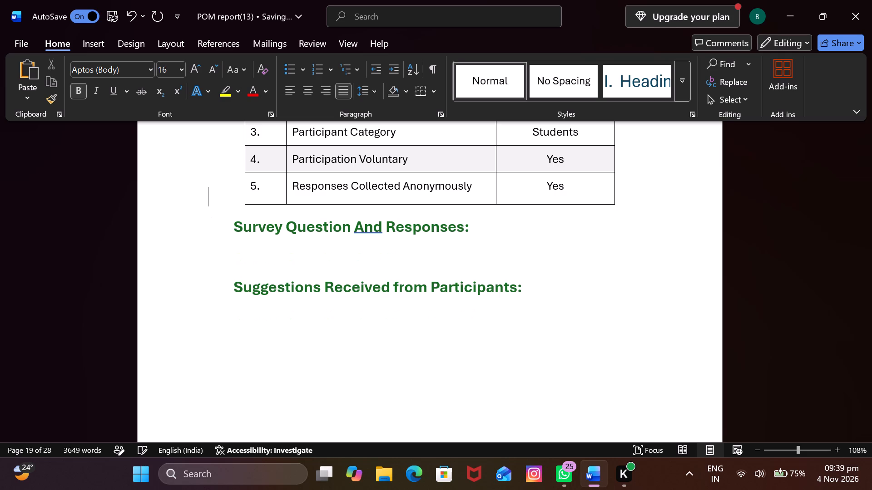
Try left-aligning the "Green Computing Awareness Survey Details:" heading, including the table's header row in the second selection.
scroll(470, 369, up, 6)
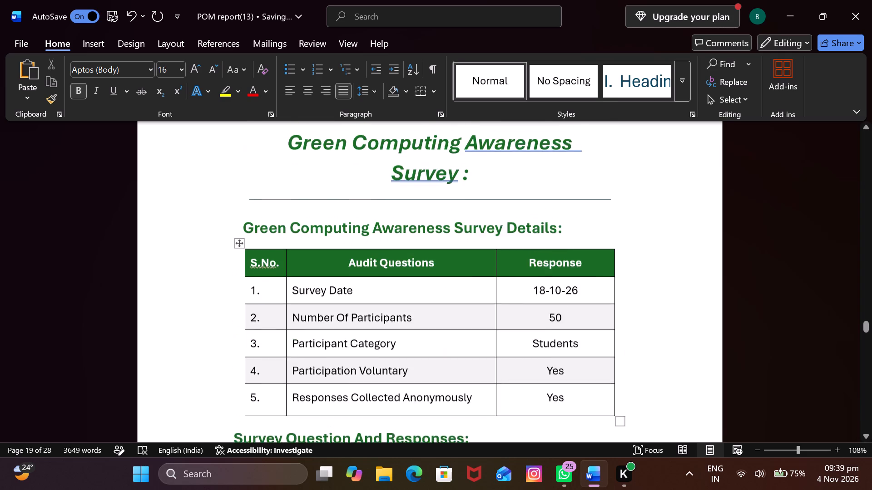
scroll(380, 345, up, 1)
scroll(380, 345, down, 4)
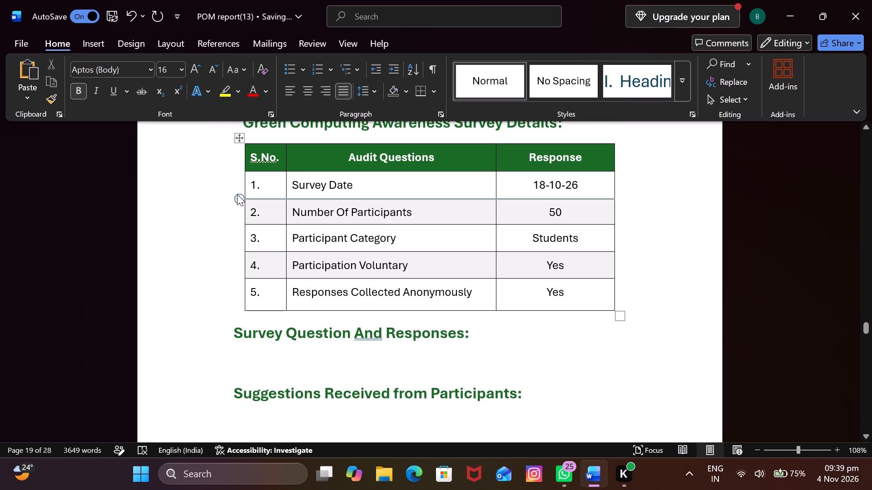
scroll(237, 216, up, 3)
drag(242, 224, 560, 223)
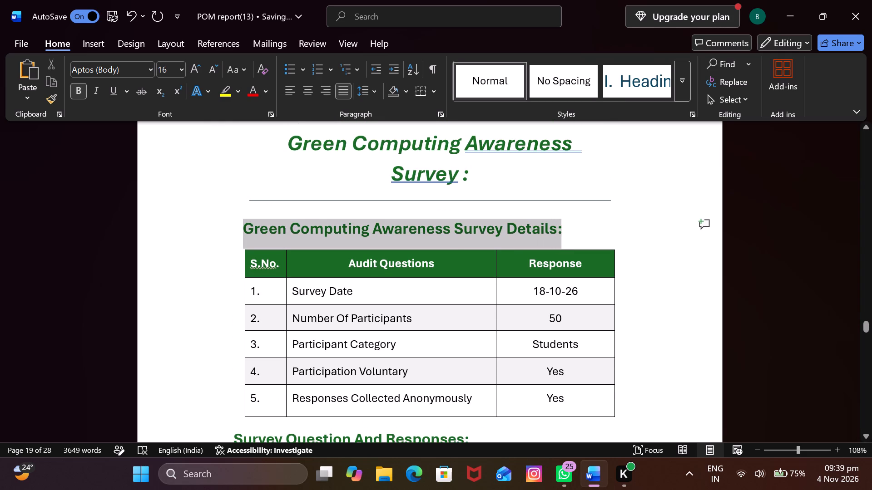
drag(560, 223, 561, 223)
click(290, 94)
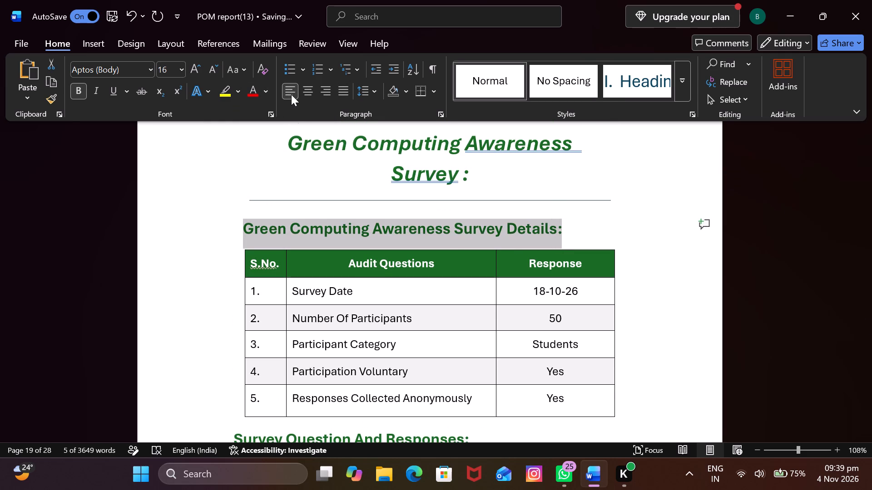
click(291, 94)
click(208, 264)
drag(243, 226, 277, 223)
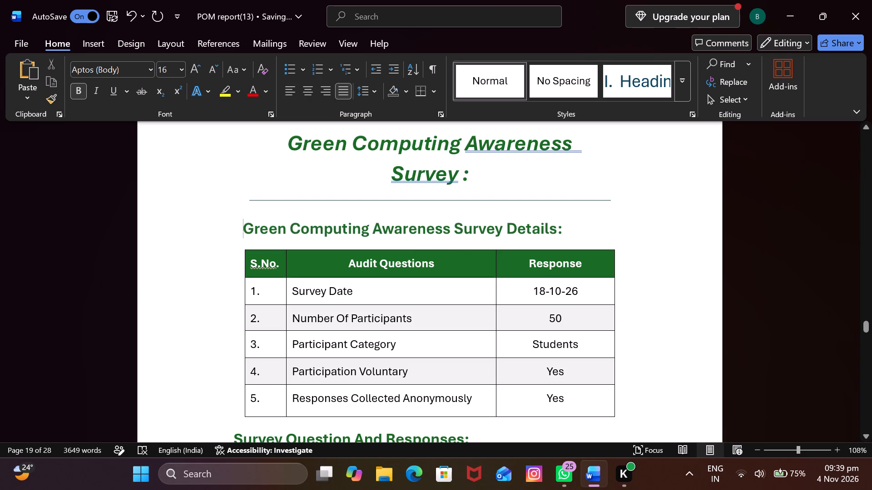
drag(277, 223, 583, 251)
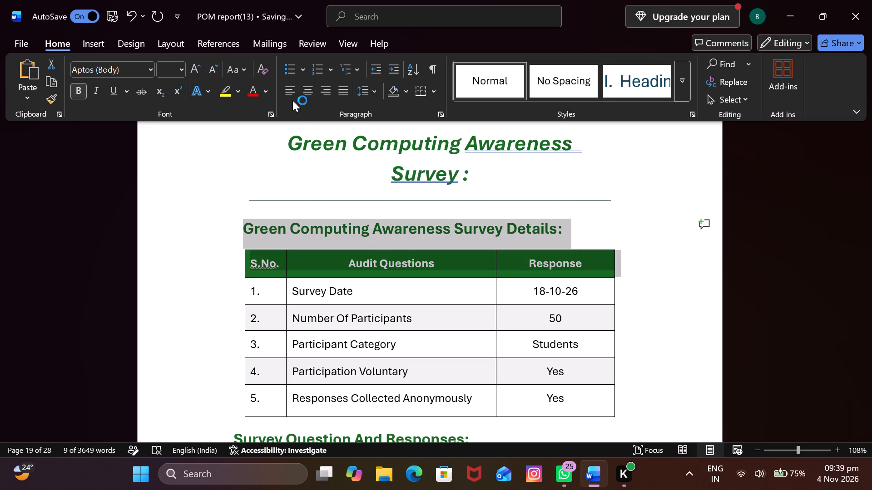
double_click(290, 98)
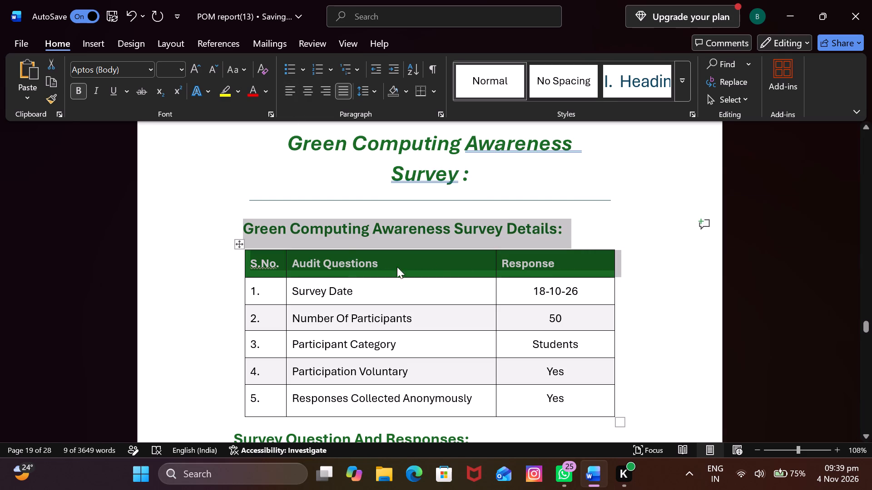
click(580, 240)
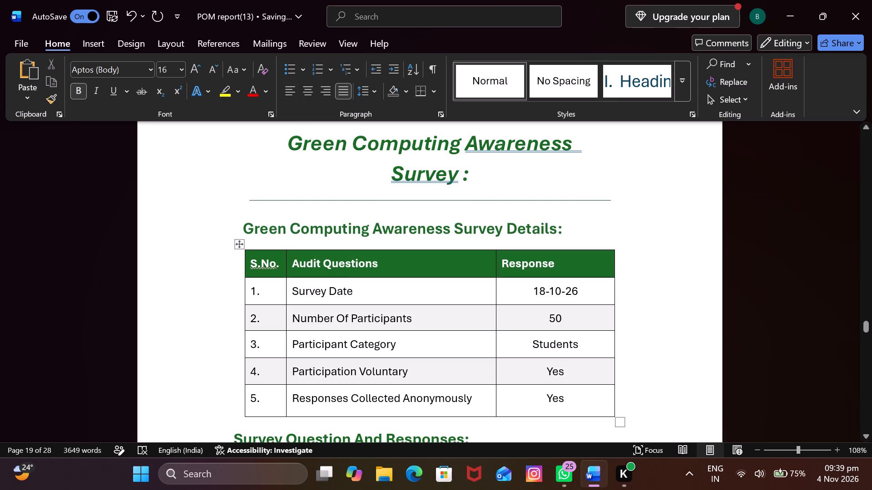
Center the text in all three header cells of the survey details table.
click(249, 262)
drag(249, 262, 306, 261)
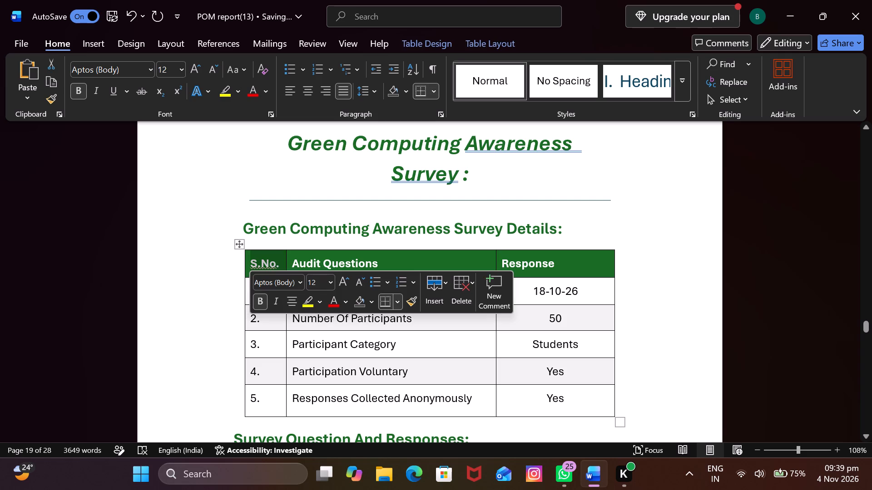
drag(306, 261, 515, 269)
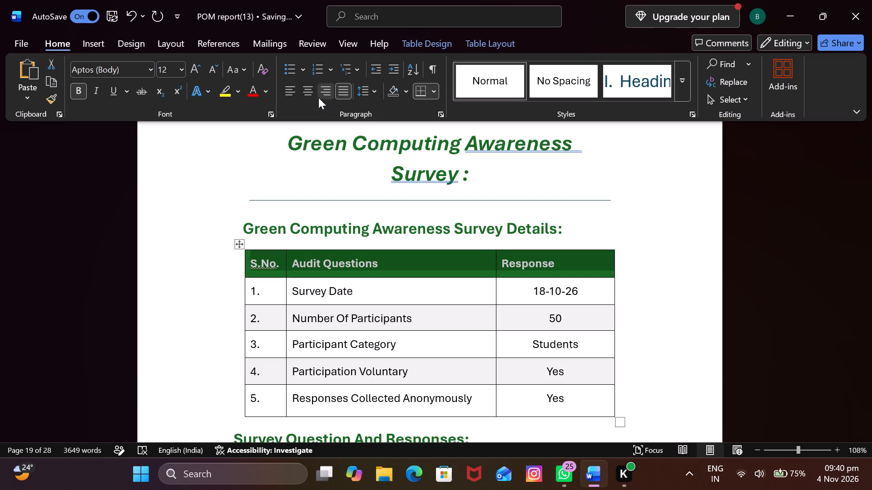
click(305, 91)
click(119, 421)
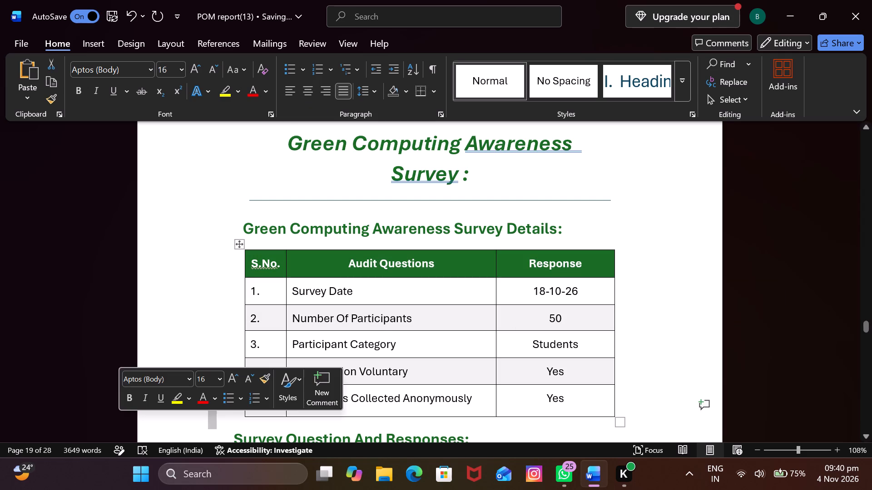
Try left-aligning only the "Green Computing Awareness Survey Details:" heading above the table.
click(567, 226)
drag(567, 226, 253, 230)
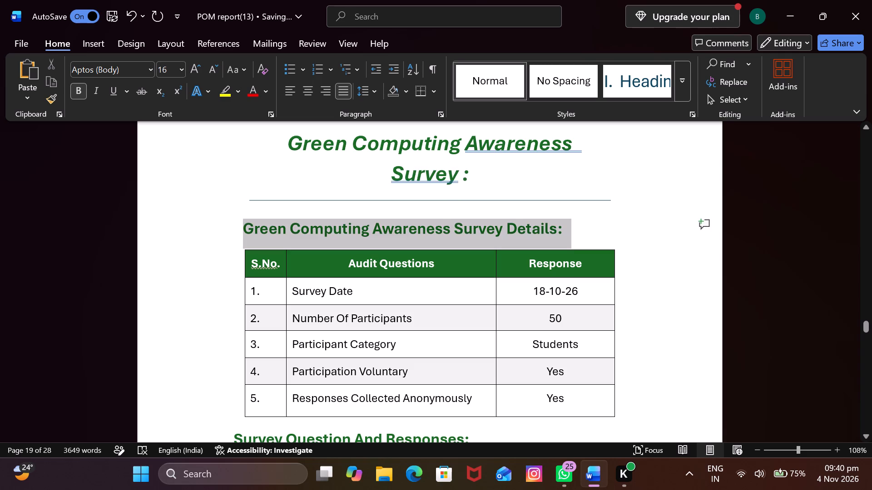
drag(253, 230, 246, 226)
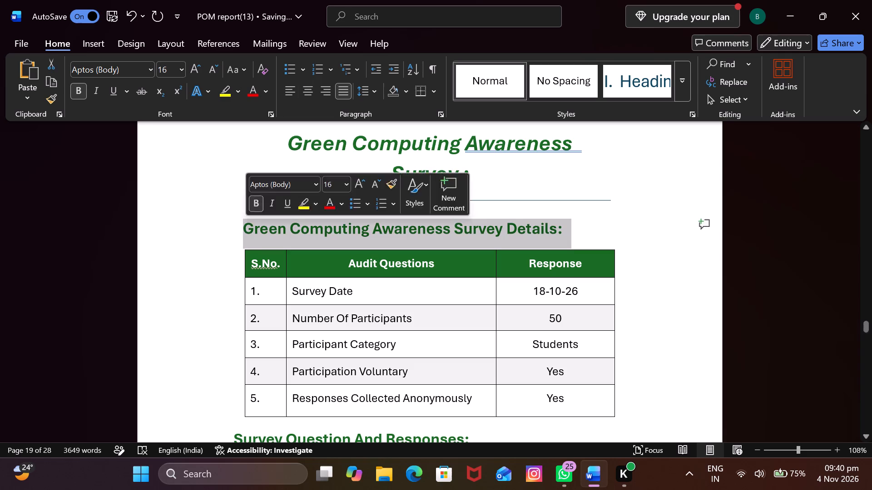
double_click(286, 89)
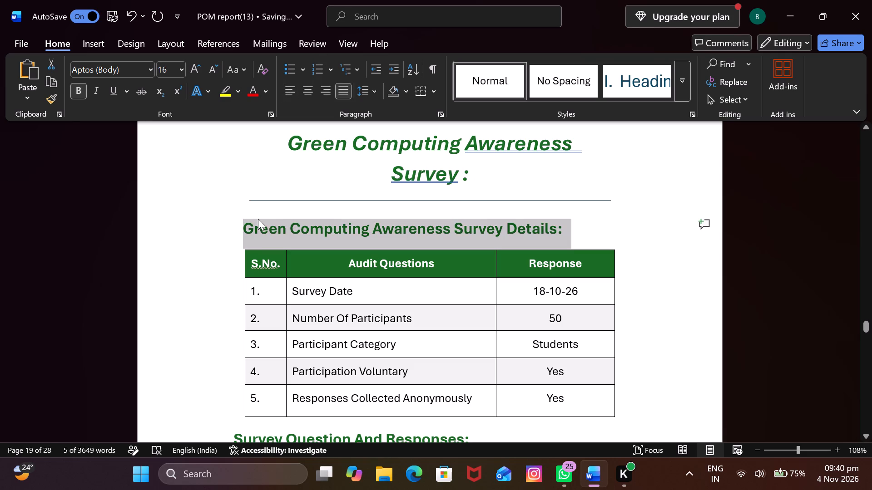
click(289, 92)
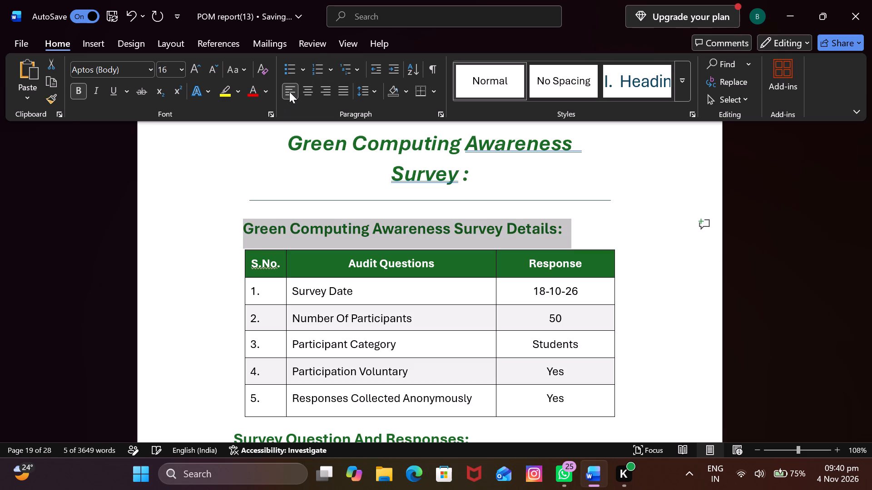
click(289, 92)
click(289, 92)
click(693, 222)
Move the survey details table slightly down to leave a small gap beneath its heading.
scroll(285, 240, down, 4)
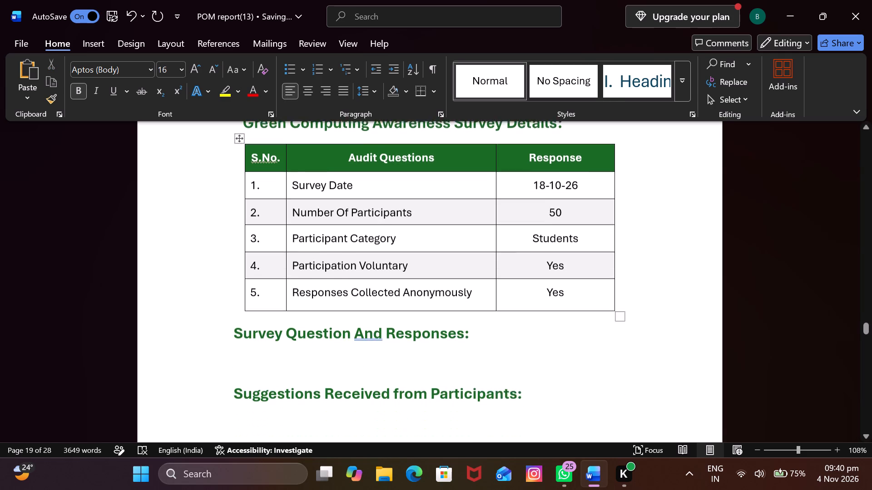
scroll(262, 228, up, 4)
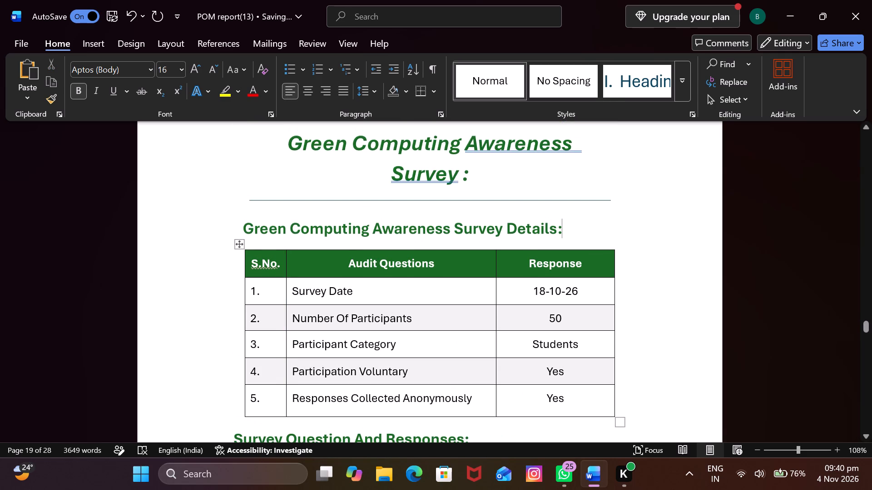
drag(243, 250, 247, 260)
click(210, 268)
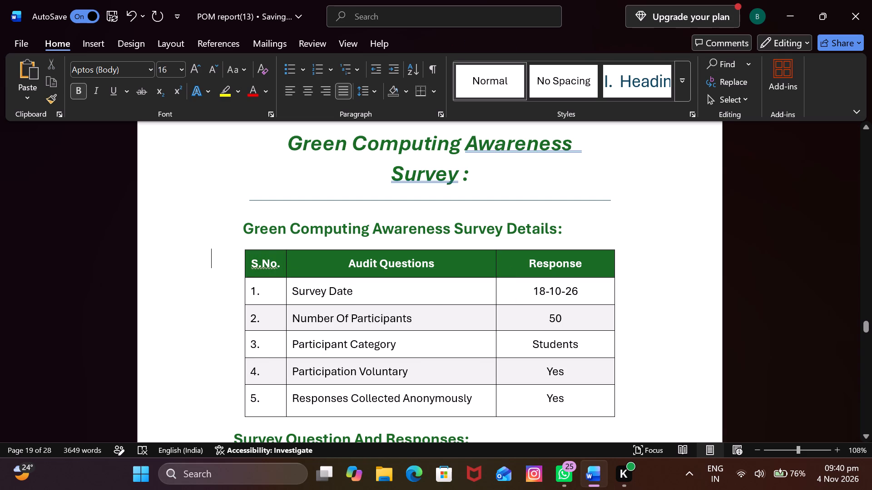
click(242, 250)
drag(240, 246, 243, 251)
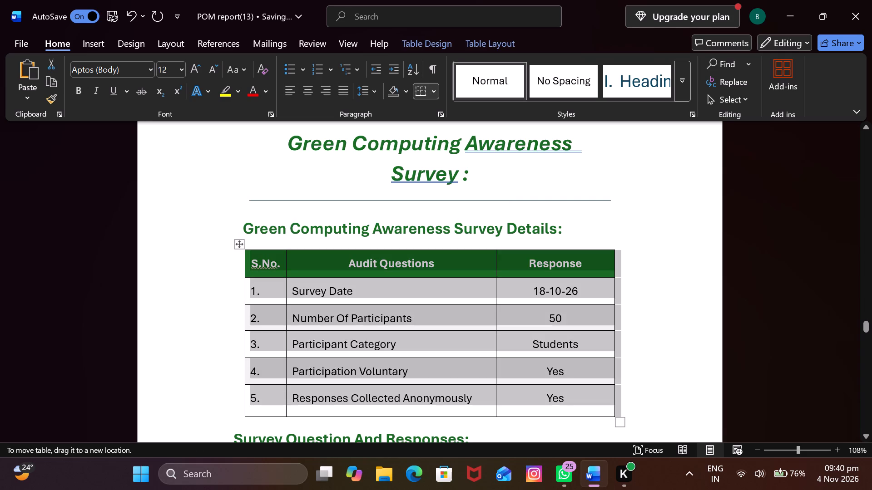
drag(243, 251, 245, 259)
click(324, 236)
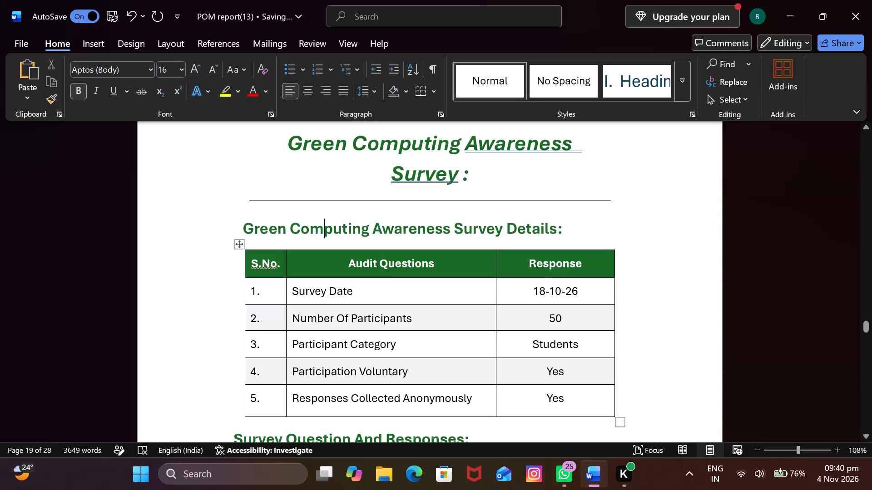
drag(242, 245, 230, 249)
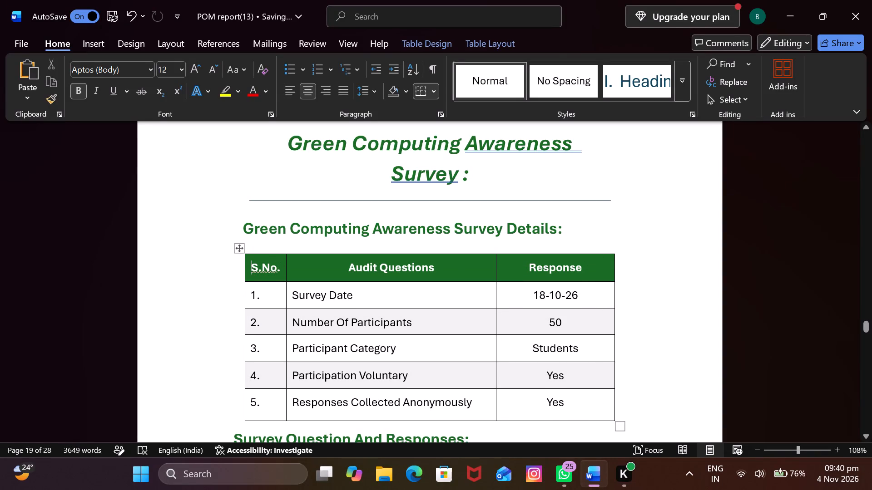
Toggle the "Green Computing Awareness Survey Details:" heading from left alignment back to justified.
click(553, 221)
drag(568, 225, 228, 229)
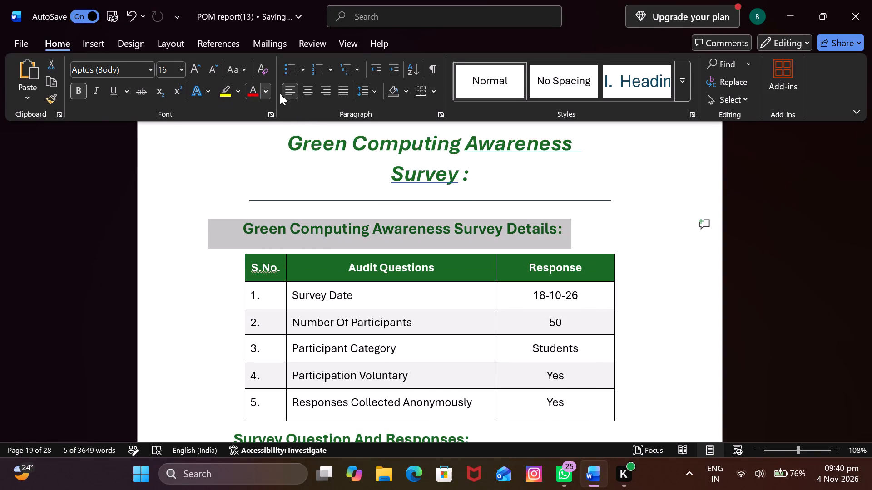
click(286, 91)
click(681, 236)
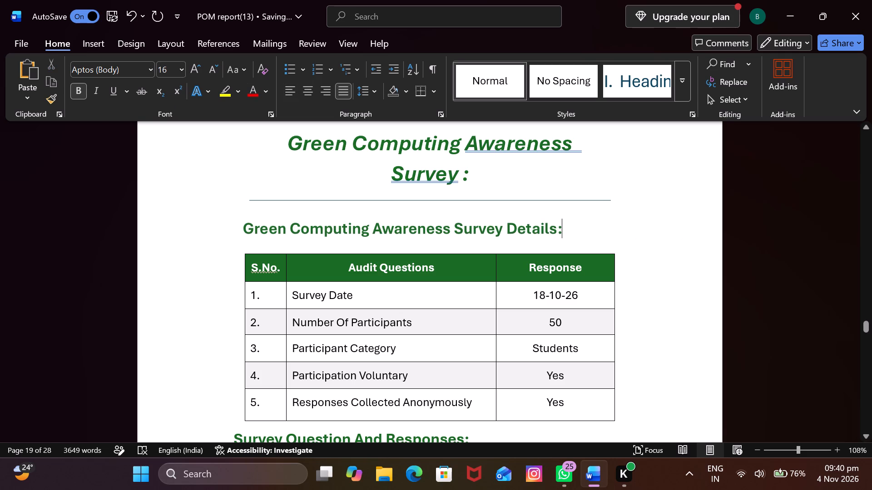
Insert a table with 3 columns and 5 rows, autofitted to contents, beneath the "Survey Question And Responses:" heading.
scroll(677, 255, down, 4)
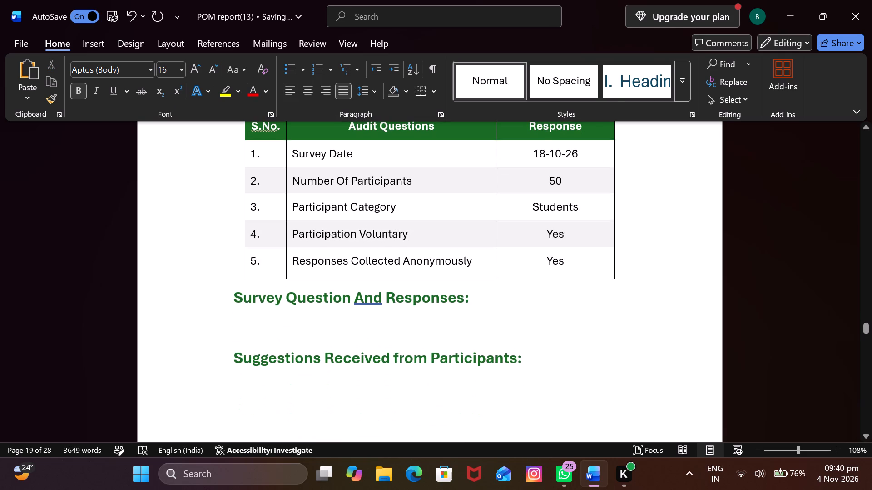
scroll(677, 255, down, 2)
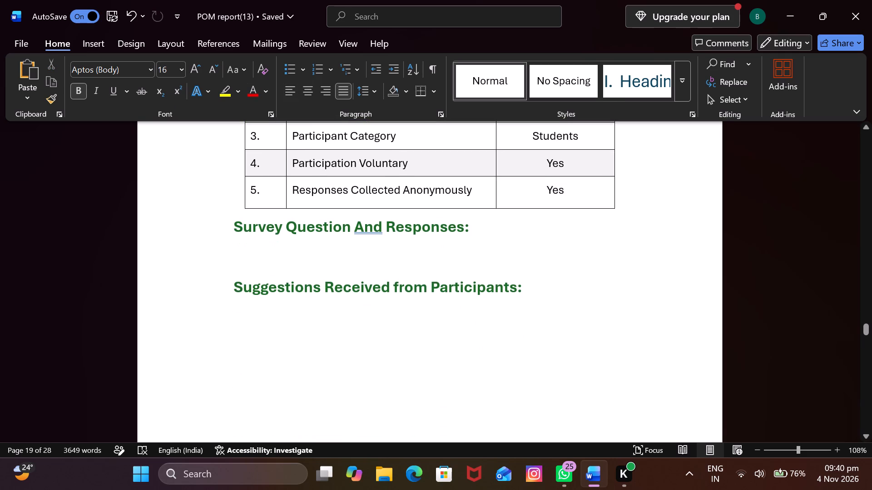
scroll(677, 255, up, 1)
click(247, 287)
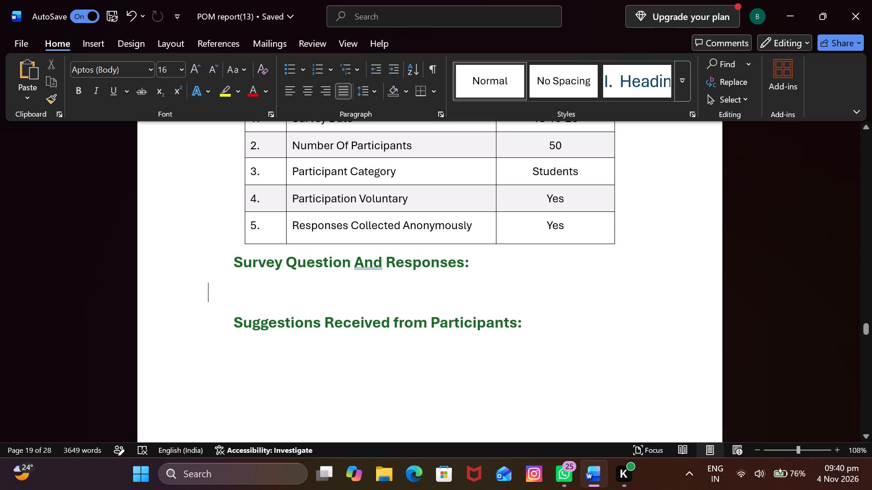
click(787, 82)
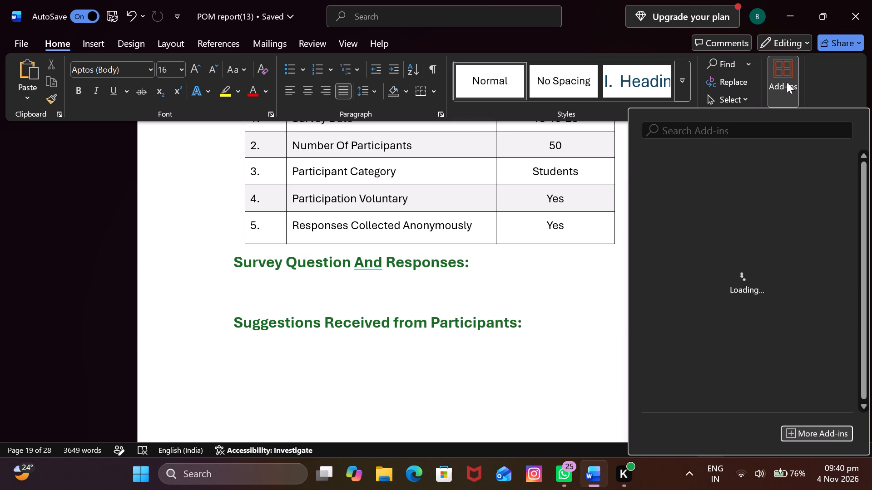
click(85, 33)
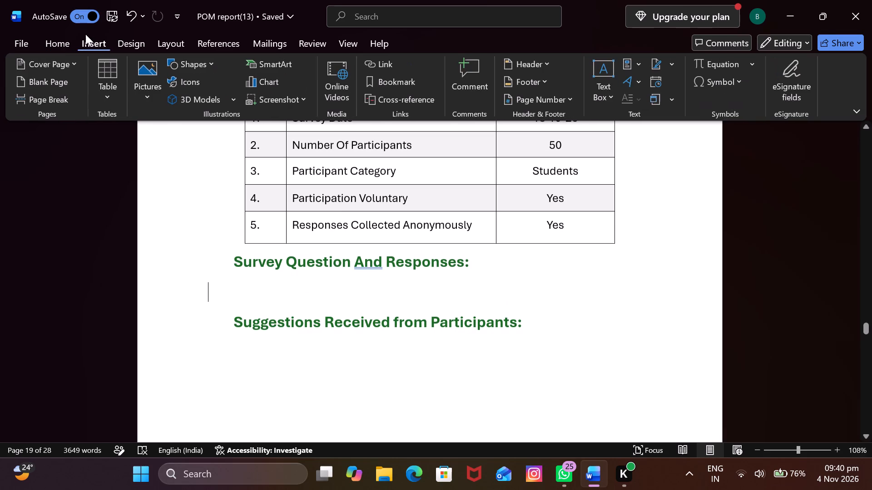
click(118, 80)
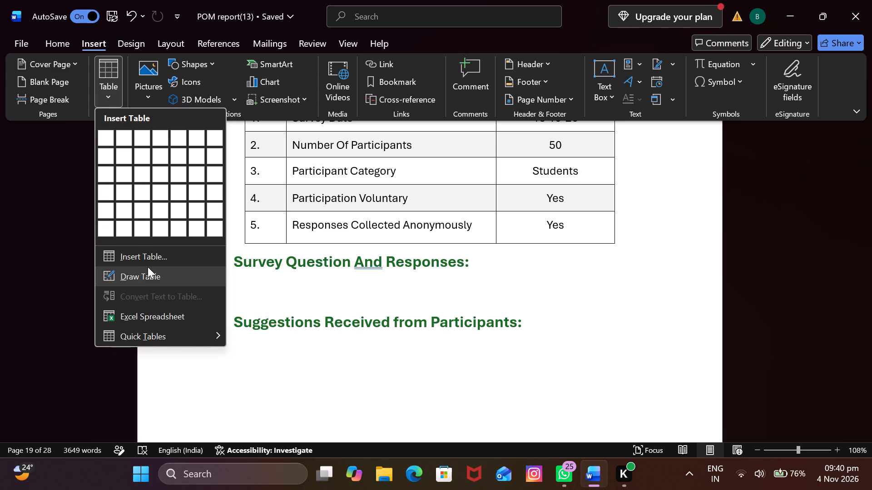
click(158, 276)
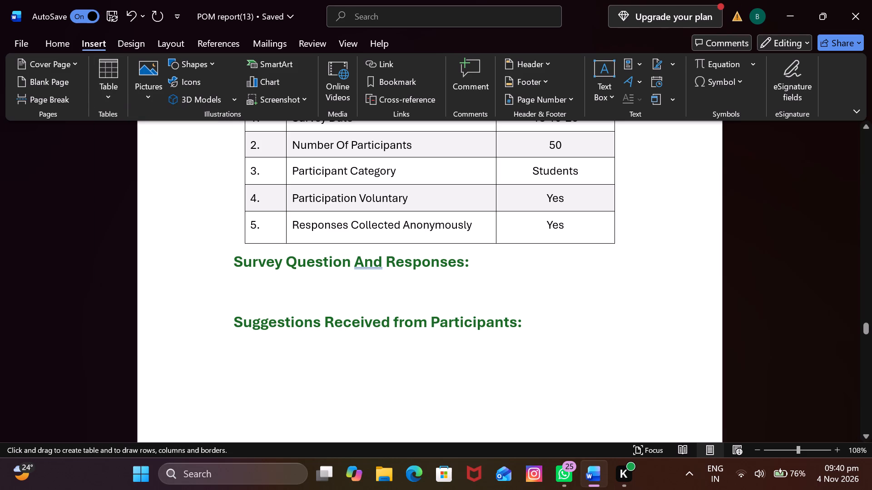
click(110, 96)
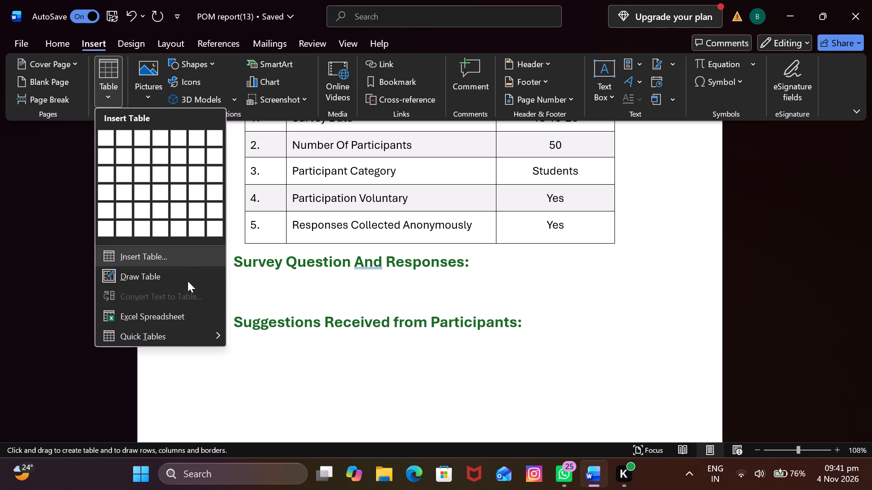
click(178, 262)
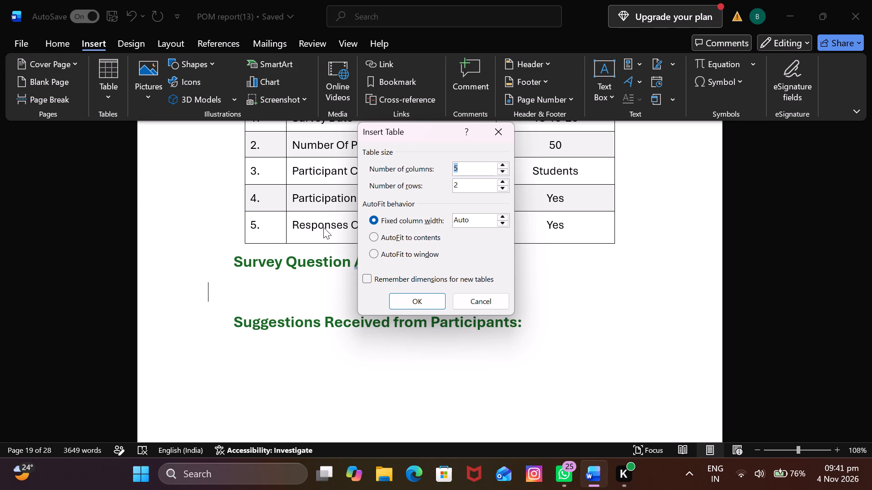
click(503, 167)
triple_click(500, 169)
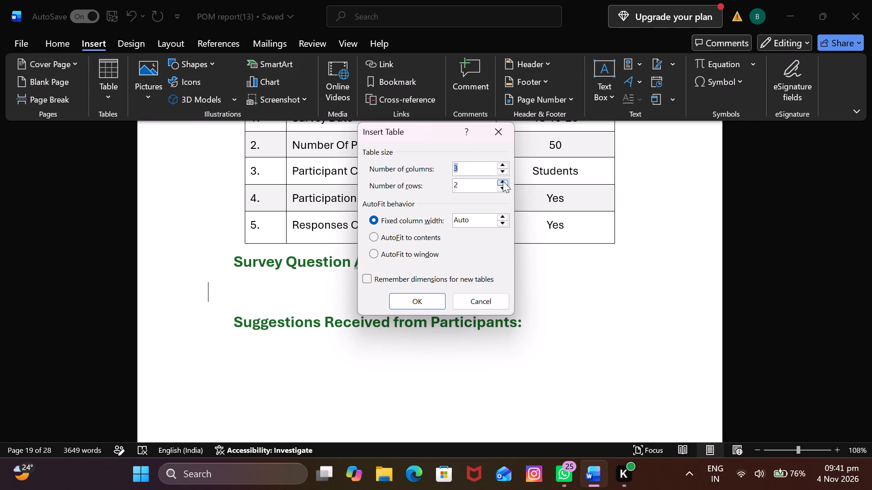
double_click(503, 181)
click(503, 181)
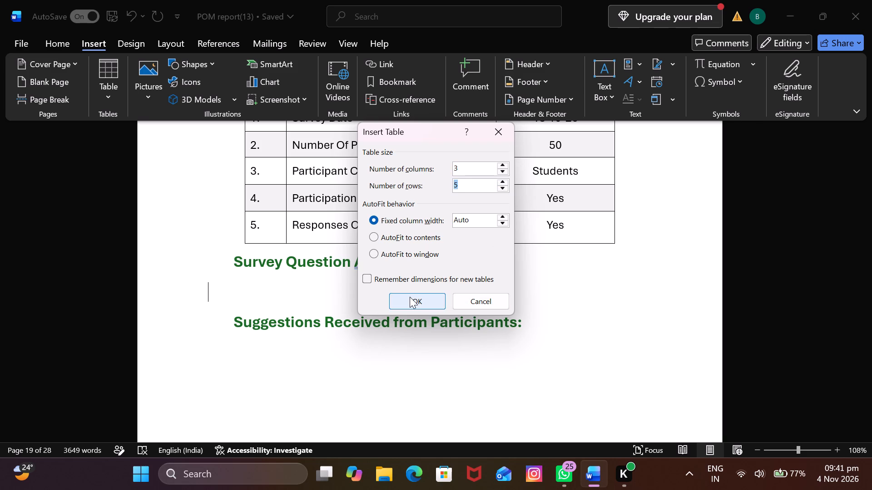
click(377, 240)
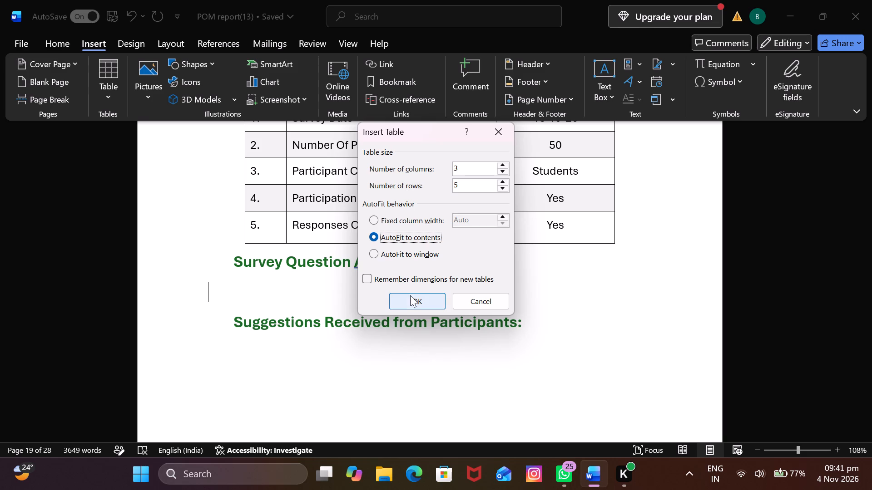
click(411, 297)
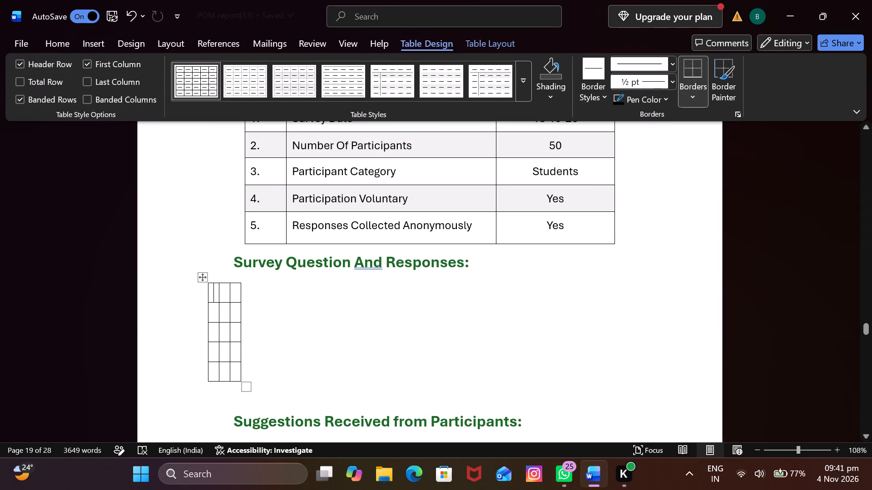
Enter "S.NO." as the first column header of the new survey questions table.
key(s)
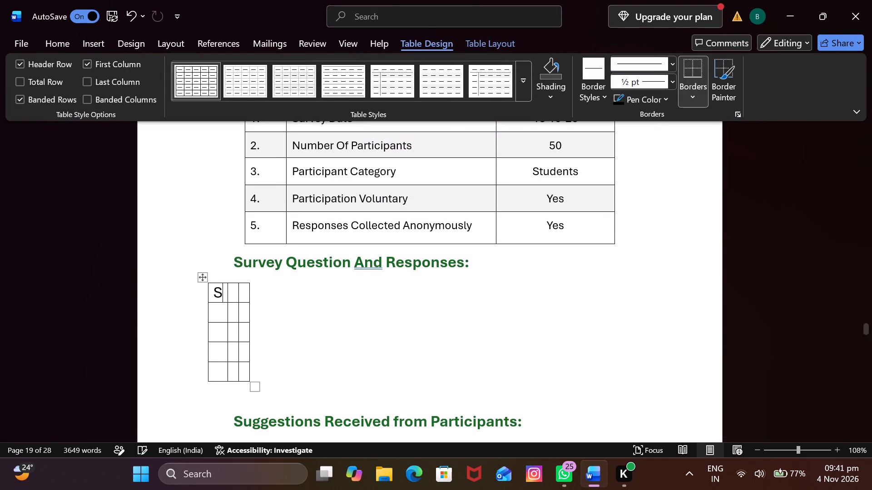
key(period)
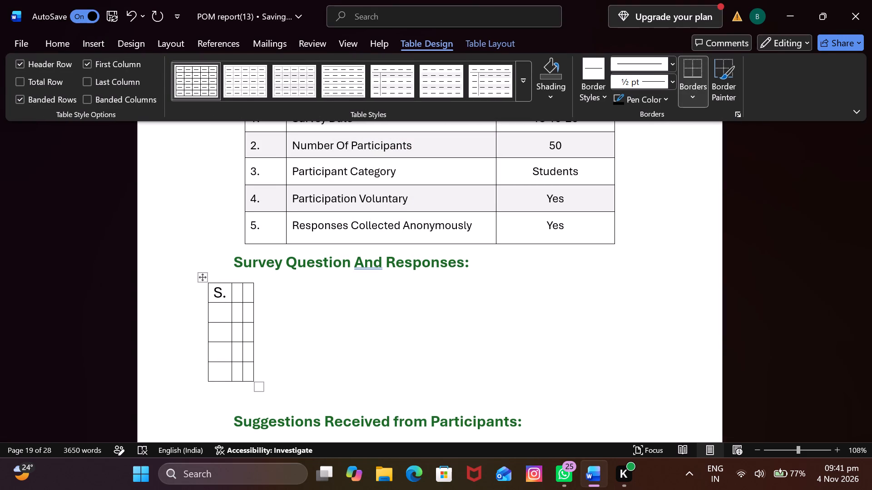
text(NO)
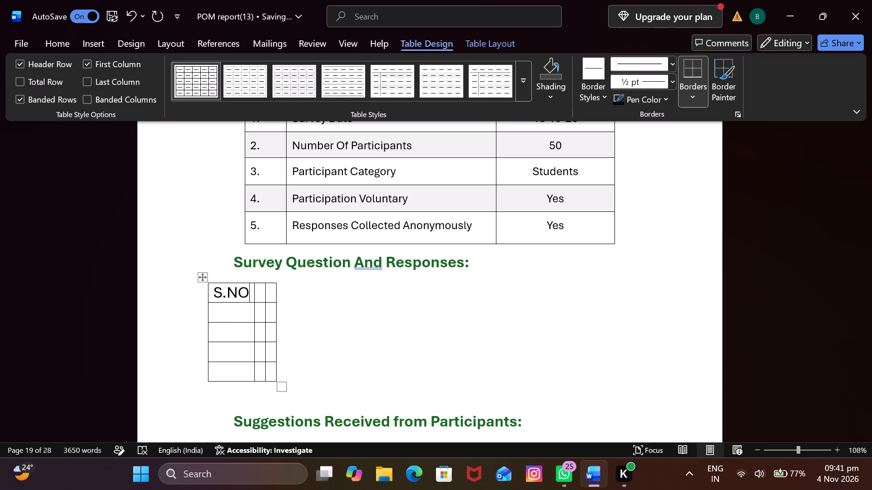
key(period)
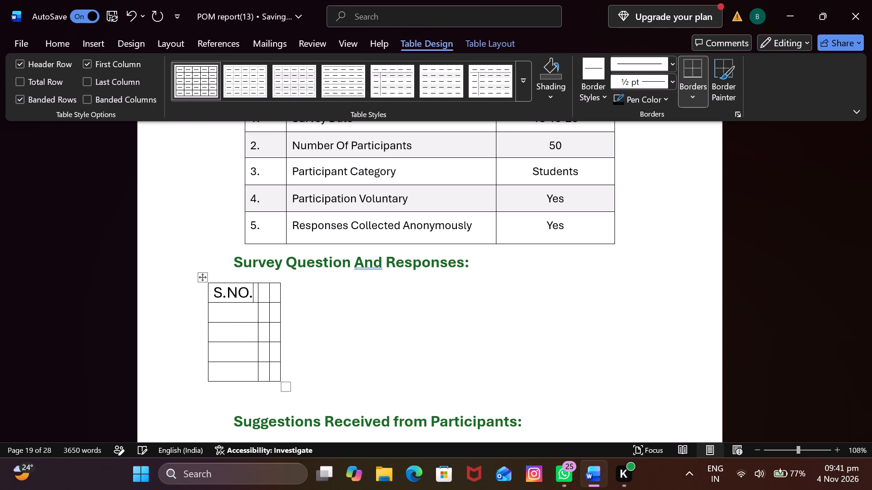
Enter "Survey Questions" as the second column header of the new table.
click(266, 290)
key(s)
text(ur)
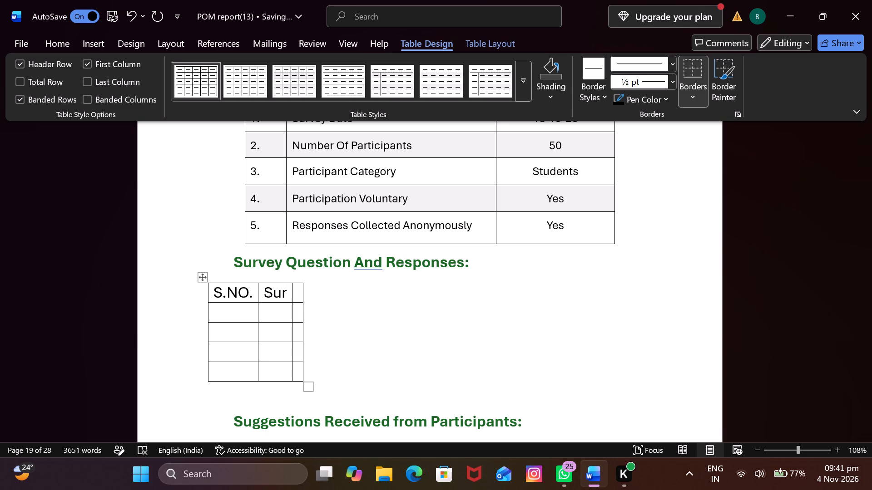
text(vey)
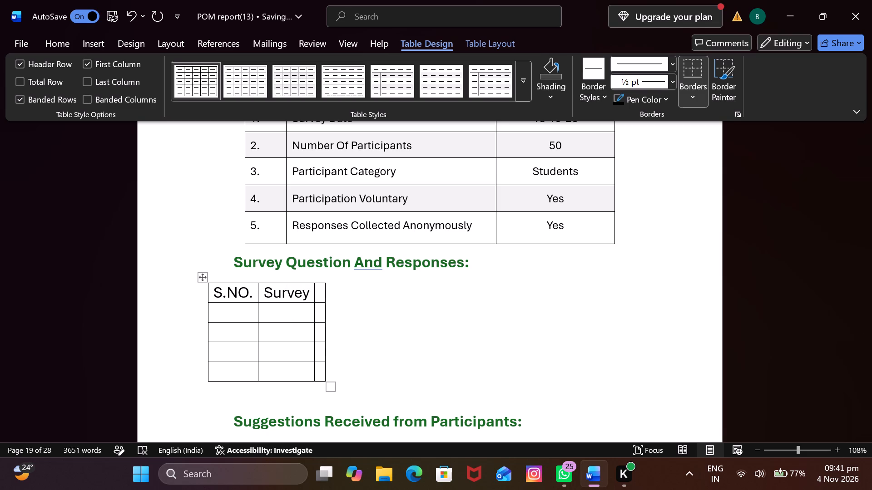
key(b)
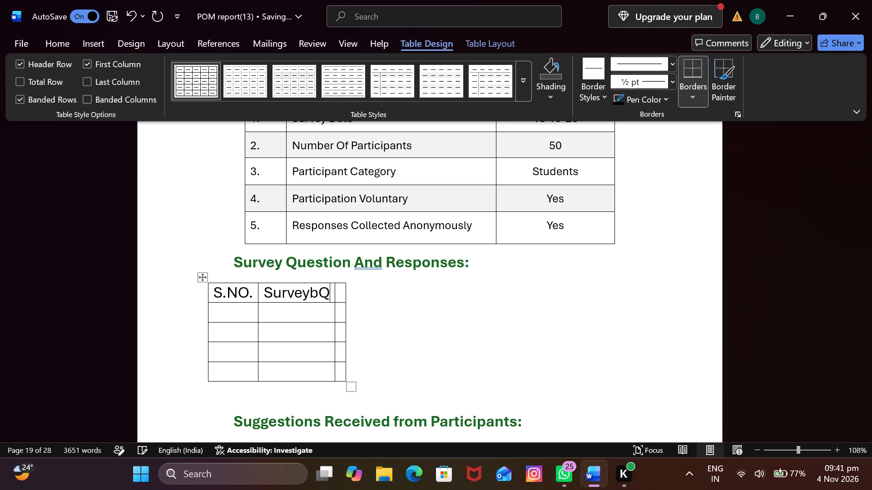
text(ues)
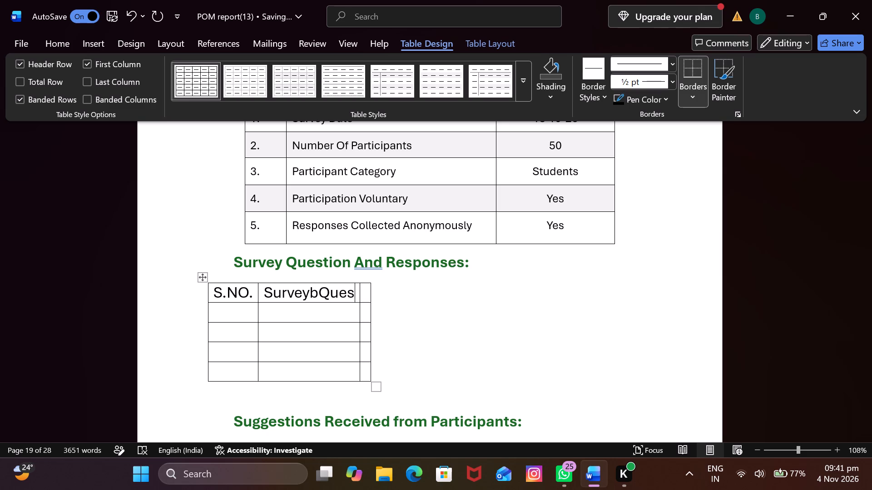
key(Left)
key(Left)
key(Left)
key(Left)
key(BackSpace)
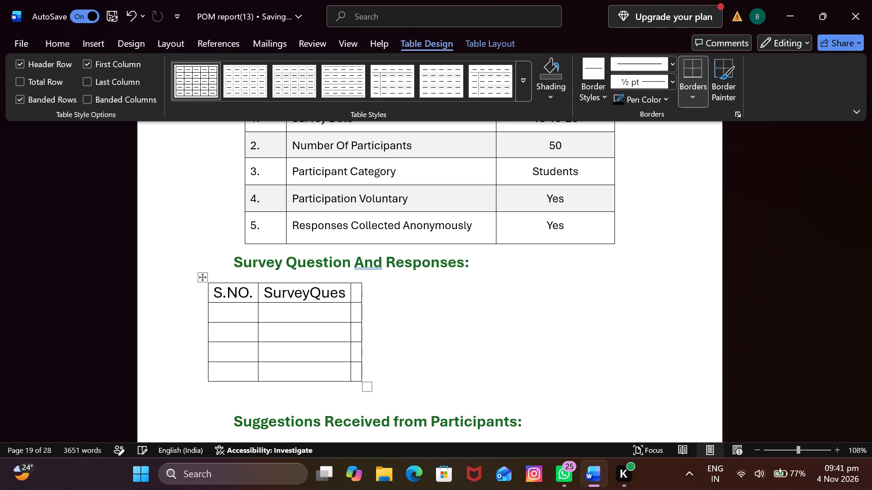
key(space)
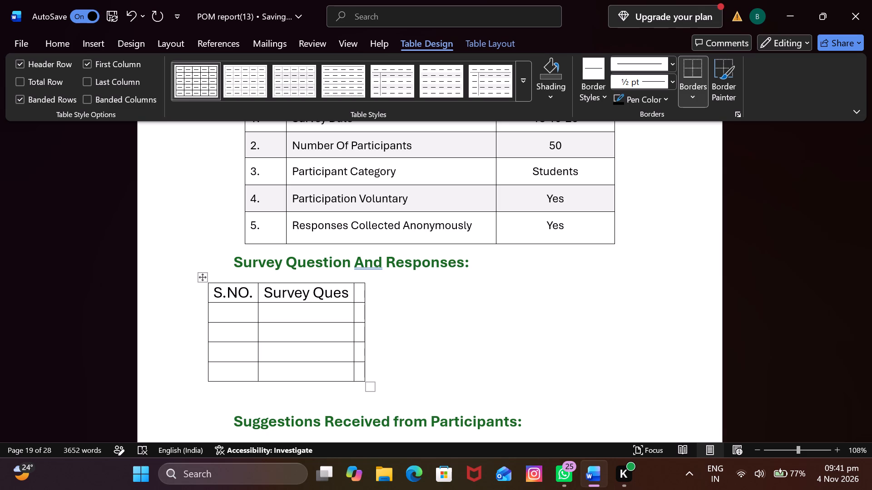
key(Right)
key(Right)
key(Right)
key(Right)
text(tion)
key(s)
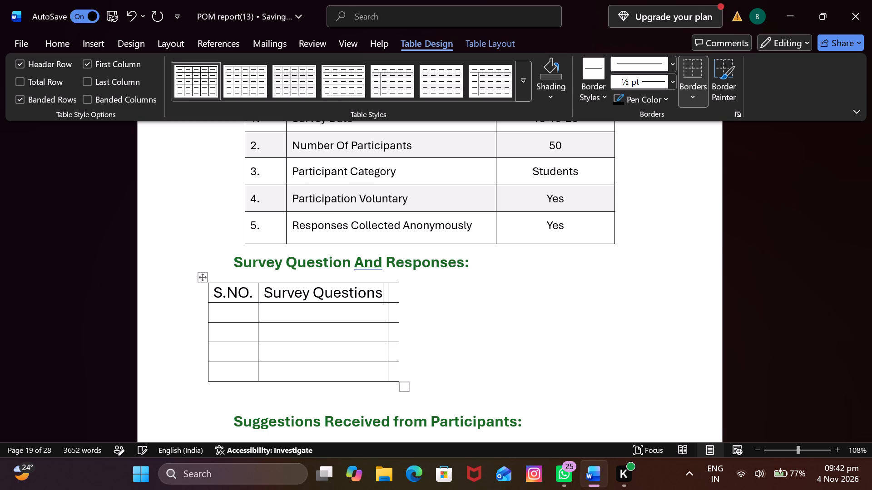
Enter "Response" as the third column header of the new table.
click(395, 293)
key(r)
text(espo)
text(nse)
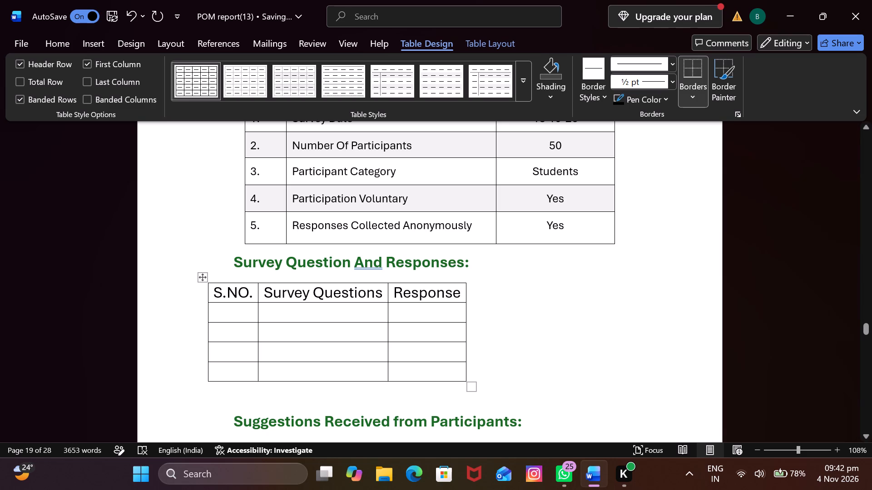
Enter the serial numbers "1.", "2." and "3." in the S.NO. column of the new survey questions table.
click(225, 316)
key(1)
key(period)
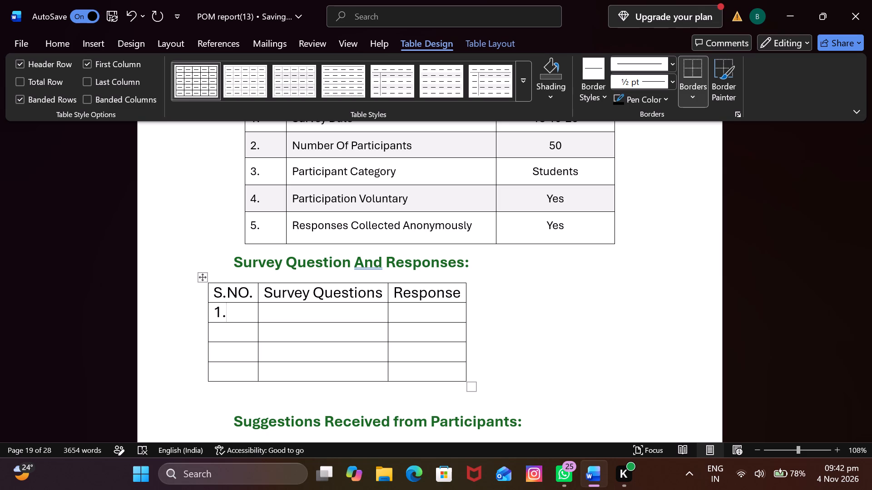
click(281, 314)
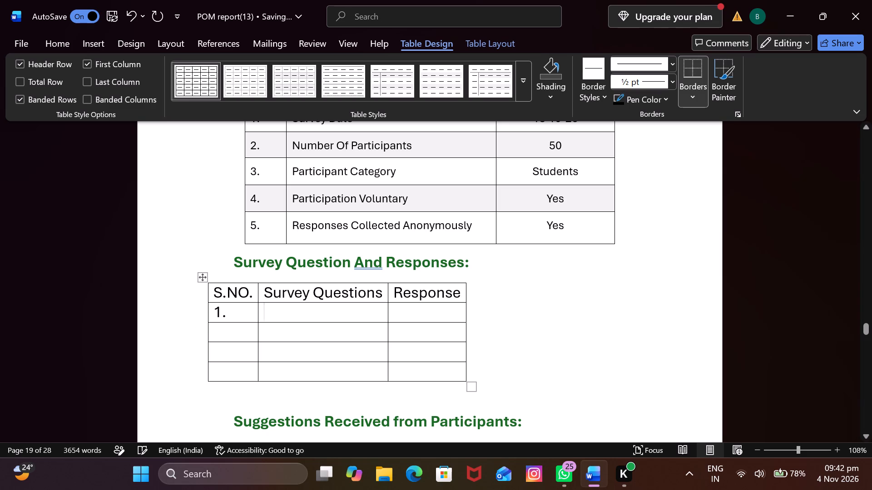
click(216, 330)
text(2.)
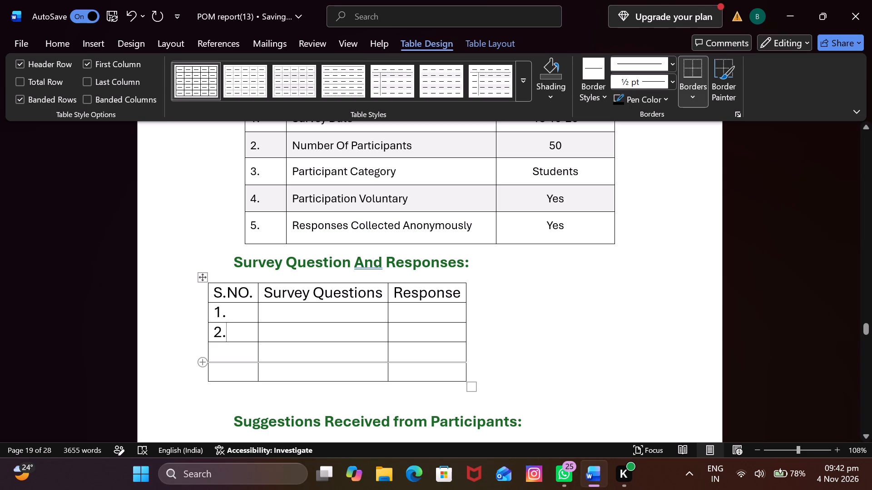
click(217, 354)
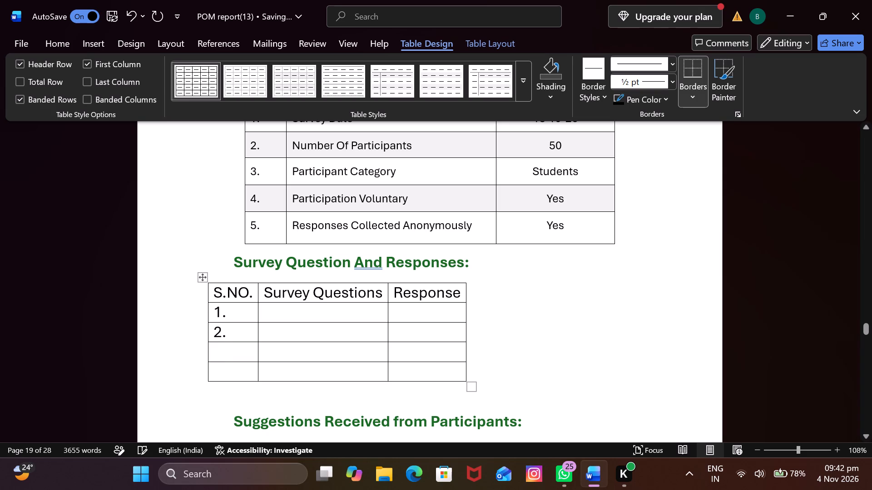
key(3)
key(period)
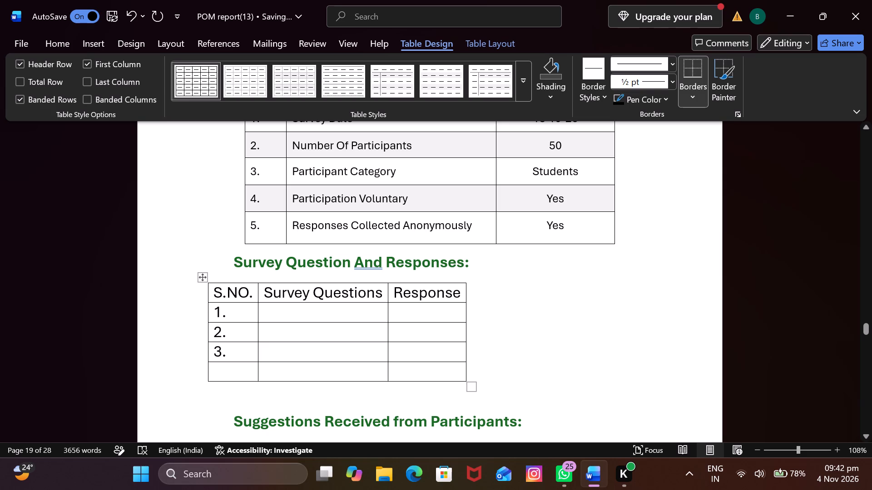
Add one empty row at the bottom of the survey questions table.
click(203, 383)
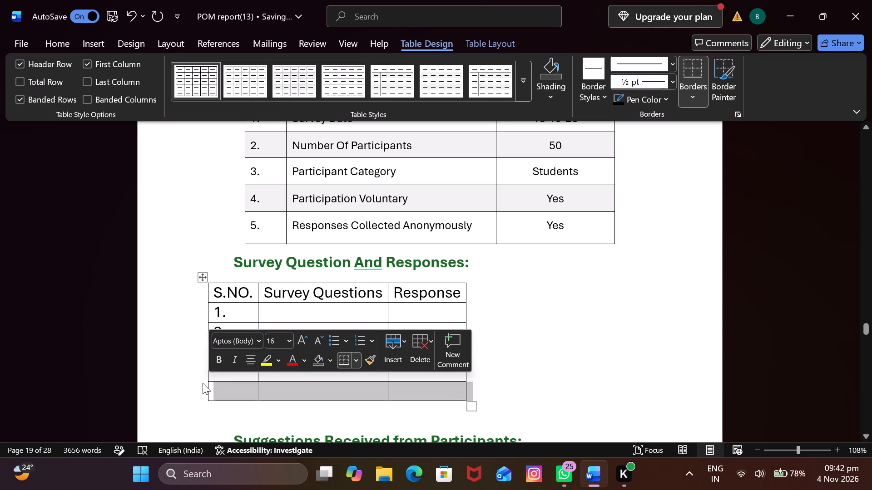
click(244, 392)
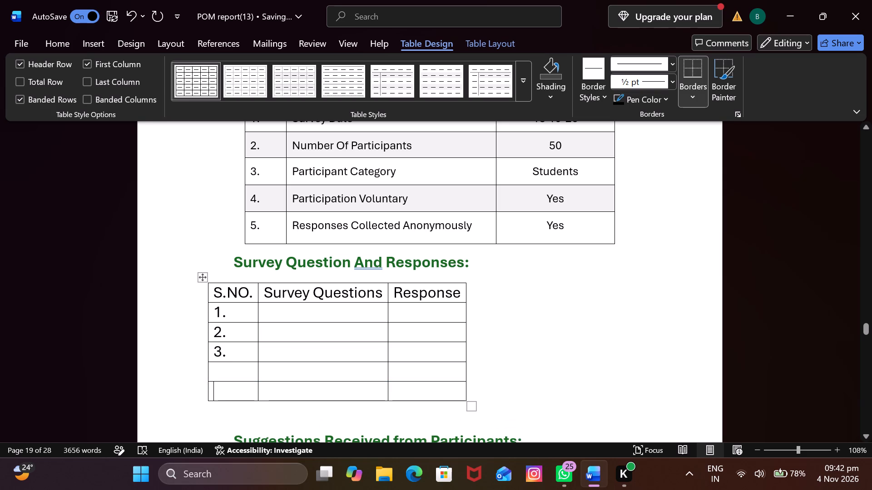
Enter the serial numbers "4." and "5." in the last two rows of the S.NO. column.
click(238, 378)
key(4)
key(period)
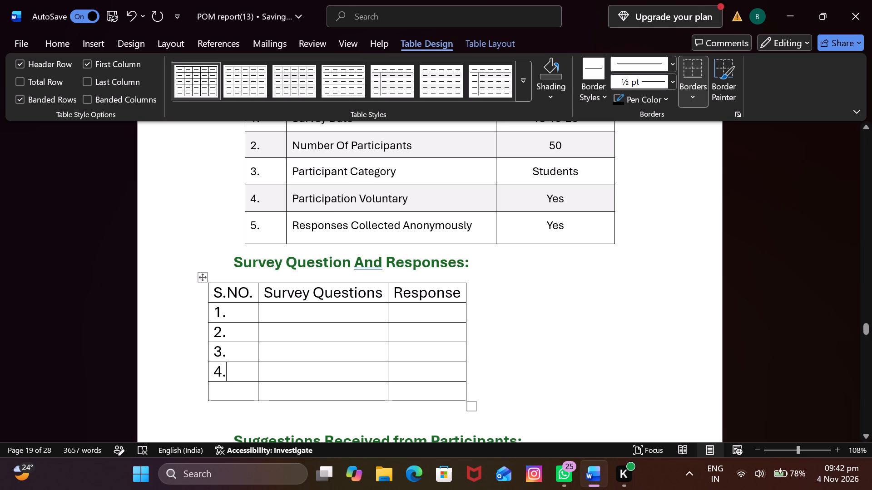
click(218, 388)
key(5)
key(period)
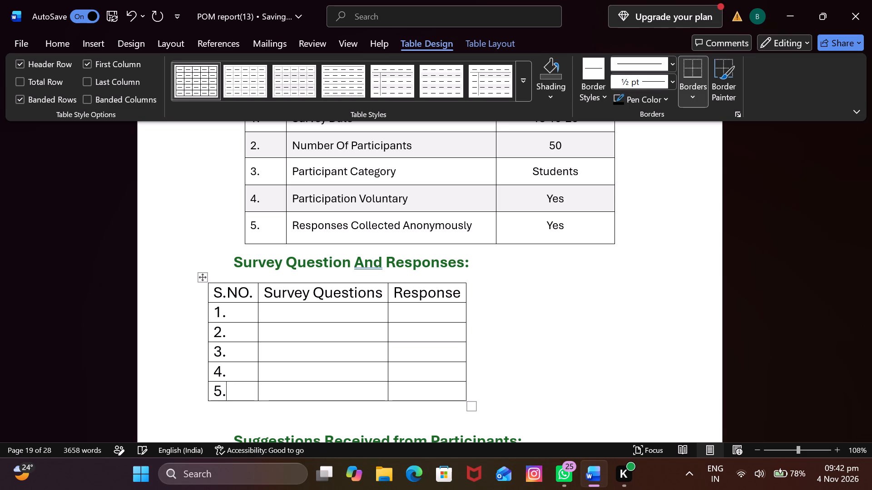
click(609, 365)
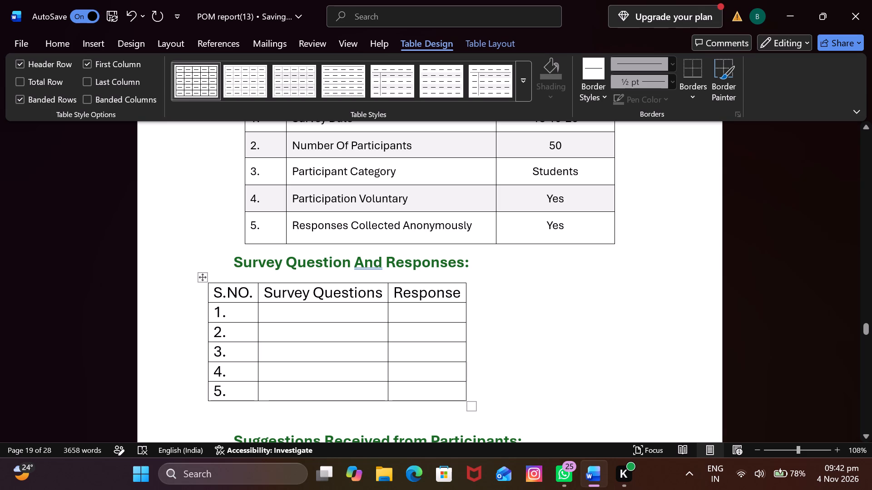
Copy the Green Computing Awareness Survey Details table and paste it on a new line below the "Survey Question And Responses:" heading.
scroll(397, 318, up, 6)
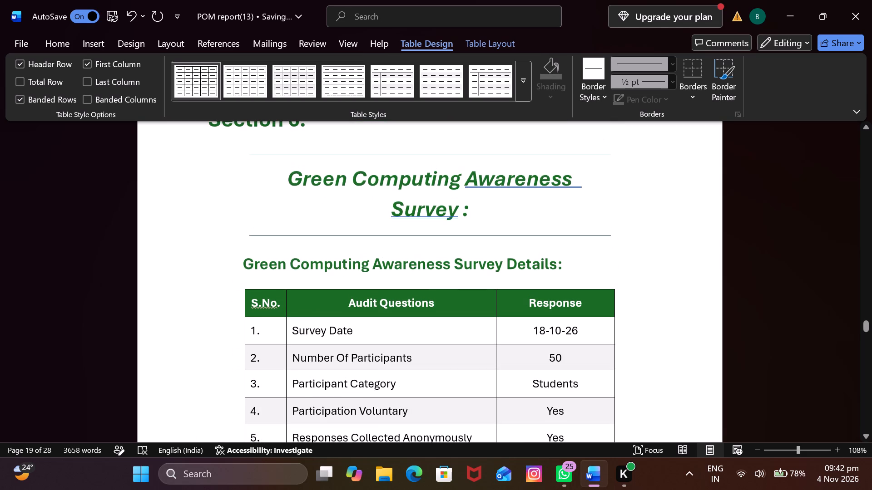
scroll(397, 318, down, 1)
drag(235, 266, 338, 302)
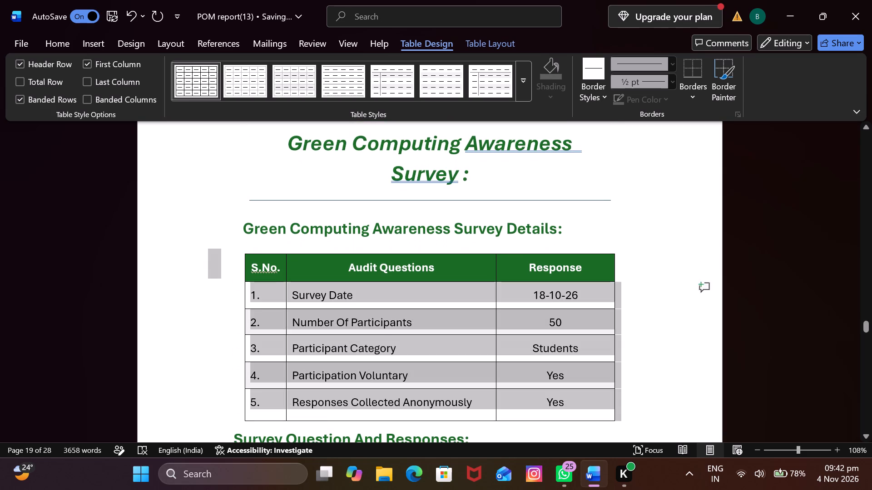
drag(338, 302, 478, 272)
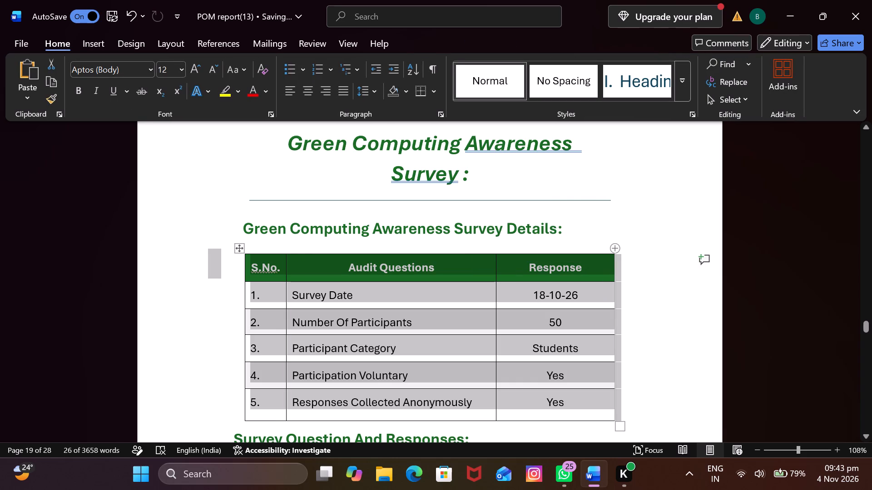
click(54, 84)
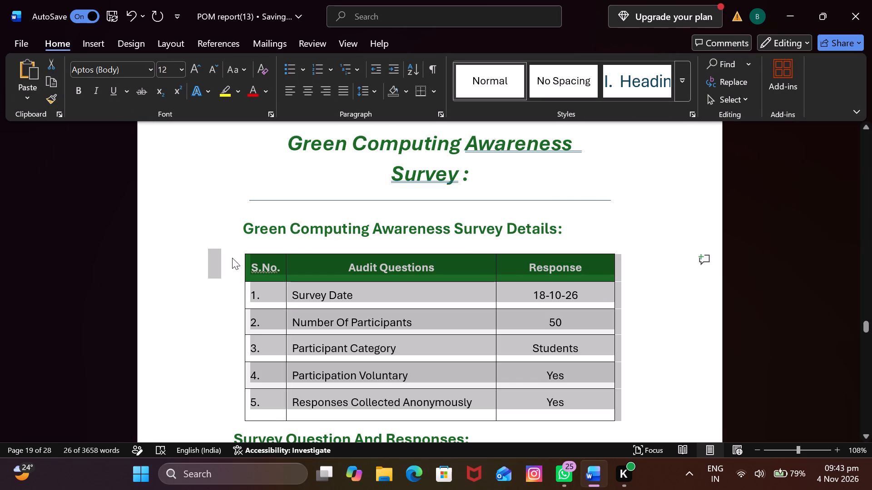
scroll(289, 363, down, 4)
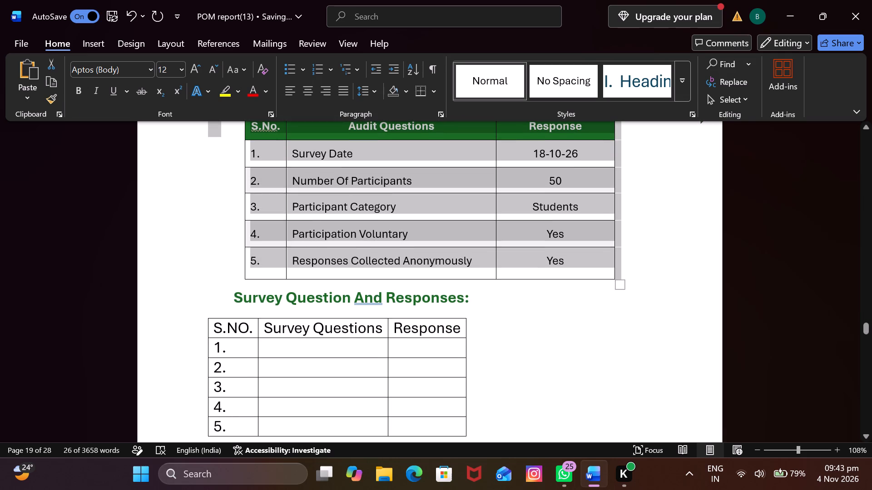
click(473, 297)
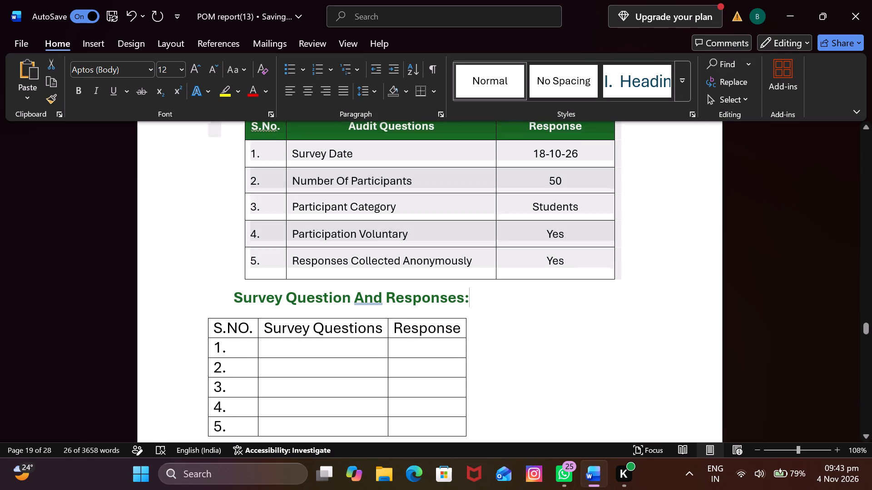
key(Return)
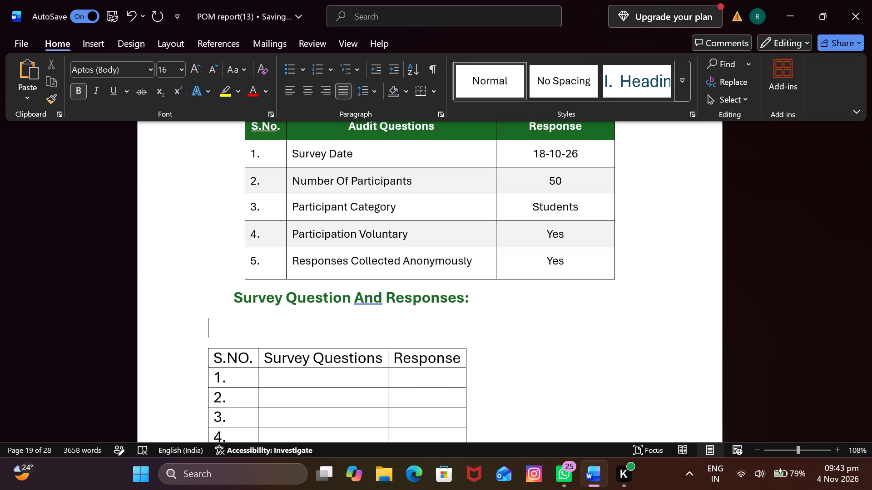
key(ctrl+v)
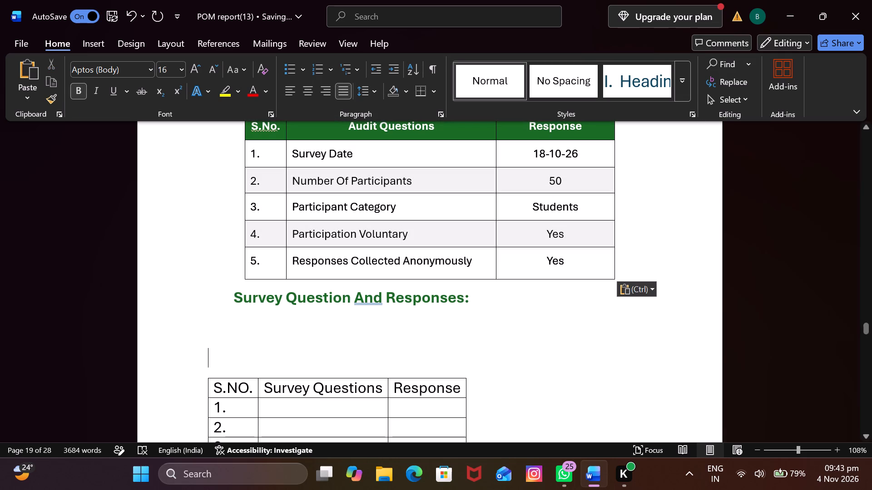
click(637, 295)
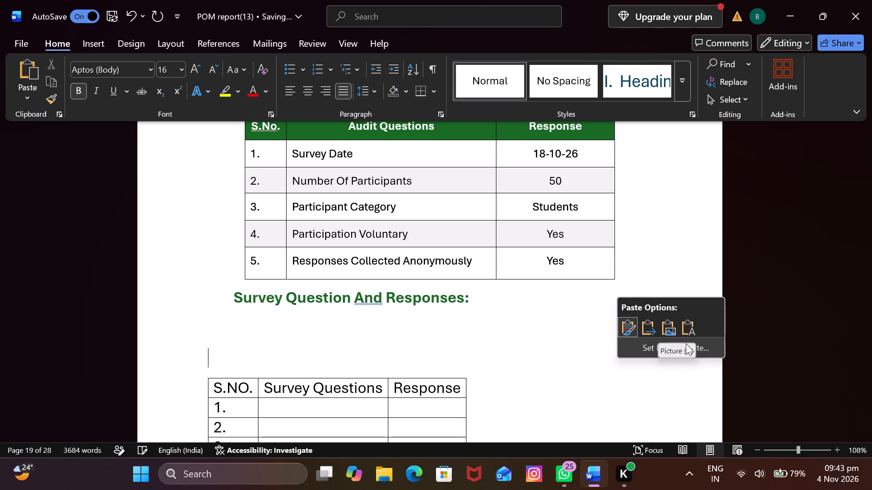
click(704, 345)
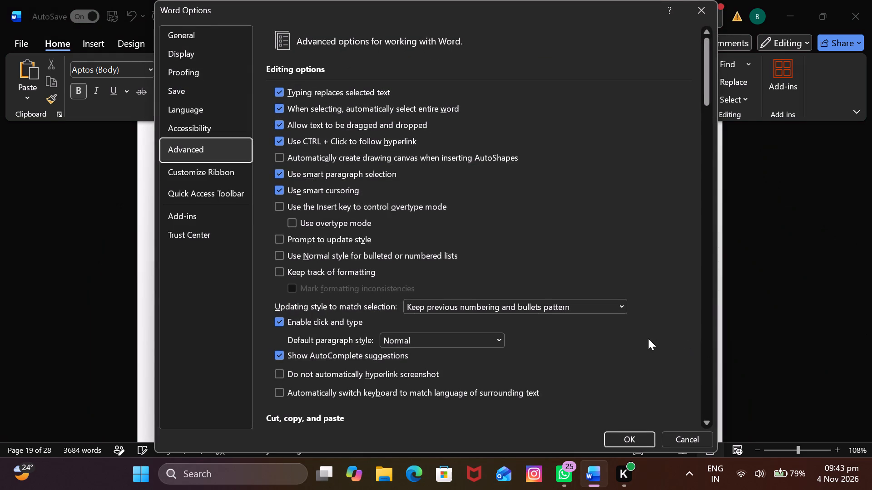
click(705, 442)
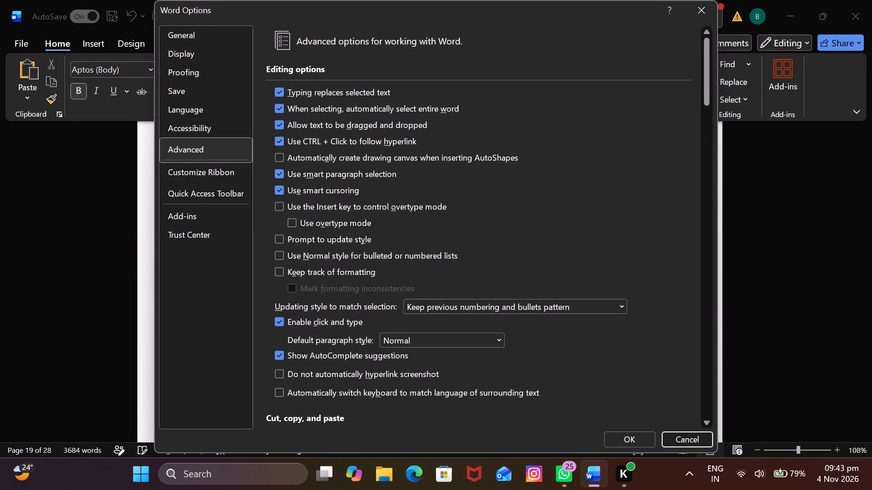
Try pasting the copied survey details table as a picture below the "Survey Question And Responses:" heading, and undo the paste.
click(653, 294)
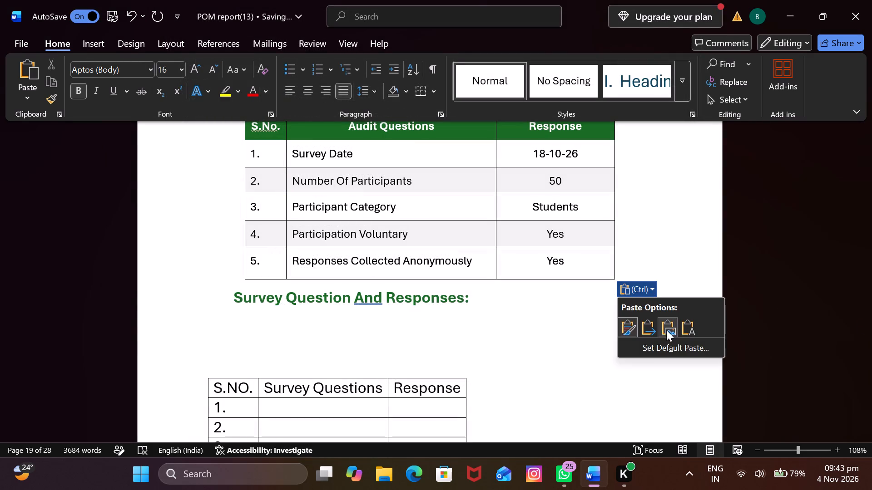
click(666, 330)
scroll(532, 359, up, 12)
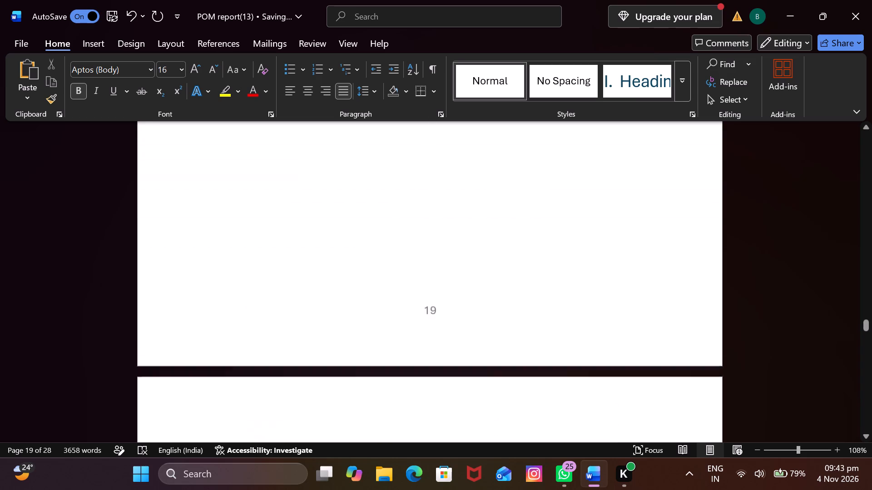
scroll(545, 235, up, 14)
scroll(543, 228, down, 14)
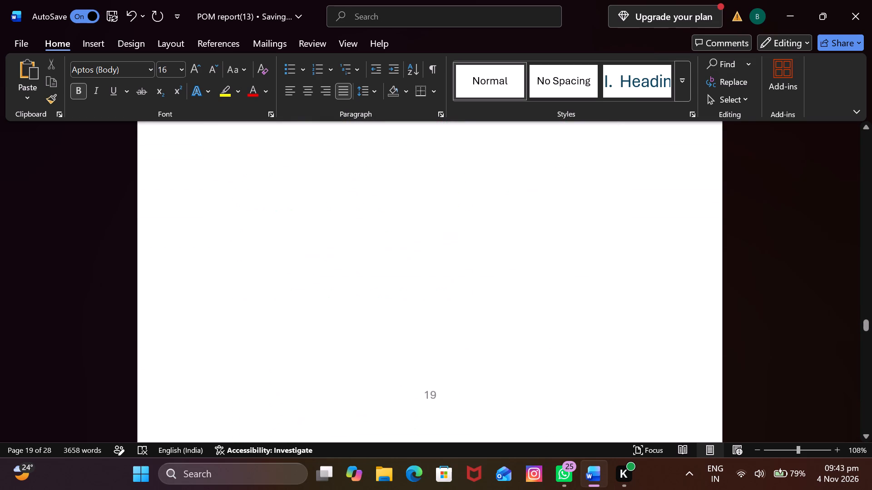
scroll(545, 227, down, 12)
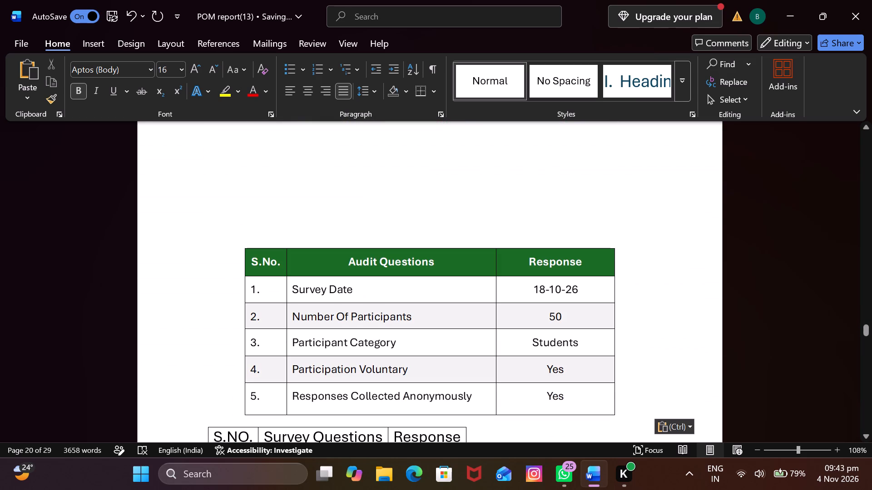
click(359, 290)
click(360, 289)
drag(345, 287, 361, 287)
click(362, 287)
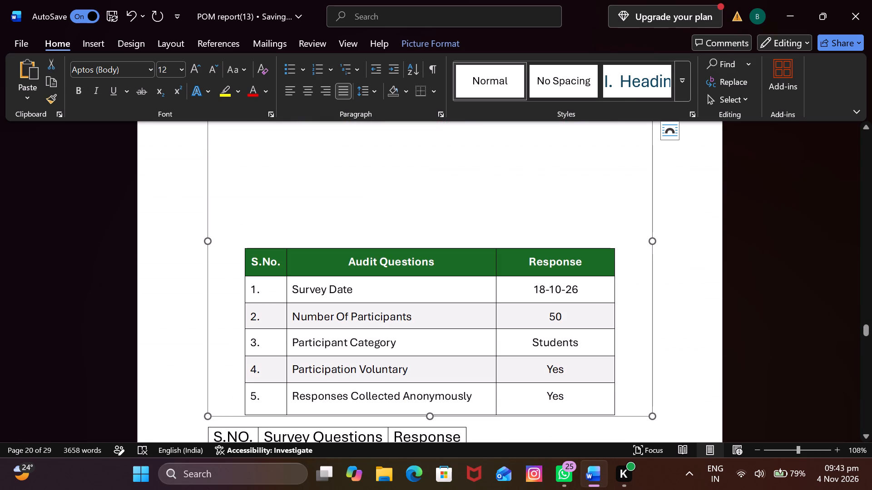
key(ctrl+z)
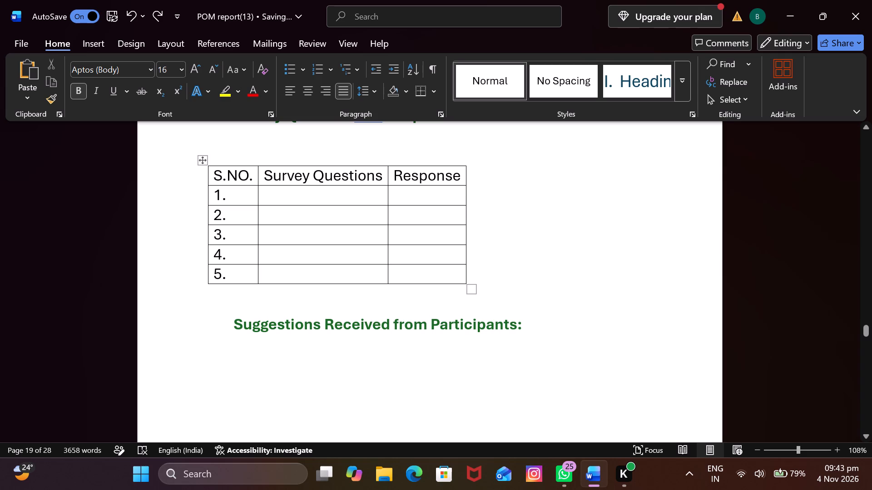
Place the cursor in the empty Survey Questions cell of row 1 in the survey questions table.
click(274, 200)
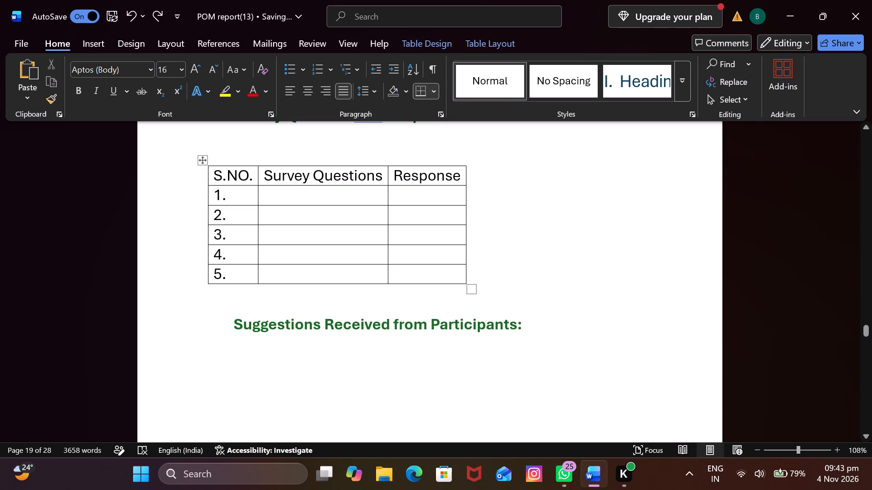
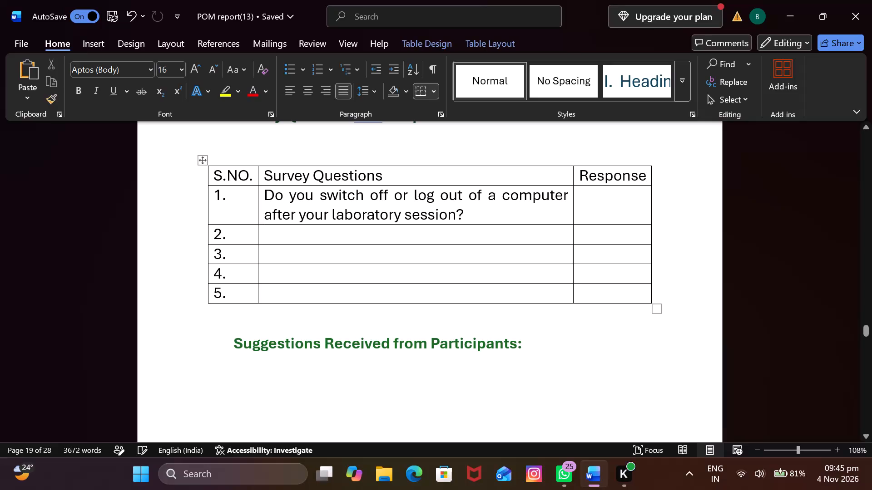
Paste the question "Do you know where obsolete electronic equipment should be handed over?" into row 2 of the Survey Questions column.
key(ctrl+v)
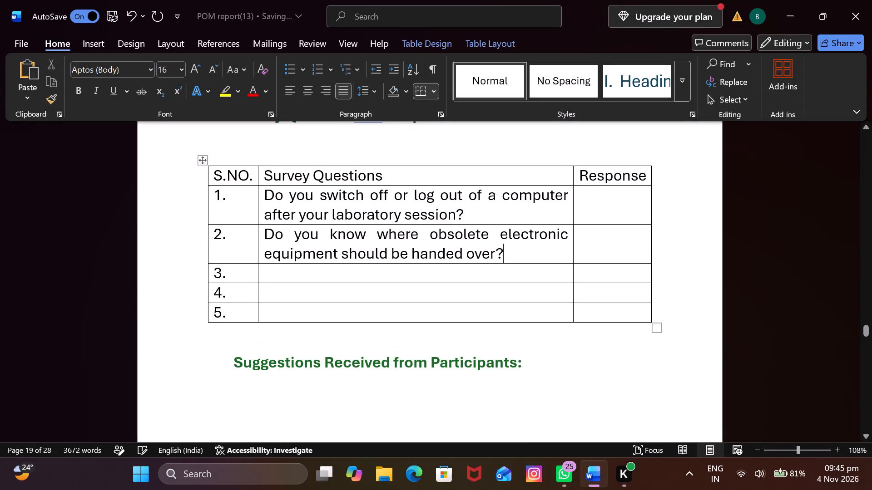
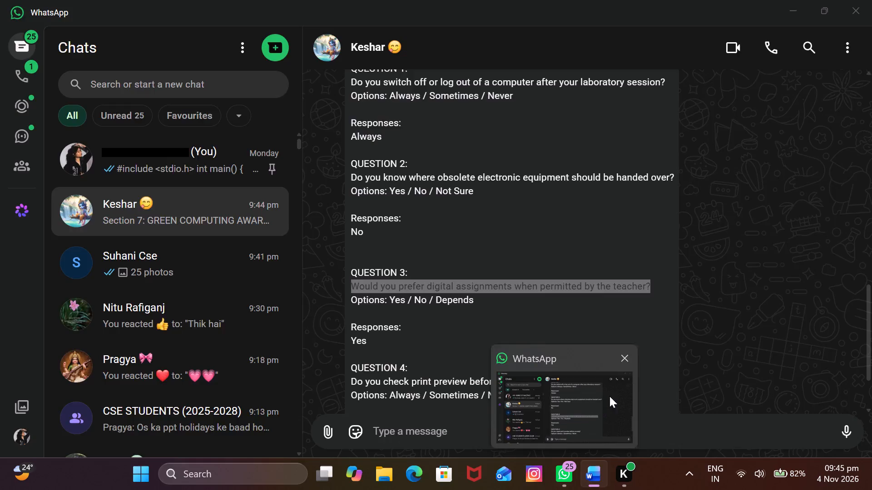
Switch to the WhatsApp chat with the survey text to fetch Question 4 for the survey questions table.
drag(568, 465, 570, 474)
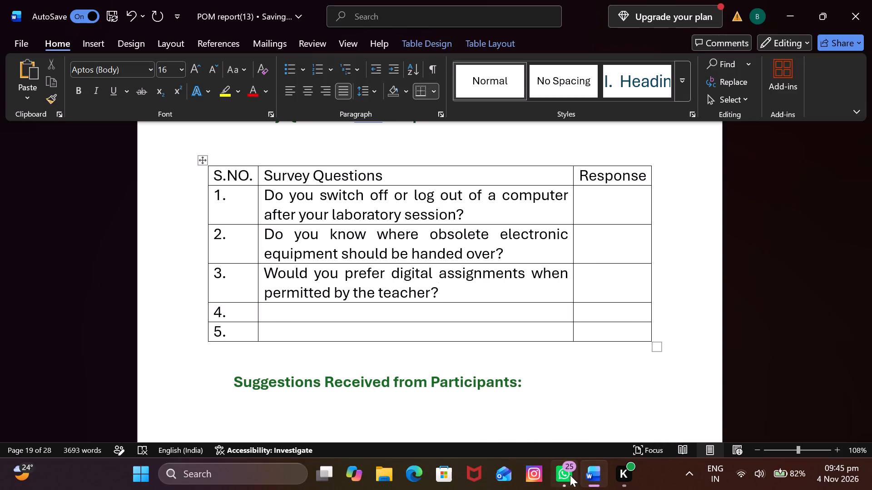
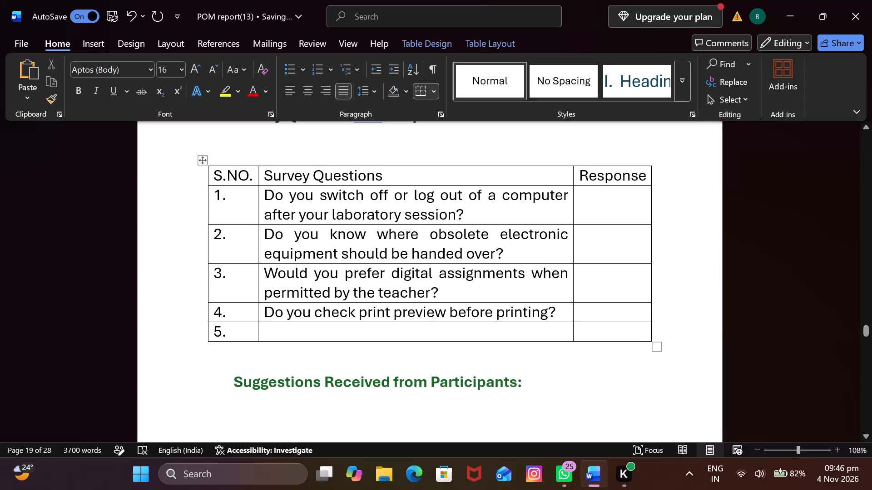
Paste the question "Which green practice should the laboratory improve first?" into row 5 of the survey questions table.
key(ctrl+v)
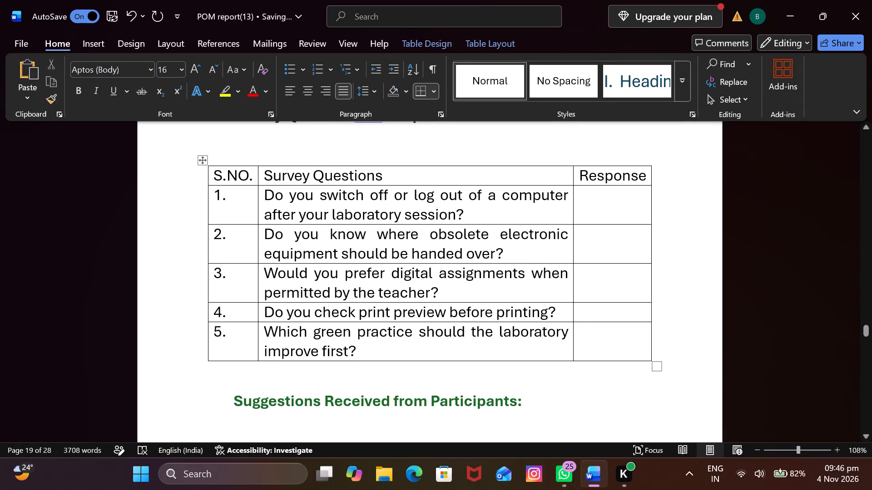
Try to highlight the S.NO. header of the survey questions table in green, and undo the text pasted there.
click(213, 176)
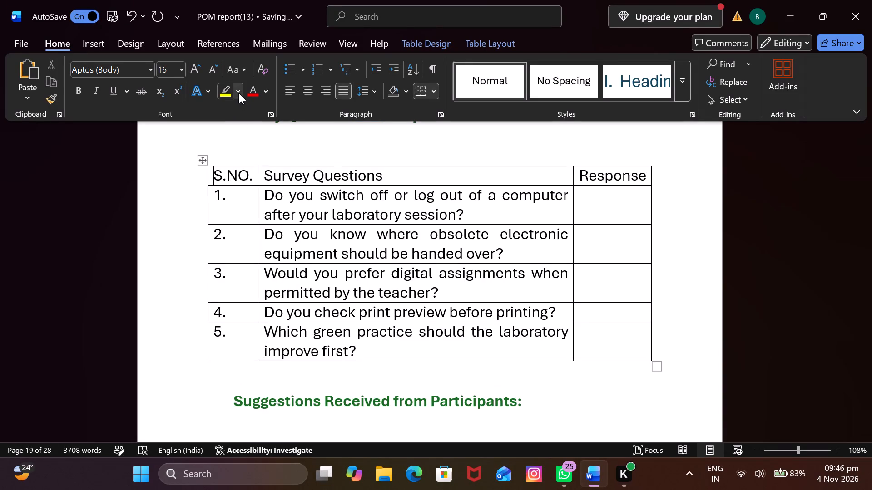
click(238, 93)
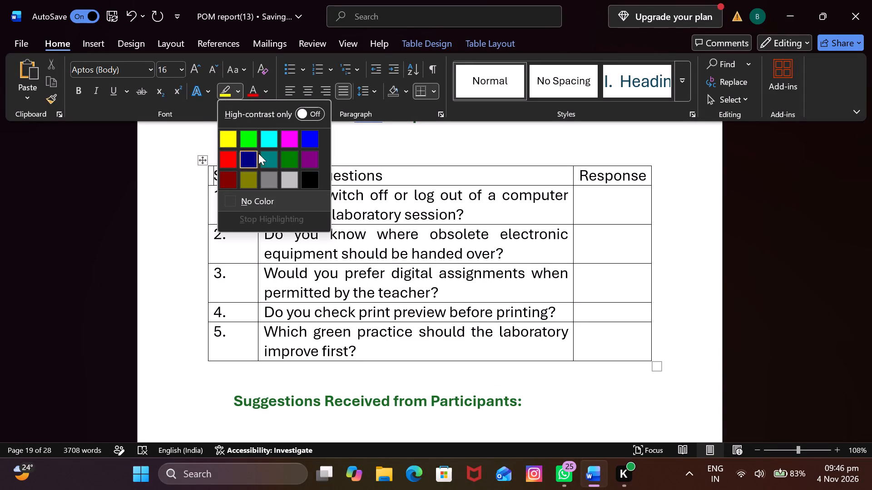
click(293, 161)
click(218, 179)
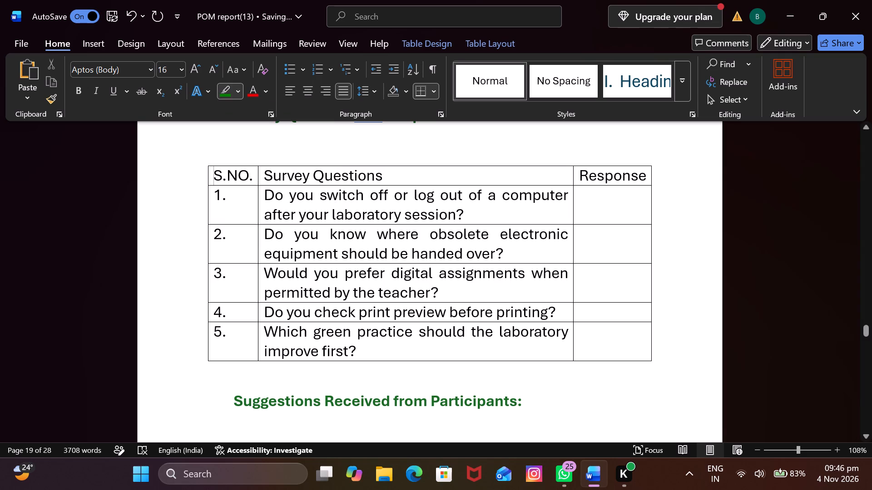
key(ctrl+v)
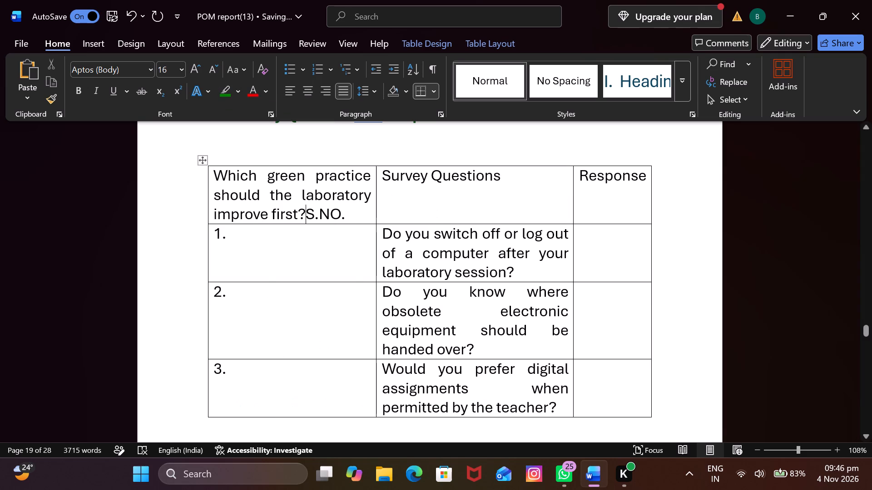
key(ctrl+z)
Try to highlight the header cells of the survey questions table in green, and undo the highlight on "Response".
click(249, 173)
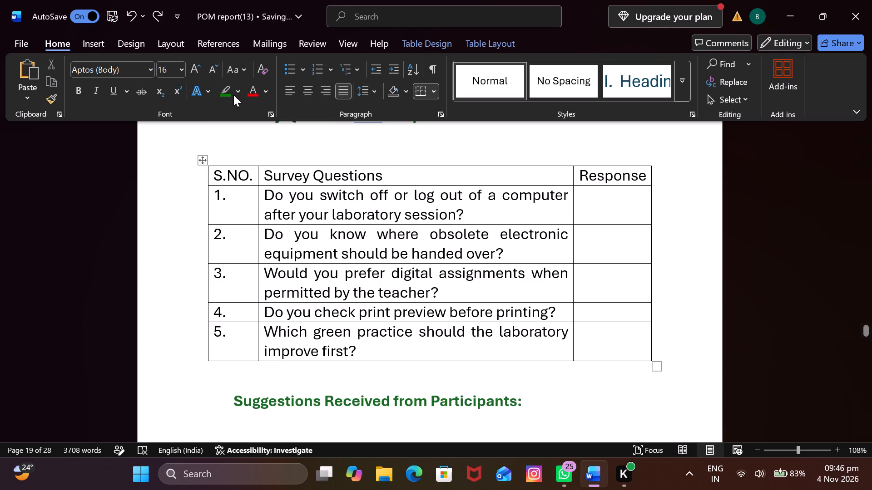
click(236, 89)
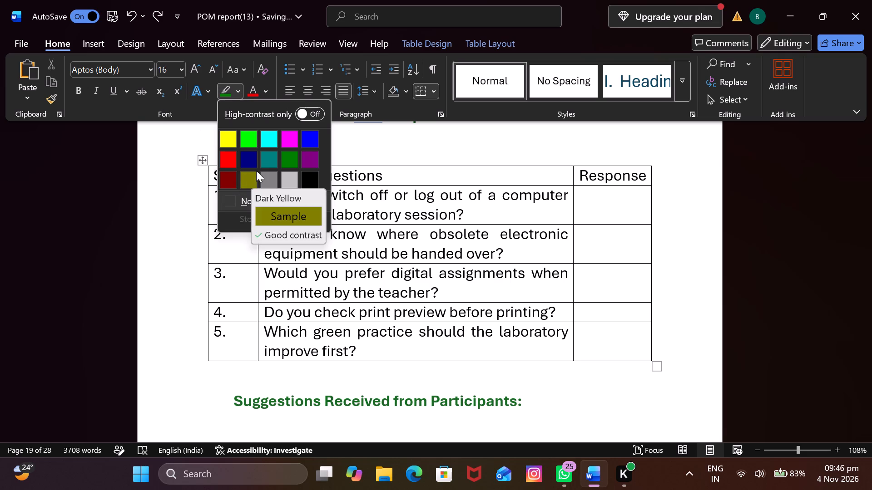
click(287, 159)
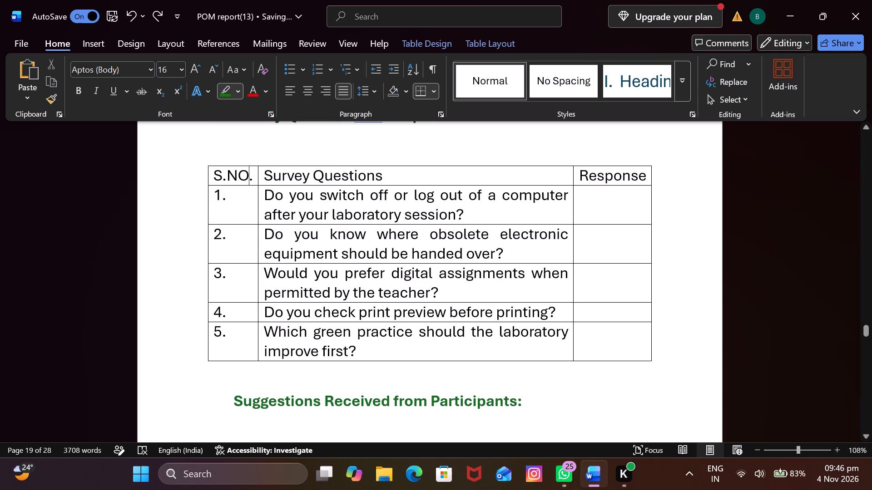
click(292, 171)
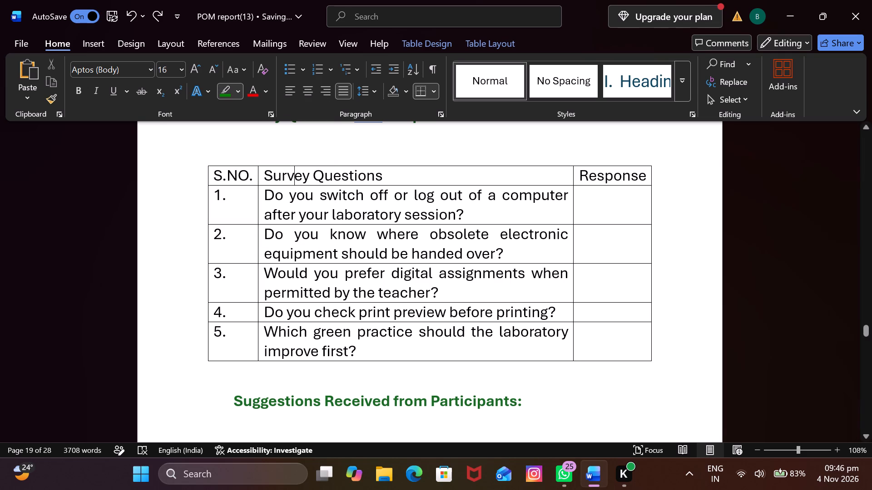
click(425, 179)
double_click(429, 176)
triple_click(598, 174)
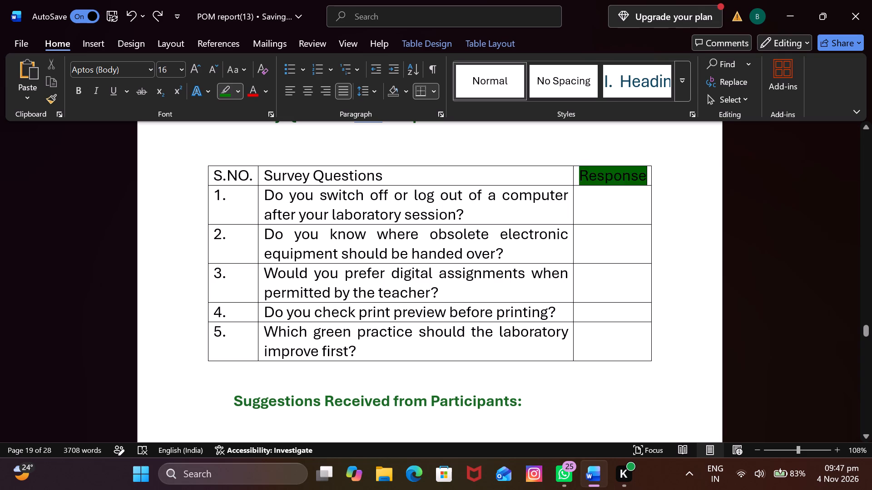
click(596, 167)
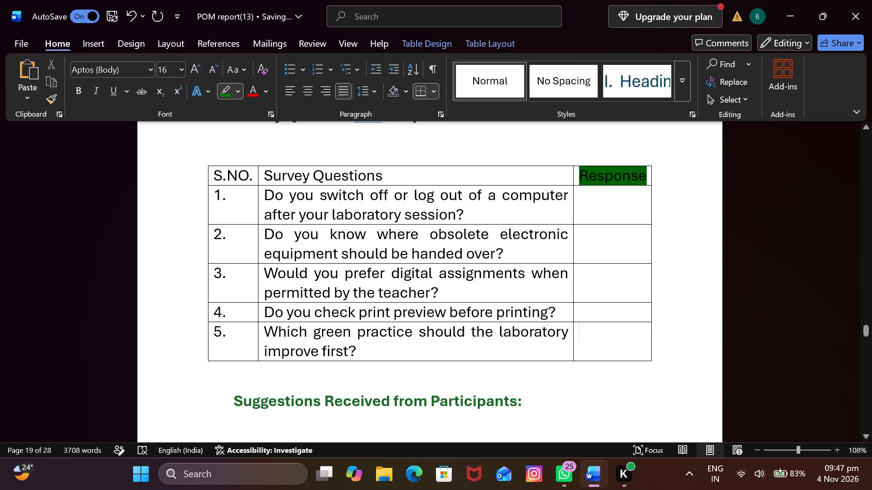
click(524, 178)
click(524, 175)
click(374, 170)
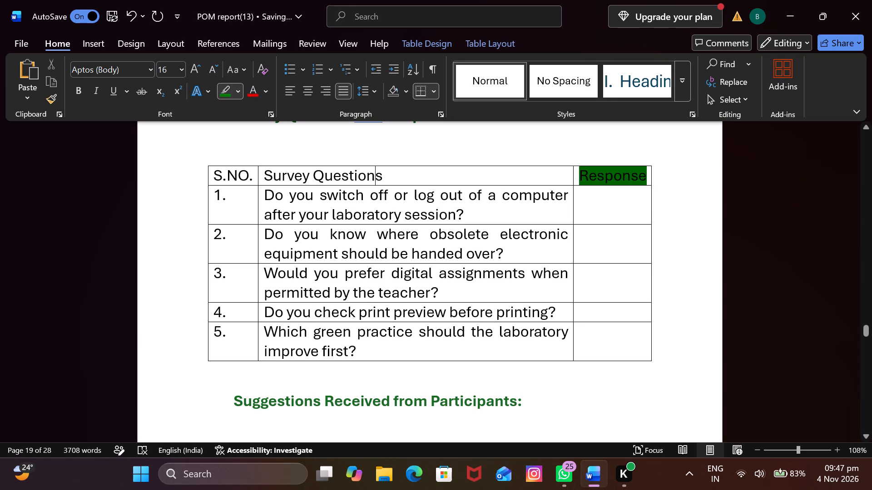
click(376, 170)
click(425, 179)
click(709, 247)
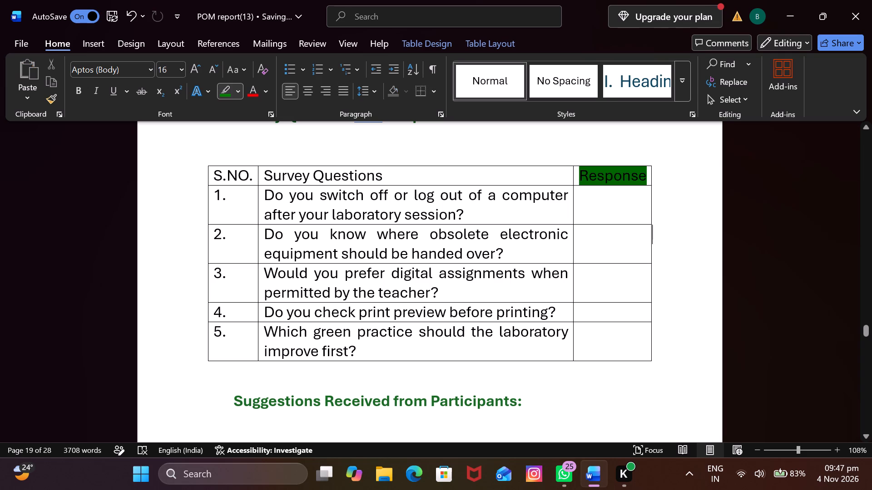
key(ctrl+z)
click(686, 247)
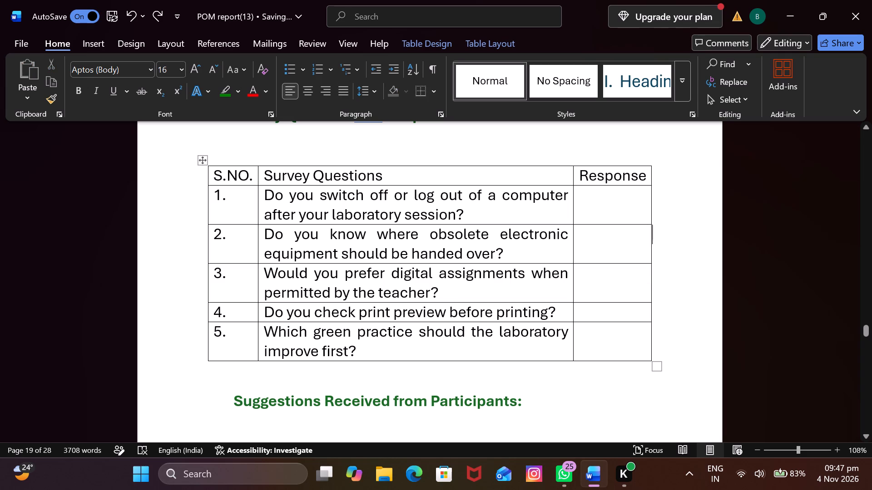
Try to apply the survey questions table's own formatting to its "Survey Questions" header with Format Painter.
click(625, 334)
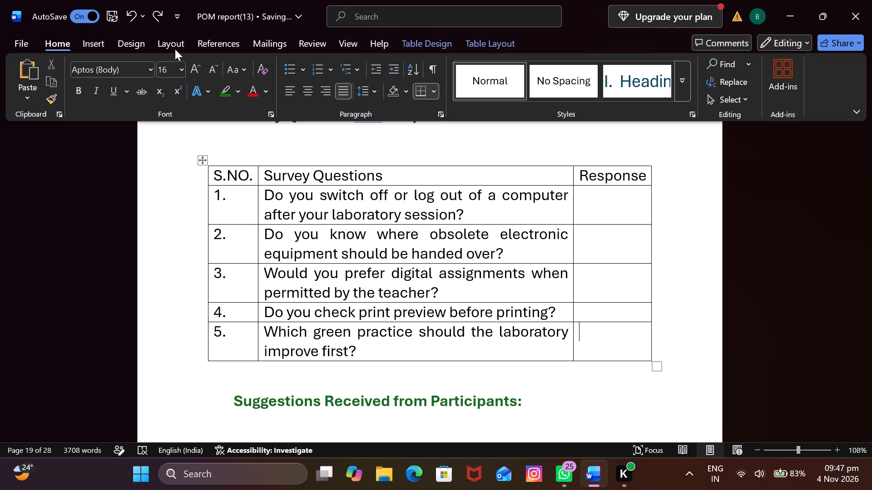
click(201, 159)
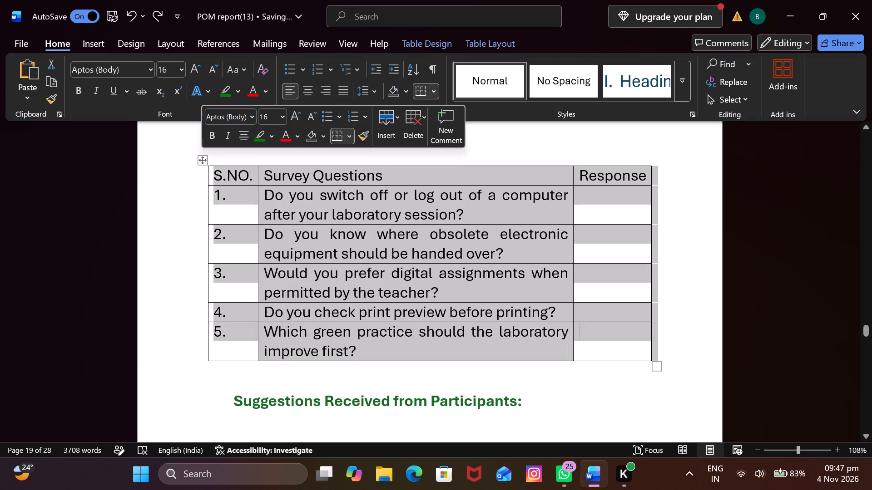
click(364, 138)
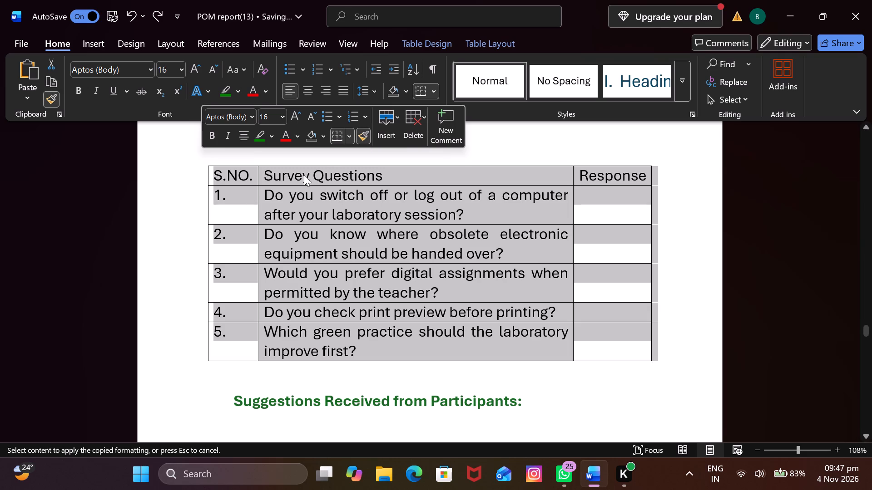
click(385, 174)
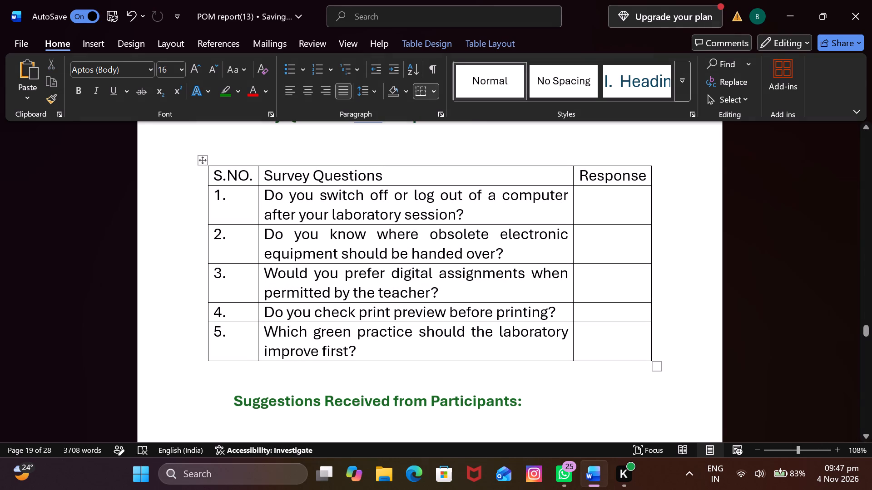
Copy the "Survey Questions" header formatting with Format Painter onto the S.No. header of the Green Computing Awareness Survey Details table.
click(46, 95)
right_click(54, 95)
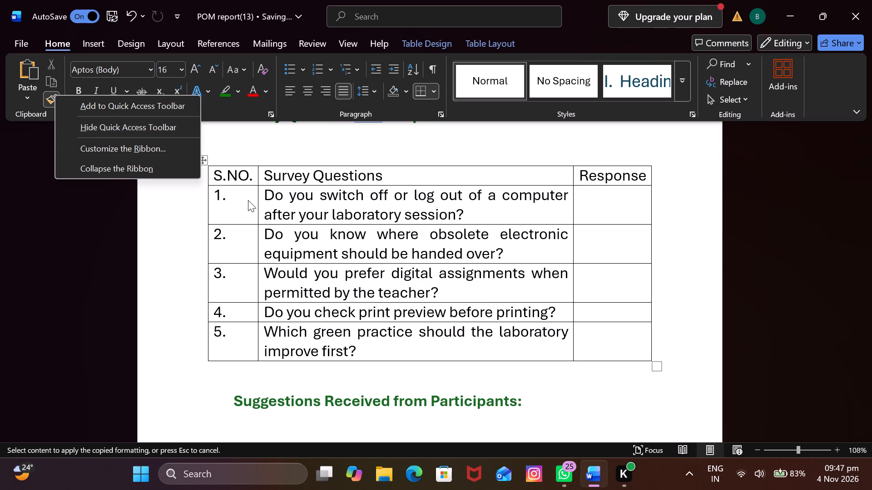
click(162, 208)
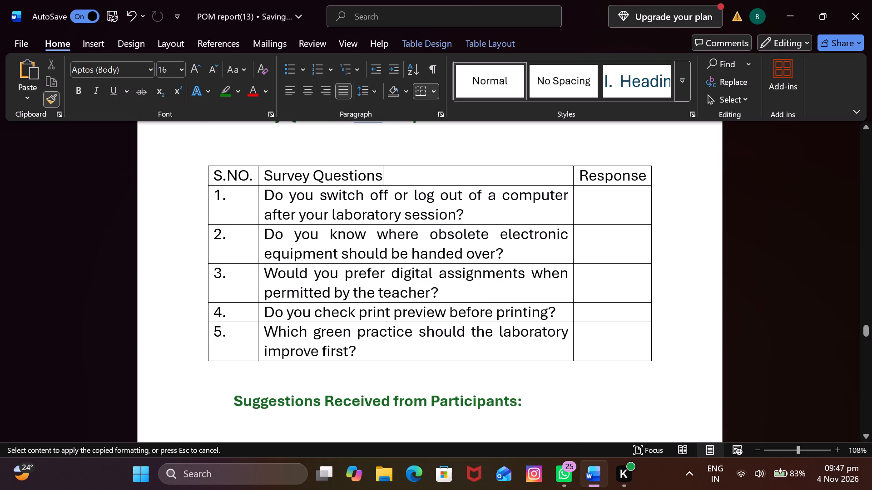
scroll(207, 190, up, 9)
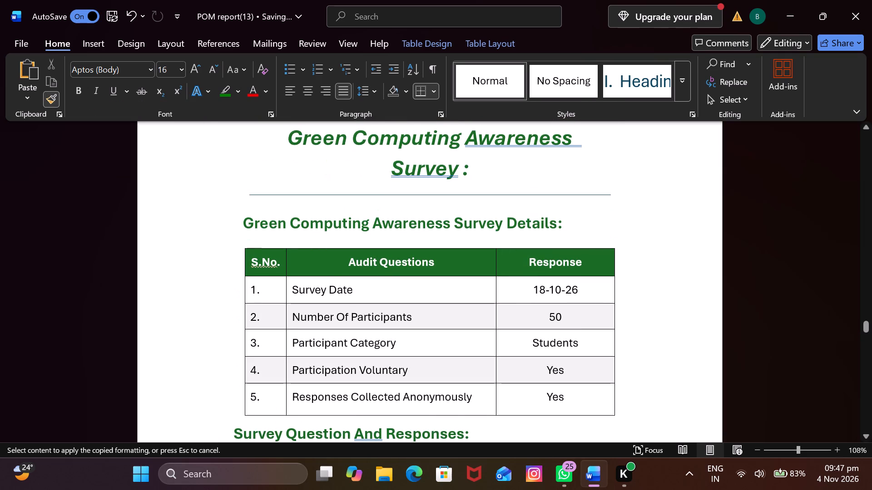
click(256, 265)
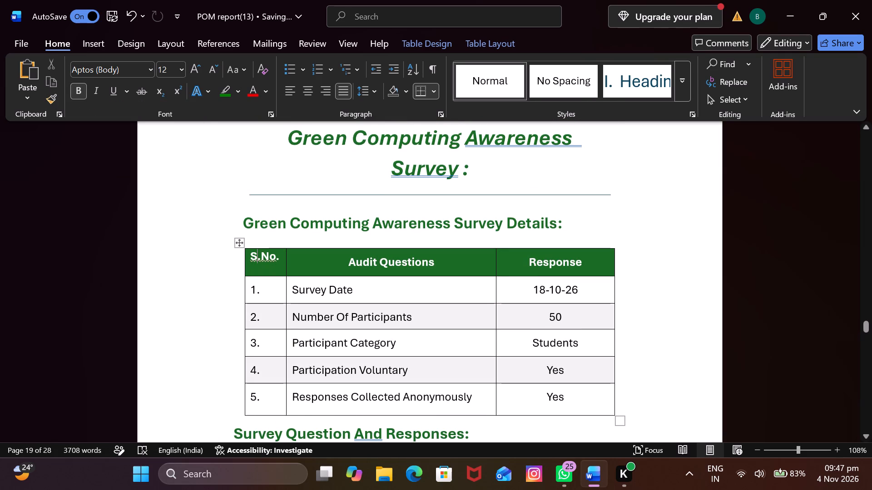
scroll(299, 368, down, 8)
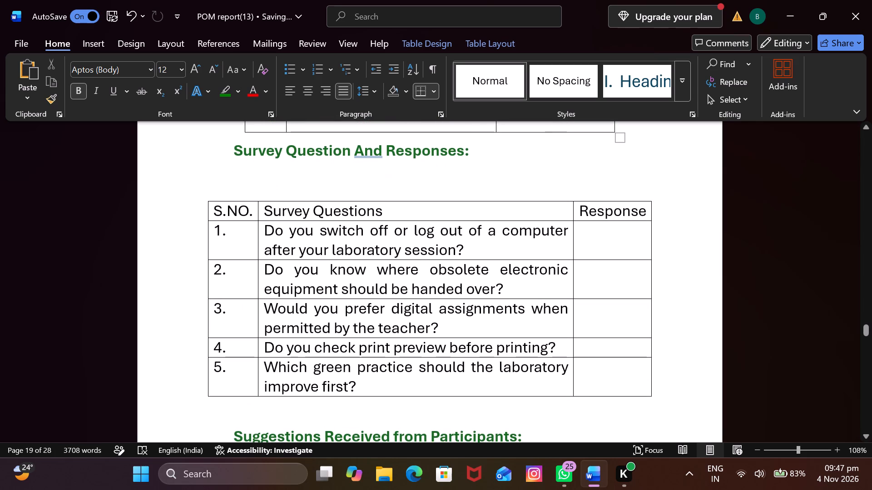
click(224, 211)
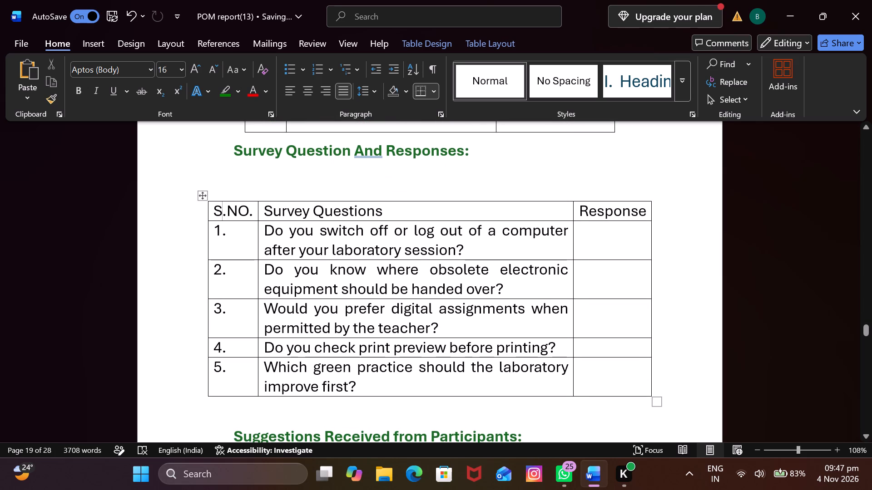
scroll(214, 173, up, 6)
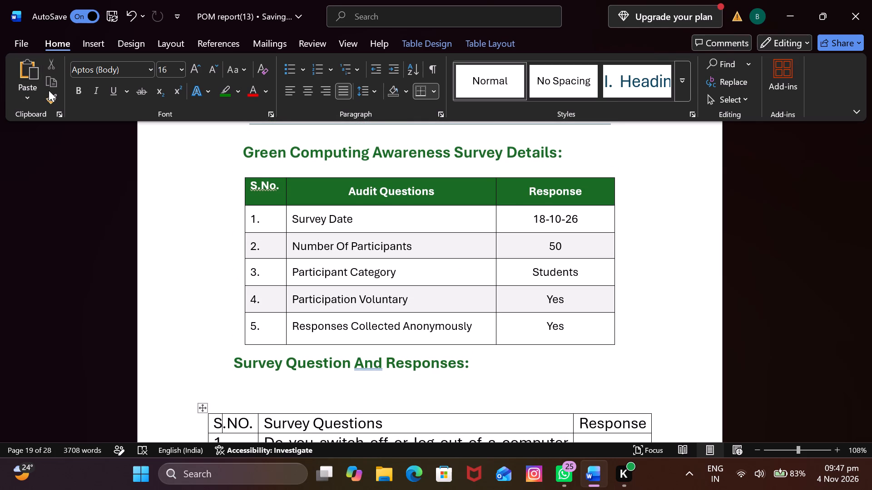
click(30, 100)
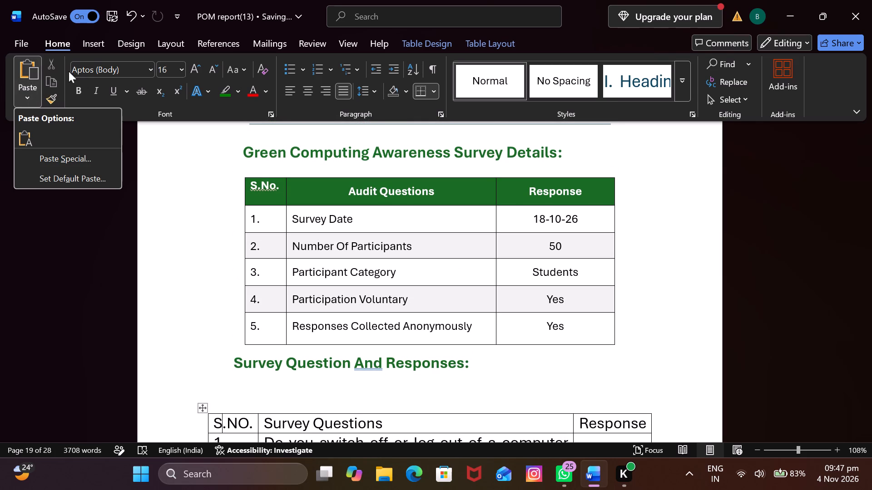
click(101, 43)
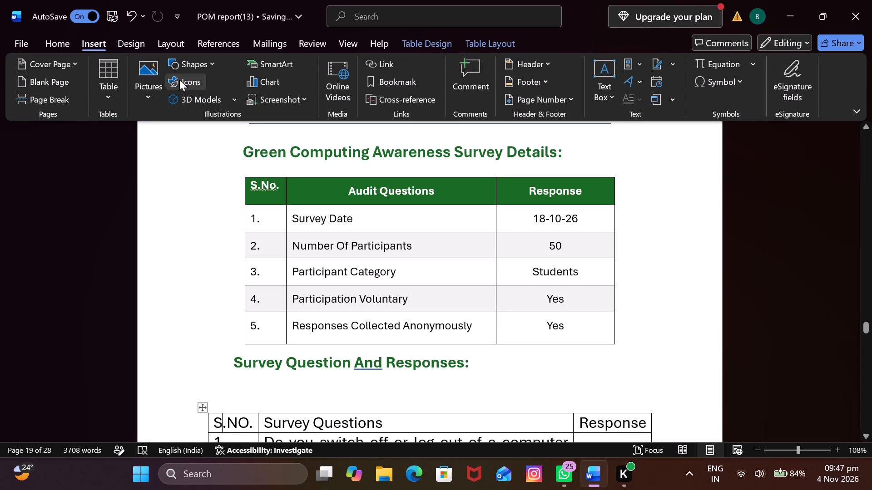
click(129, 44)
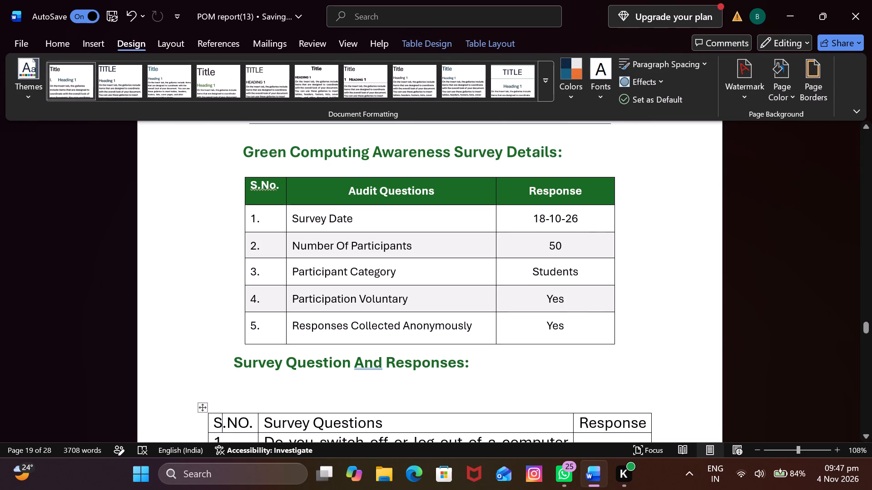
Highlight the "Audit Questions" header text in the Green Computing Awareness Survey Details table in green.
click(289, 193)
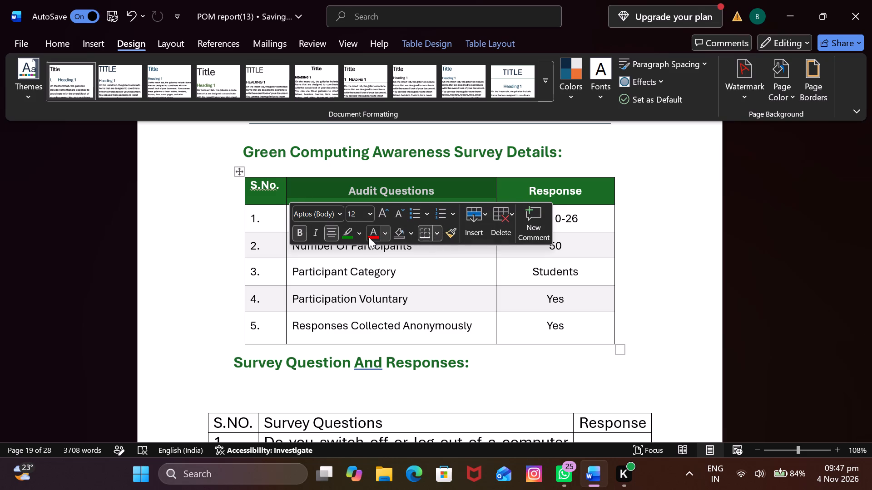
click(354, 238)
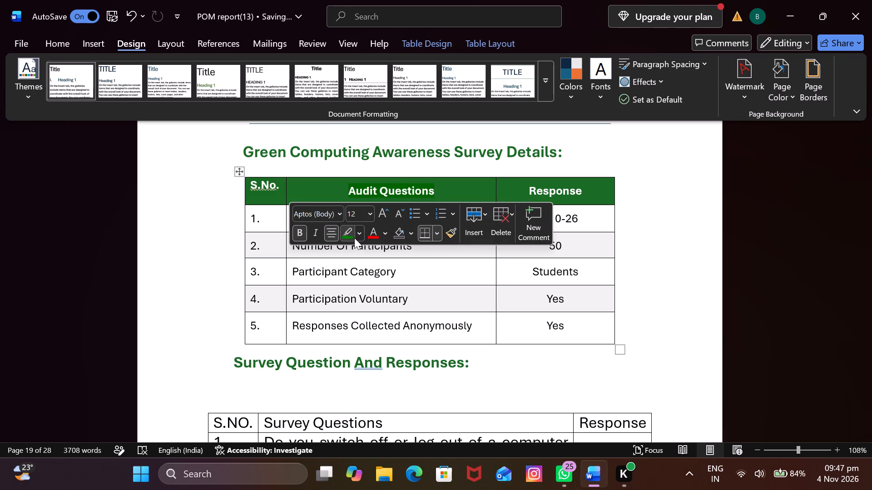
click(368, 231)
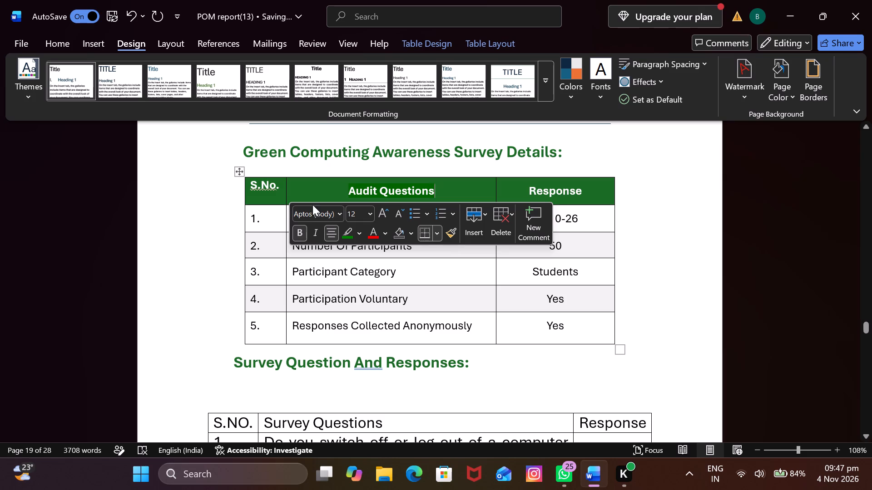
click(691, 291)
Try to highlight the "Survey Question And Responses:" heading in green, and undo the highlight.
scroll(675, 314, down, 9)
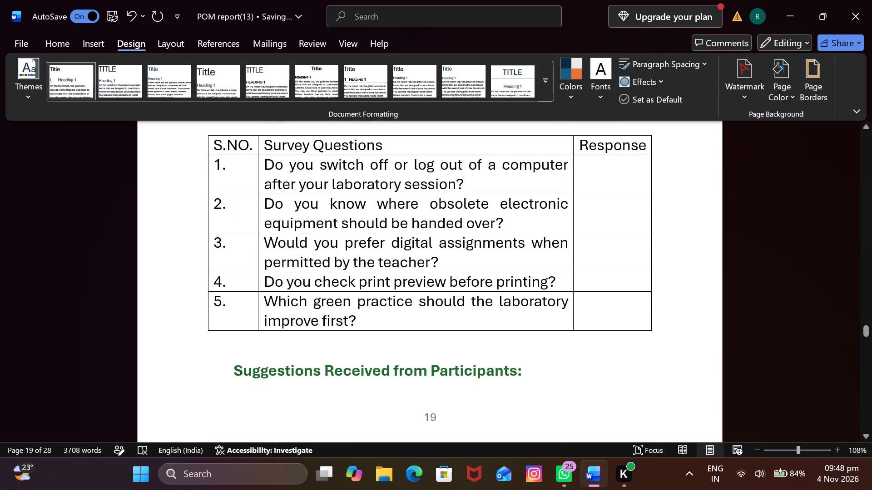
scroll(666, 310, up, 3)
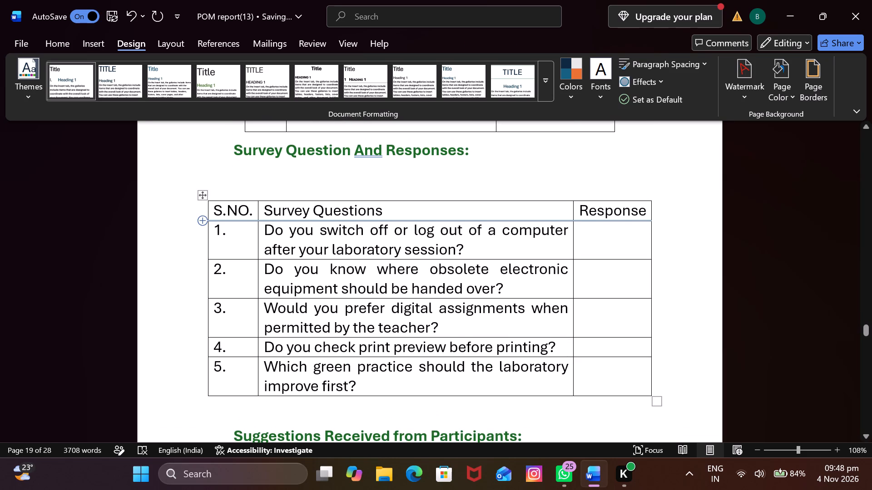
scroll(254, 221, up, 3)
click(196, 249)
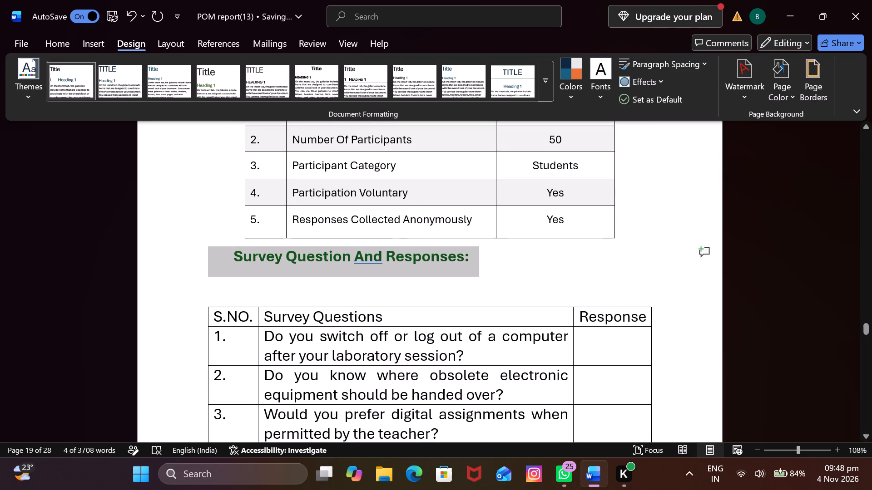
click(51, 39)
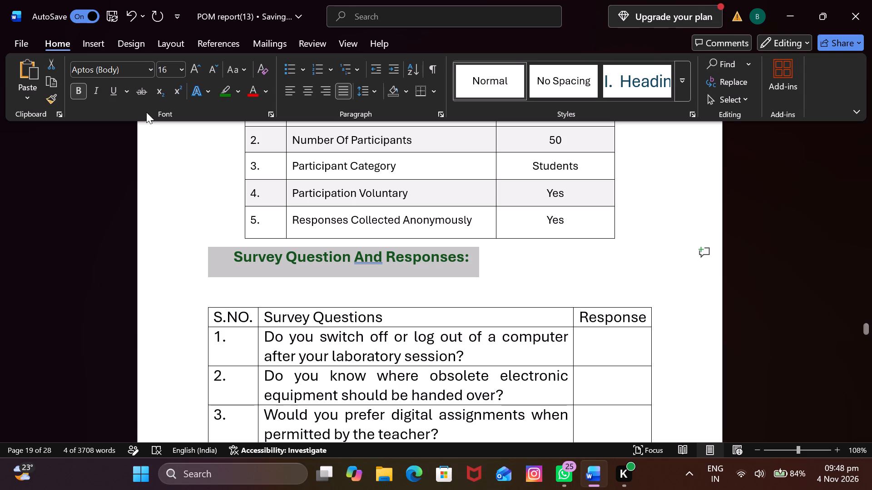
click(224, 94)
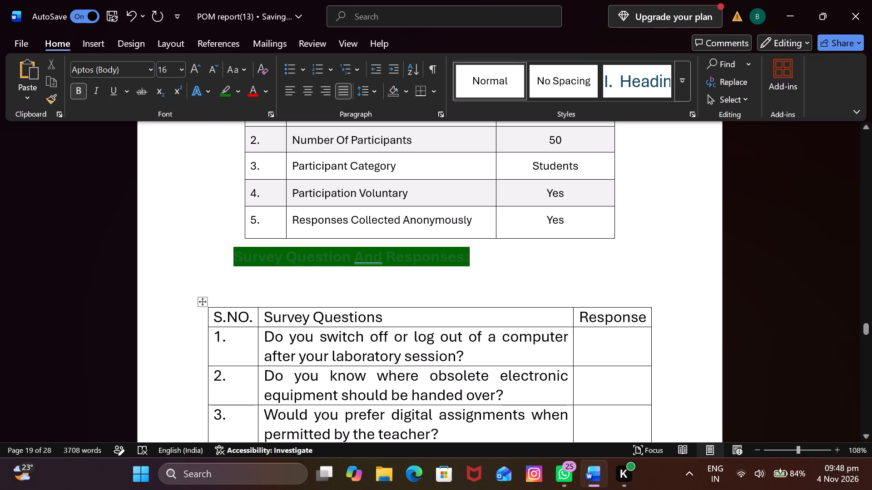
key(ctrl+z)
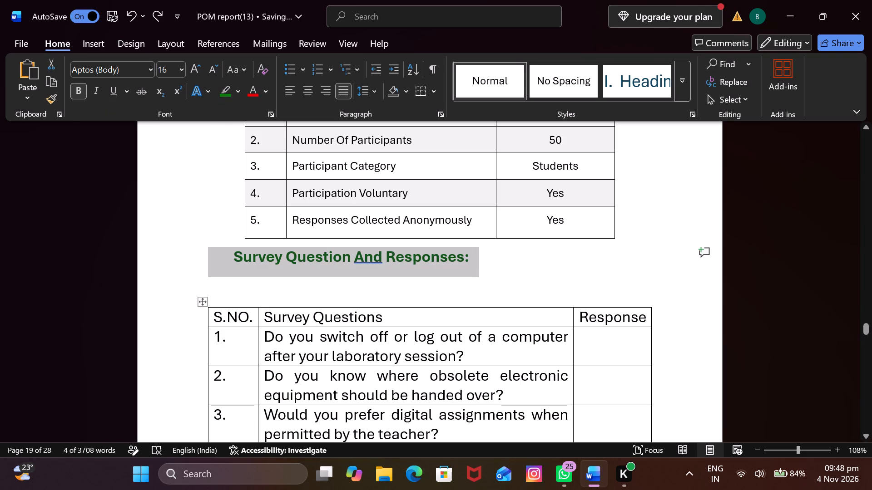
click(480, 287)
Set the text of all five questions in the survey questions table to font size 12.
click(460, 317)
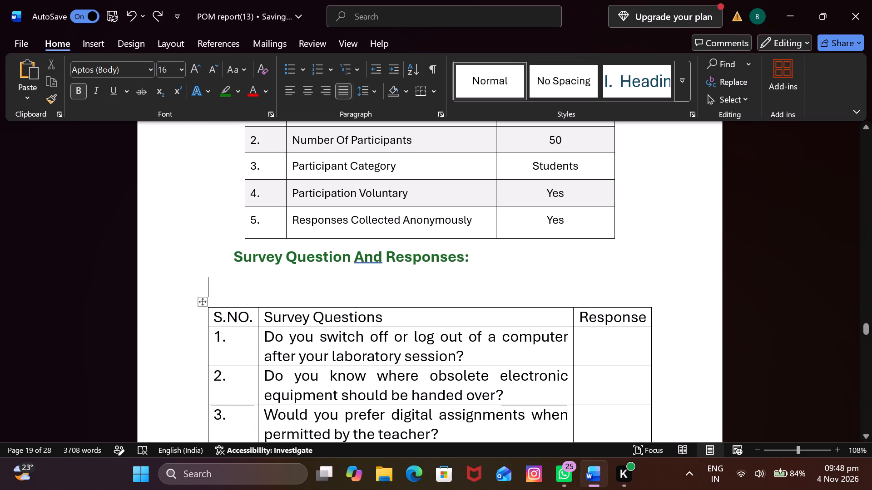
scroll(460, 319, down, 2)
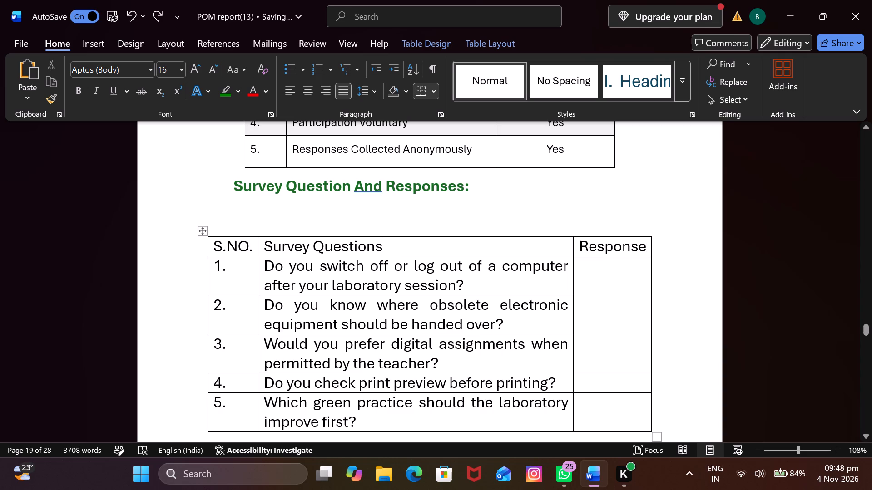
scroll(405, 247, up, 3)
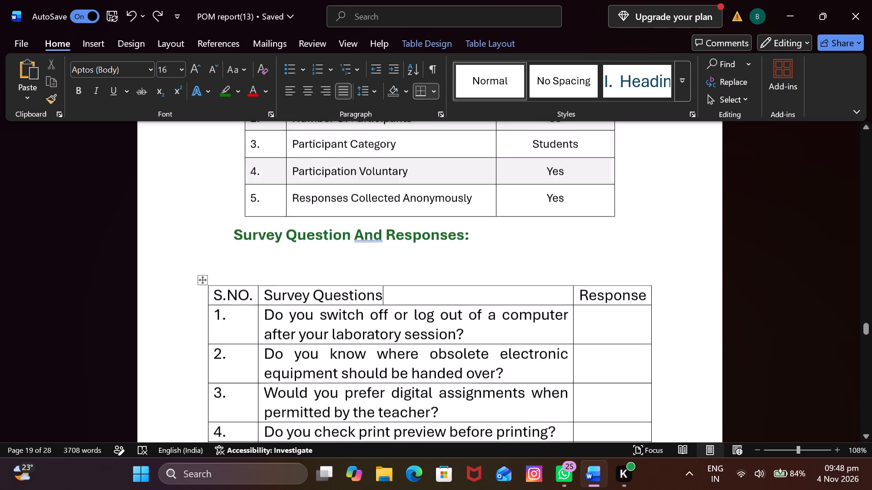
click(425, 183)
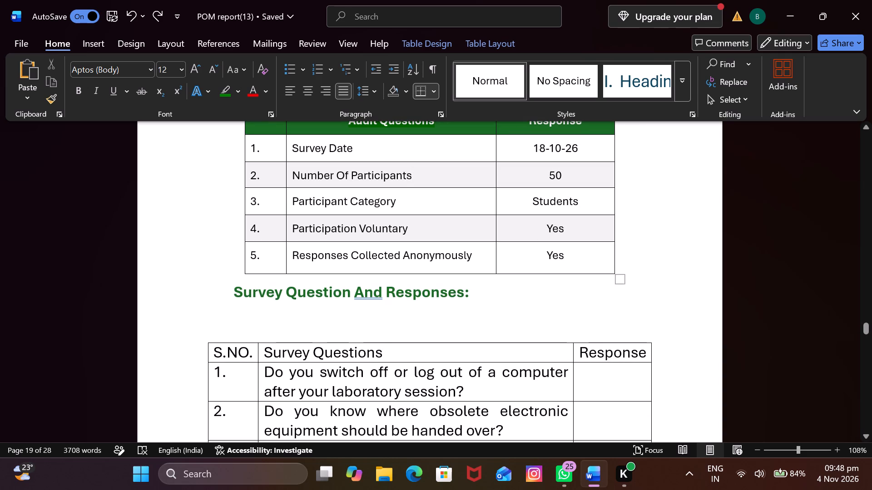
drag(424, 182, 303, 172)
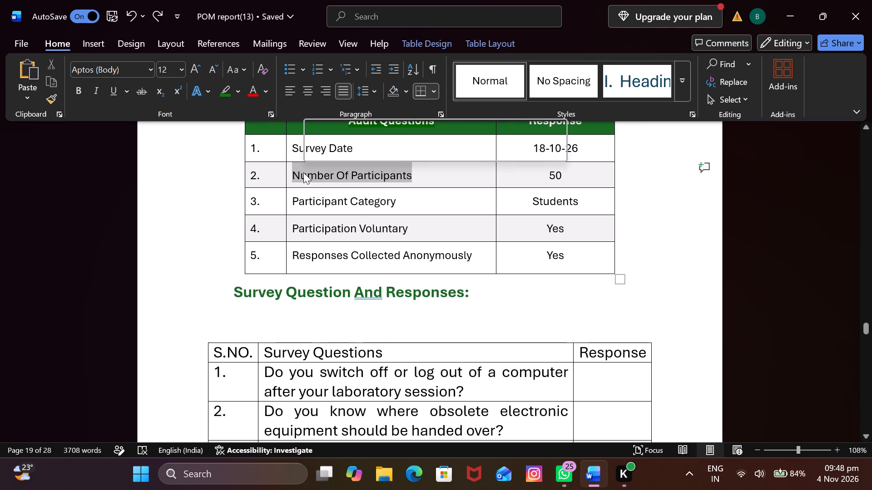
scroll(431, 377, down, 4)
drag(481, 252, 423, 255)
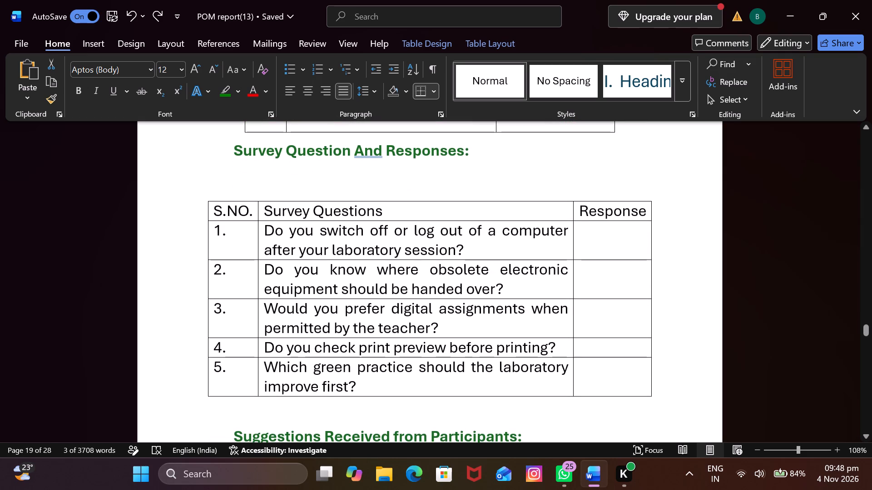
drag(423, 255, 262, 234)
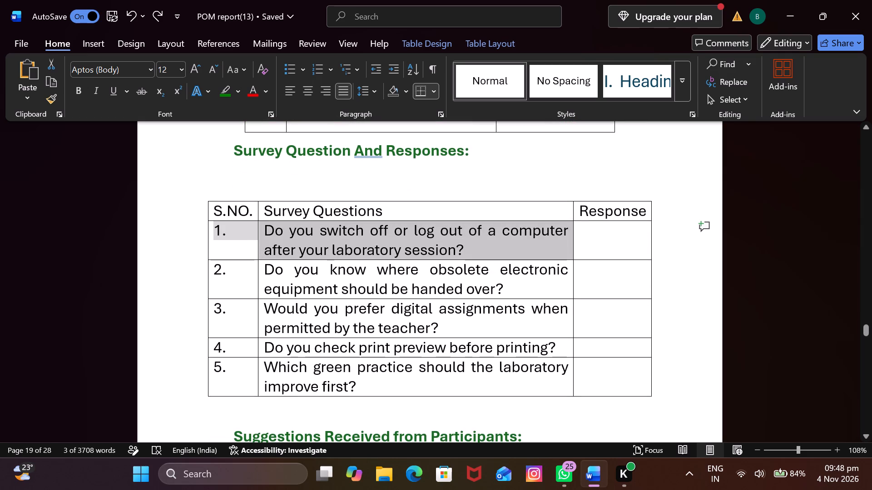
drag(262, 234, 263, 234)
click(184, 71)
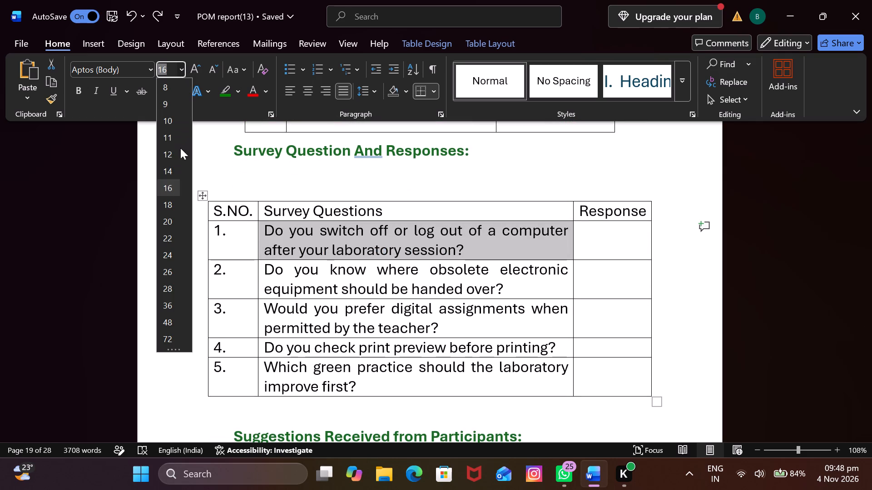
click(173, 162)
click(254, 269)
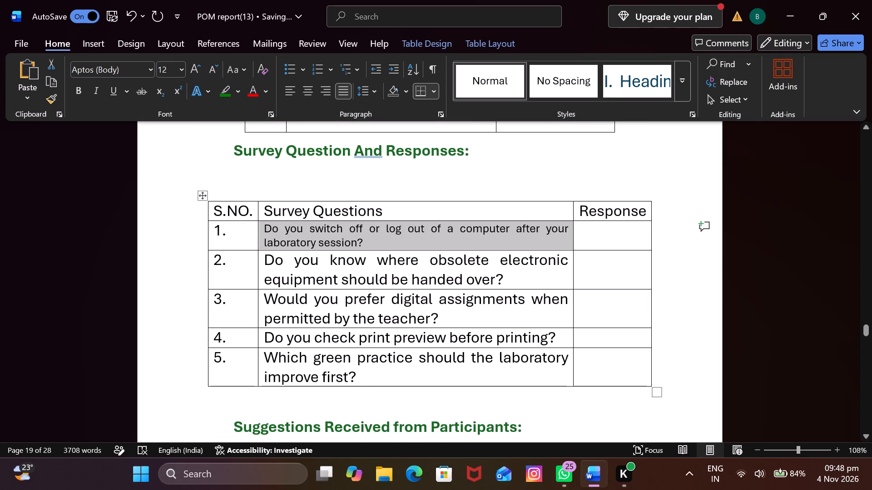
drag(267, 258, 427, 373)
click(180, 73)
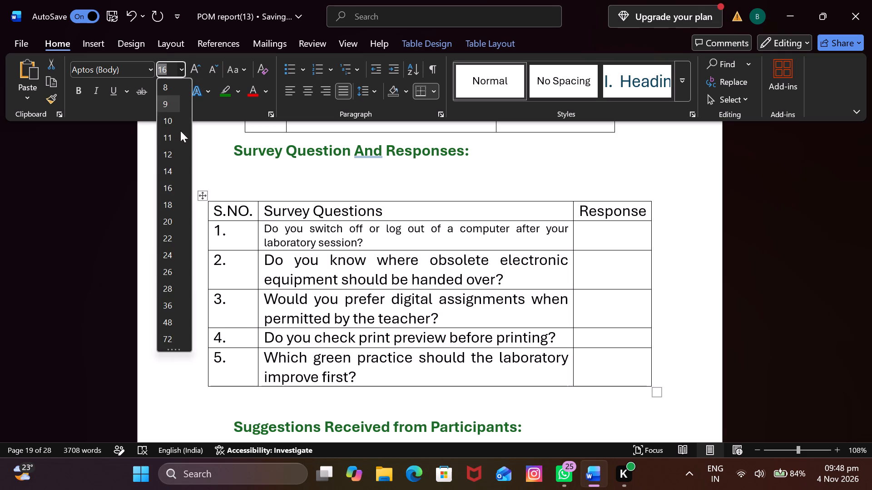
click(173, 158)
click(699, 271)
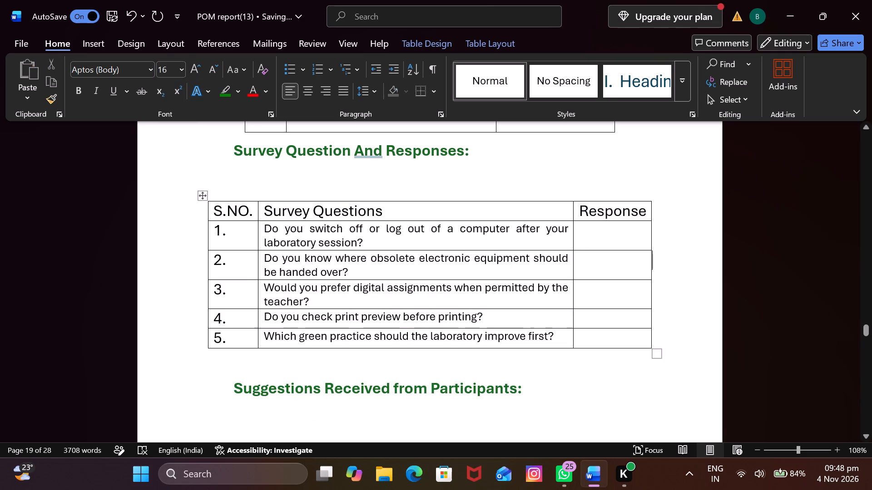
Check the "Response" header's size in the survey details table, and set the survey questions table's "Response" header to font size 12.
scroll(589, 238, up, 7)
scroll(585, 236, down, 4)
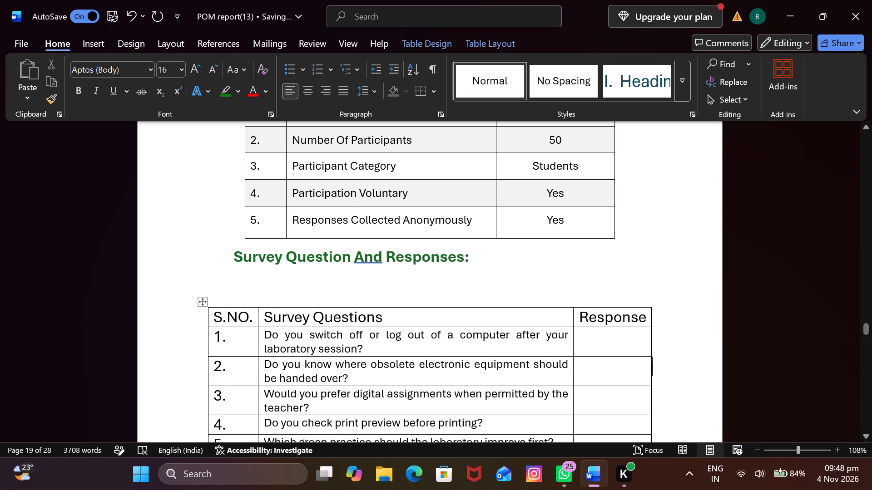
scroll(384, 267, up, 4)
scroll(384, 266, down, 3)
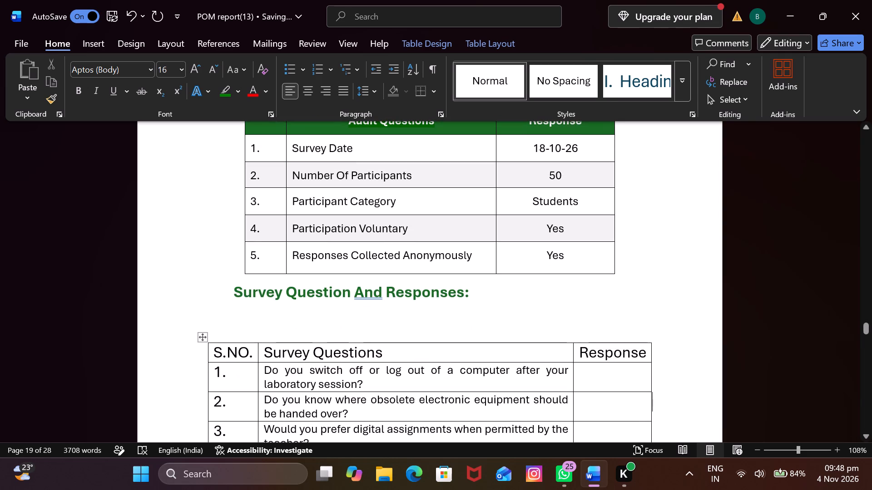
scroll(571, 161, up, 2)
click(564, 186)
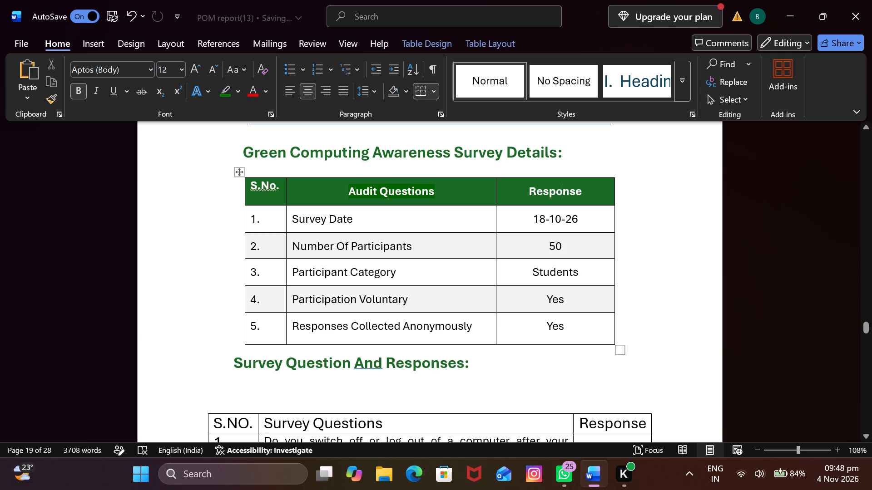
scroll(608, 363, down, 1)
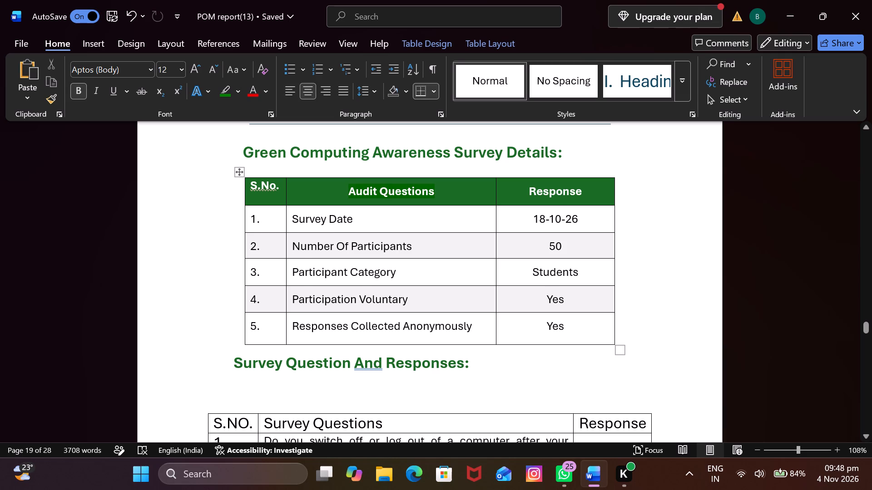
scroll(608, 363, down, 1)
drag(647, 351, 585, 349)
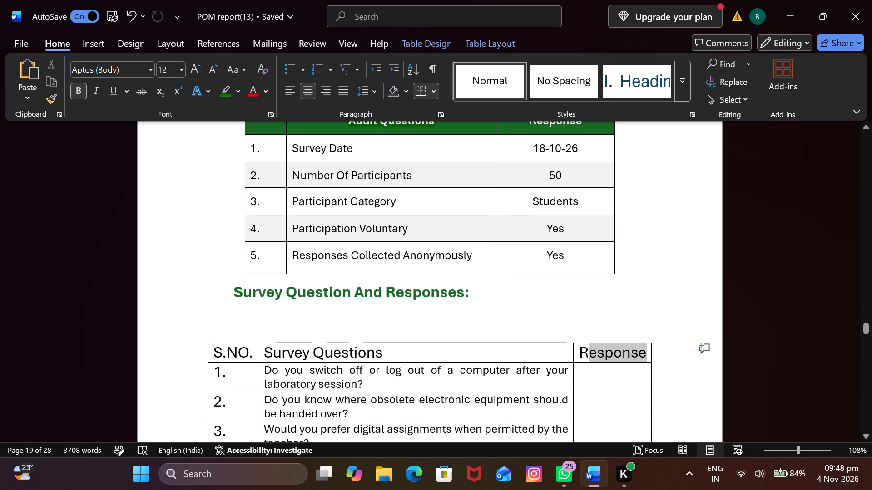
drag(585, 349, 581, 350)
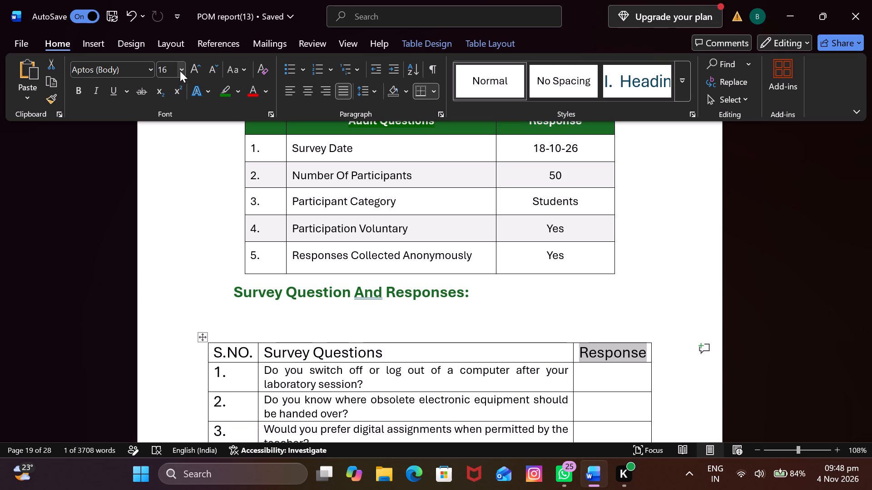
click(180, 70)
click(169, 159)
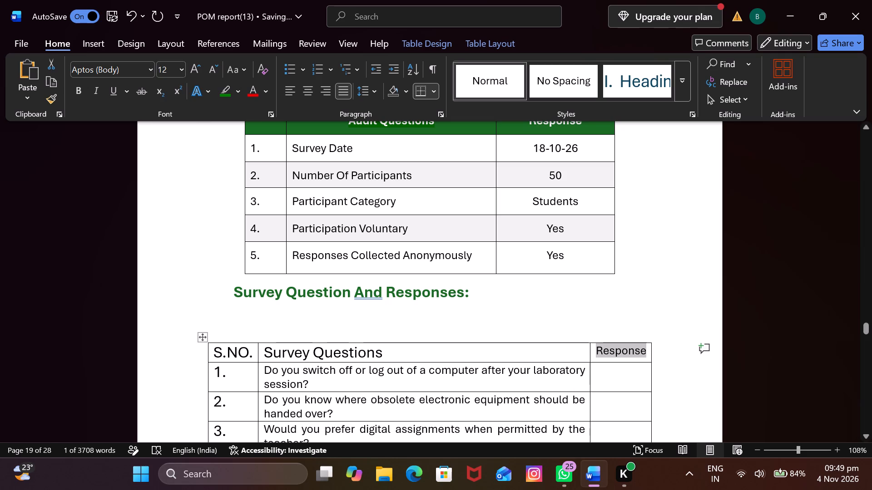
Set the "Survey Questions" and "S.NO." headers of the survey questions table to font size 12.
drag(388, 357, 270, 351)
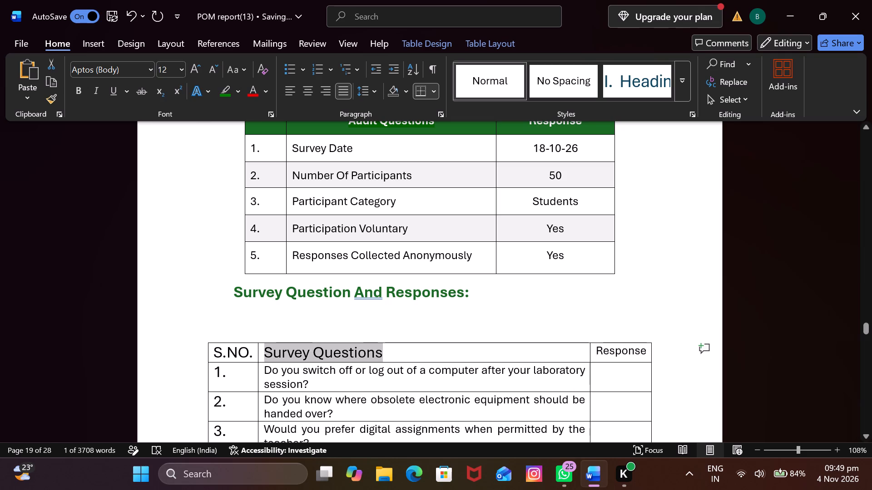
drag(270, 351, 259, 351)
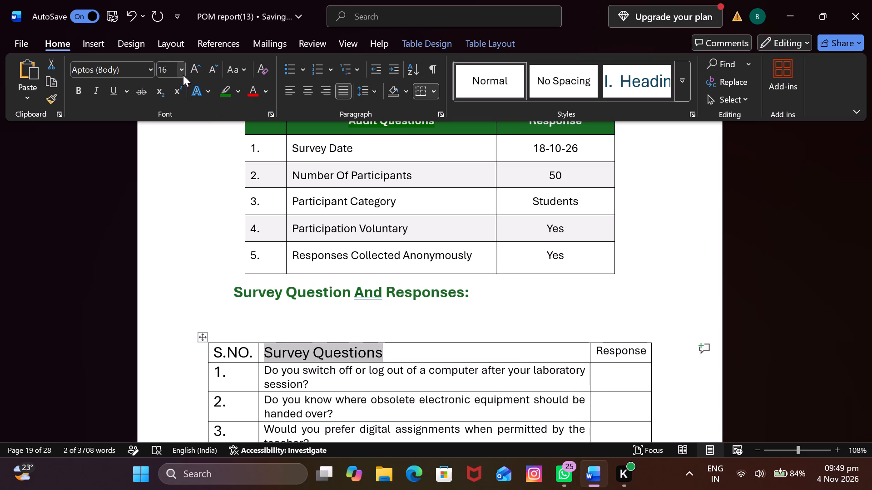
click(183, 74)
click(167, 154)
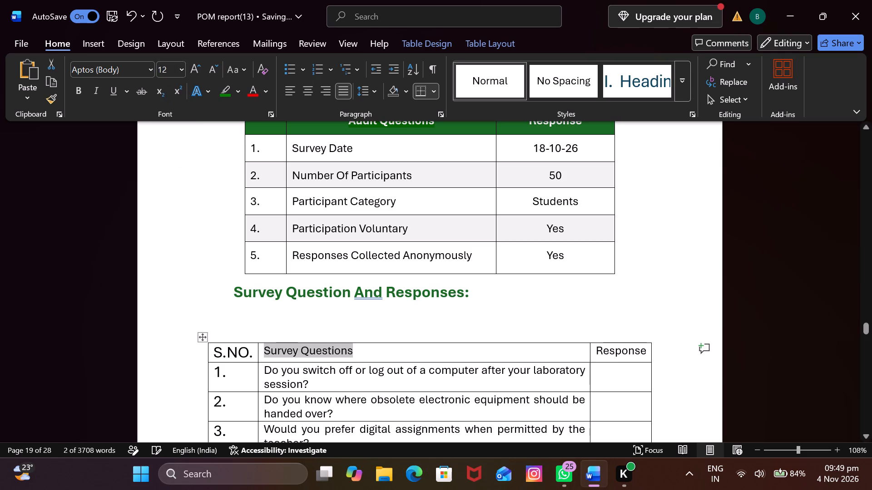
drag(254, 353, 212, 353)
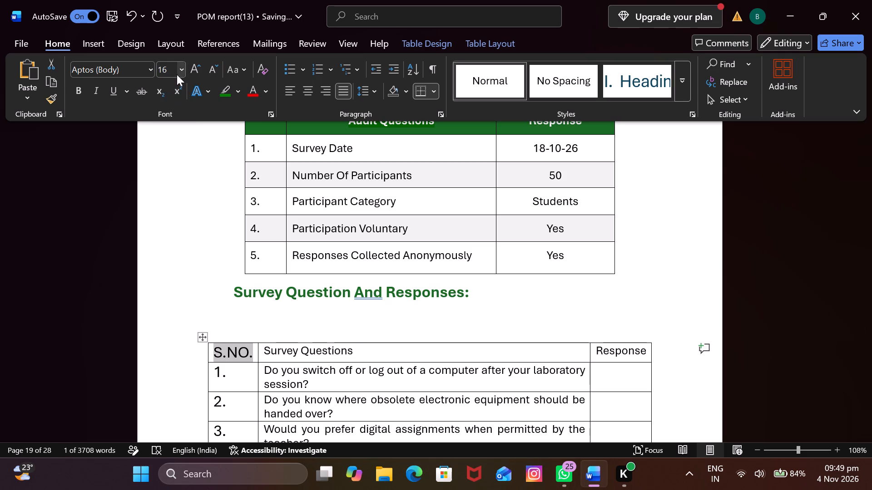
click(177, 74)
click(177, 62)
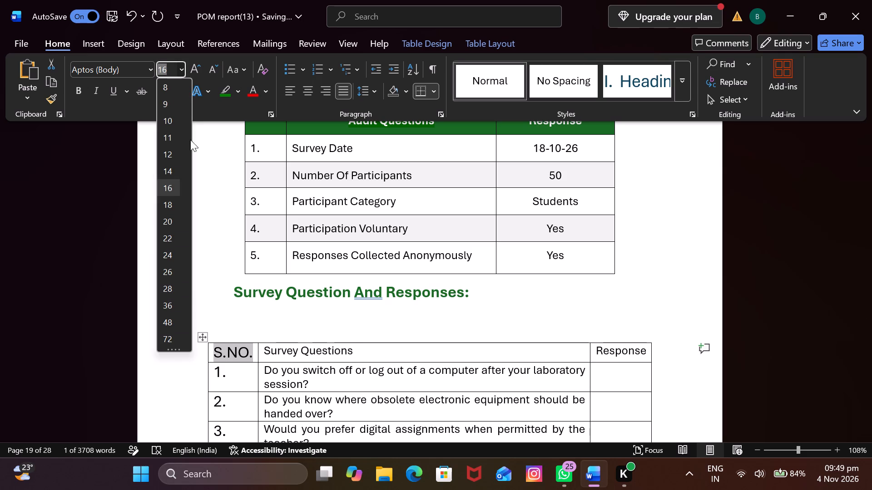
click(174, 154)
click(452, 300)
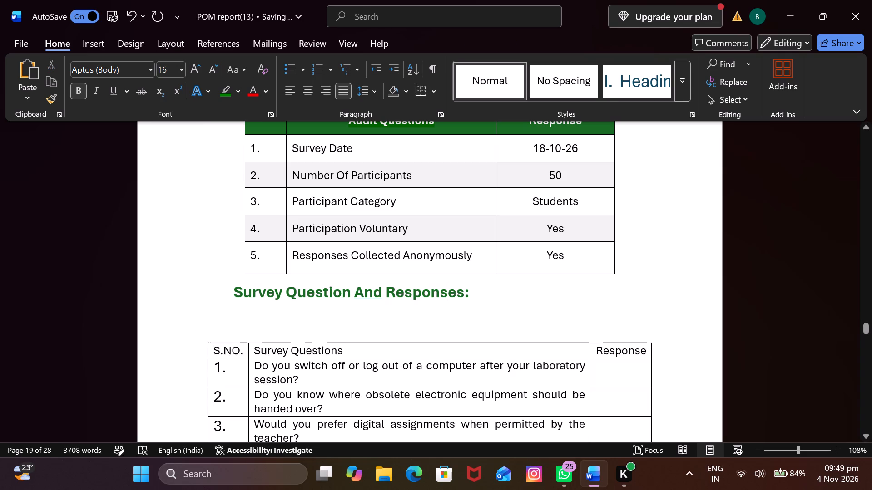
Centre the "Survey Questions" header within its cell.
scroll(523, 317, down, 4)
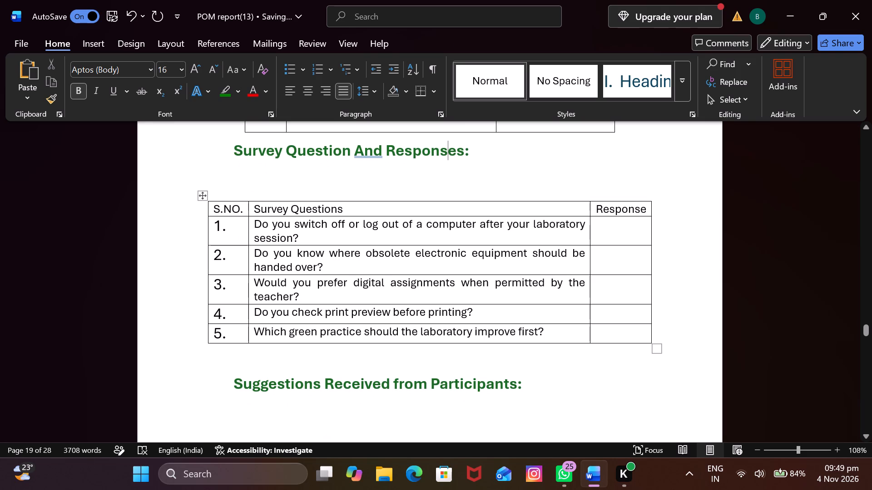
drag(347, 208, 251, 202)
click(310, 87)
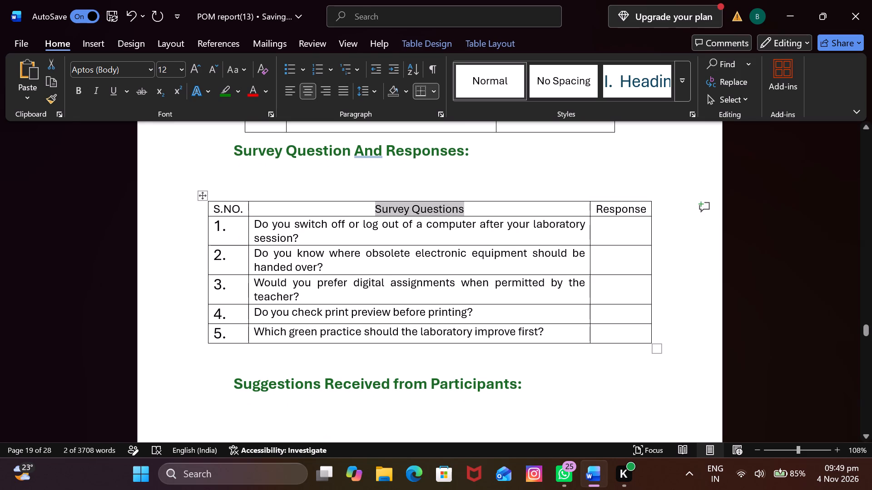
Widen the S.NO. column slightly and increase the height of row 5 in the survey questions table.
drag(248, 209, 259, 209)
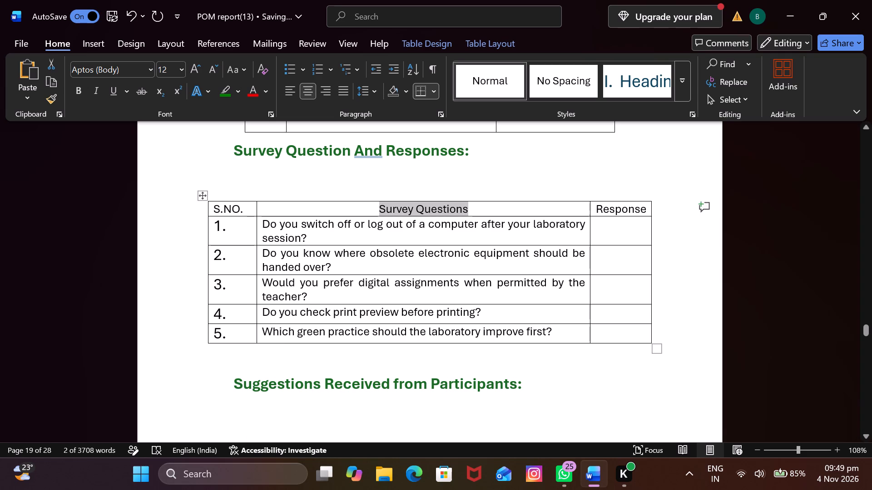
drag(589, 343, 586, 362)
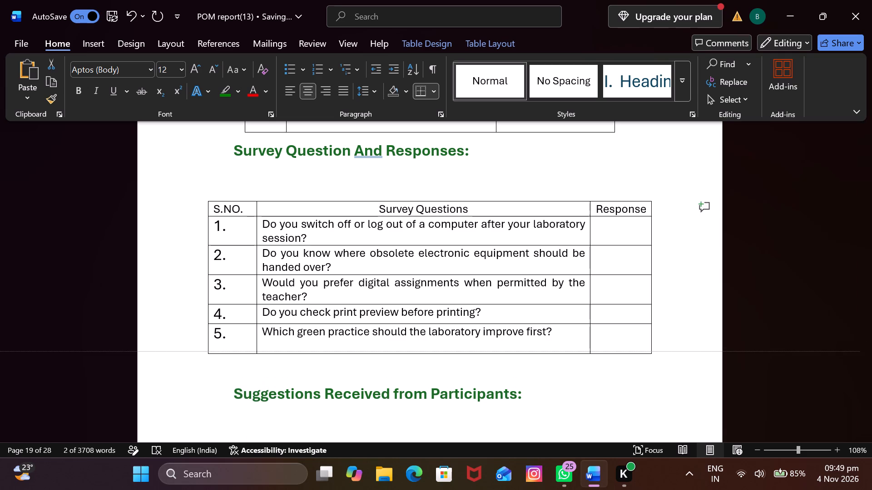
drag(586, 362, 585, 363)
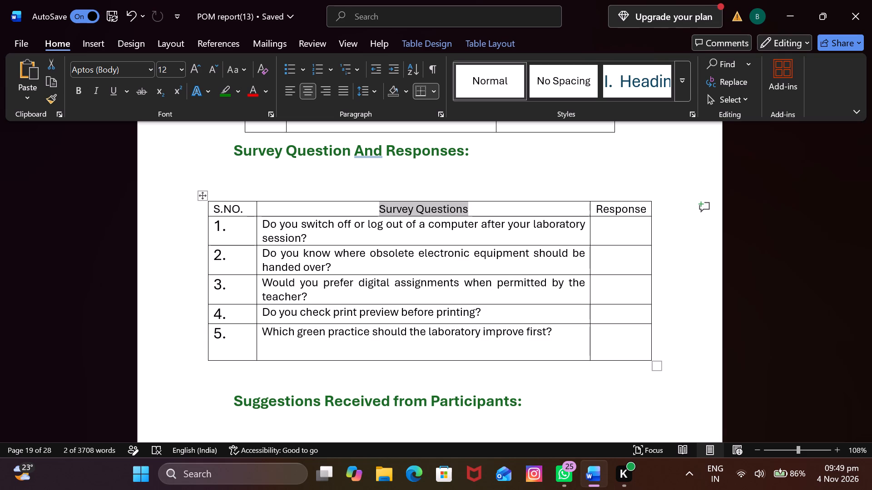
Shade the header row of the survey questions table with the dark green theme colour.
click(715, 289)
scroll(402, 479, up, 4)
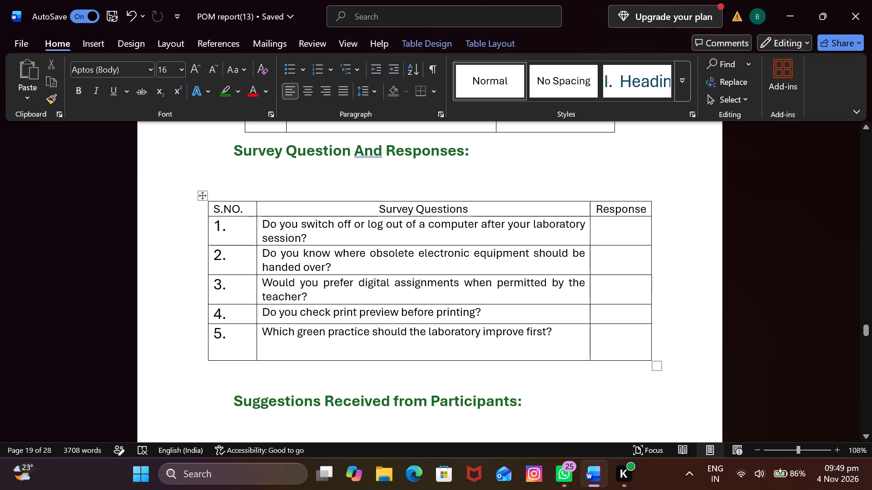
scroll(310, 297, up, 1)
click(272, 249)
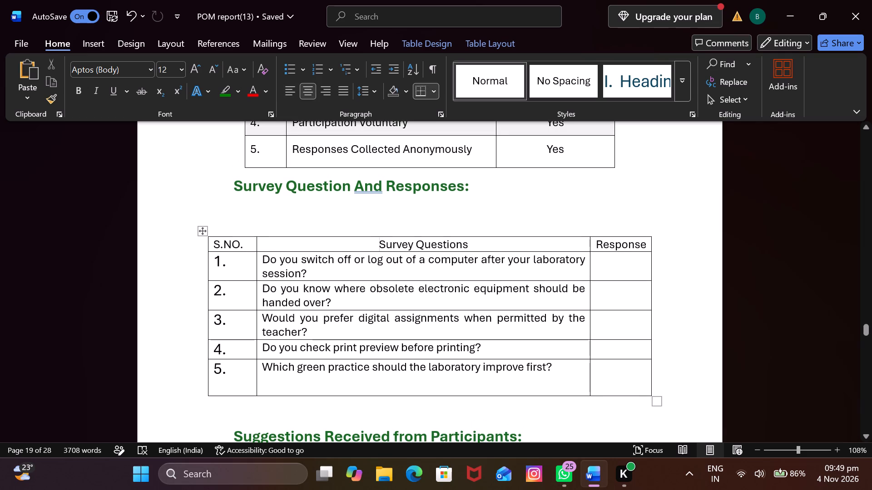
drag(212, 241, 648, 238)
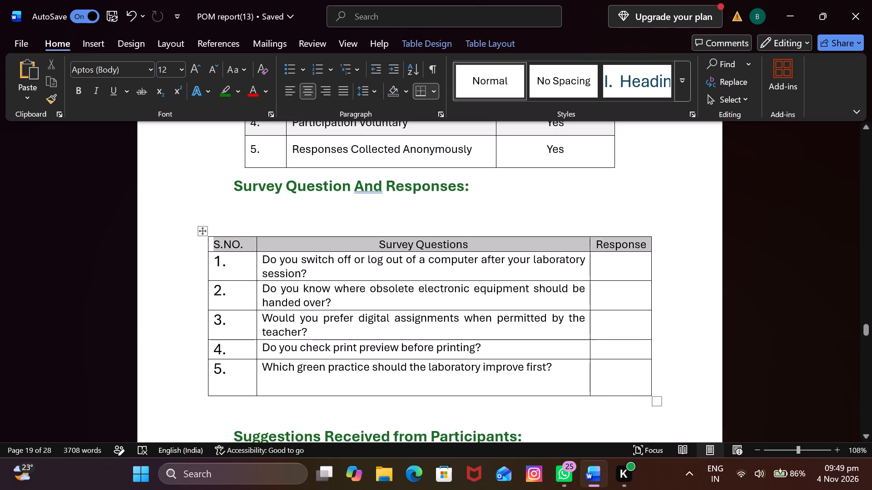
drag(648, 238, 648, 238)
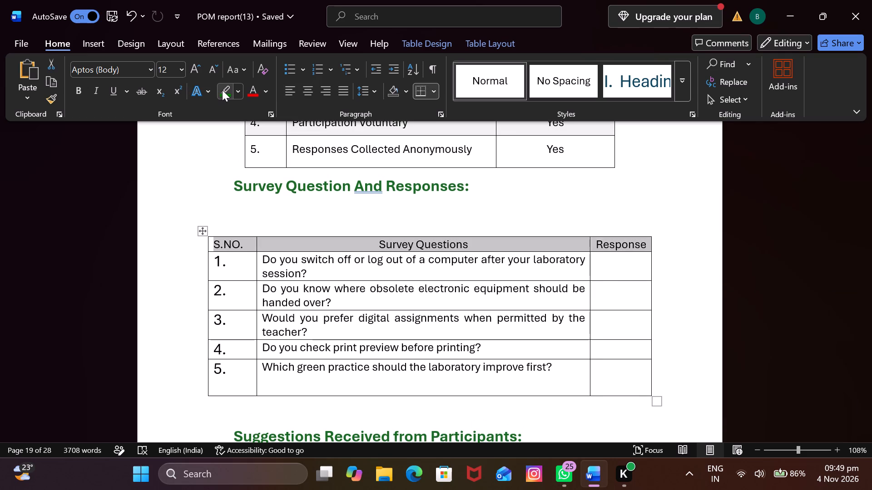
click(406, 36)
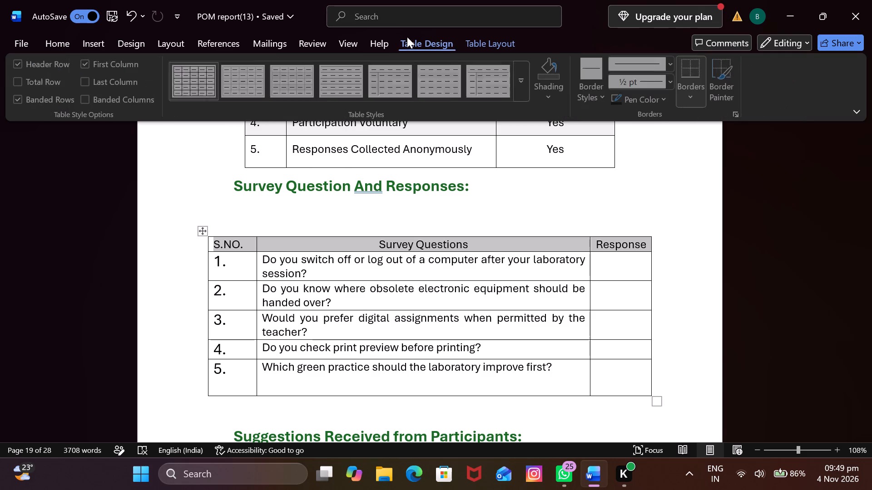
click(553, 95)
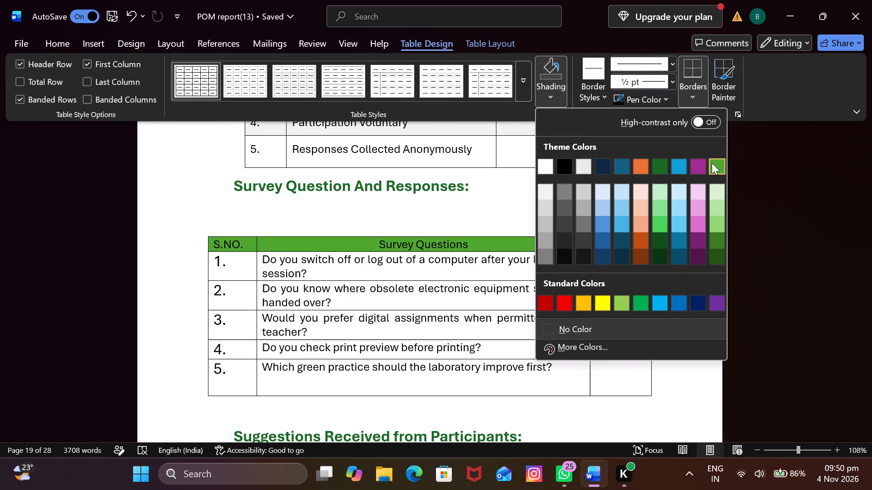
click(657, 163)
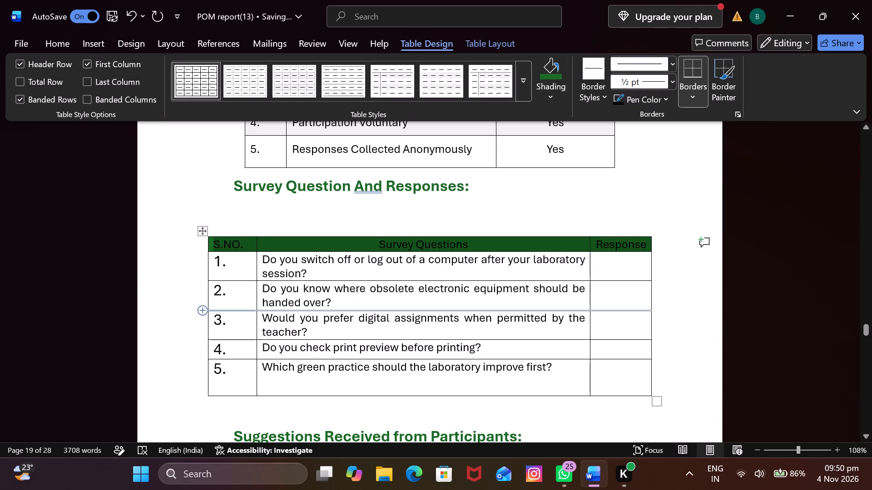
Shade row 2 of the survey questions table with the lightest grey theme colour.
drag(213, 296, 614, 305)
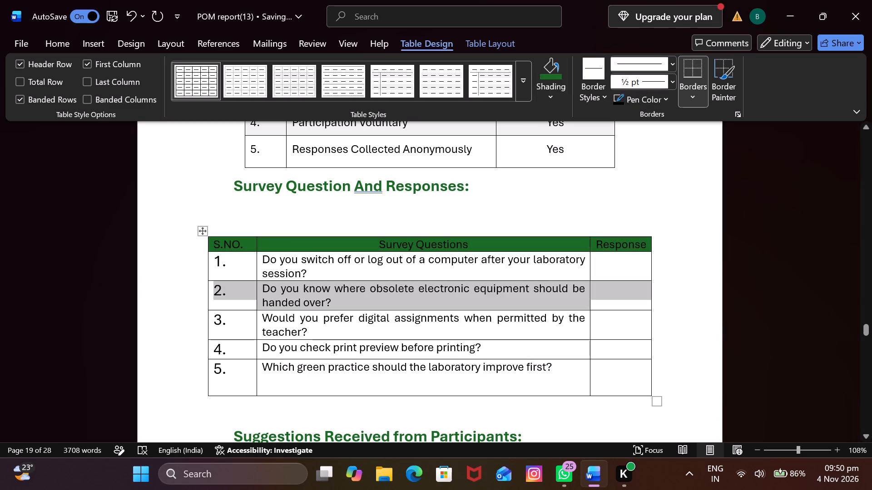
drag(614, 305, 616, 309)
click(546, 99)
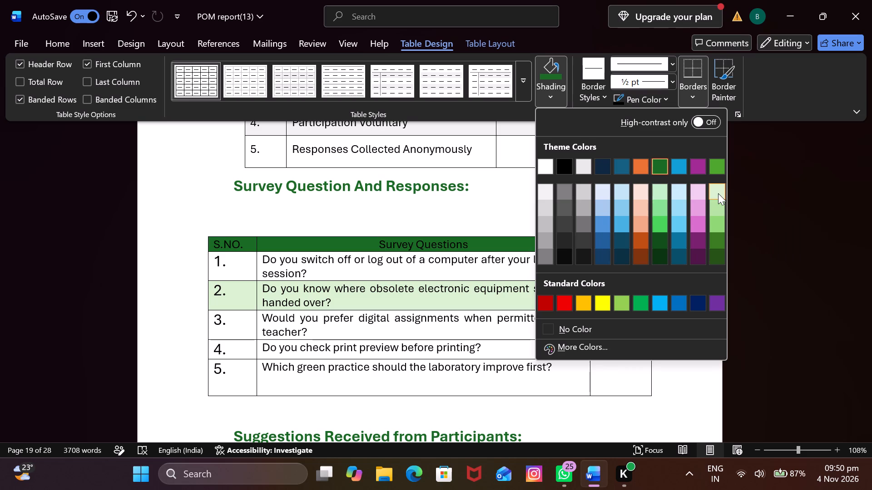
click(544, 193)
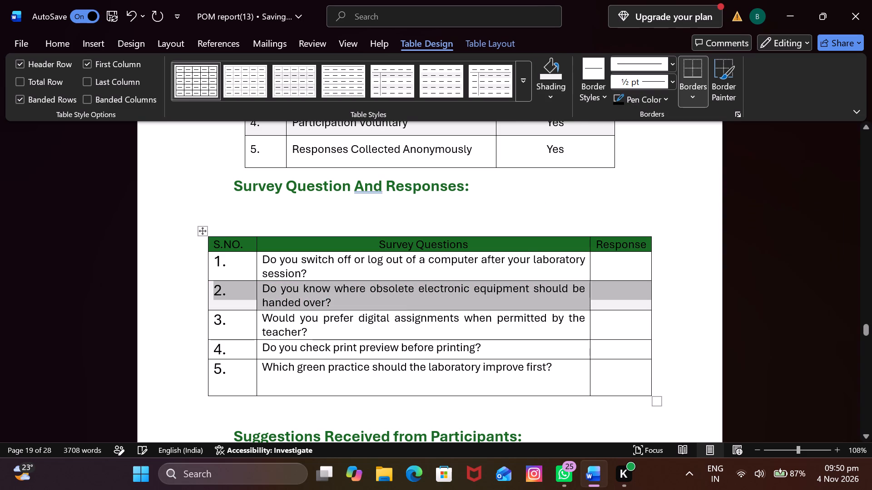
click(706, 265)
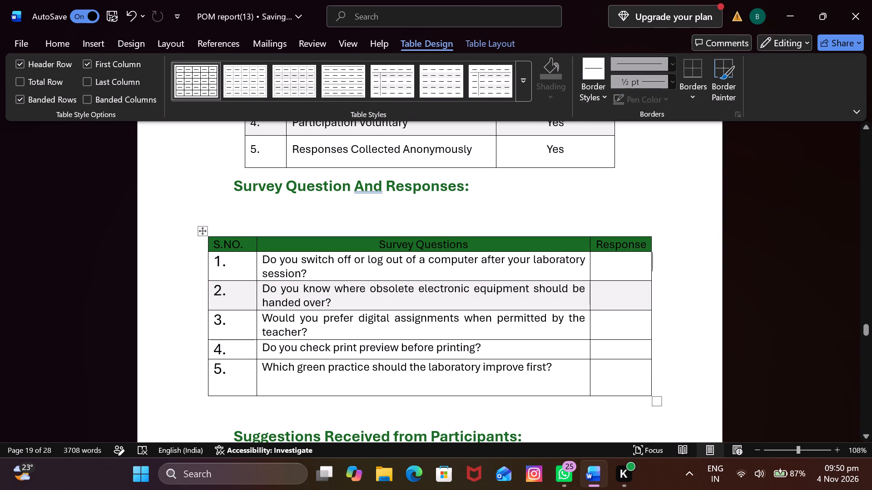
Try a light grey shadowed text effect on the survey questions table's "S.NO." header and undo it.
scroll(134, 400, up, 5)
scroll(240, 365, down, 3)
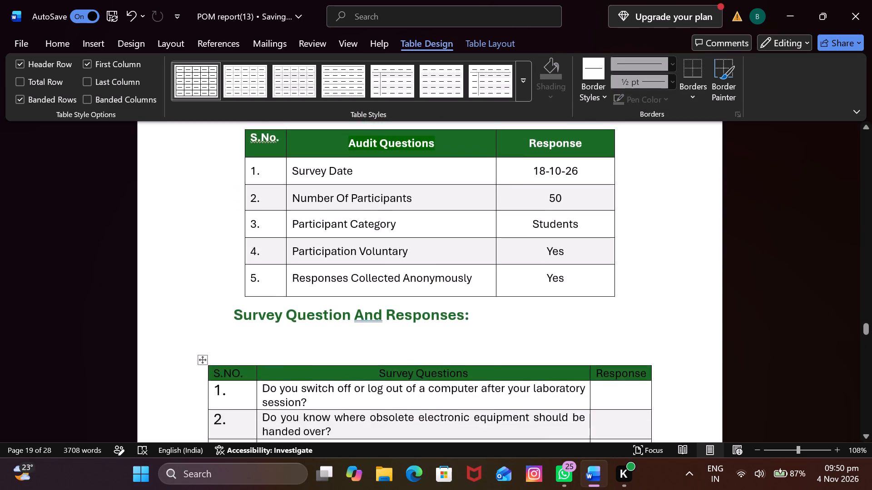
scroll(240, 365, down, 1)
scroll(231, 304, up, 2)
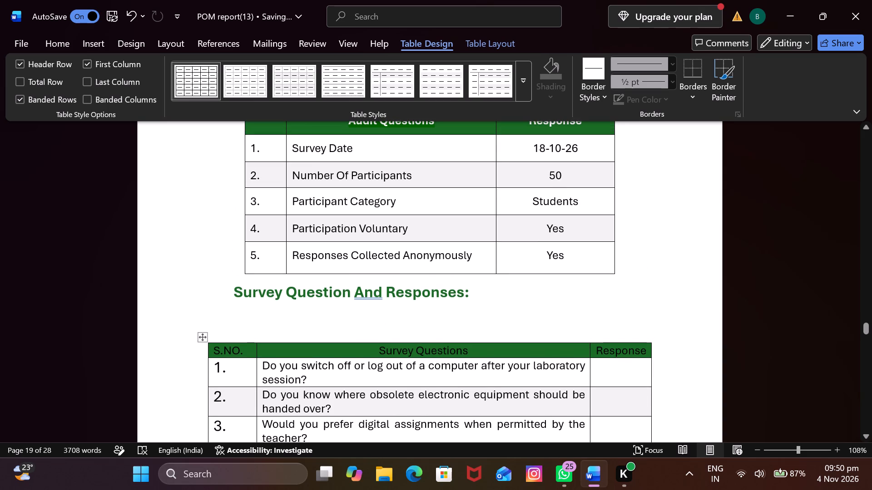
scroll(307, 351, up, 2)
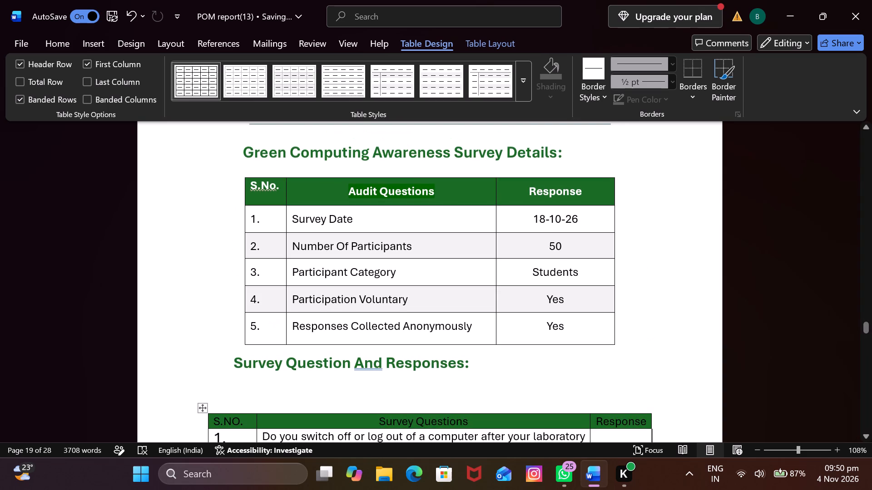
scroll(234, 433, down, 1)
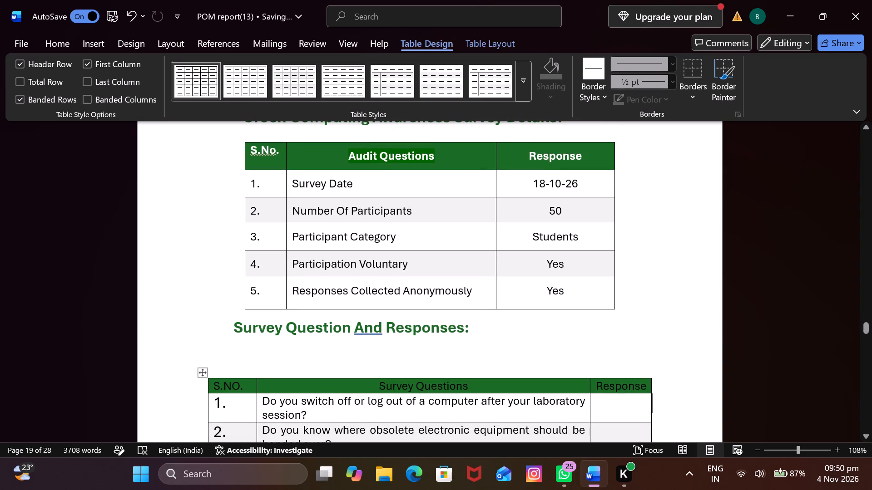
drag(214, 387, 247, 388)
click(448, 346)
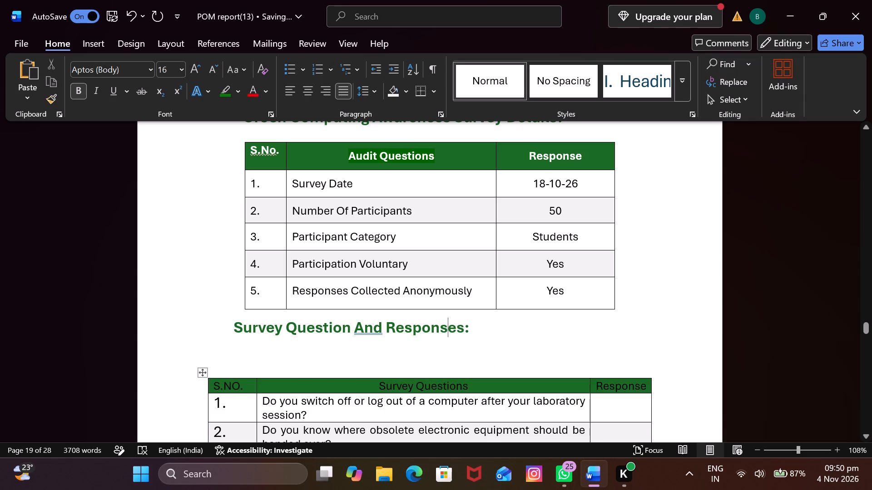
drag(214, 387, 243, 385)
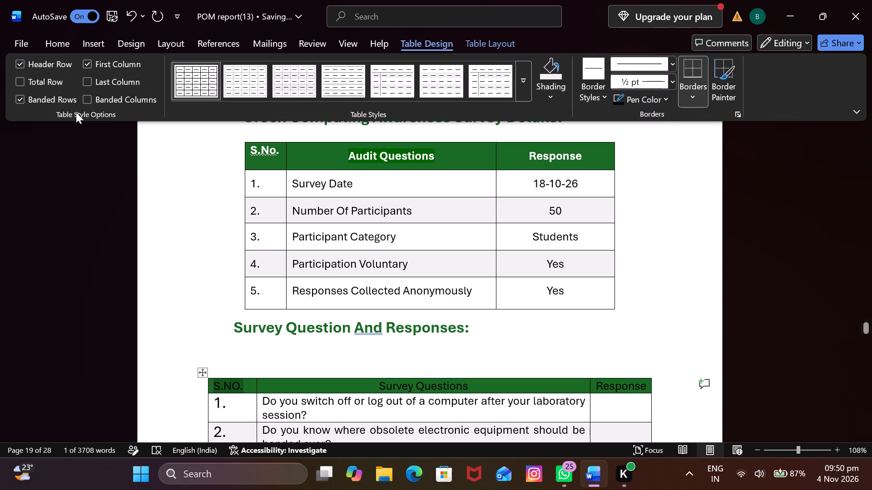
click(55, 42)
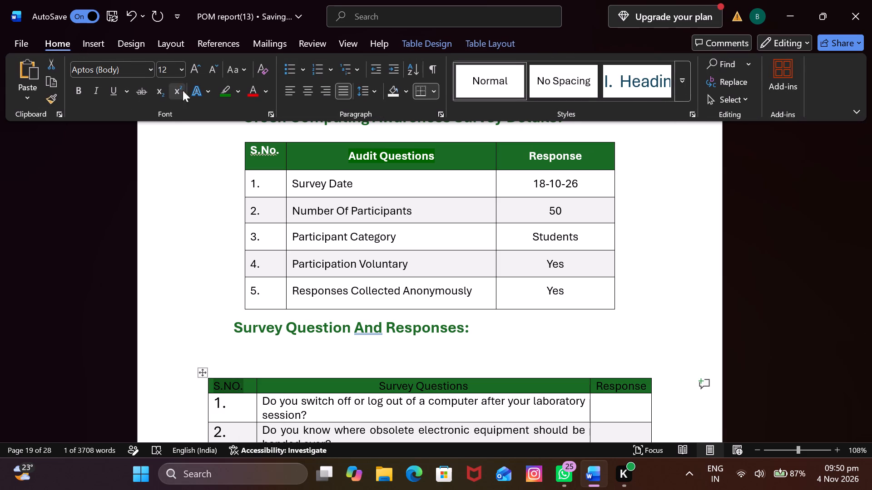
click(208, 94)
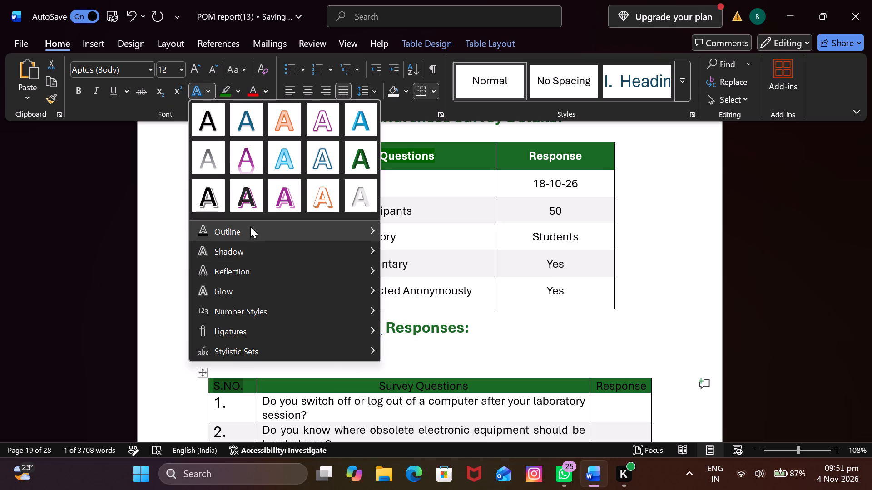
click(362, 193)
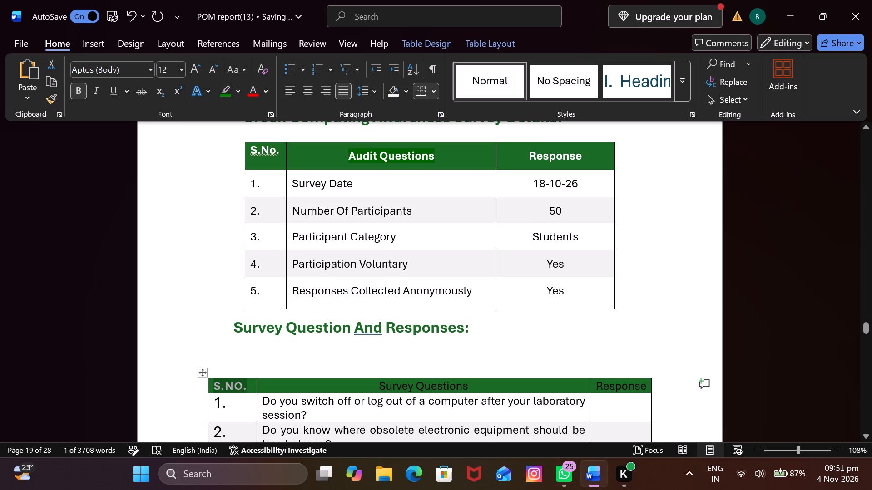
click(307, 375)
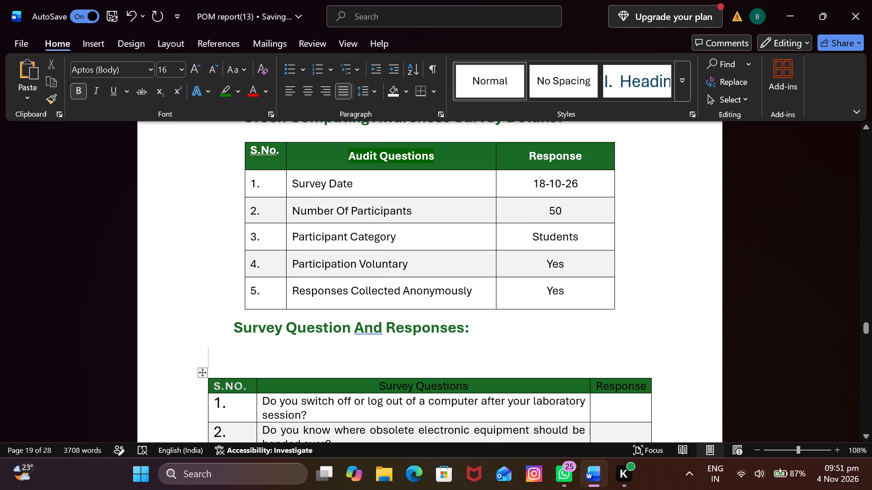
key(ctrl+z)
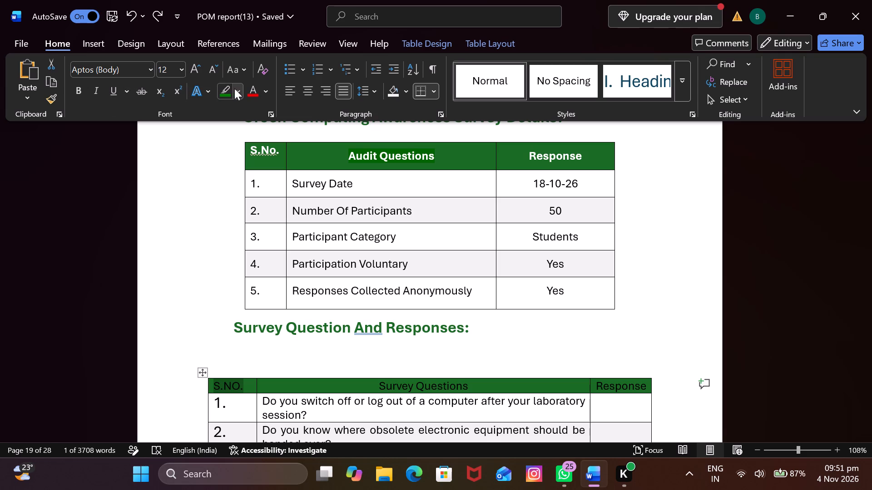
Set the font colour of the "S.NO.", "Survey Questions" and "Response" headers in the survey questions table to white.
click(265, 93)
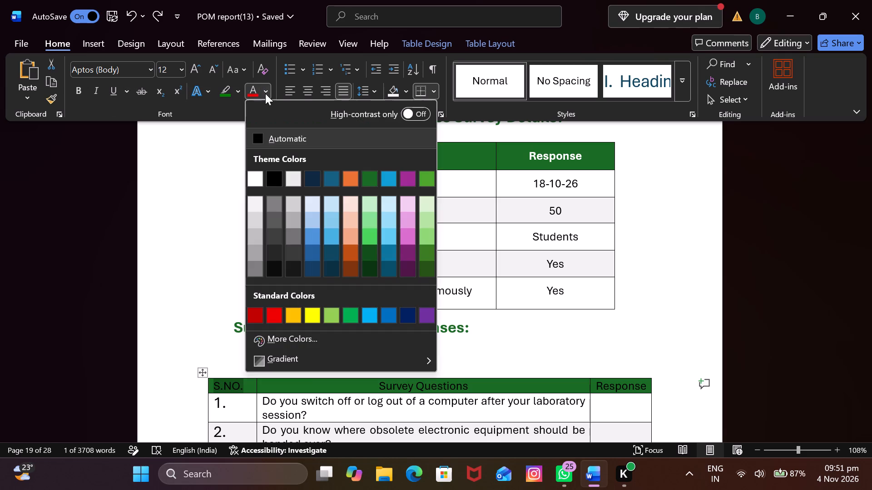
click(261, 184)
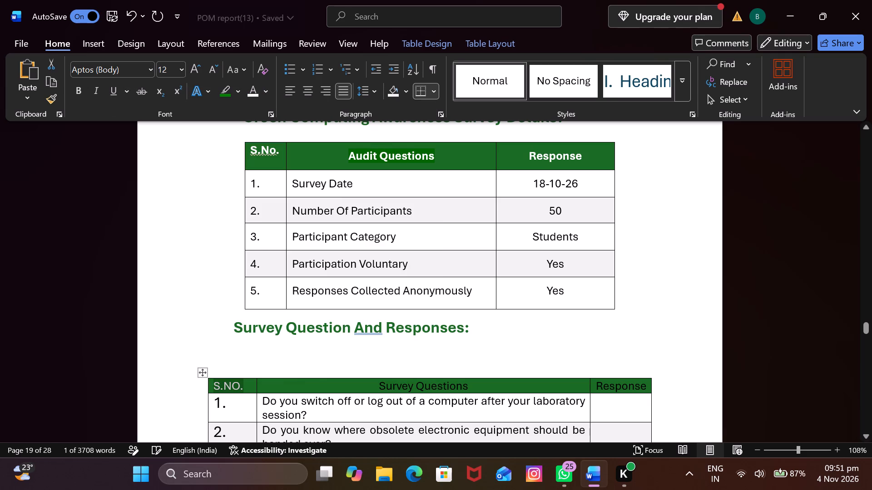
drag(377, 389, 493, 388)
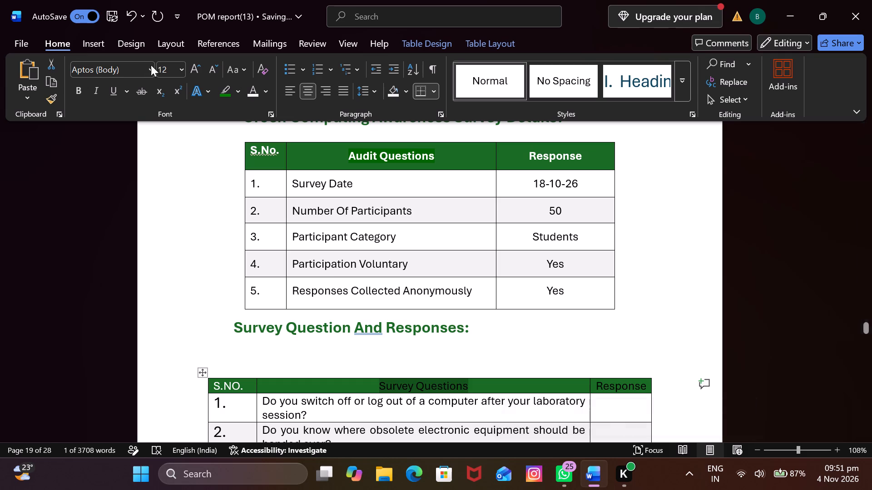
click(256, 90)
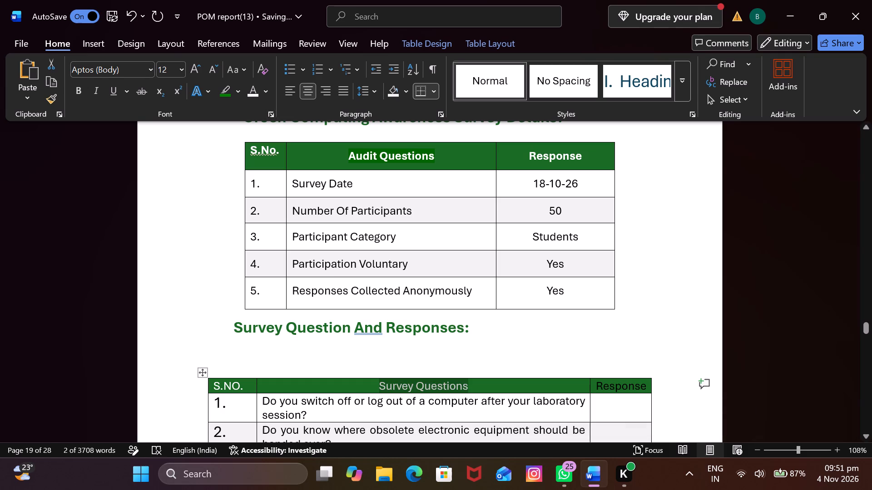
drag(648, 384, 589, 387)
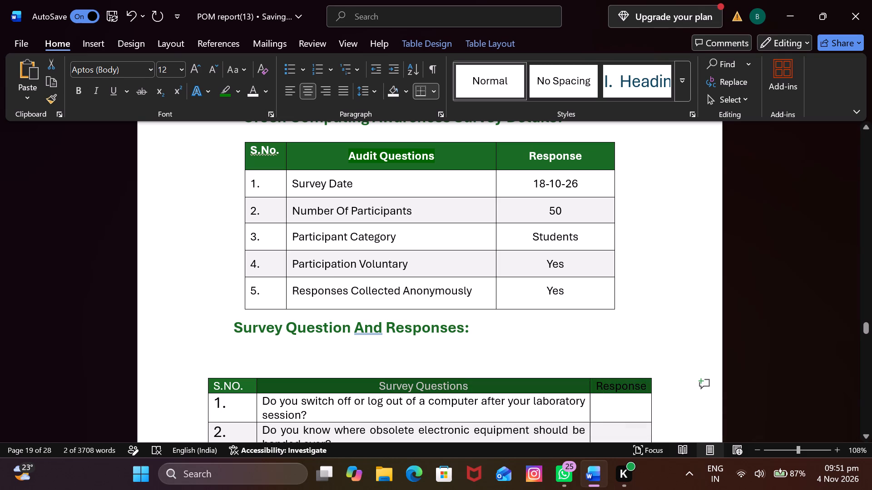
drag(589, 387, 600, 385)
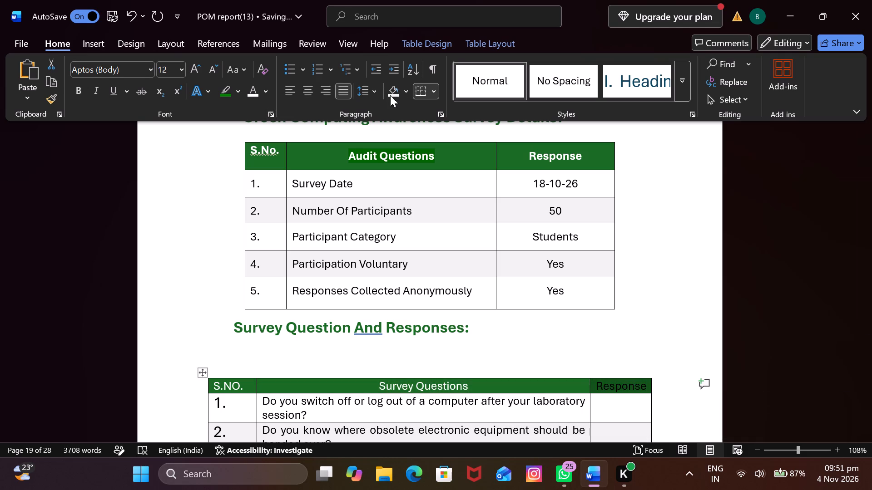
click(250, 91)
Increase the height of the survey questions table's header row.
scroll(210, 386, down, 2)
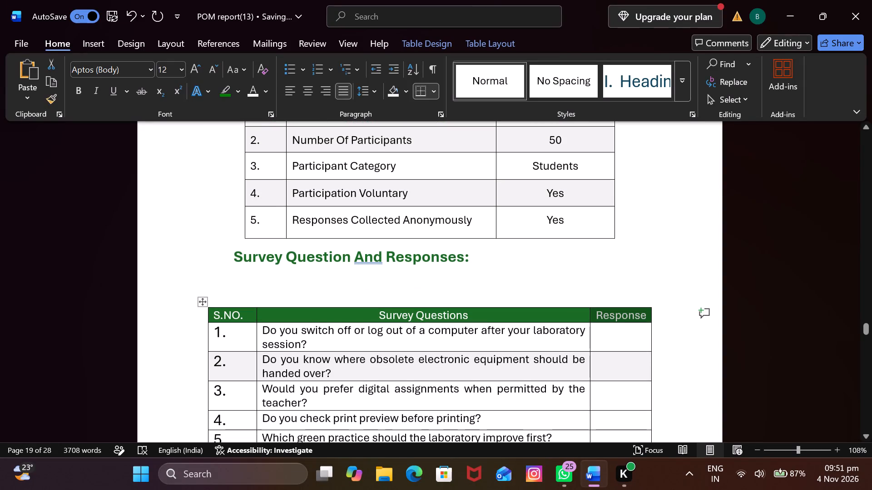
drag(242, 322, 242, 333)
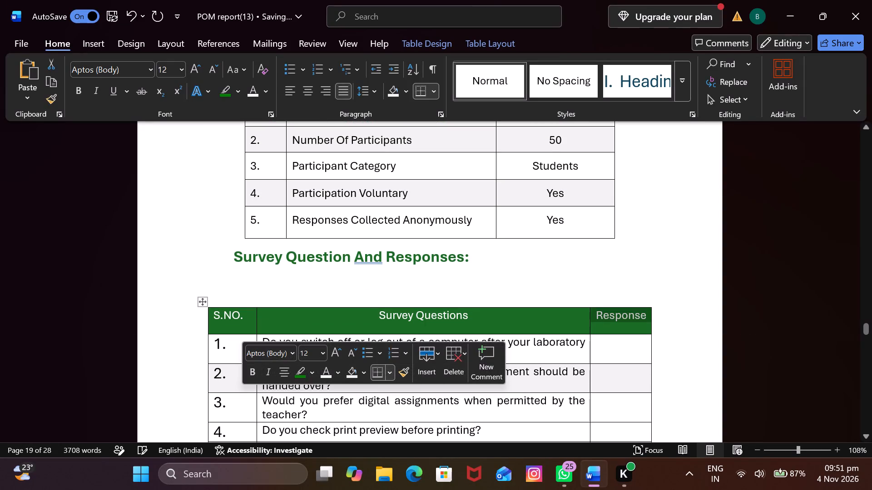
click(734, 323)
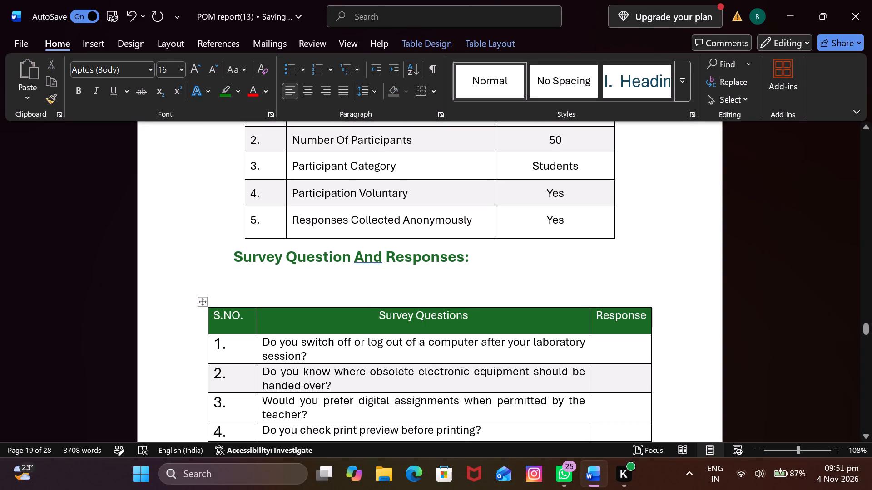
Set the font size of serial numbers 1 to 5 in the survey questions table to 12.
scroll(414, 331, down, 2)
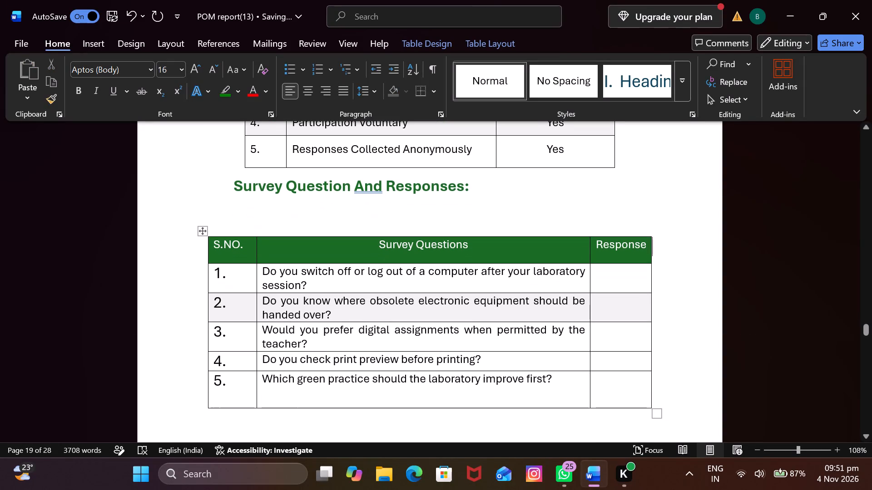
click(213, 271)
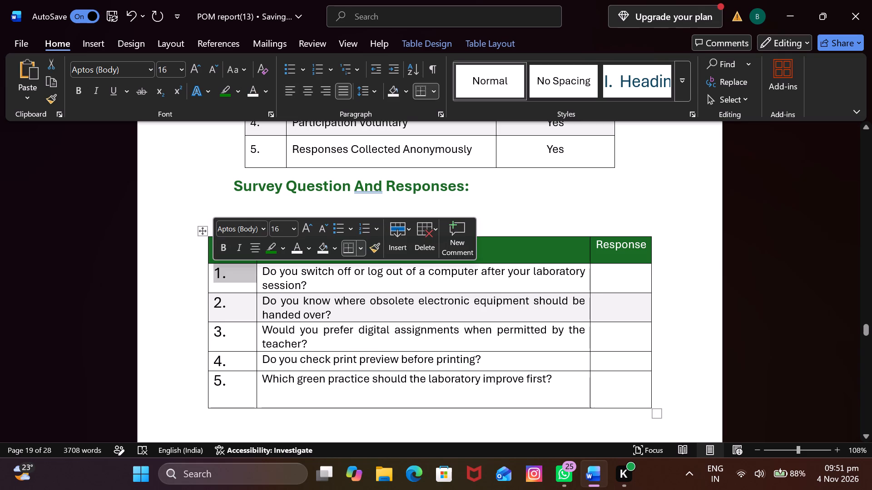
click(219, 289)
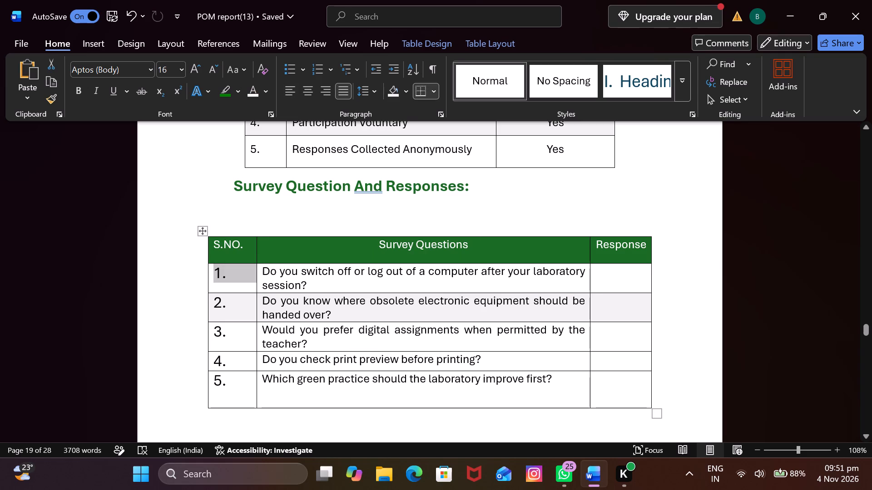
scroll(266, 309, up, 4)
click(263, 179)
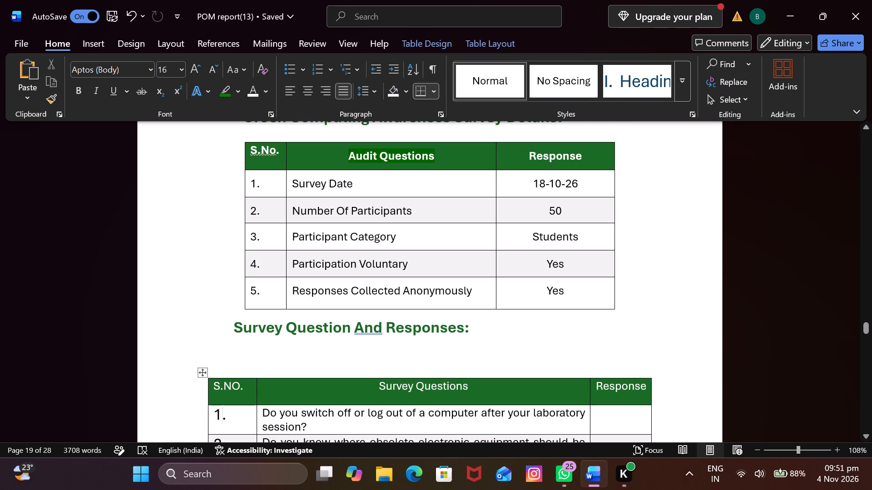
scroll(247, 247, down, 5)
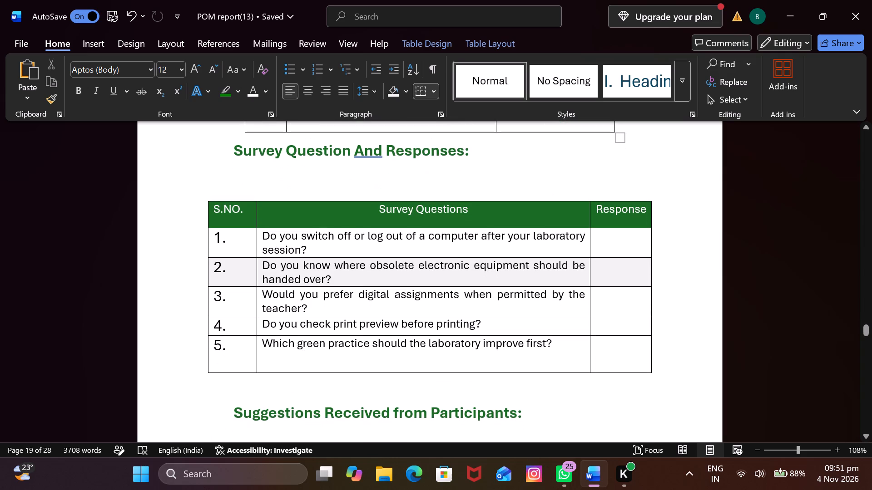
drag(214, 238, 229, 349)
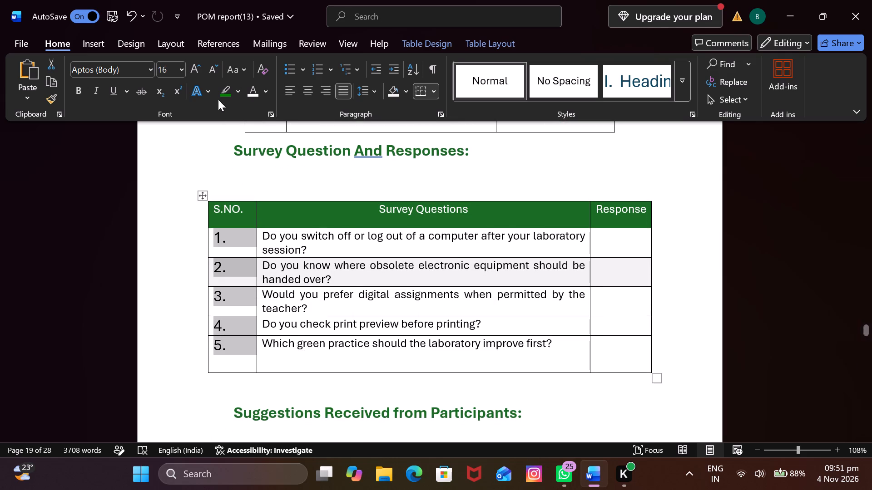
click(179, 70)
click(168, 150)
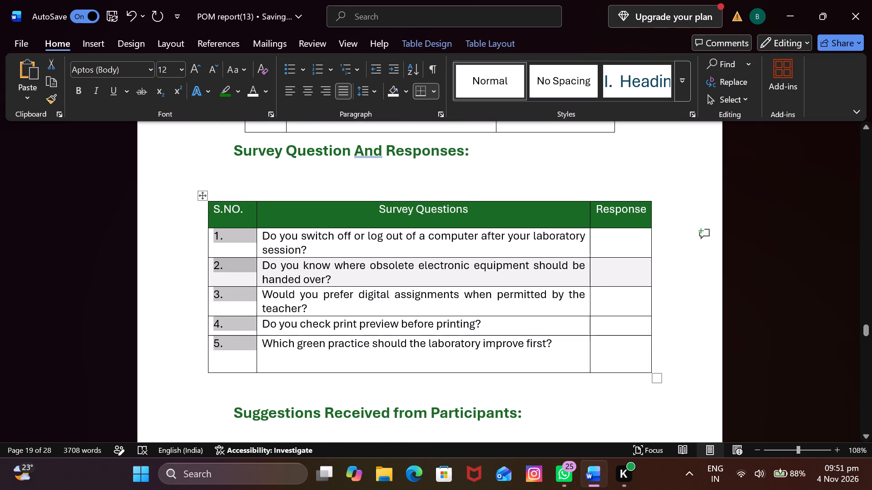
Shade row 4 of the survey questions table with the same lightest grey as row 2.
click(226, 327)
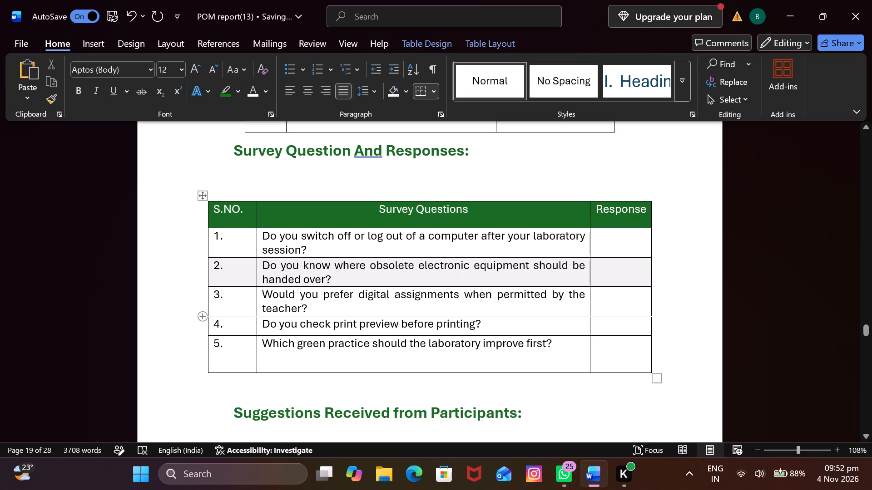
drag(213, 323, 433, 329)
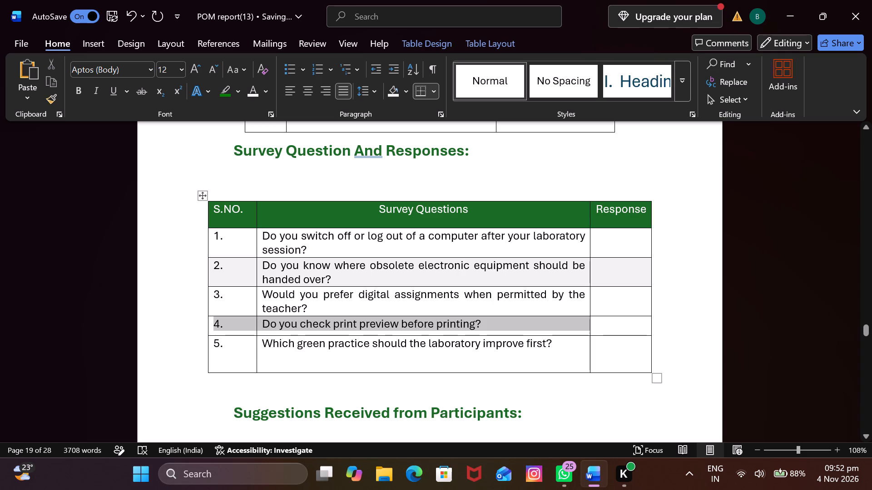
drag(433, 329, 614, 328)
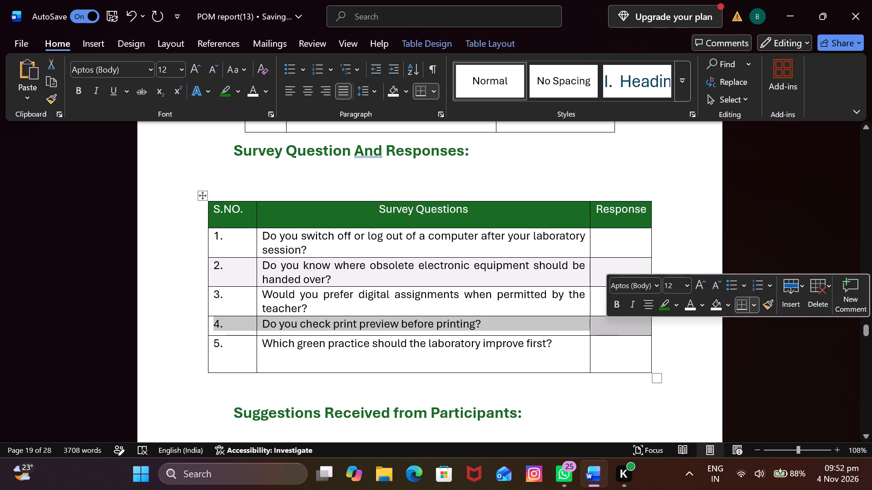
click(438, 41)
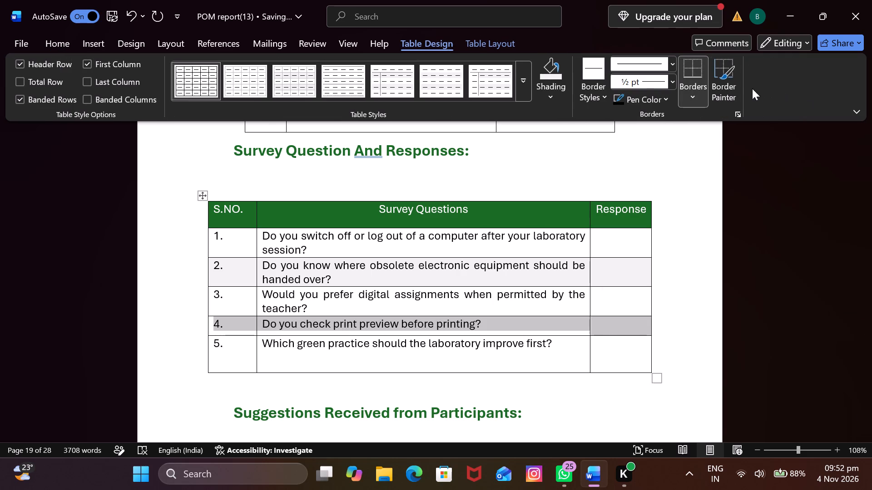
click(546, 74)
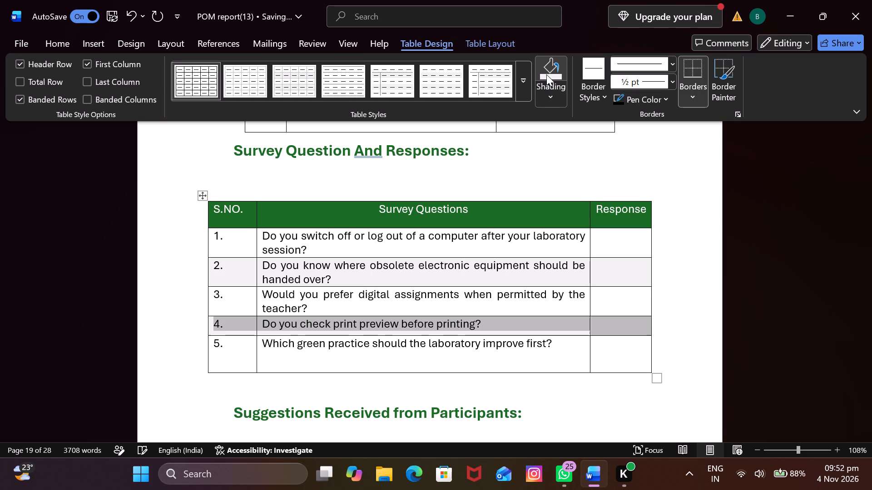
click(727, 244)
Fill in the survey questions table's responses with "No" for question 2 and "Always" for question 1.
click(605, 269)
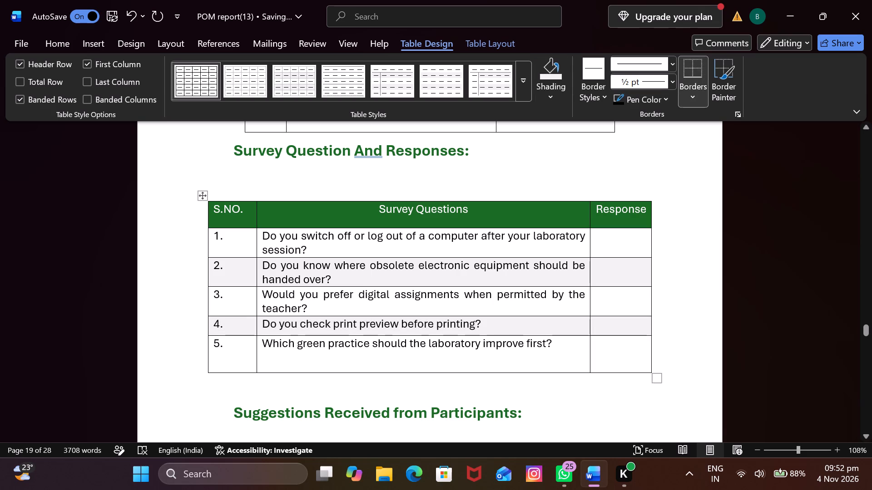
key(n)
key(o)
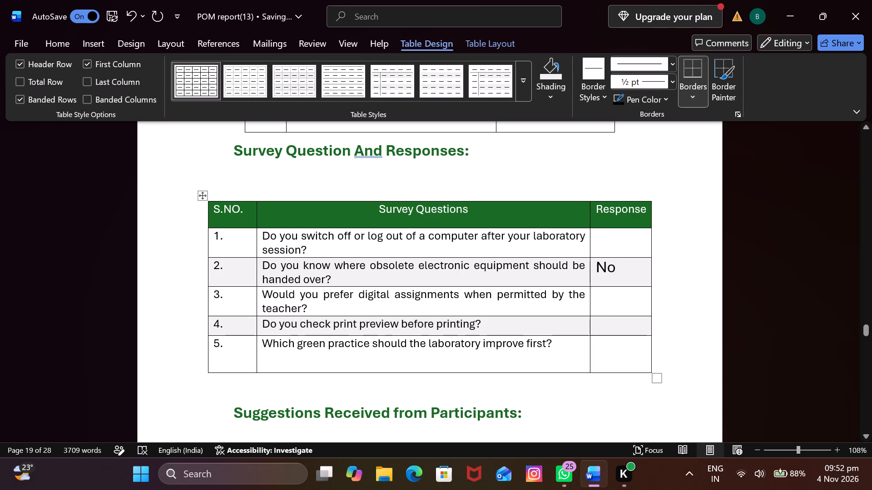
click(628, 238)
key(a)
text(lwa)
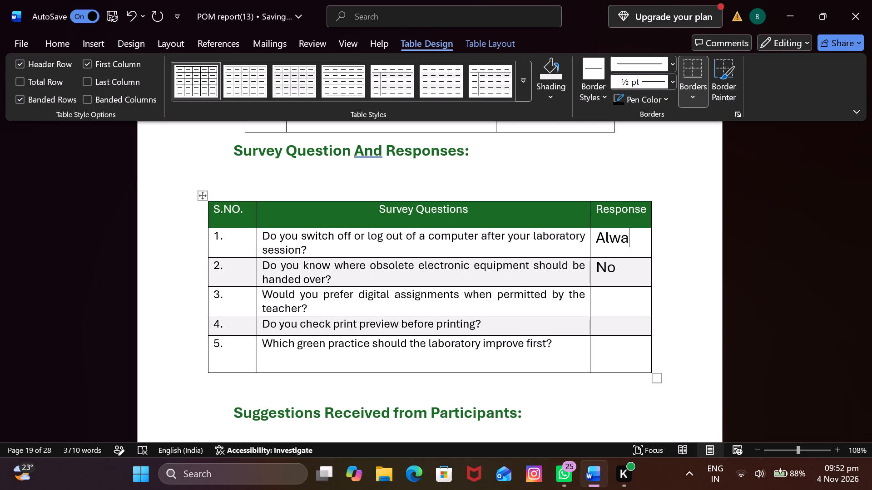
text(ys)
Fill in the survey questions table's responses with "Yes" for question 3 and "Always" for question 4.
click(607, 299)
key(y)
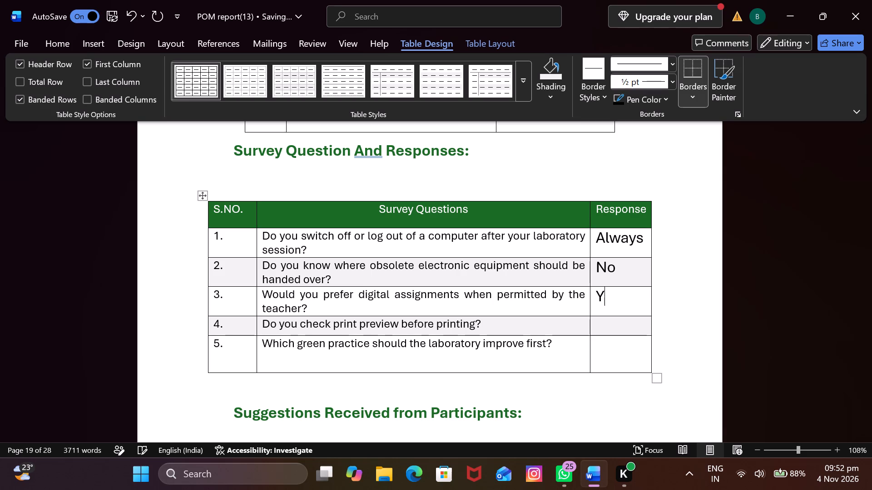
text(es)
click(616, 328)
text(lwa)
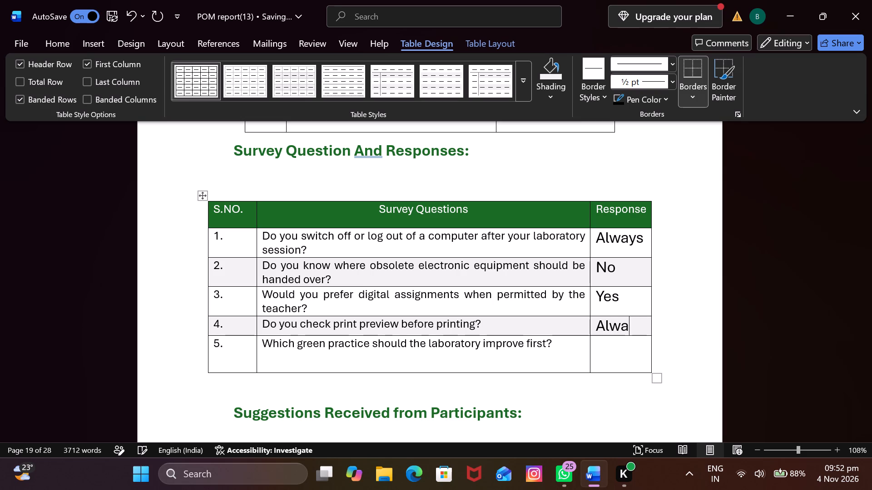
key(y)
scroll(620, 321, left, 1)
key(s)
Enter "Energy Saving" as the response to question 5 in the survey questions table.
click(608, 348)
key(e)
text(nergy)
key(space)
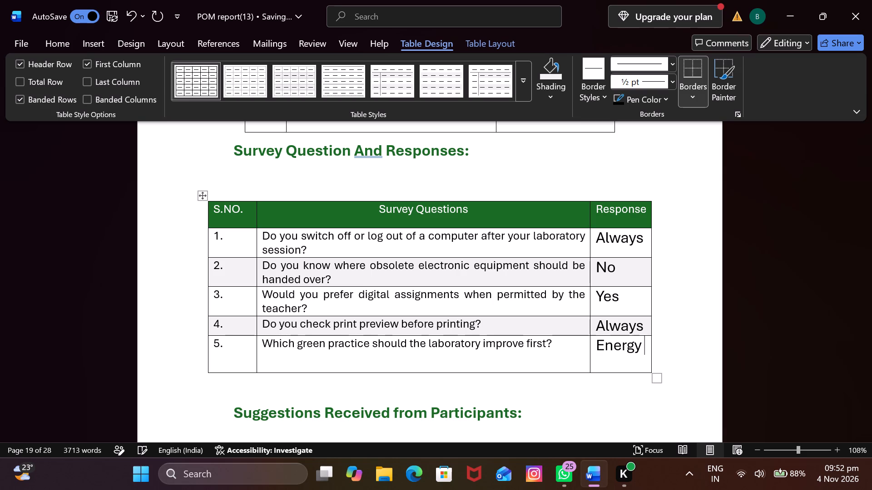
text(SA)
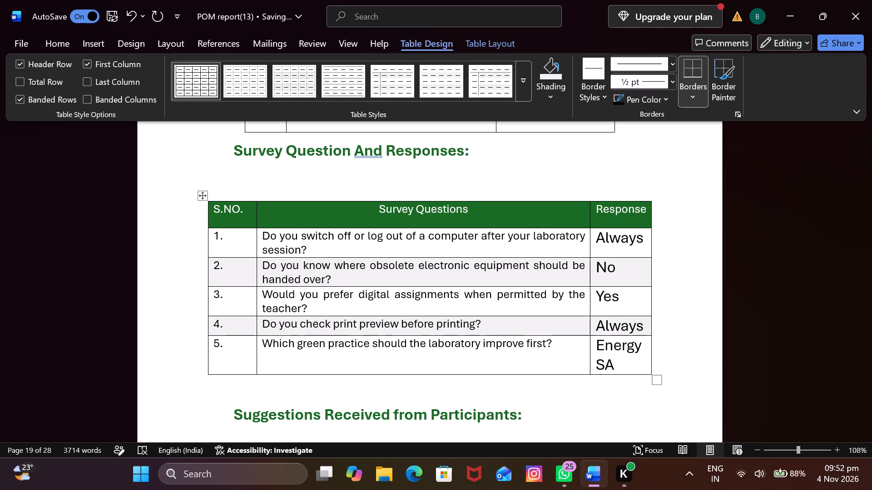
key(BackSpace)
text(aving)
Set the font size of all five responses in the survey questions table to 12.
drag(639, 364, 609, 348)
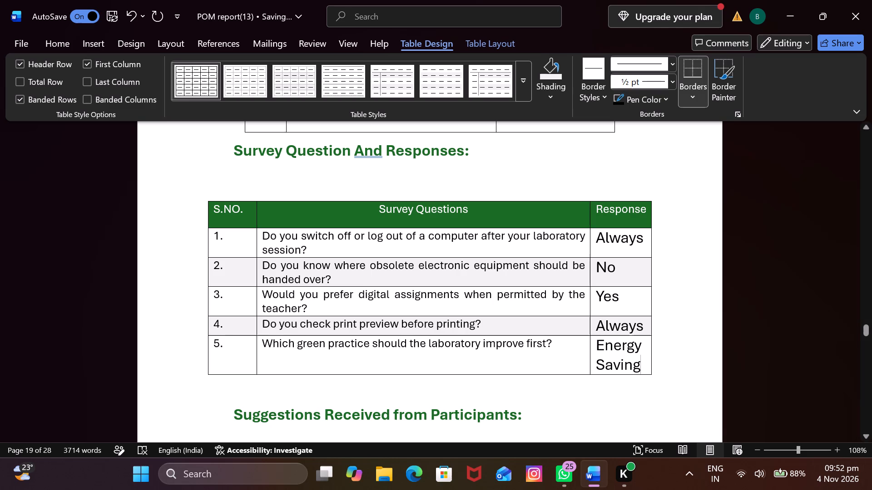
drag(609, 348, 597, 249)
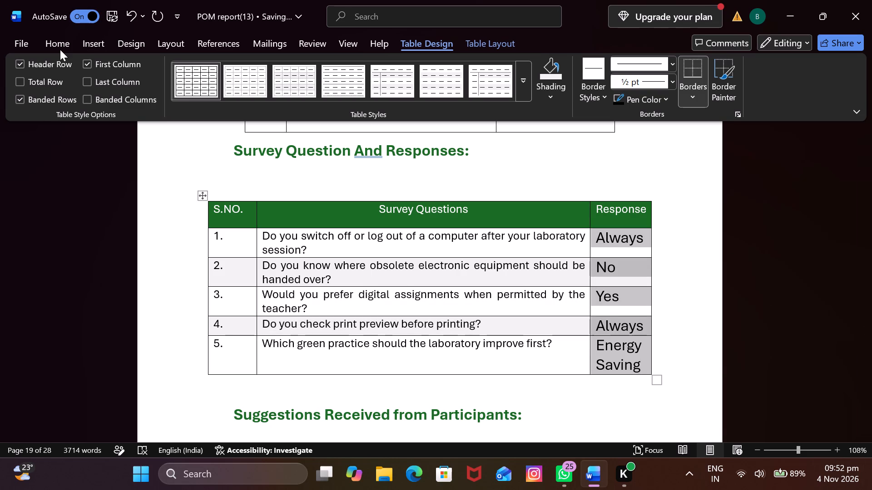
click(60, 49)
click(169, 71)
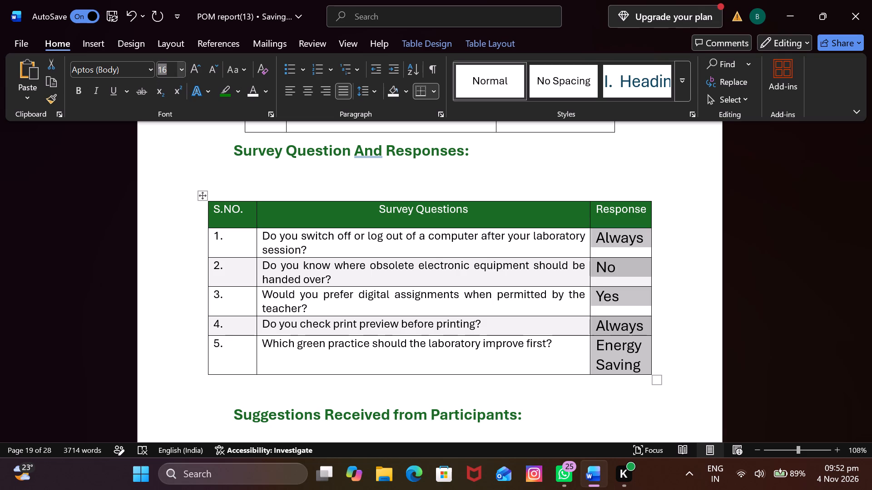
text(12)
key(Return)
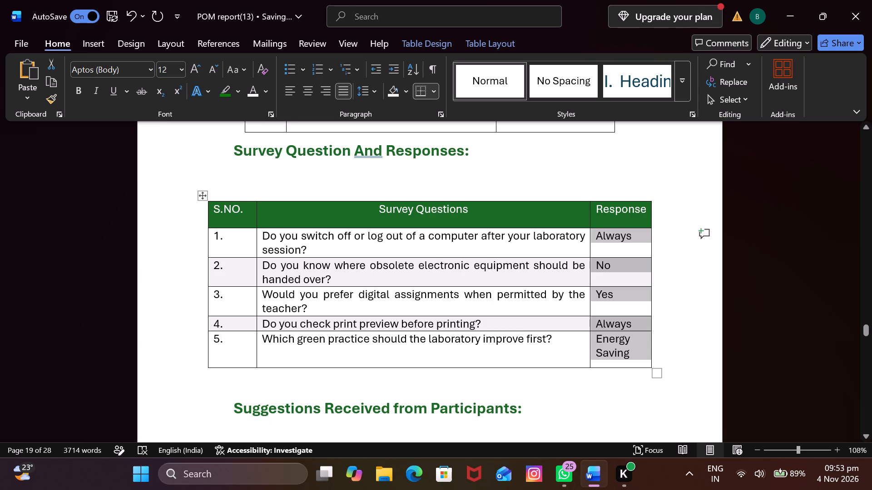
click(724, 254)
Widen the survey questions table's Response column so "Energy Saving" fits on one line.
drag(651, 215, 675, 217)
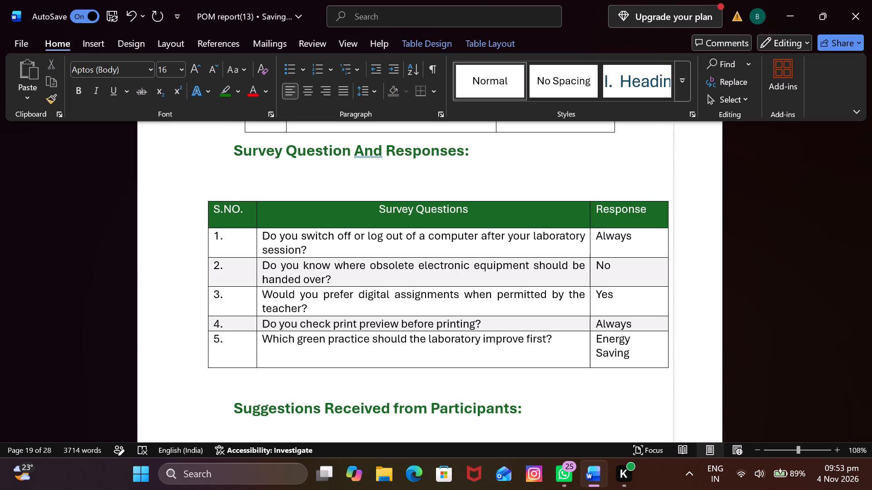
drag(675, 217, 676, 217)
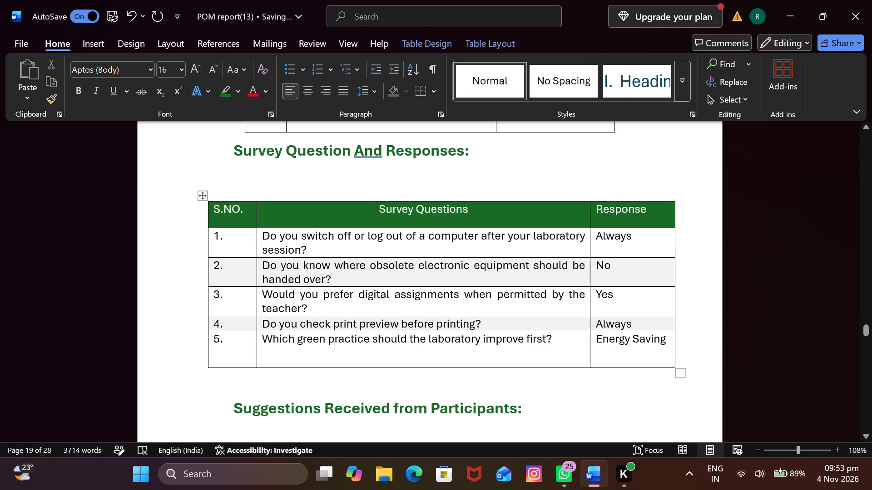
Increase the height of the question 4 row in the survey questions table to match the two-line rows.
drag(258, 332, 256, 343)
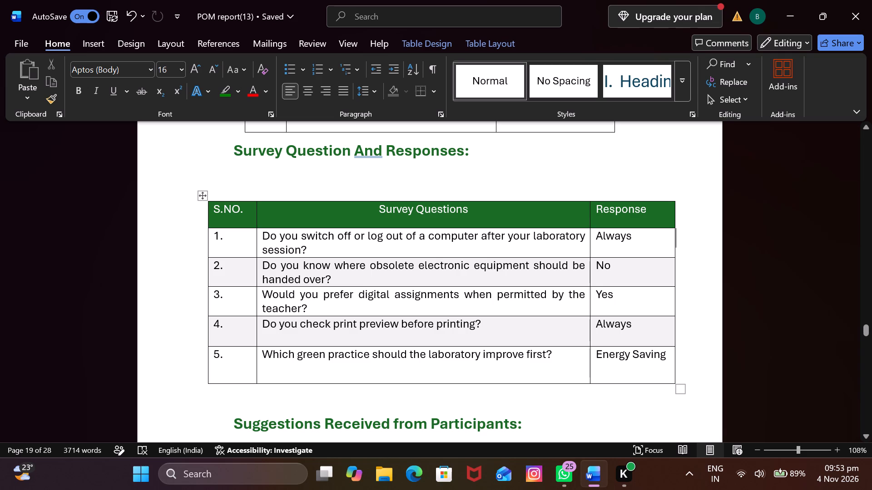
Set the paragraph spacing before to 6 pt for all text in the survey questions table.
drag(214, 210, 561, 338)
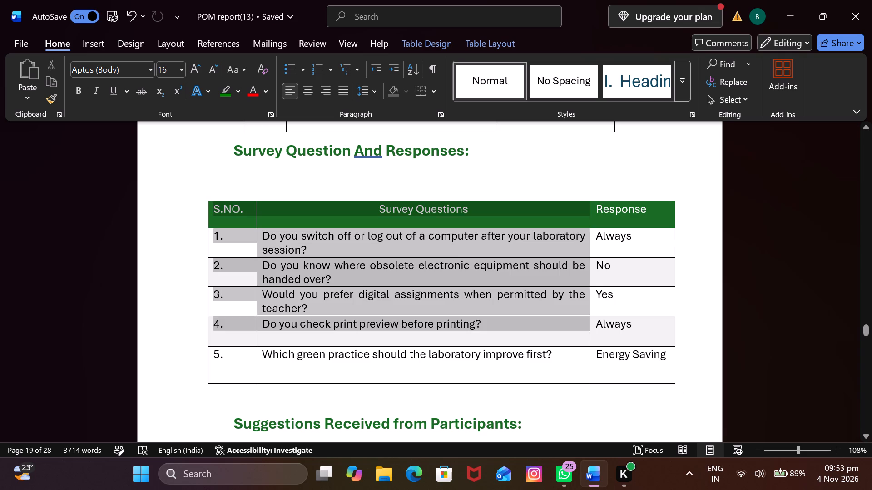
drag(561, 338, 612, 370)
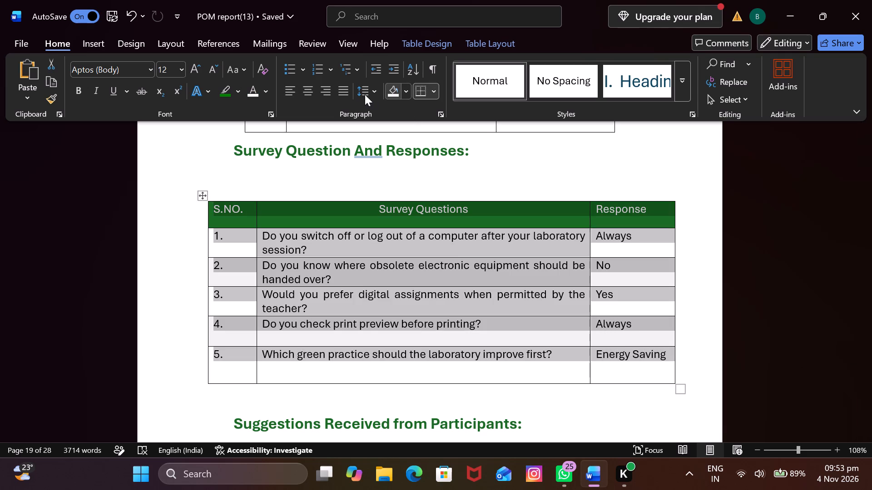
click(375, 93)
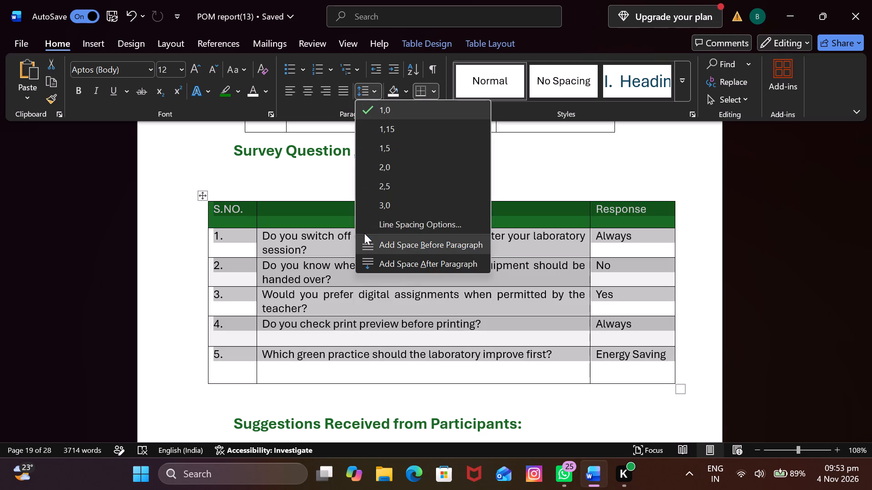
click(374, 230)
click(395, 234)
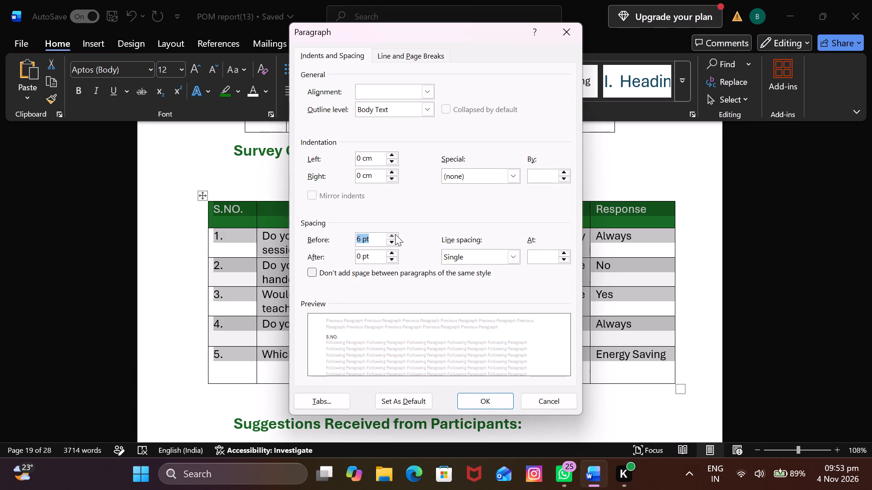
click(479, 400)
click(699, 346)
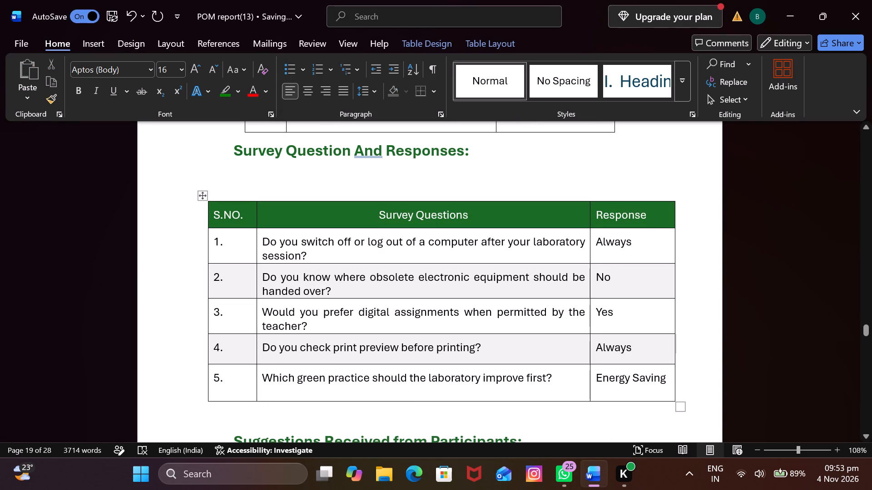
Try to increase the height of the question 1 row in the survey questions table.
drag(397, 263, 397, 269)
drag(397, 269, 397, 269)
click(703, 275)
Center the five responses in the survey questions table's Response column.
drag(596, 242, 641, 400)
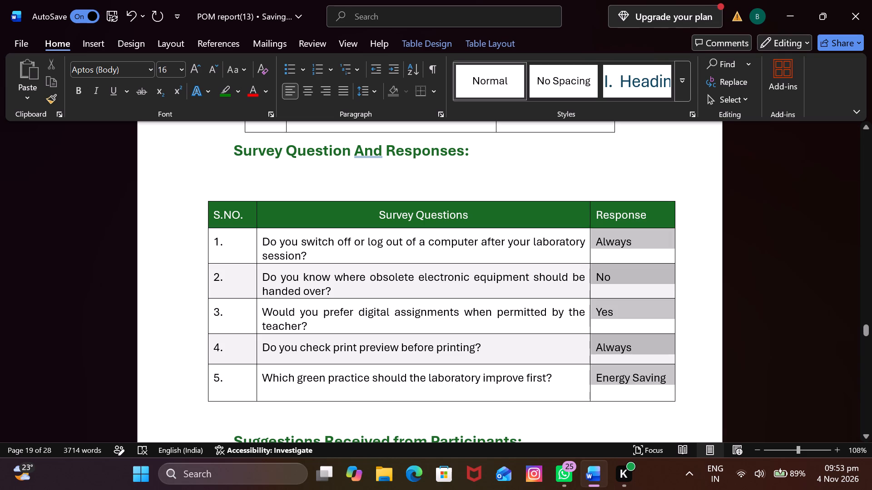
drag(641, 400, 641, 399)
click(311, 93)
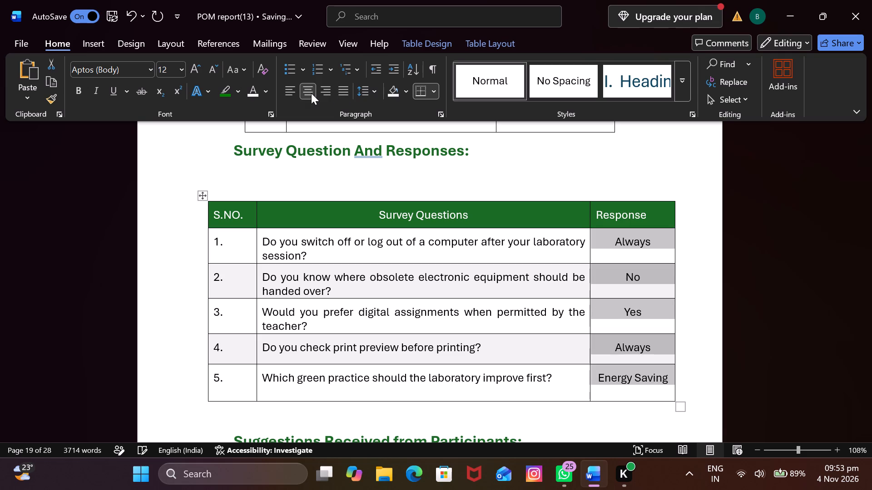
click(817, 286)
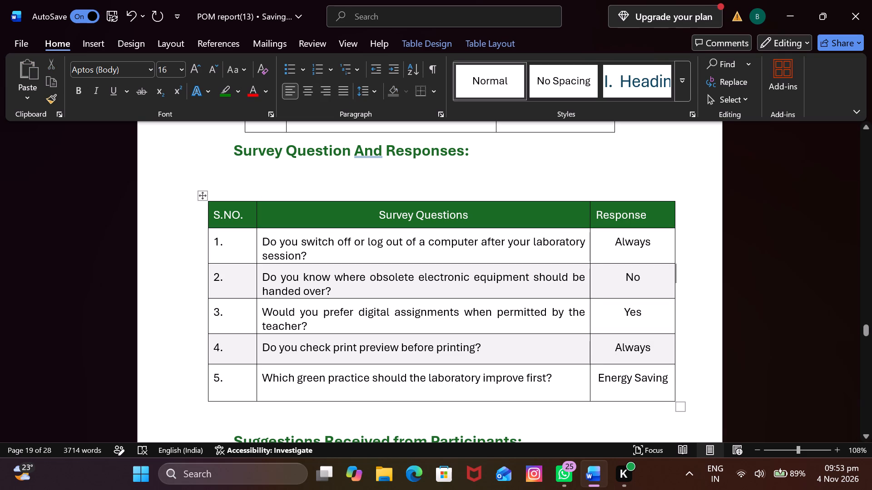
Delete the blank line between the "Survey Question And Responses:" heading and its table.
click(232, 185)
key(BackSpace)
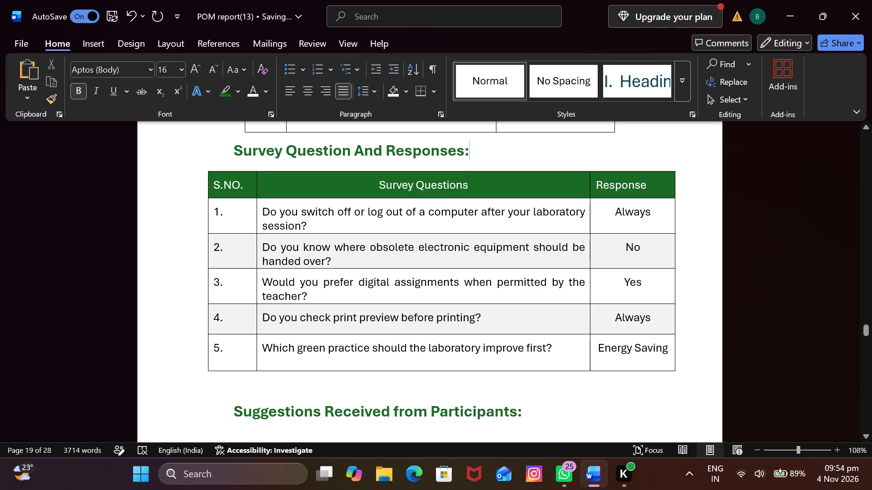
Remove the leading spaces before the "Suggestions Received from Participants:" heading, keeping the blank line above it.
drag(220, 407, 226, 408)
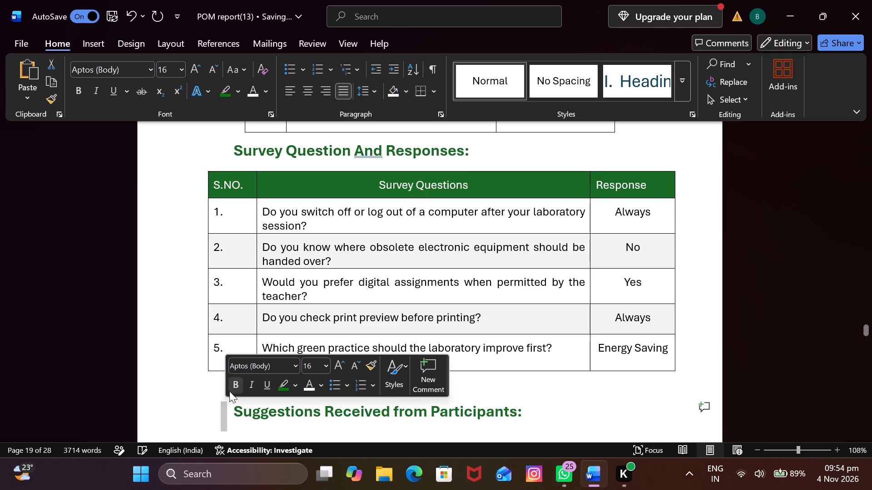
click(206, 387)
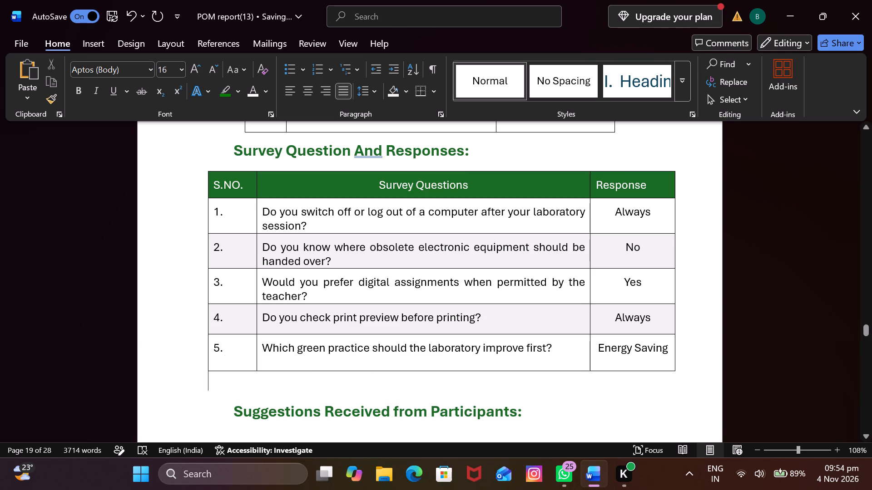
click(232, 405)
key(BackSpace)
key(BackSpace)
key(BackSpace)
key(BackSpace)
key(BackSpace)
key(BackSpace)
key(BackSpace)
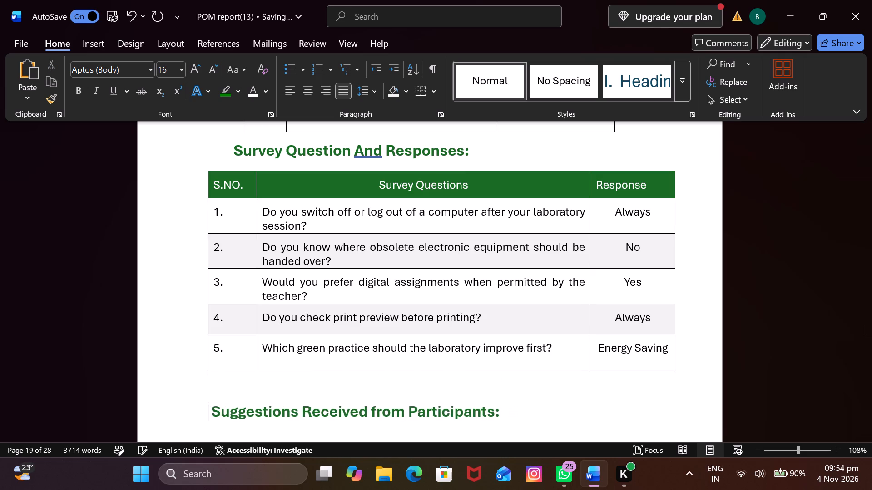
key(BackSpace)
key(Return)
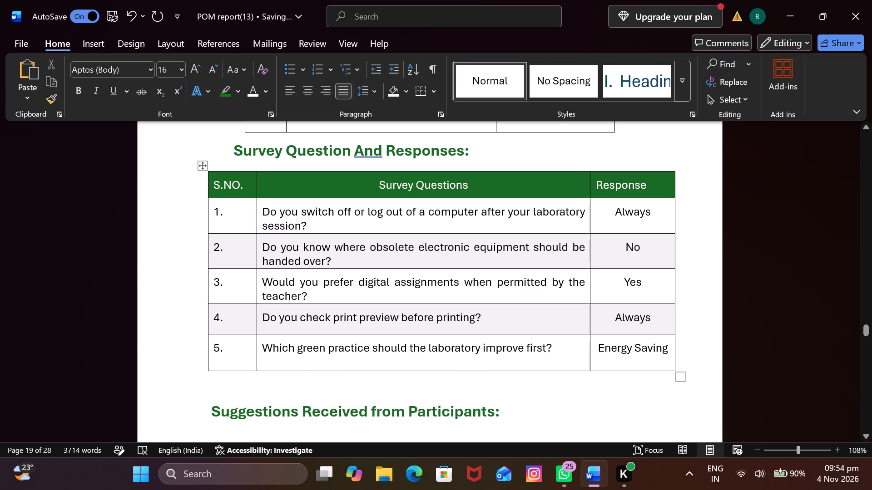
Enlarge the whole survey questions table slightly in width and height.
drag(674, 370, 673, 377)
drag(681, 375, 687, 387)
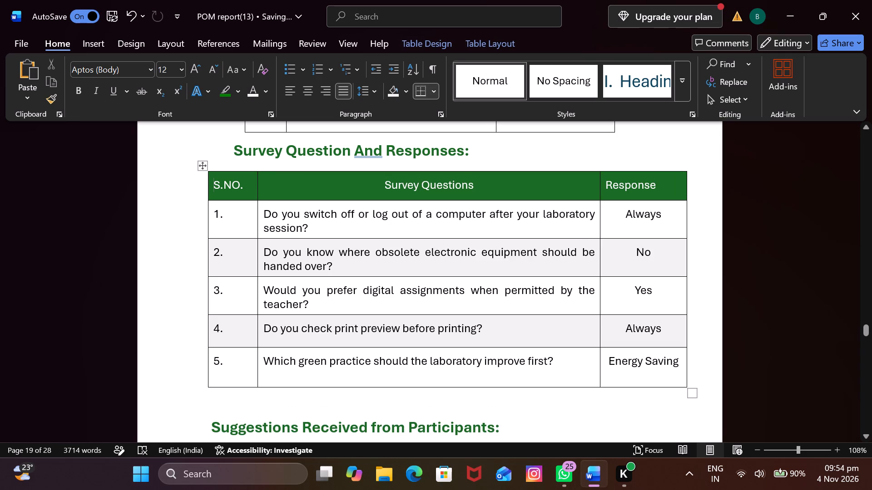
Remove the leading spaces before the "Survey Question And Responses:" heading and add a blank line above it.
click(231, 152)
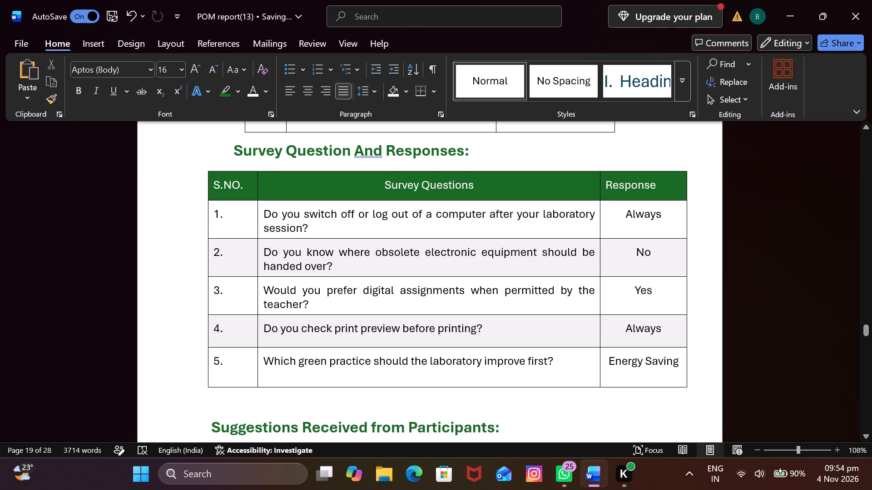
key(BackSpace)
key(BackSpace)
key(BackSpace)
key(BackSpace)
key(BackSpace)
key(BackSpace)
key(BackSpace)
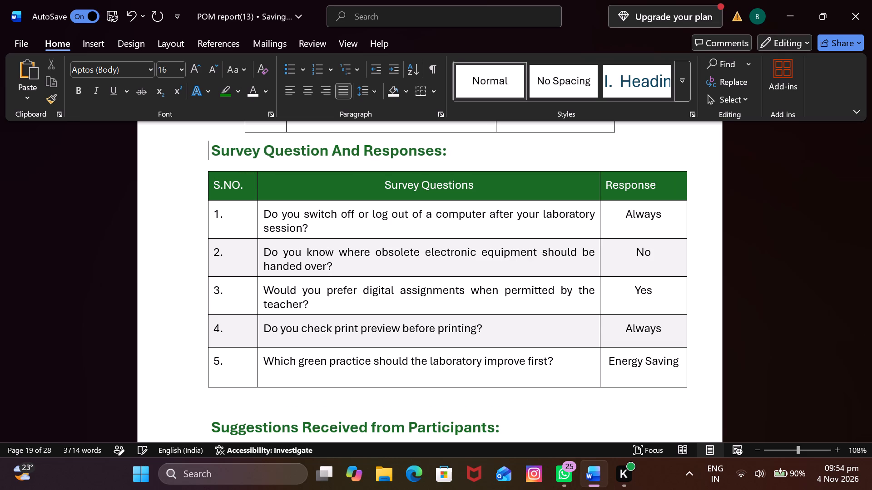
key(Return)
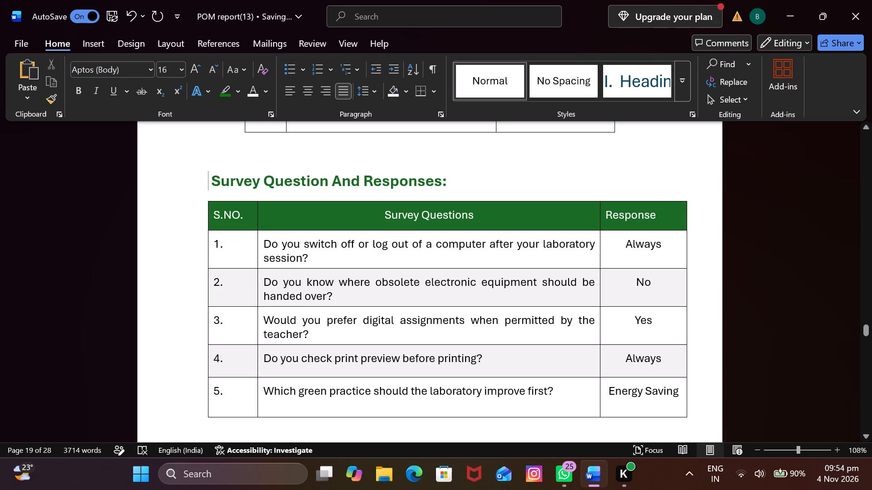
Remove the leading spaces before the "Green Computing Awareness Survey Details:" heading, keeping it separate from the section title.
scroll(397, 138, up, 5)
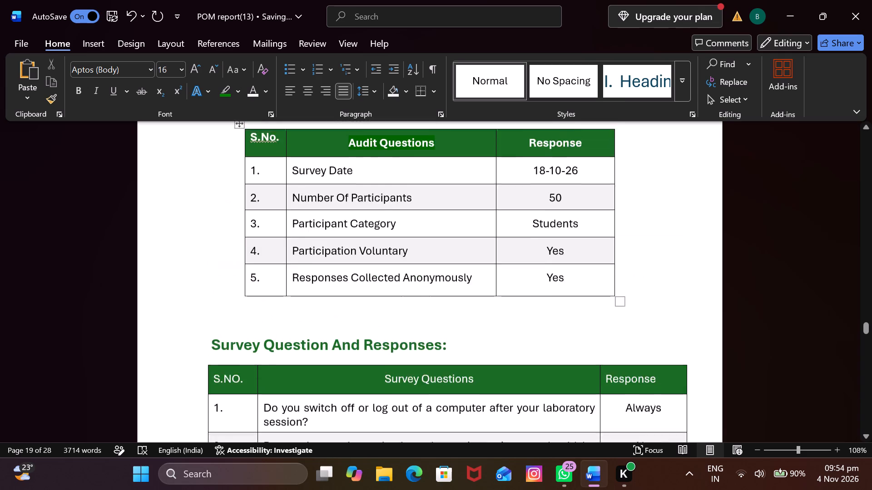
scroll(397, 138, up, 3)
click(243, 224)
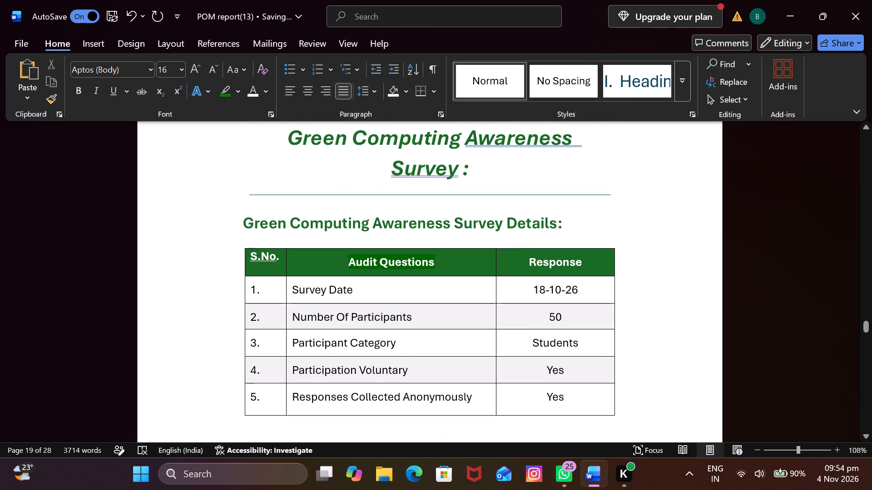
click(243, 220)
key(BackSpace)
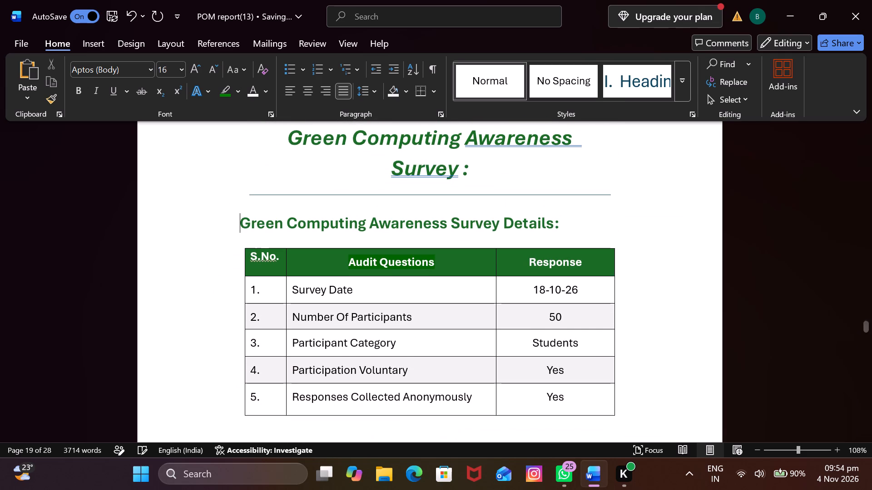
key(BackSpace)
key(BackSpace)
key(BackSpace)
key(BackSpace)
key(BackSpace)
key(BackSpace)
key(BackSpace)
key(BackSpace)
key(BackSpace)
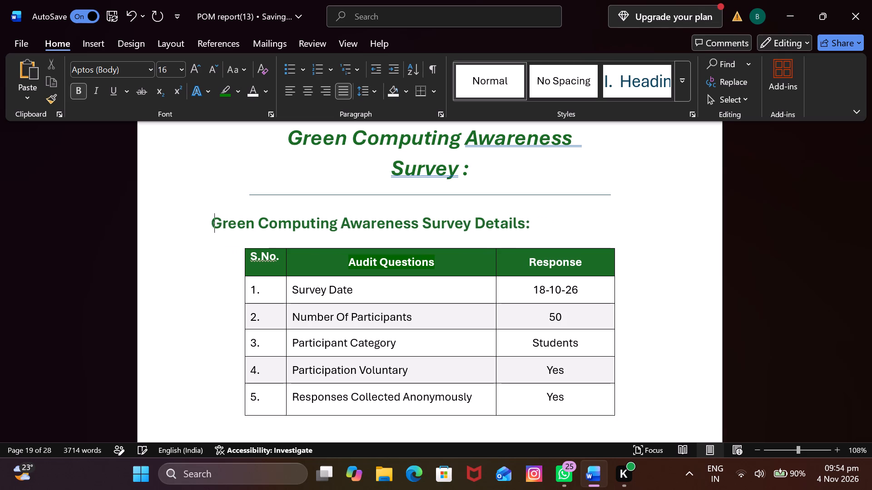
key(BackSpace)
key(BackSpace)
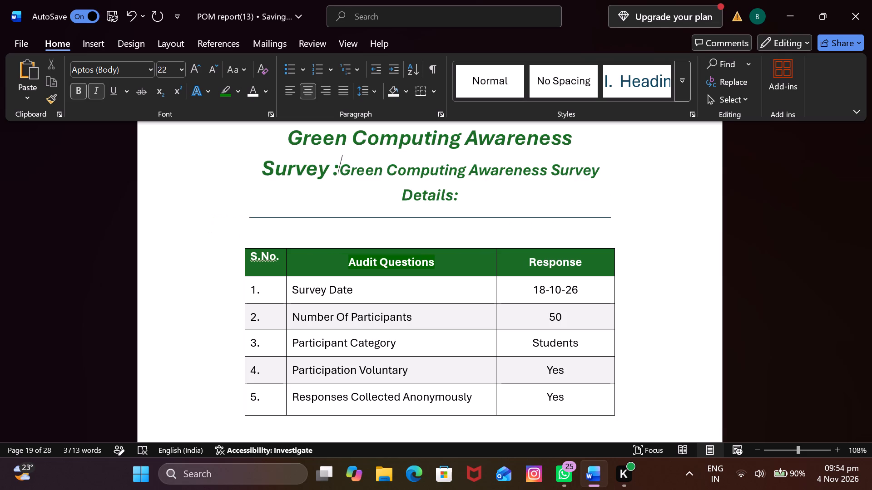
key(ctrl+z)
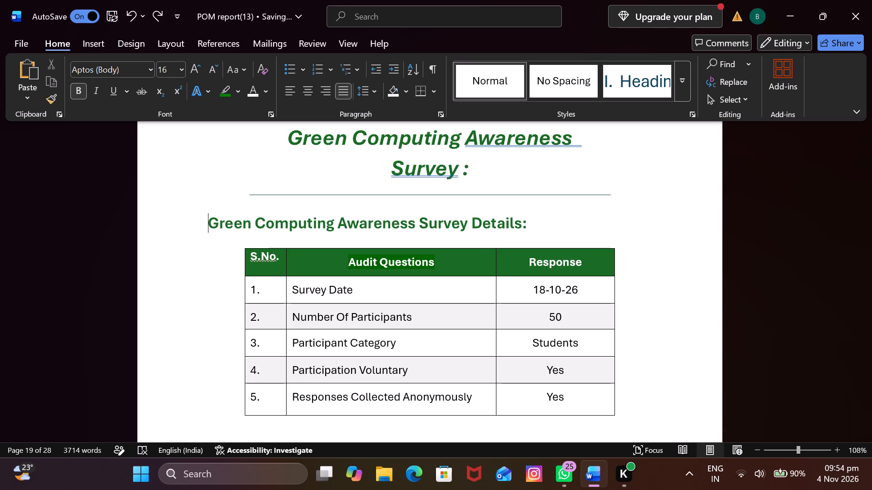
Narrow the survey questions table at both outer edges and widen the Response column inward so "Energy Saving" fits on one line.
scroll(284, 199, down, 8)
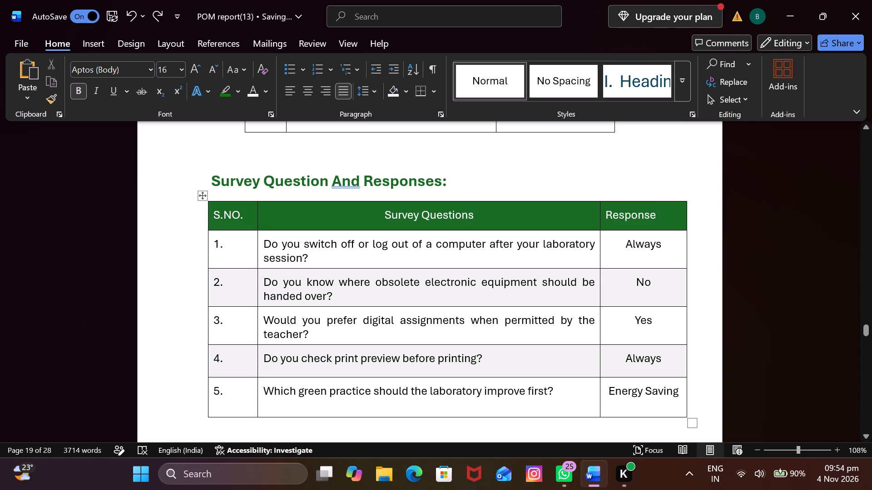
drag(208, 289, 227, 289)
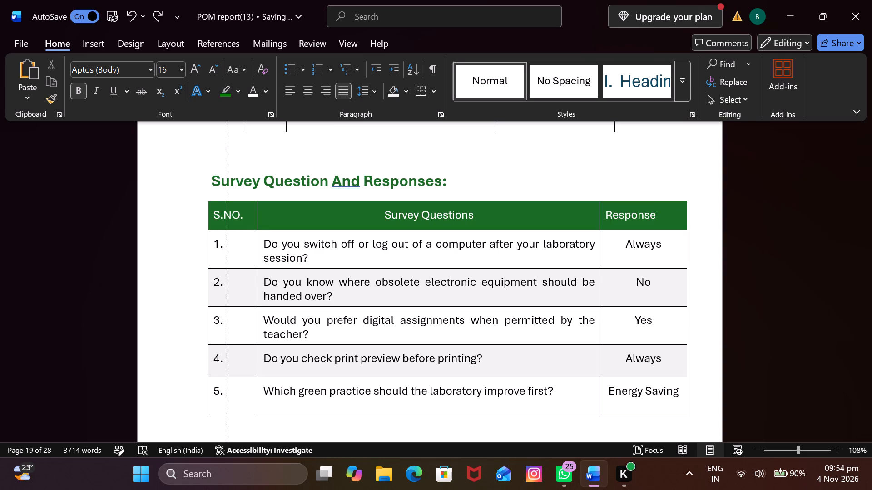
drag(227, 289, 229, 289)
click(686, 318)
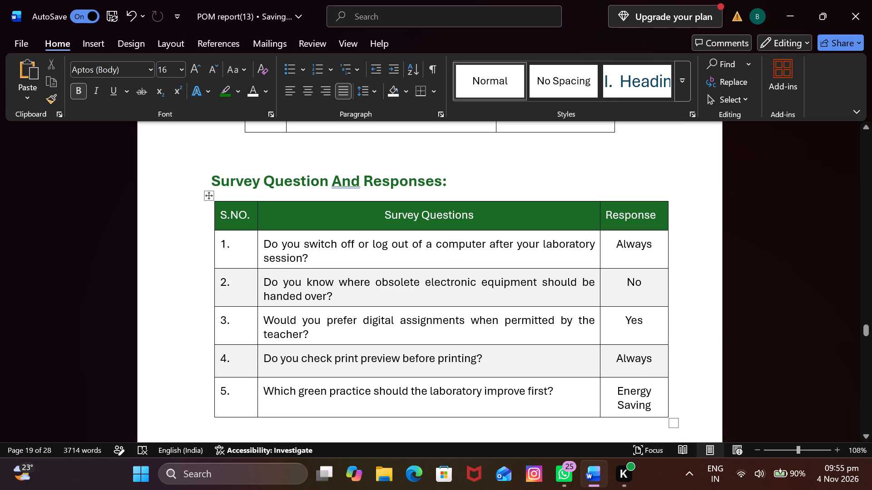
drag(600, 287, 588, 289)
click(748, 281)
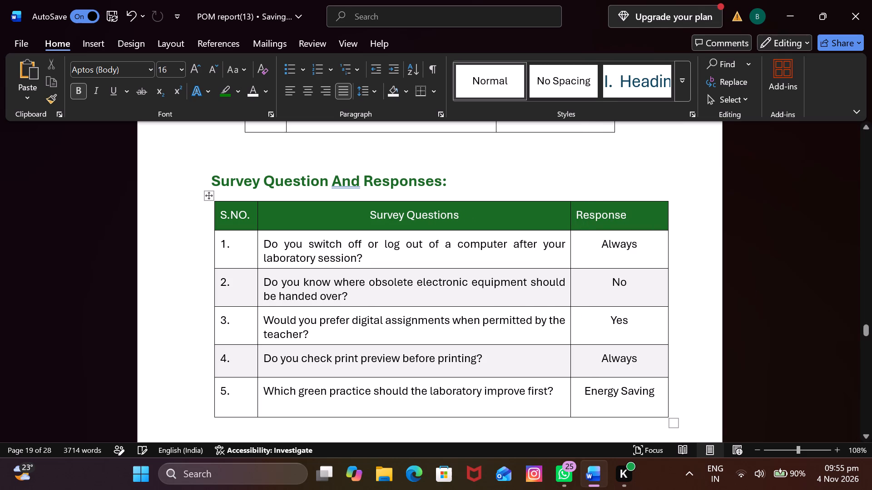
Center the "Response" header in the survey questions table.
drag(639, 219, 562, 224)
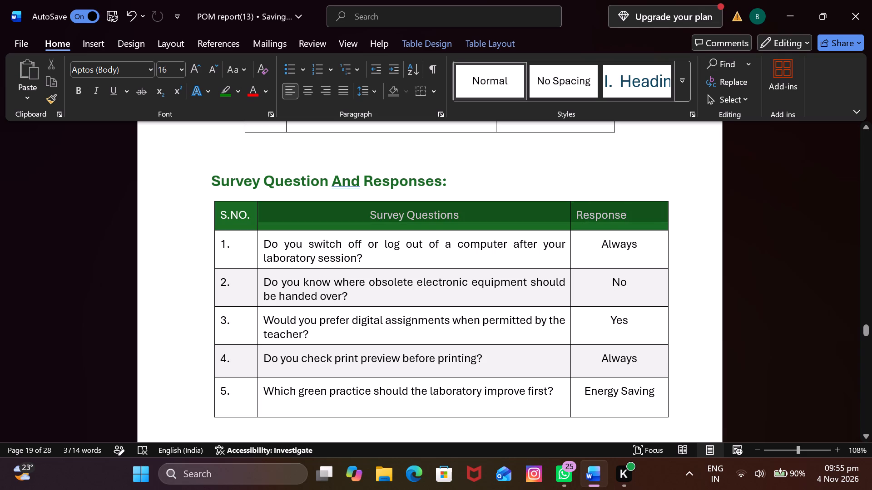
drag(562, 224, 578, 222)
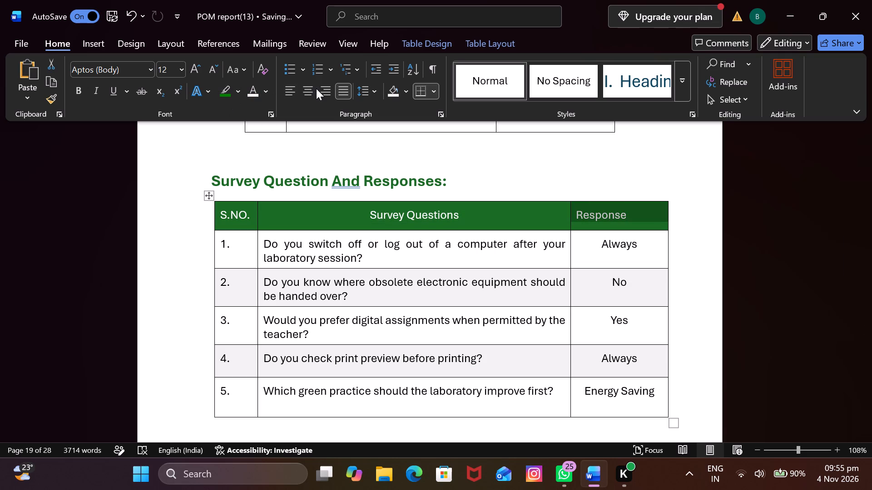
click(312, 93)
click(679, 249)
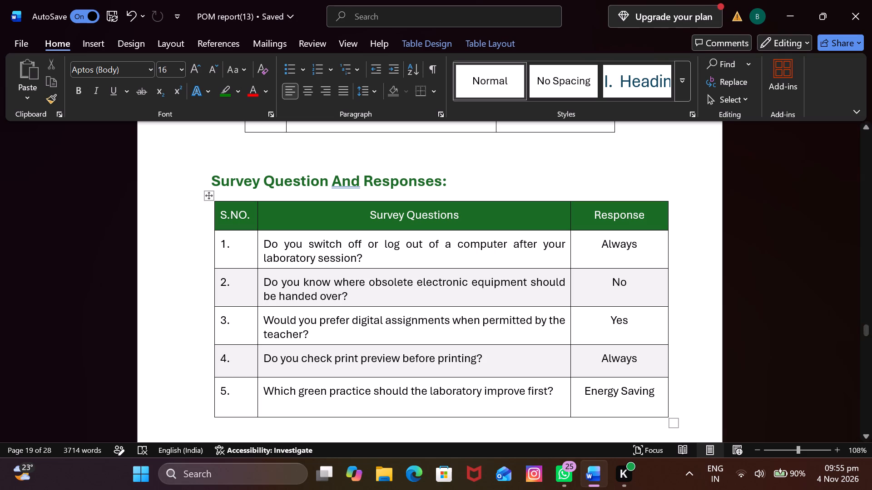
Review the Section 6 layout, from its title and both survey tables to the suggestions heading and the start of Section 7.
scroll(634, 282, down, 5)
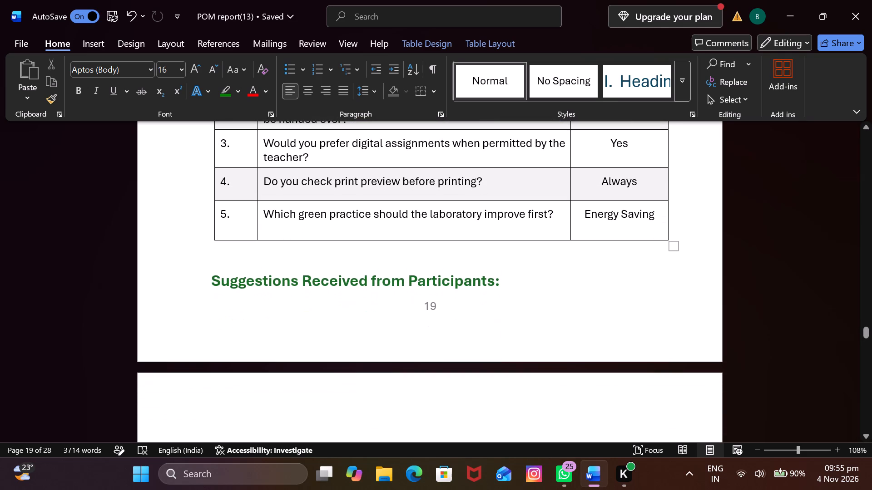
scroll(546, 285, down, 12)
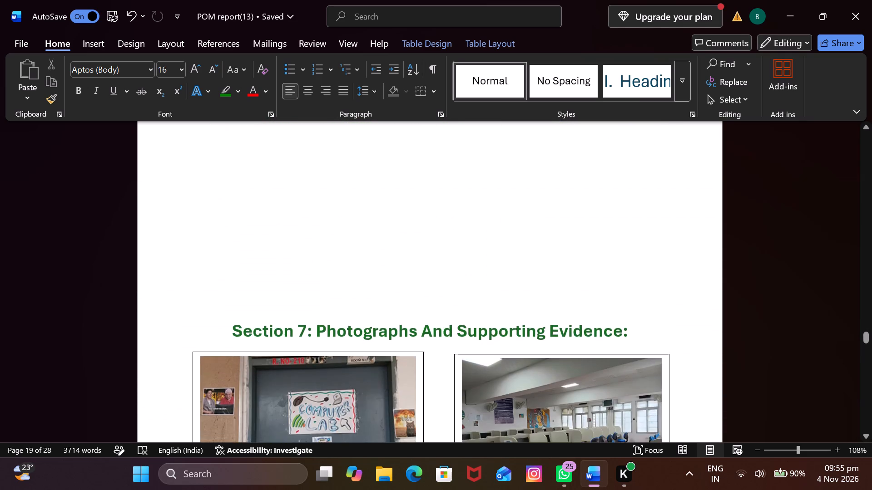
scroll(546, 285, up, 14)
scroll(378, 307, up, 2)
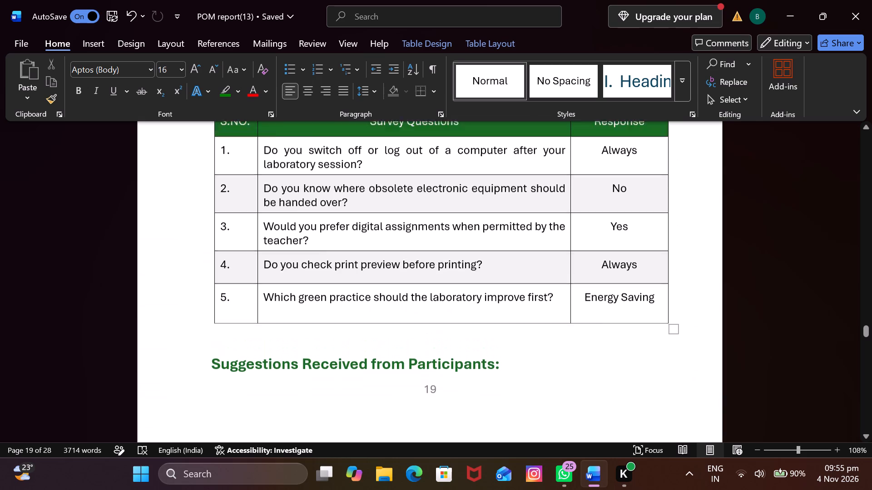
scroll(381, 305, up, 14)
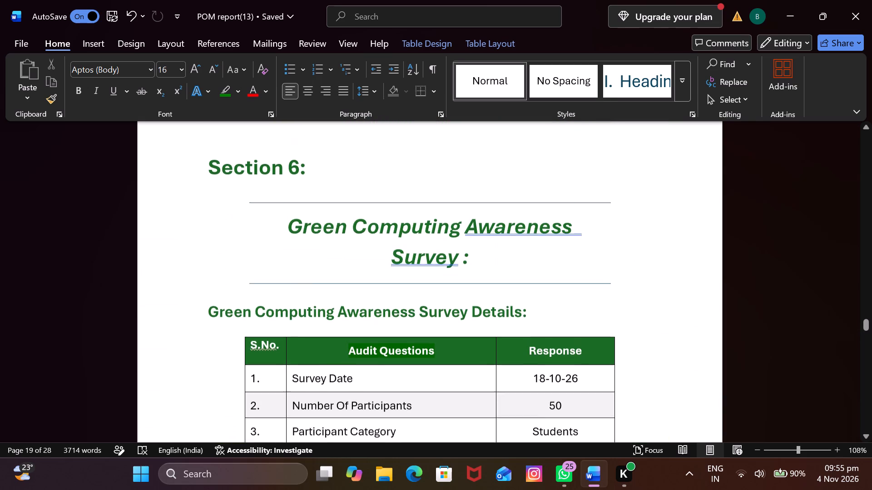
scroll(387, 304, up, 3)
click(231, 338)
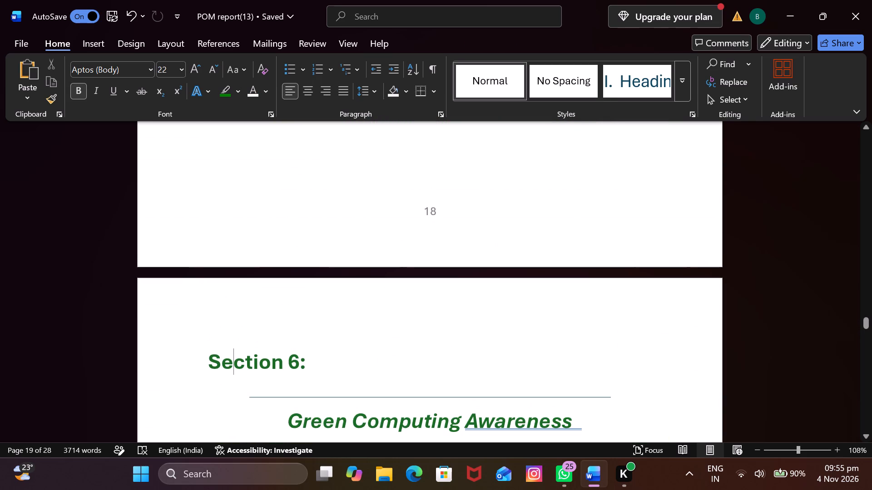
click(192, 341)
click(420, 354)
Insert a blank line above the "Suggestions Received from Participants:" heading to push it onto the next page.
scroll(420, 353, down, 4)
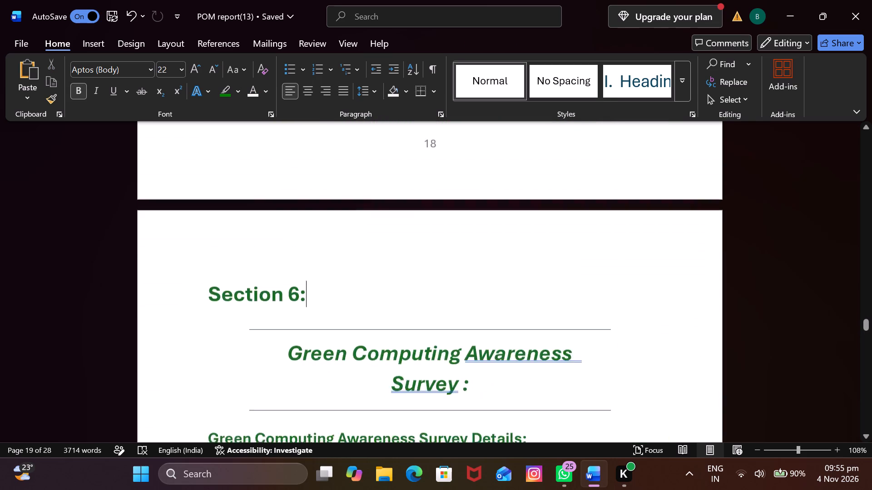
scroll(422, 350, down, 17)
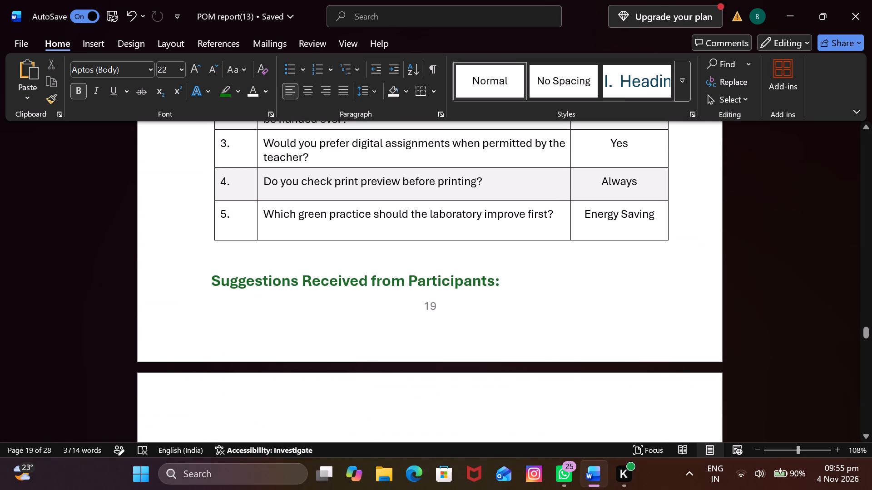
click(295, 259)
key(Return)
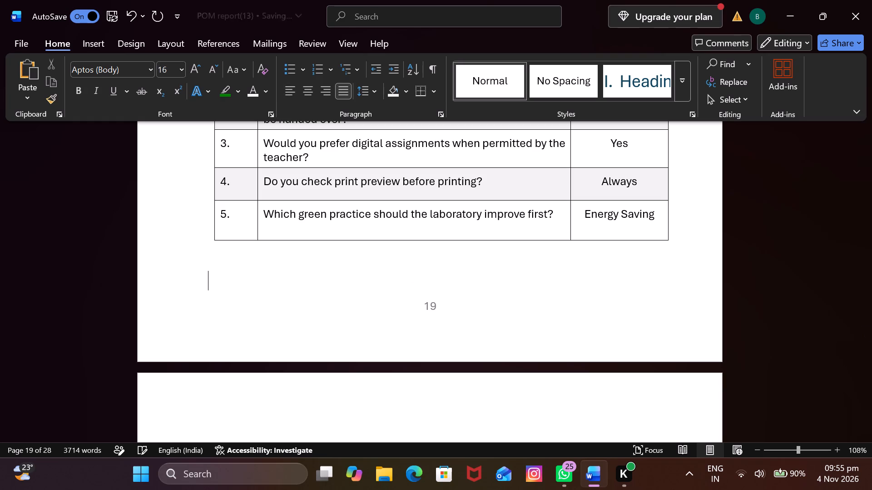
scroll(477, 241, down, 6)
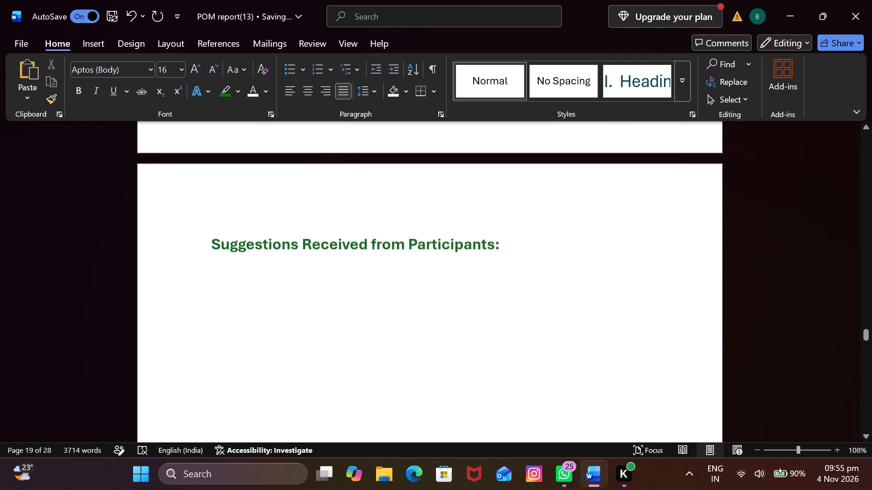
scroll(538, 210, up, 6)
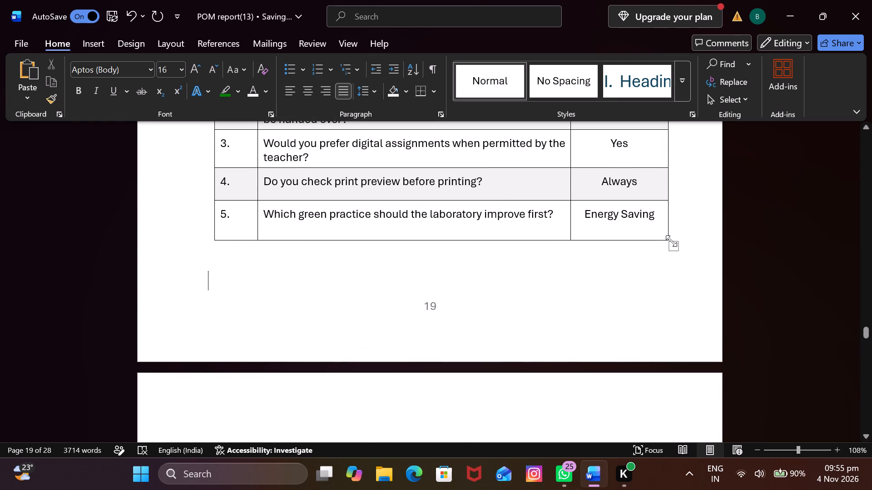
Enlarge the whole survey questions table slightly from its bottom corner, making its rows a little taller.
drag(671, 241, 670, 255)
Widen the S.No. column of the survey details table by moving the table's outer edge outward slightly.
scroll(697, 230, up, 14)
scroll(697, 222, down, 4)
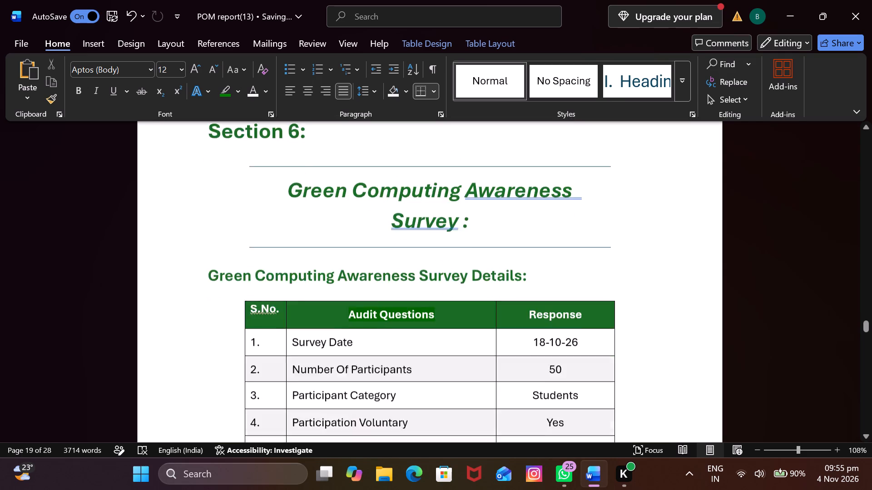
scroll(697, 222, down, 5)
scroll(697, 222, up, 1)
scroll(697, 222, down, 3)
scroll(697, 220, up, 7)
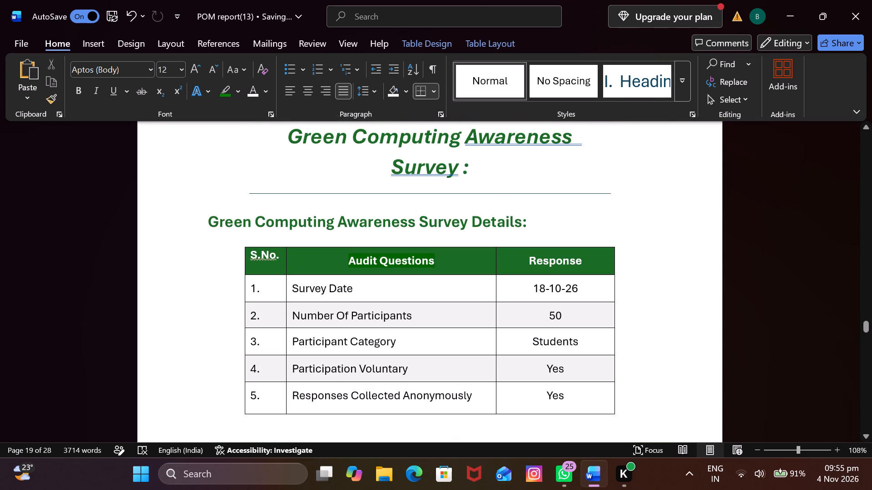
drag(244, 289, 240, 289)
Delete six surplus blank lines above the "Survey Question And Responses:" heading to bring the whole questions table onto one page.
scroll(429, 286, up, 4)
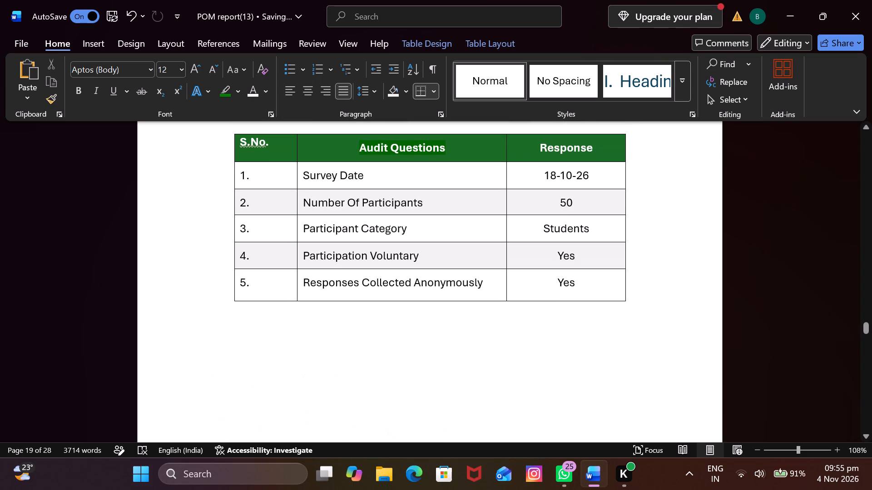
scroll(490, 289, up, 5)
scroll(490, 289, down, 20)
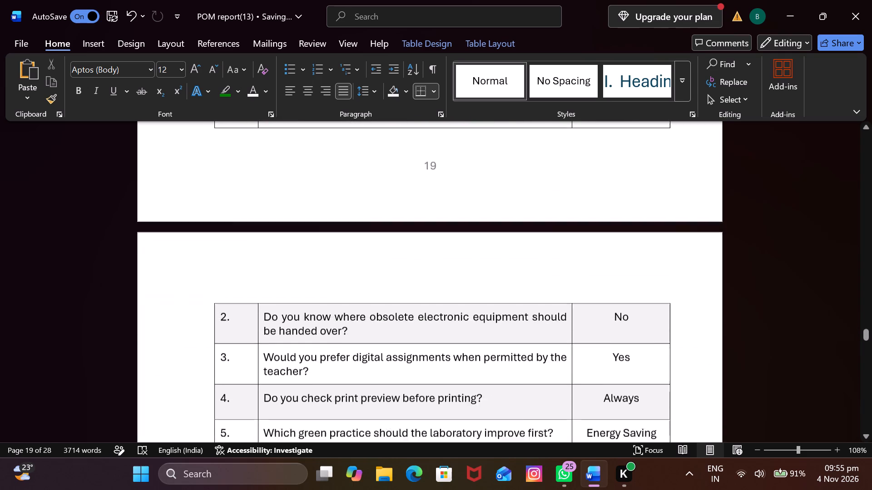
scroll(540, 281, up, 10)
click(228, 309)
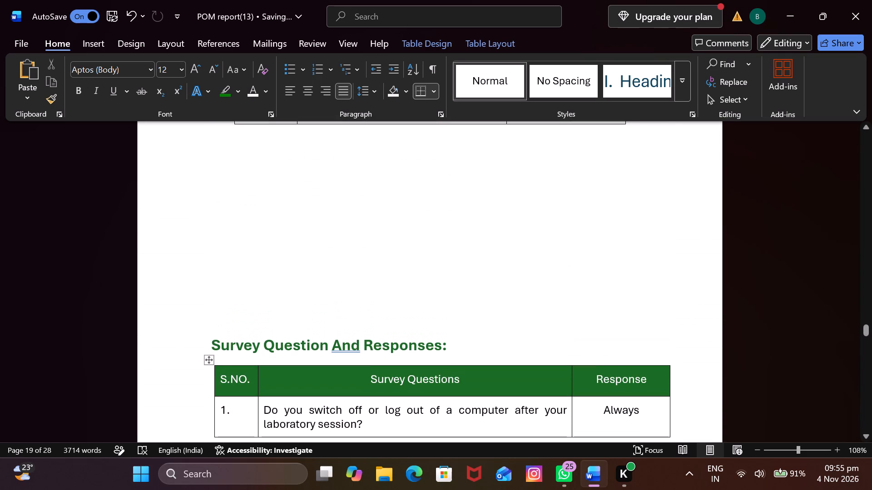
key(BackSpace)
key(BackSpace)
key(BackSpace)
key(BackSpace)
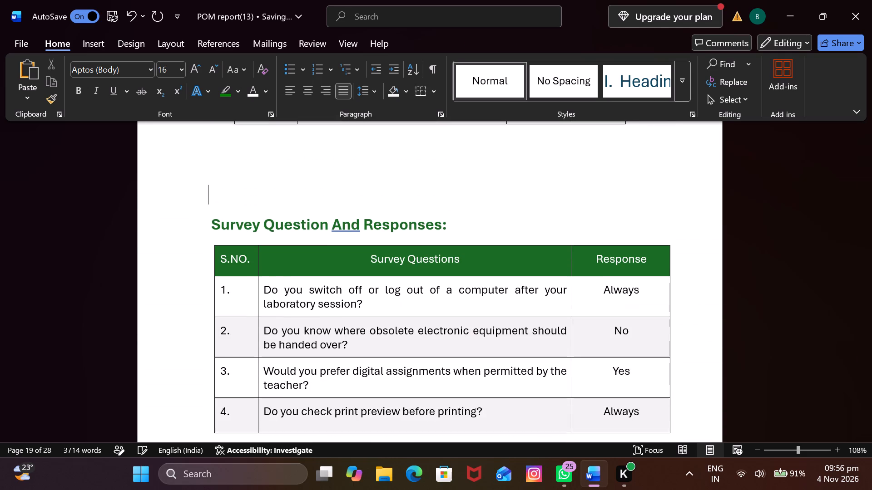
key(BackSpace)
key(BackSpace)
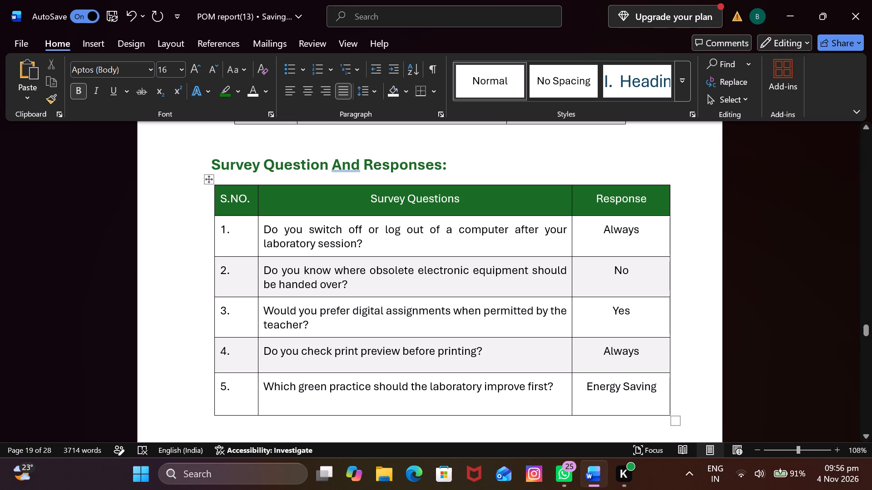
Remove the blank line above the "Suggestions Received from Participants:" heading at the start of page 20.
scroll(355, 212, down, 7)
scroll(382, 398, down, 1)
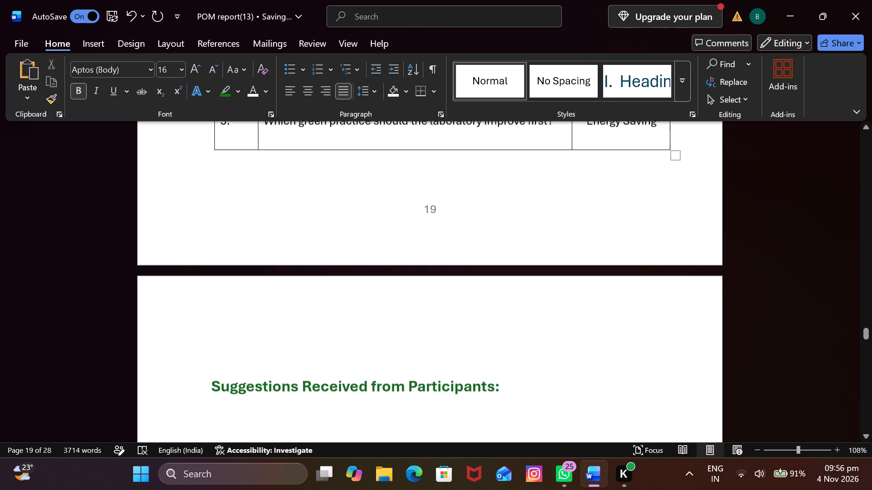
click(219, 342)
scroll(223, 328, up, 1)
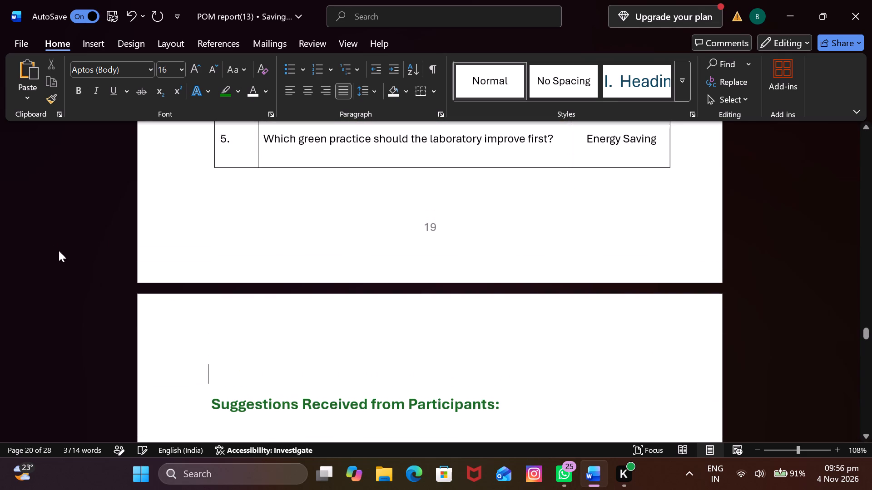
key(BackSpace)
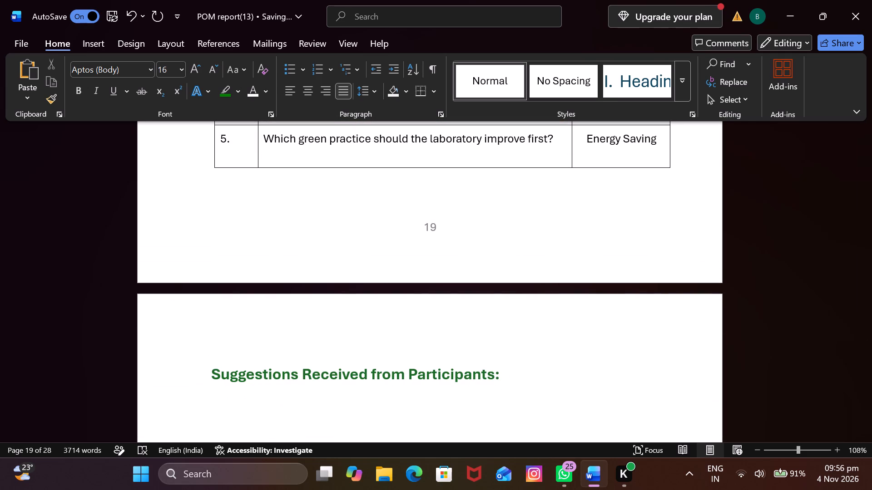
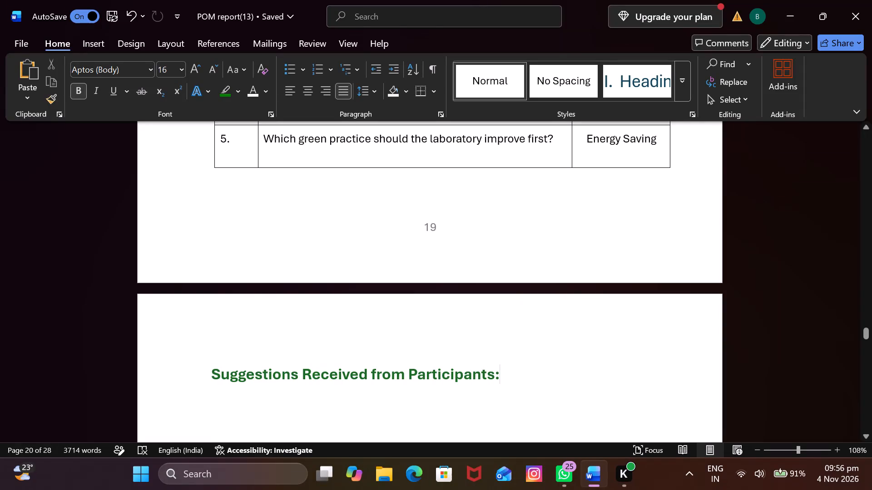
Paste the five copied participant suggestions on a new line below the "Suggestions Received from Participants:" heading.
key(Return)
key(ctrl+v)
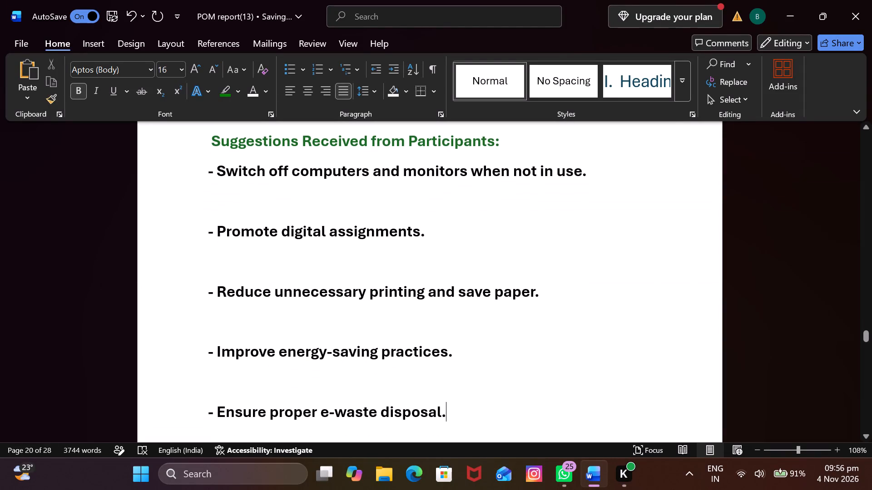
Set the font size of the five pasted suggestions to 12.
drag(450, 413, 258, 176)
scroll(271, 167, up, 1)
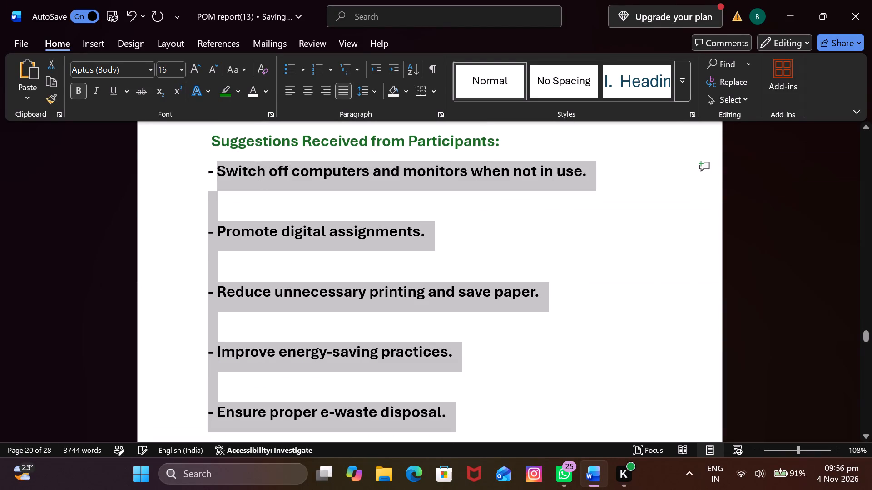
scroll(271, 167, up, 7)
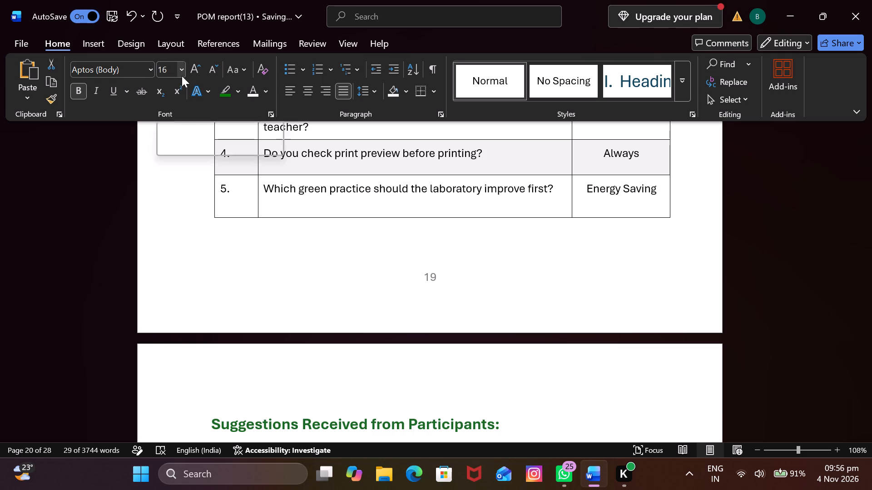
click(182, 76)
click(167, 154)
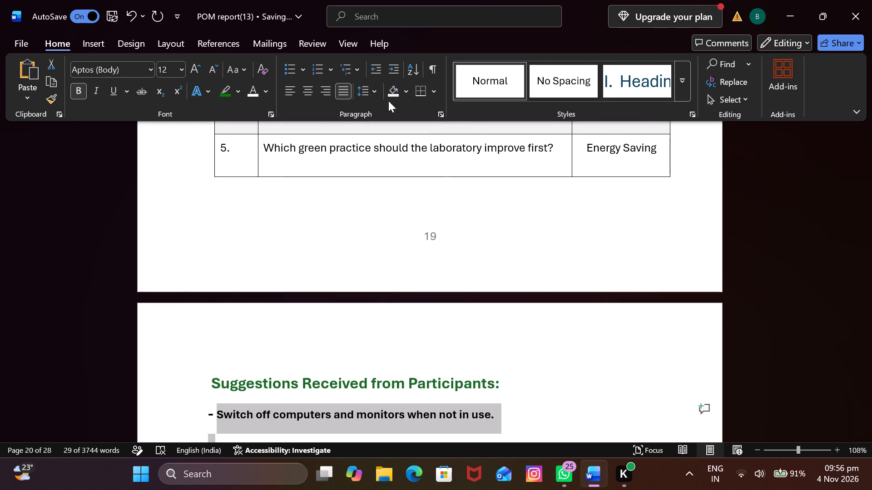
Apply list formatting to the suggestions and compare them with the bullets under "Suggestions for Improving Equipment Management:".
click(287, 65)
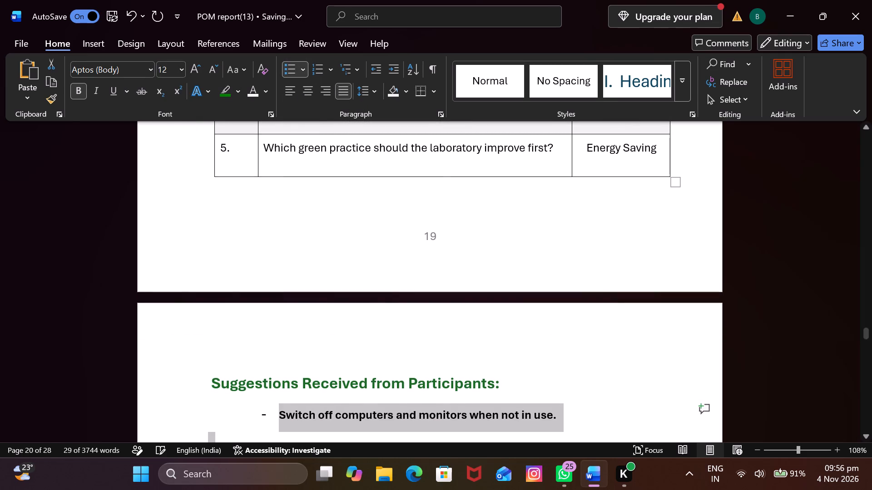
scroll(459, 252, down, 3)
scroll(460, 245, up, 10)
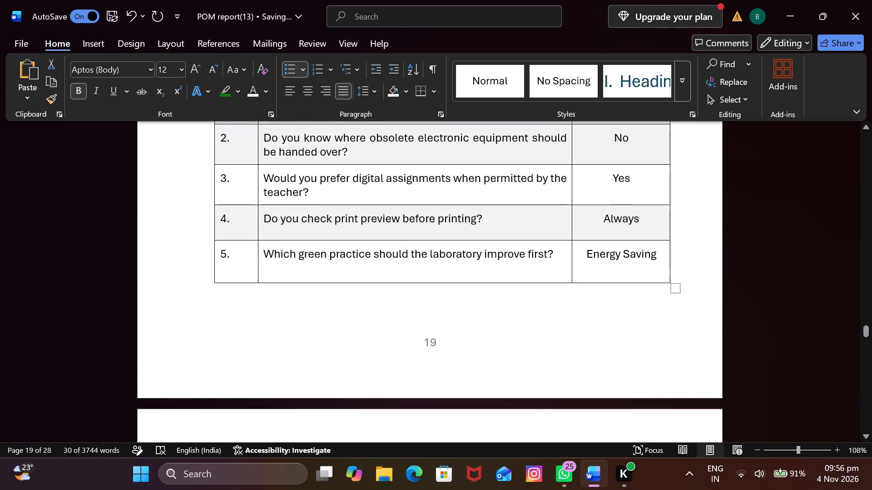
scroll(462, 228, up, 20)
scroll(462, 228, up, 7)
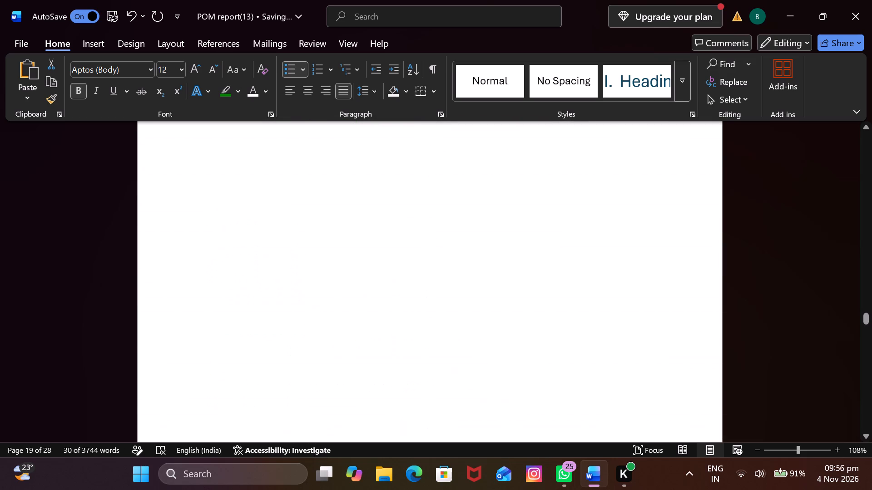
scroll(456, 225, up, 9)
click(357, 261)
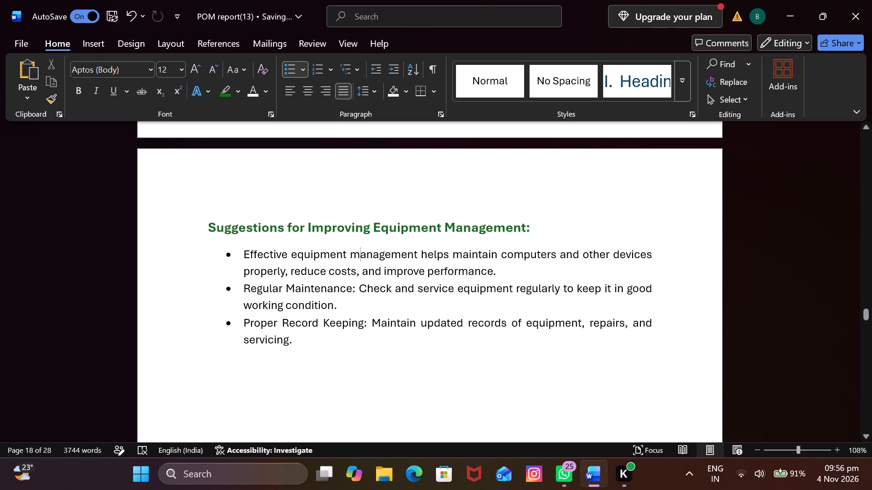
Remove the dash markers from the last three suggestions and delete the blank line above each of them.
scroll(357, 261, down, 20)
scroll(357, 261, down, 20)
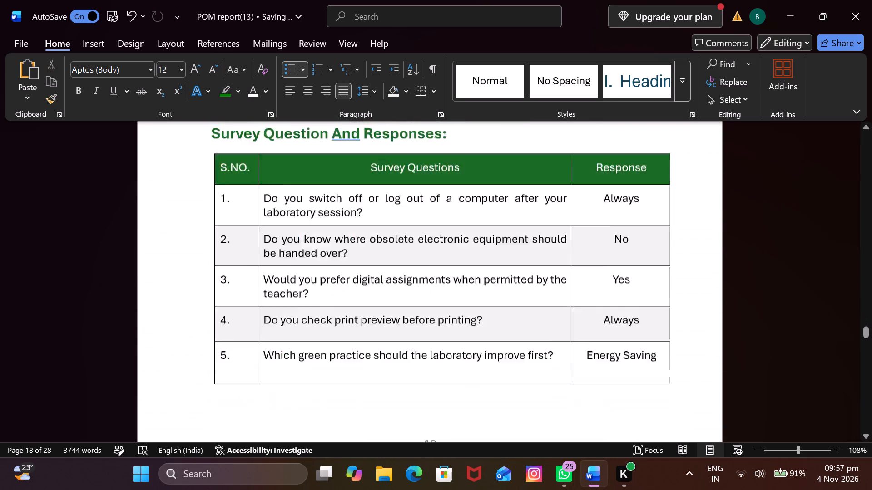
scroll(370, 255, down, 11)
click(285, 326)
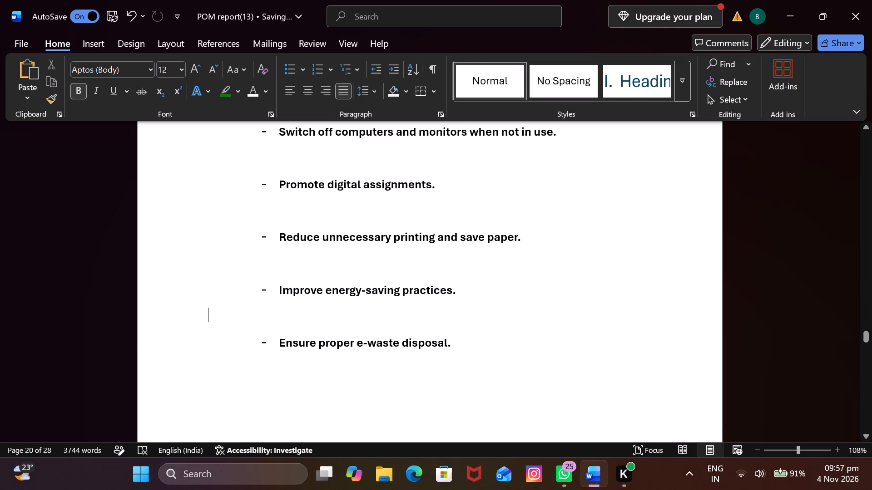
key(BackSpace)
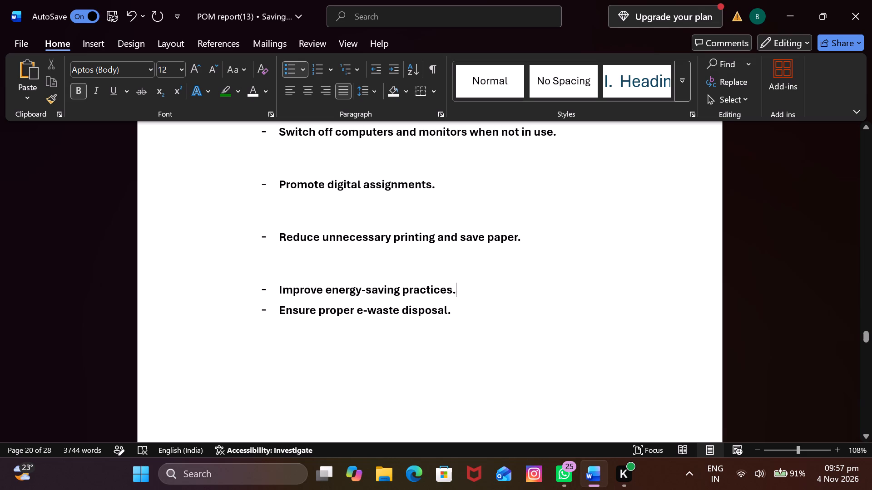
click(271, 310)
key(BackSpace)
click(274, 291)
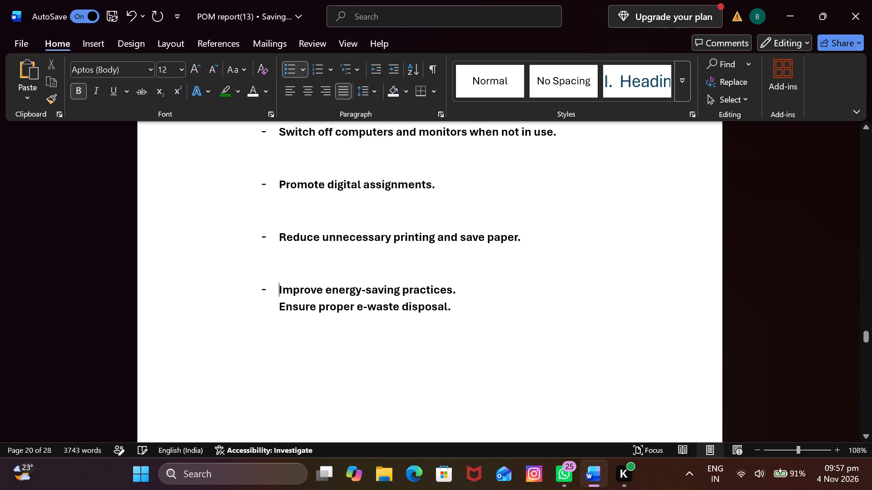
key(BackSpace)
click(278, 237)
key(BackSpace)
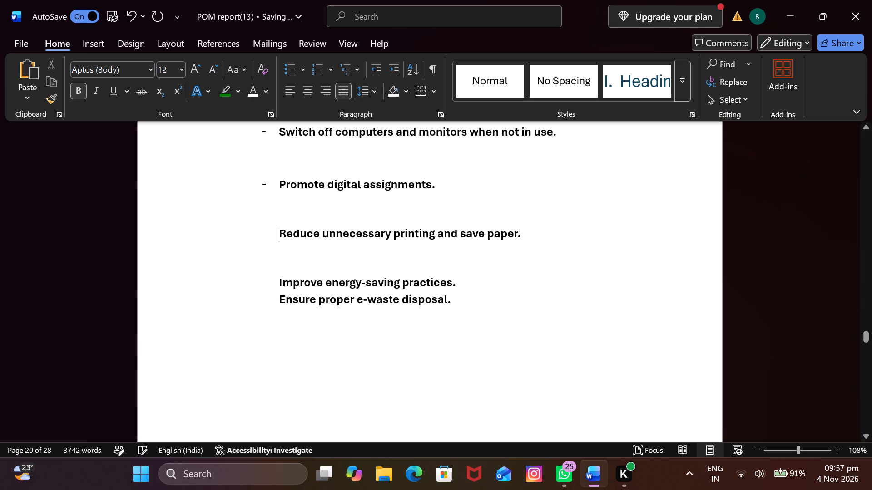
click(270, 268)
key(BackSpace)
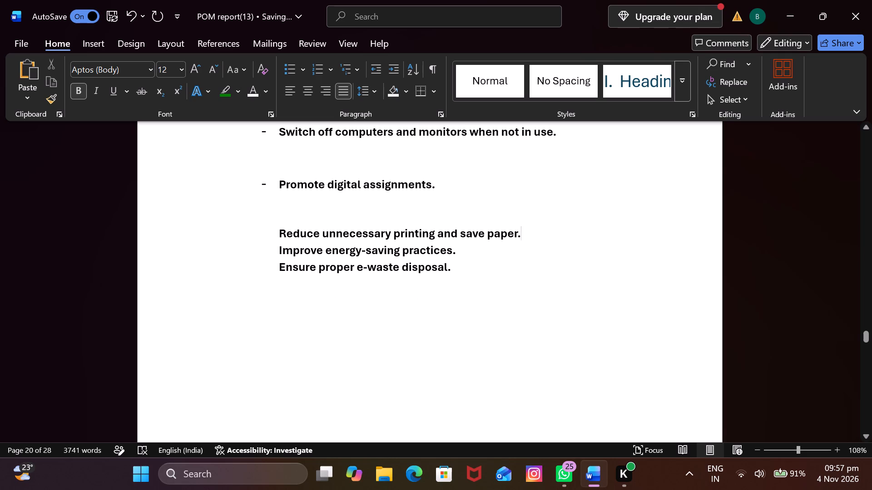
click(272, 224)
key(BackSpace)
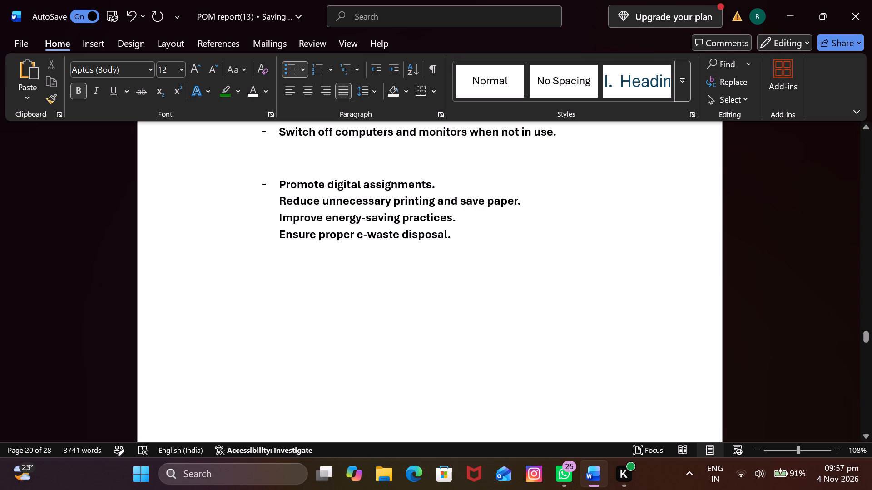
Remove the dashes and indents from the first two suggestions and the blank line between them, keeping them on separate lines.
click(271, 181)
key(BackSpace)
key(BackSpace)
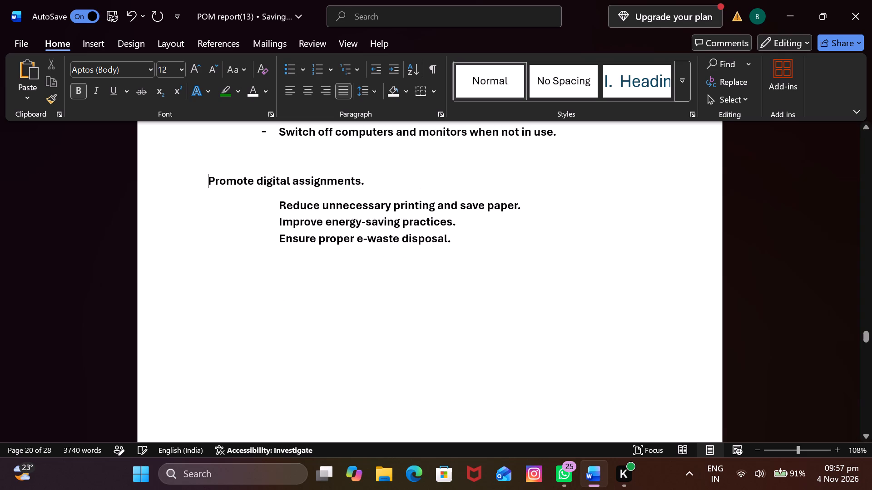
key(BackSpace)
key(BackSpace)
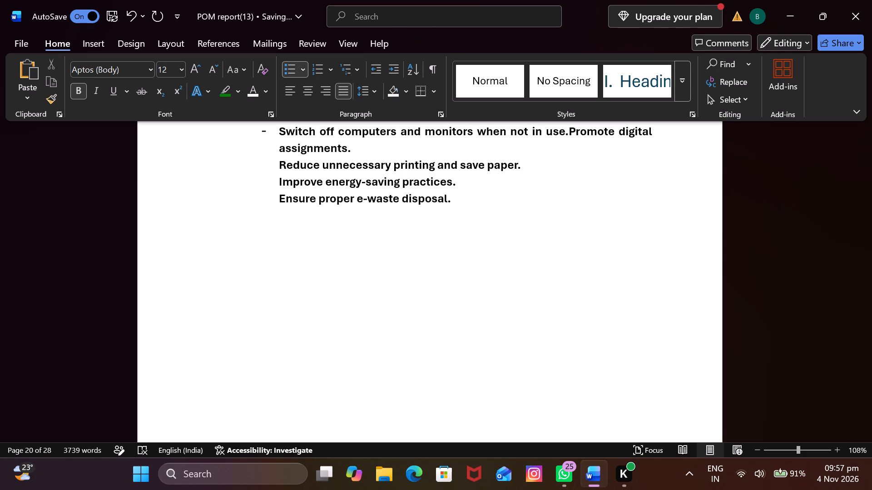
key(ctrl+z)
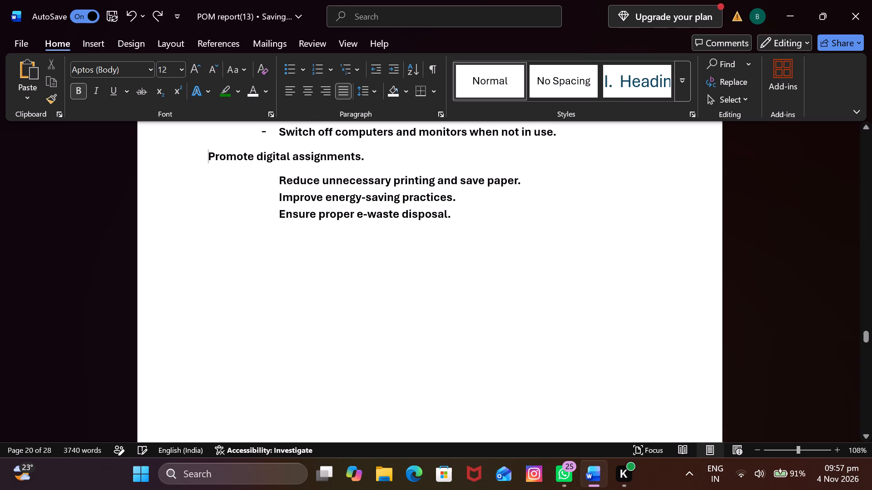
click(277, 135)
key(BackSpace)
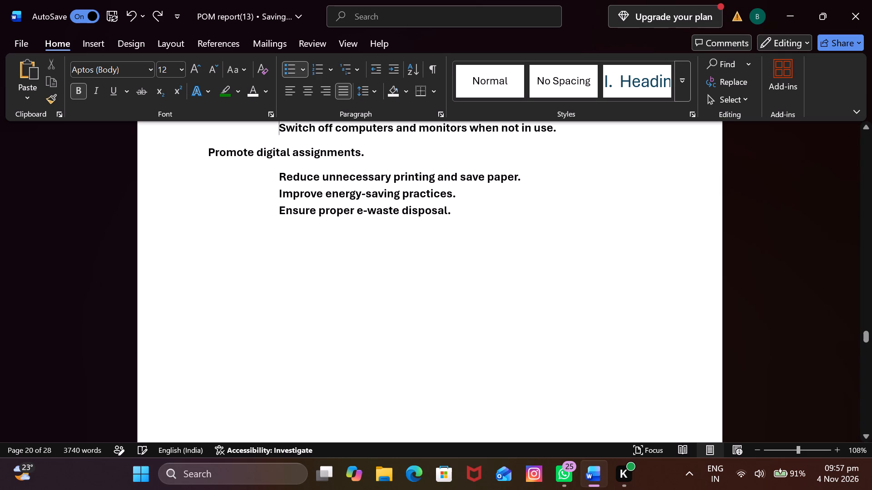
key(BackSpace)
Remove the indent from the last three suggestions, aligning them with the first two.
scroll(276, 133, up, 4)
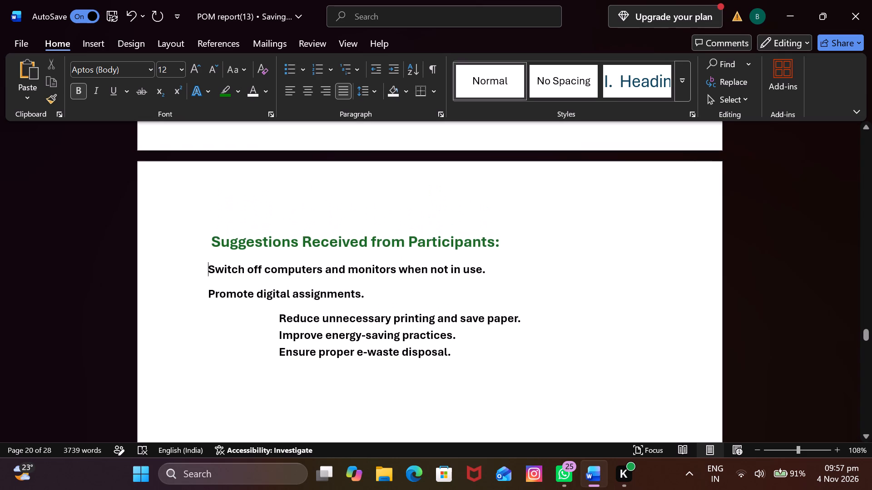
click(275, 318)
key(BackSpace)
key(Down)
key(BackSpace)
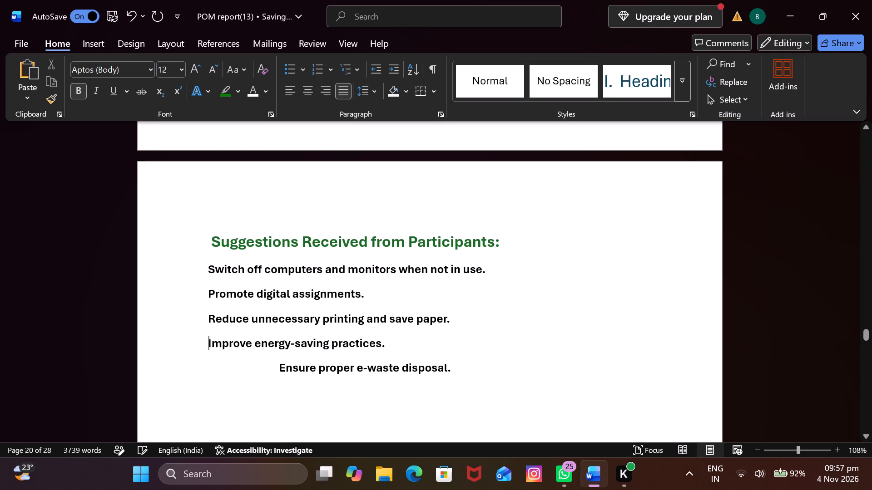
key(Down)
key(BackSpace)
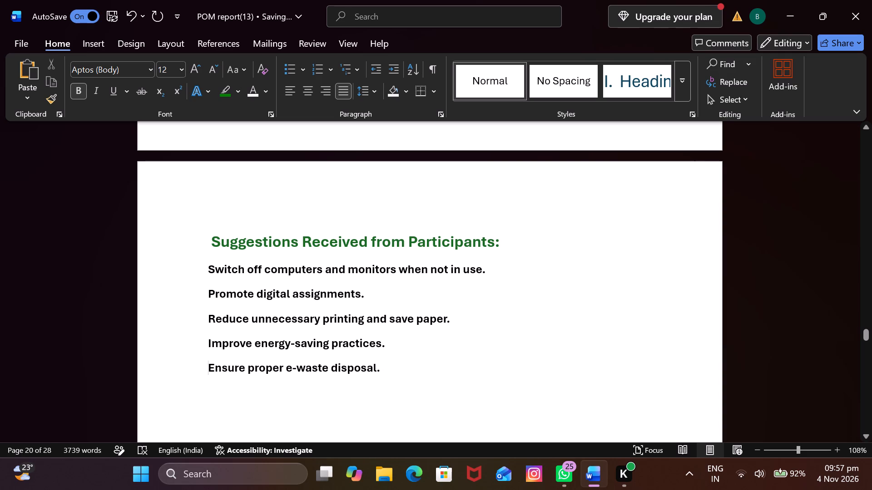
Remove the bold formatting from all five participant suggestions.
click(76, 90)
drag(392, 370, 222, 275)
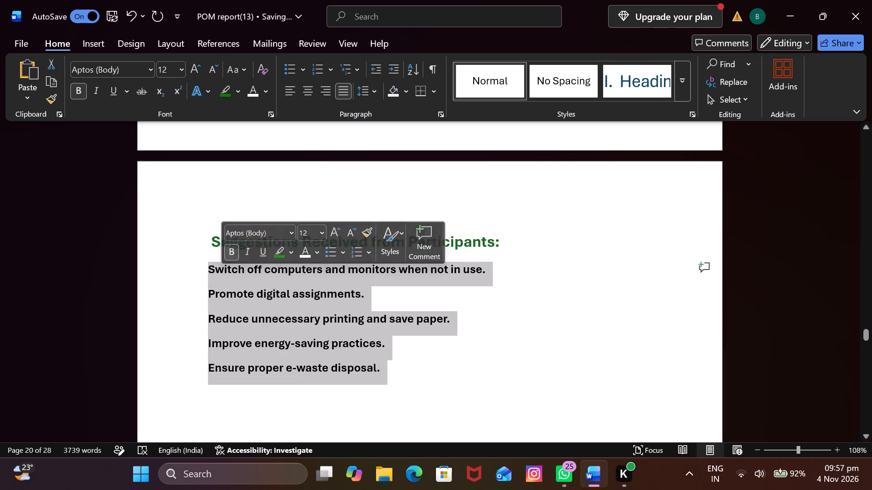
click(77, 91)
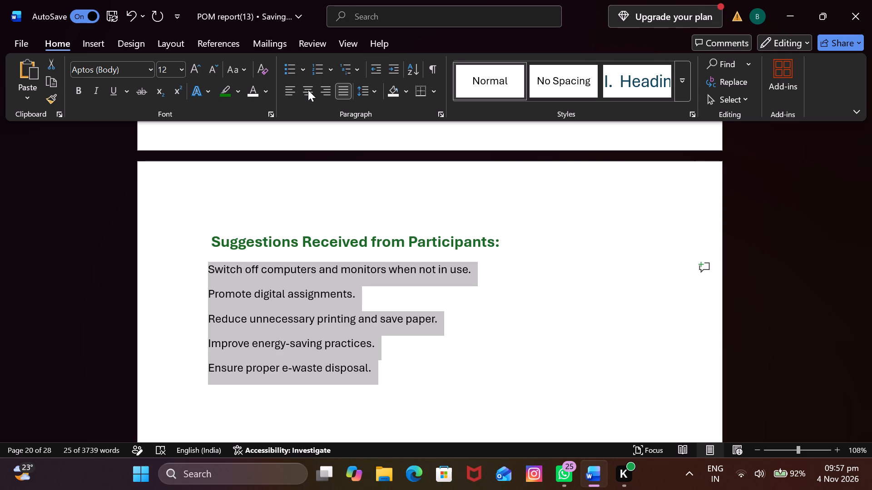
Left-align the five suggestions and format them as a round-bulleted list.
click(292, 93)
click(292, 73)
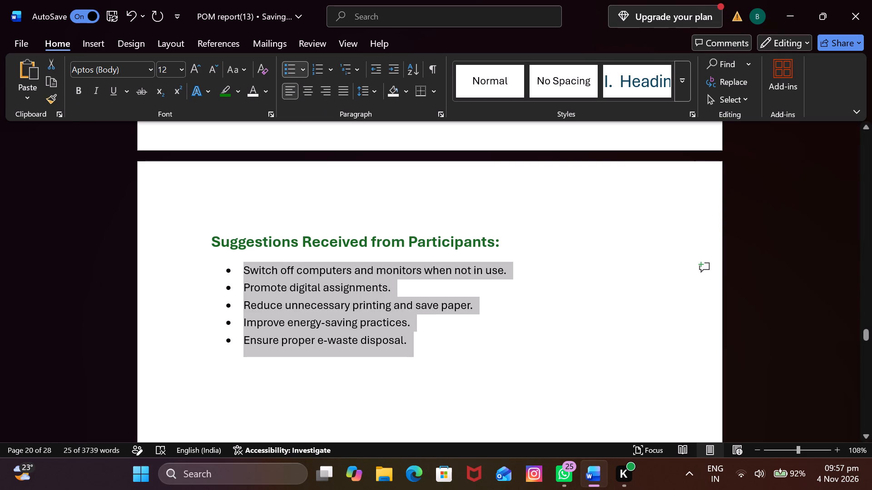
click(548, 245)
Review the layout of the suggestions list against the survey tables and the earlier equipment management suggestions.
scroll(396, 246, up, 4)
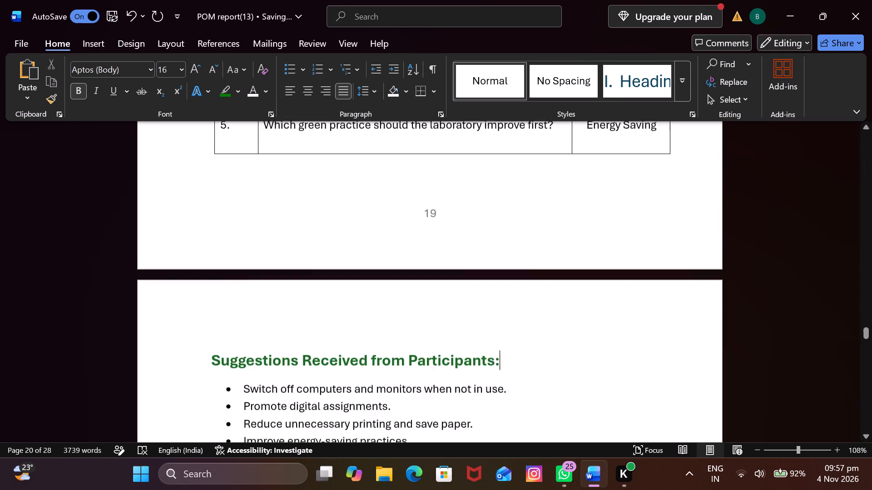
scroll(403, 233, up, 10)
scroll(403, 238, down, 14)
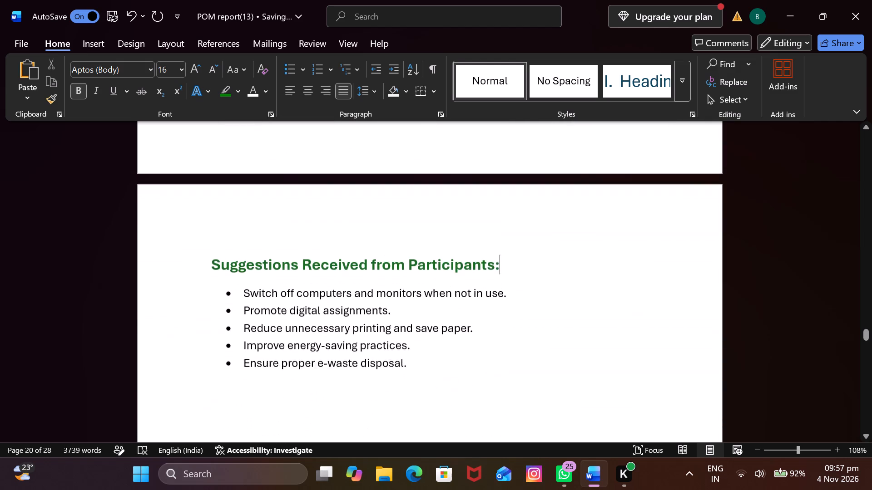
scroll(259, 269, up, 16)
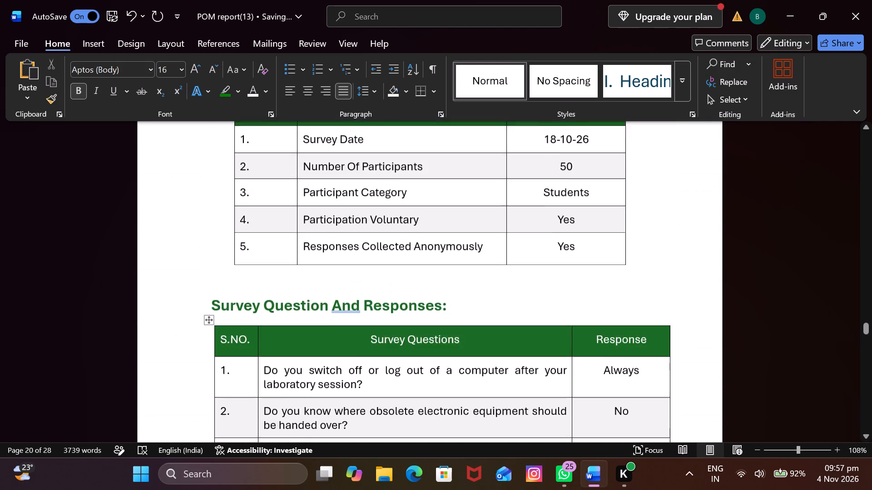
scroll(264, 263, up, 20)
scroll(264, 263, up, 12)
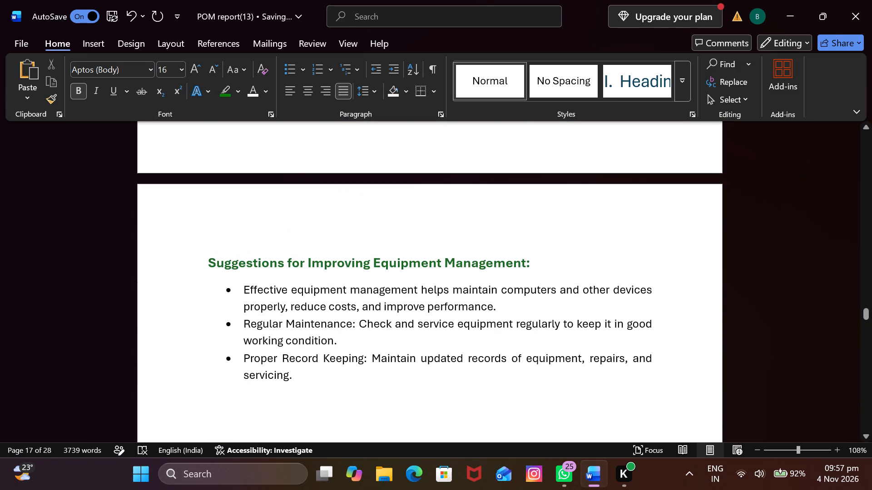
scroll(268, 277, down, 20)
scroll(268, 277, down, 14)
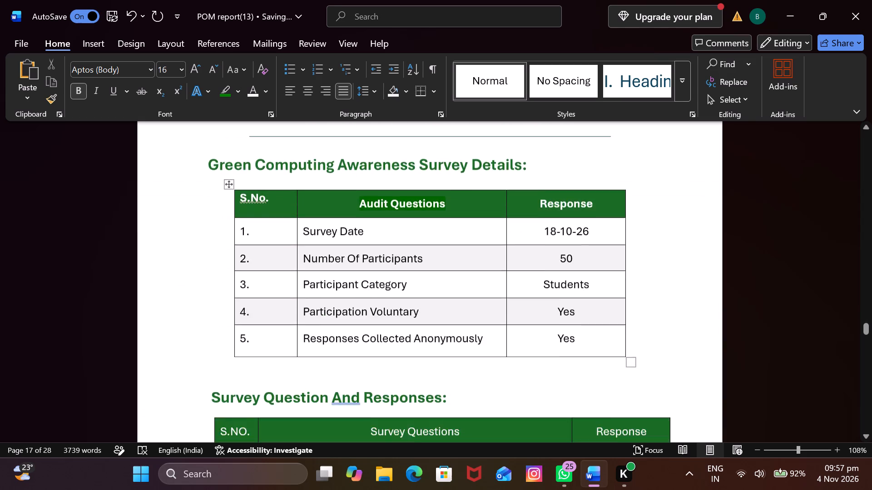
scroll(264, 315, down, 16)
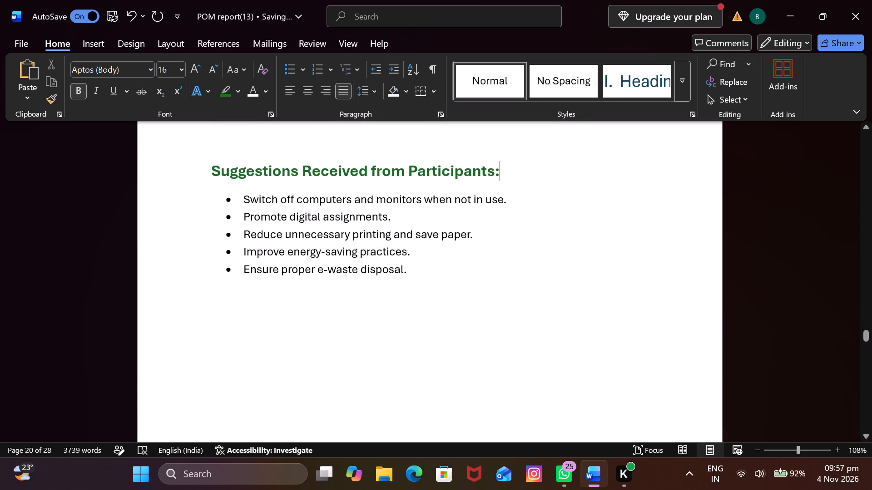
scroll(279, 296, up, 4)
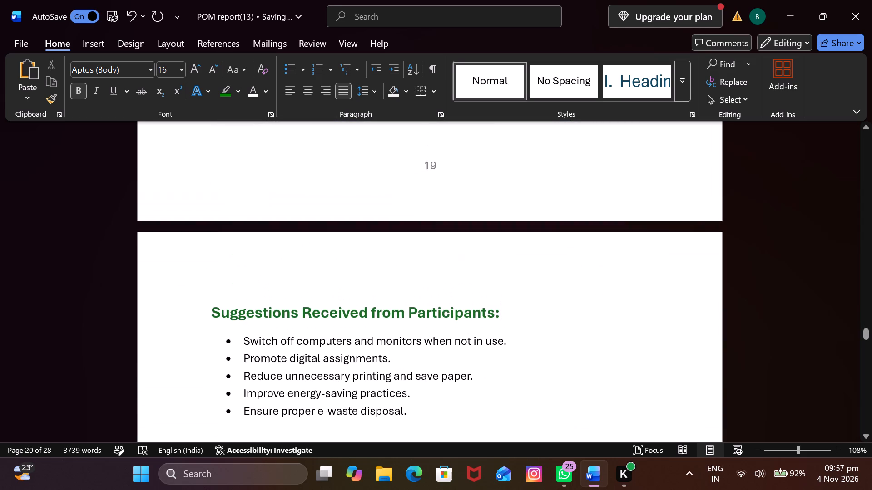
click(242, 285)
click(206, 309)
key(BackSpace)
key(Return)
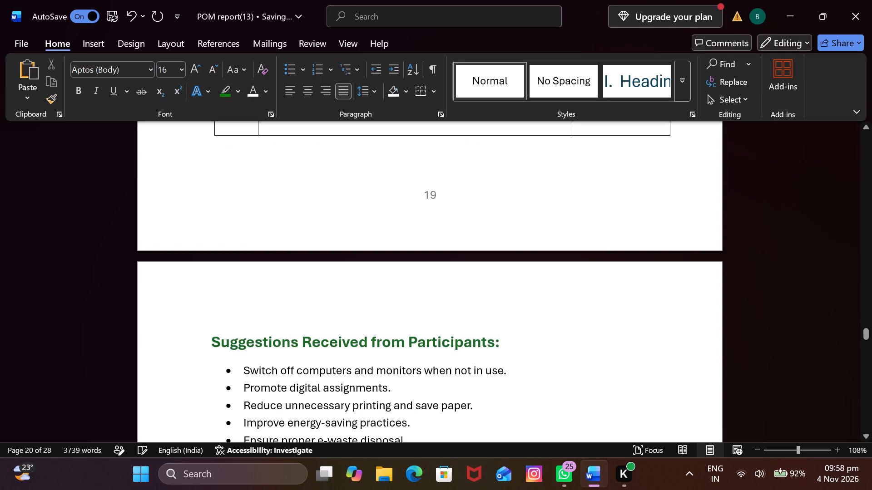
Add blank lines between the participant suggestions and the Section 7 heading so that Section 7 starts on a new page.
scroll(235, 291, down, 10)
scroll(270, 333, up, 1)
scroll(267, 348, down, 6)
scroll(268, 350, up, 2)
click(257, 263)
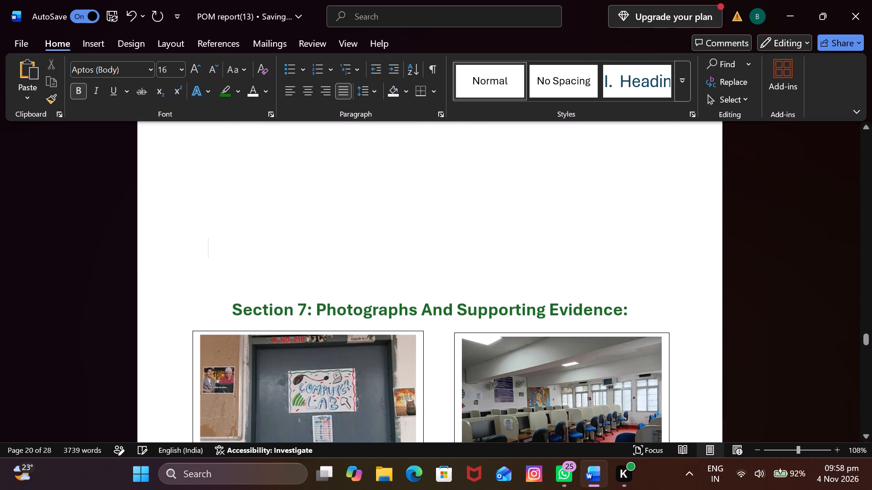
key(Return)
key(Return)
key(Return)
key(Return)
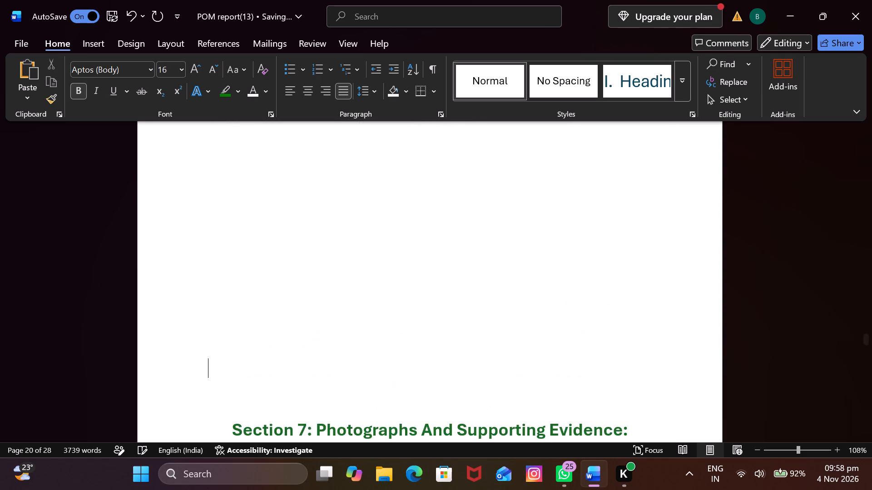
key(Return)
scroll(254, 261, down, 6)
key(Return)
key(Return)
key(Return)
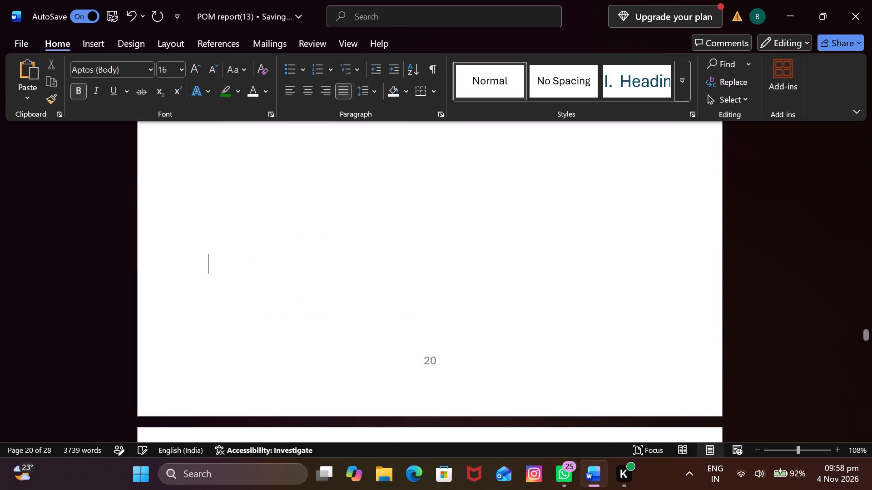
scroll(256, 251, down, 9)
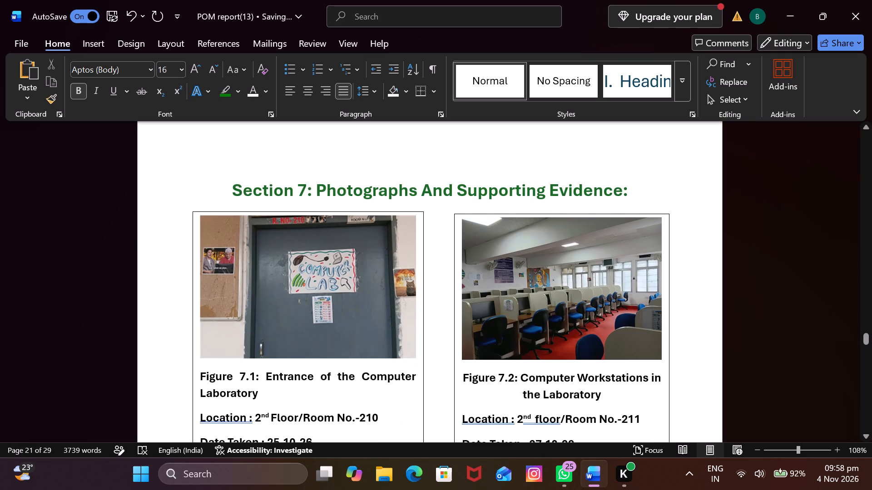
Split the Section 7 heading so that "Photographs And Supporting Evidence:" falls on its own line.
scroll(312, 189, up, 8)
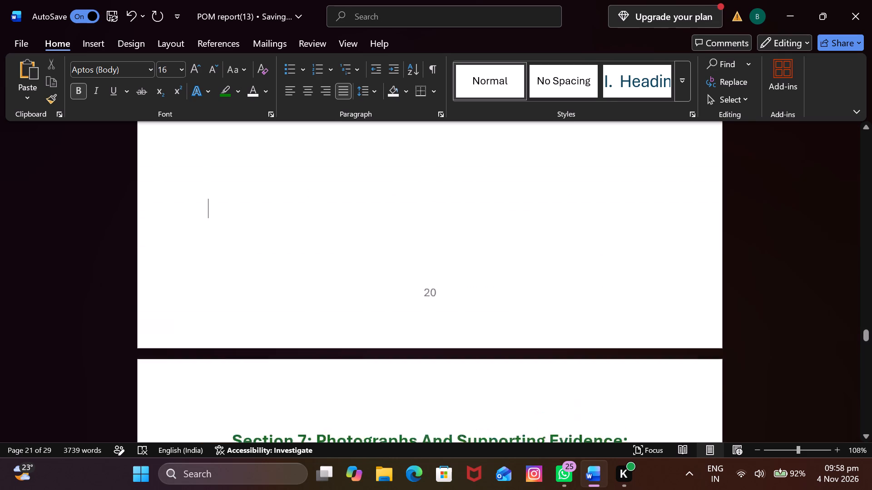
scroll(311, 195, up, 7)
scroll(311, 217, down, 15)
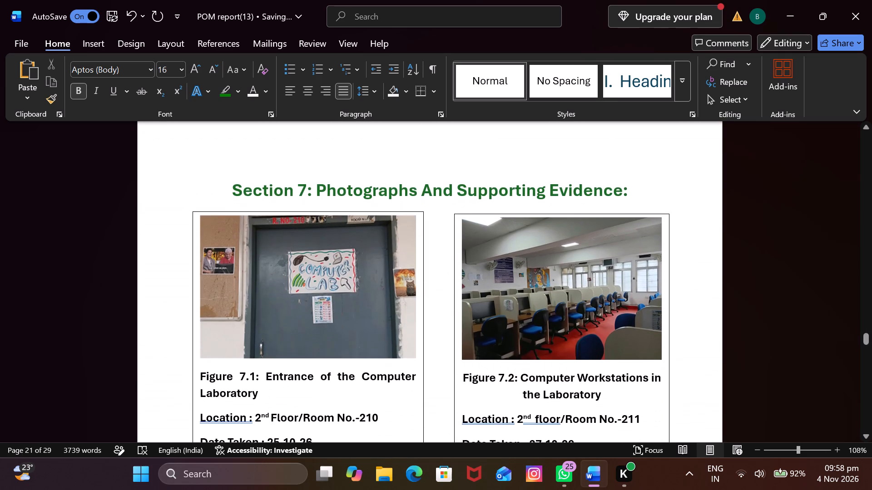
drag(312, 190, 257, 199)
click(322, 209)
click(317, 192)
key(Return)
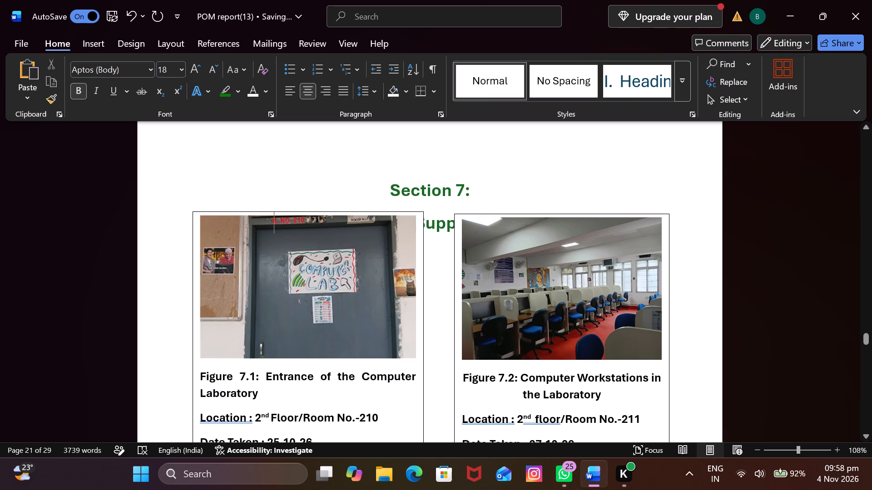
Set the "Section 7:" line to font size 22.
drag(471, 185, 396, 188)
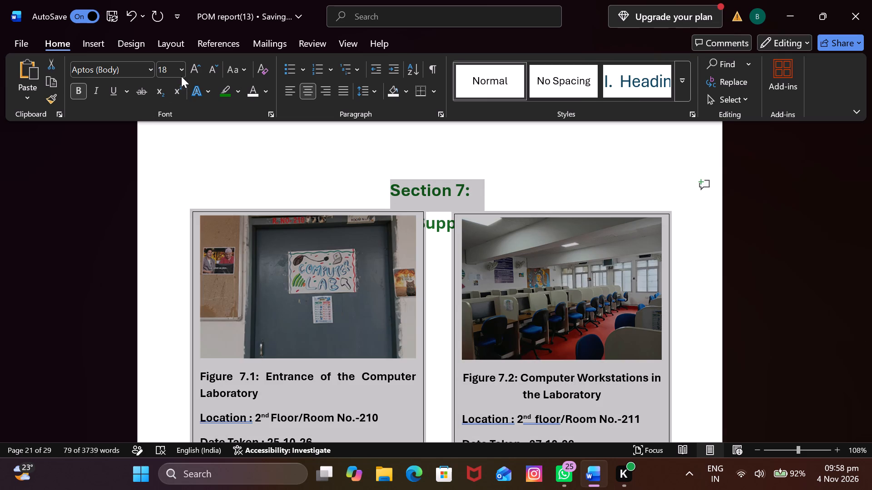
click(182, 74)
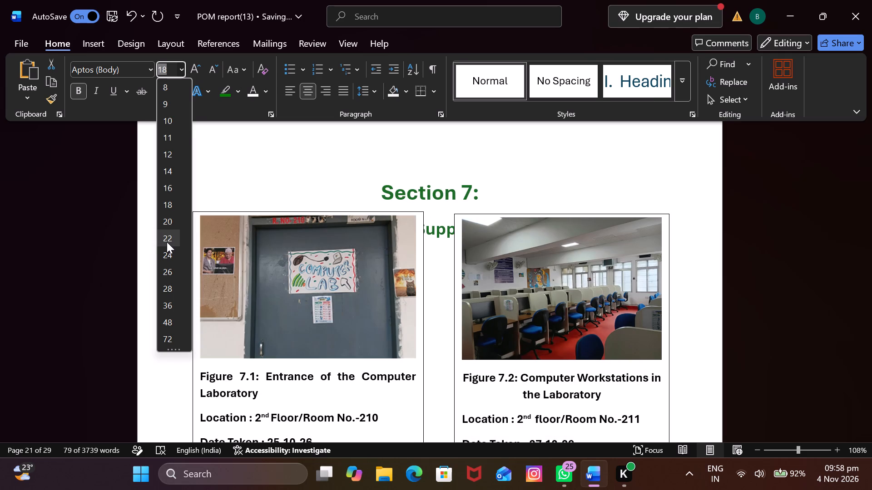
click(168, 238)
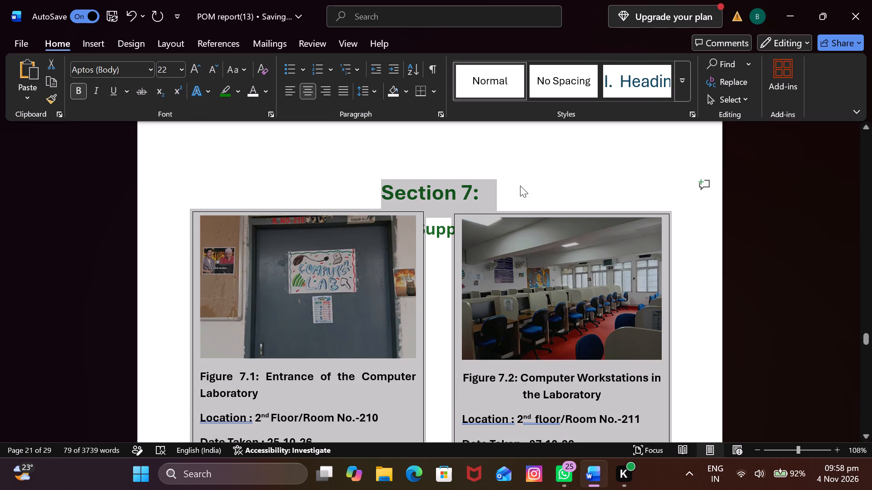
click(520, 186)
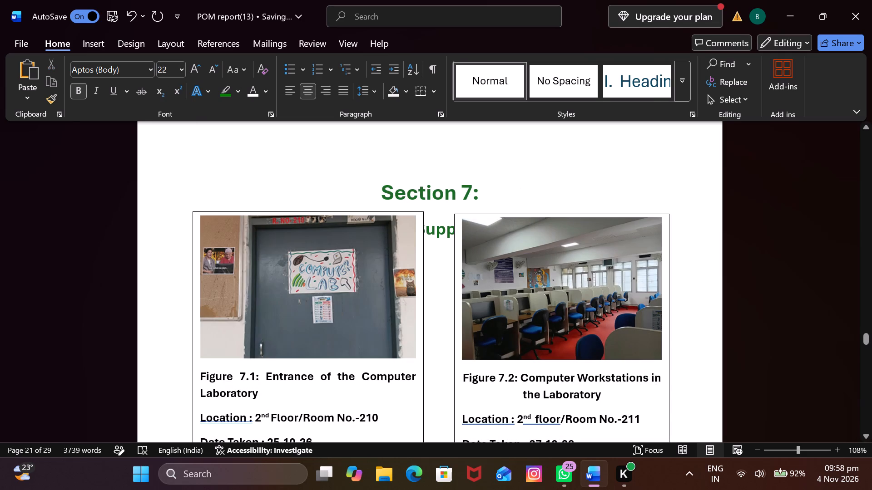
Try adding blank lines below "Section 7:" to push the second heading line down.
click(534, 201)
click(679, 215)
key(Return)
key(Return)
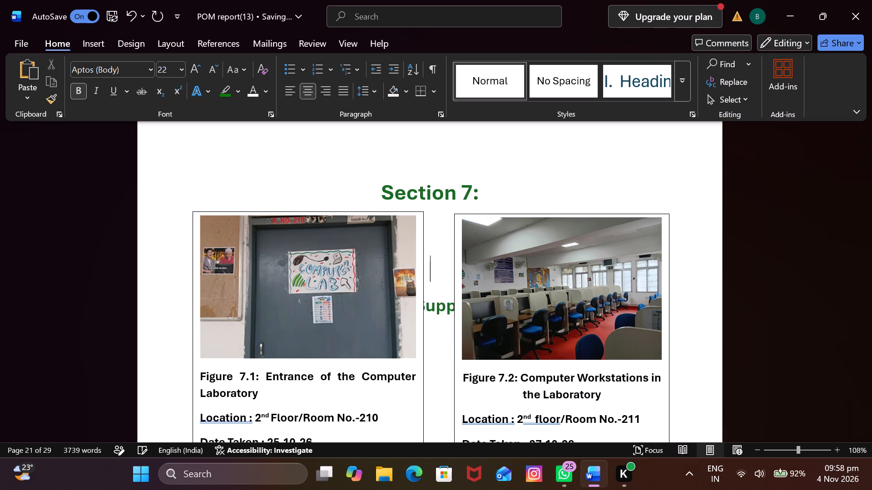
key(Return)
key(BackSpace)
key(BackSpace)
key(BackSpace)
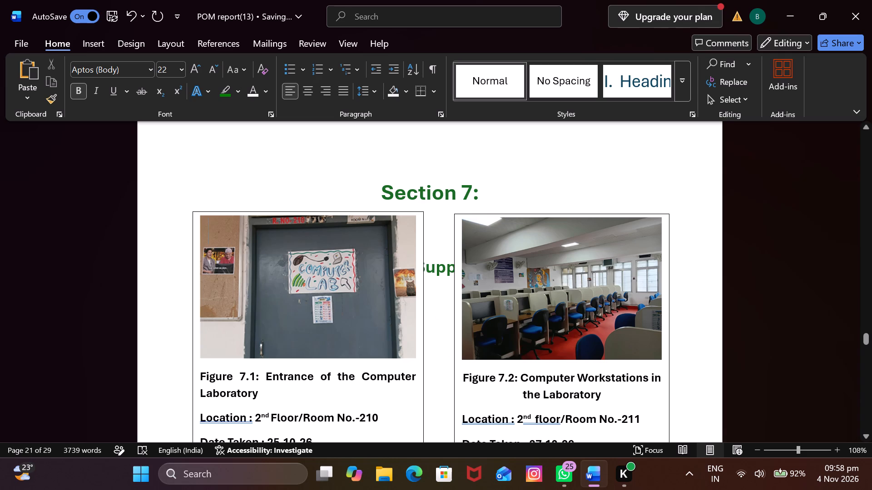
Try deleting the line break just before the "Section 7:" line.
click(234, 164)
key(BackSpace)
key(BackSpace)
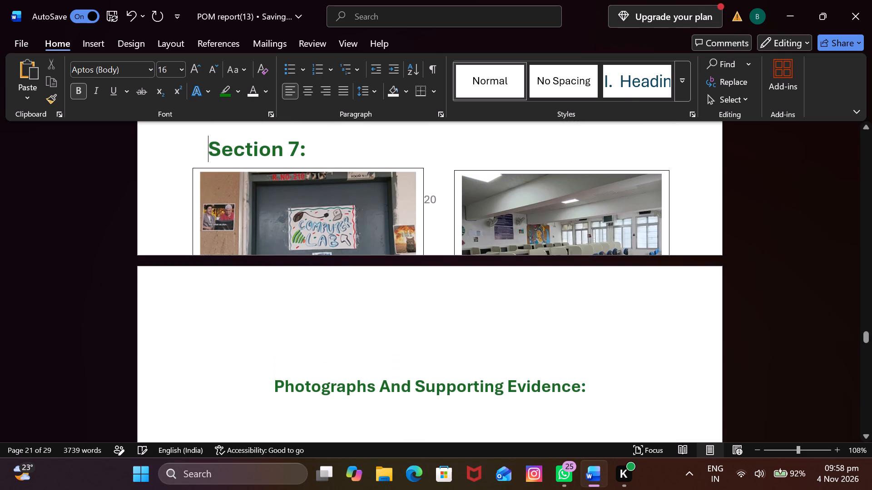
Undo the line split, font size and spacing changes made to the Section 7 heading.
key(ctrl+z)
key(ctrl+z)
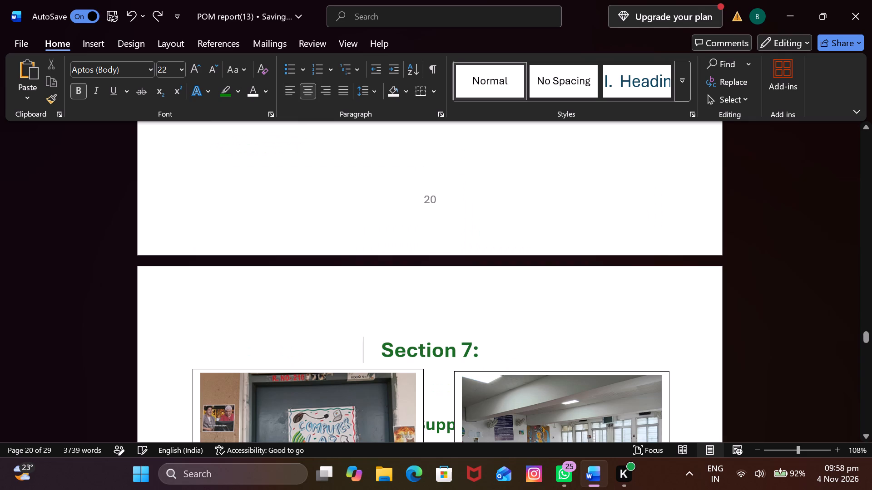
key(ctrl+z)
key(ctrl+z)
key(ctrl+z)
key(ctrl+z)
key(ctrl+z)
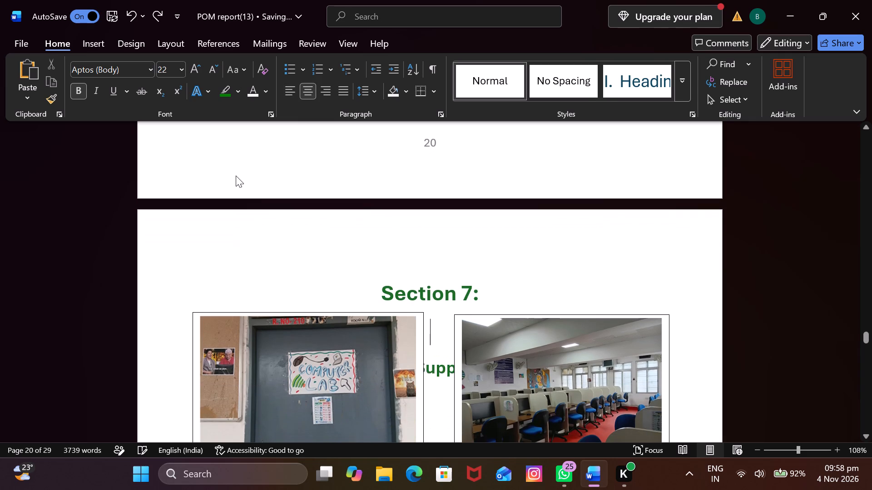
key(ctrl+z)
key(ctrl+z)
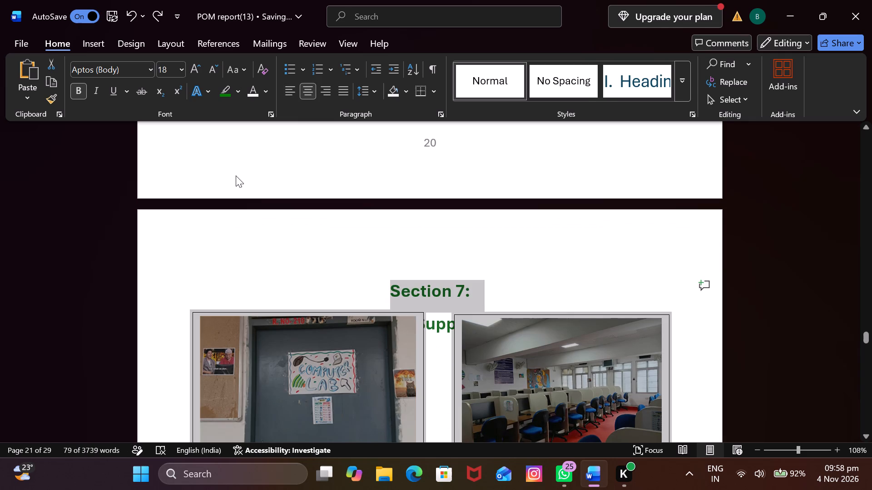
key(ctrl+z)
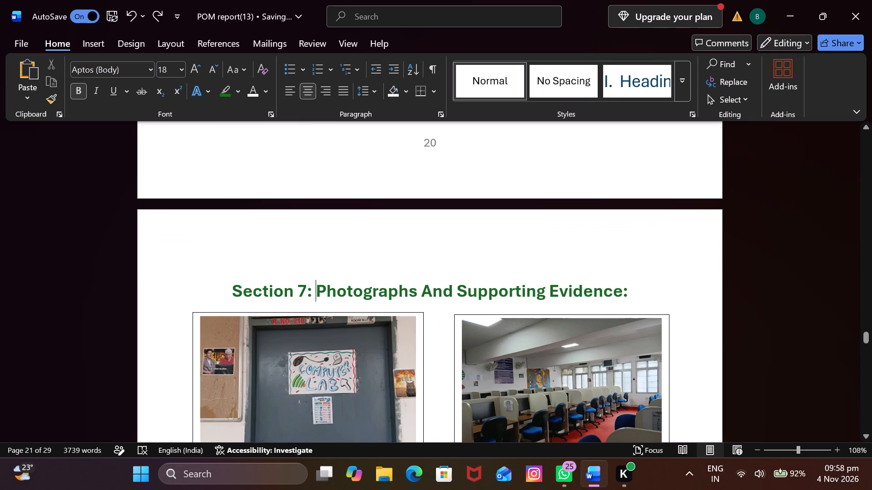
Insert two line breaks at the end of the "Section 7: Photographs And Supporting Evidence:" heading.
click(259, 247)
click(213, 294)
click(634, 302)
key(Return)
key(Return)
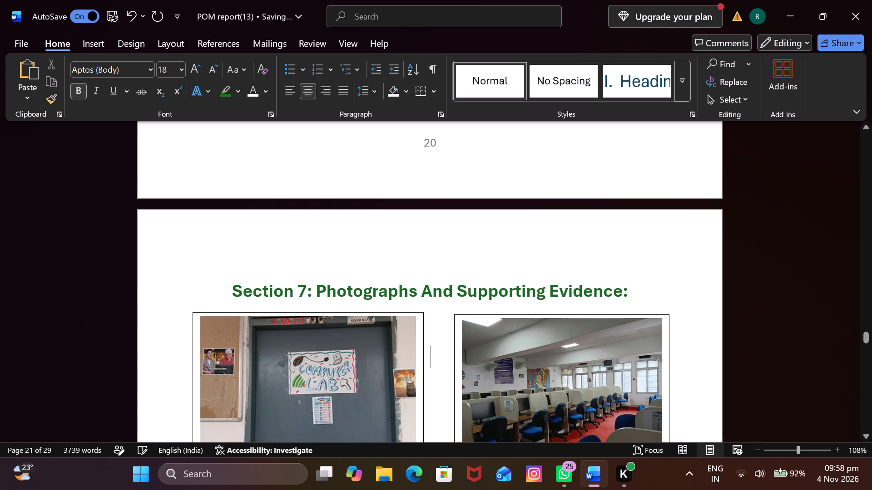
click(187, 305)
click(567, 304)
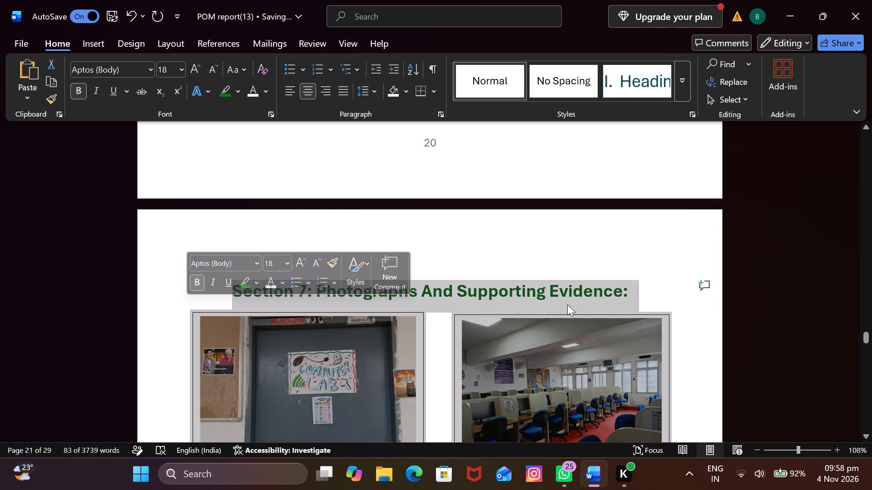
Move the Figure 7.3 and Figure 7.4 photo boxes down to just above the page number, with their bottom edges level.
scroll(669, 309, down, 4)
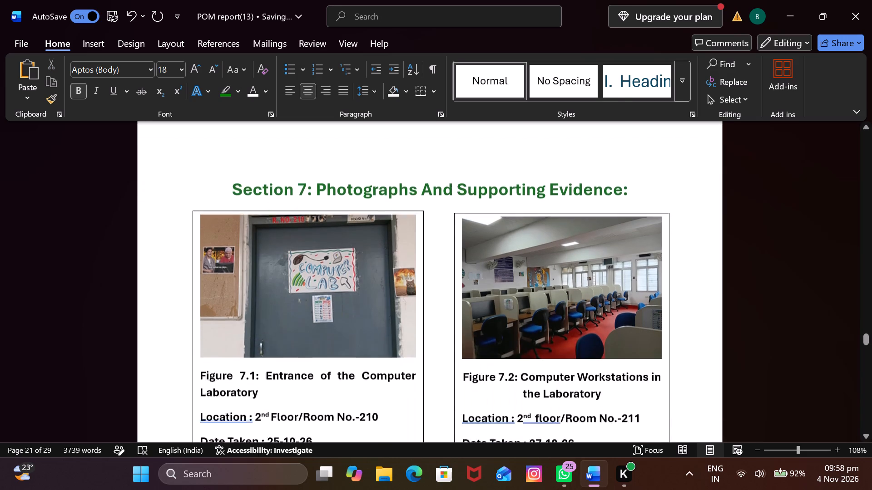
scroll(670, 304, down, 14)
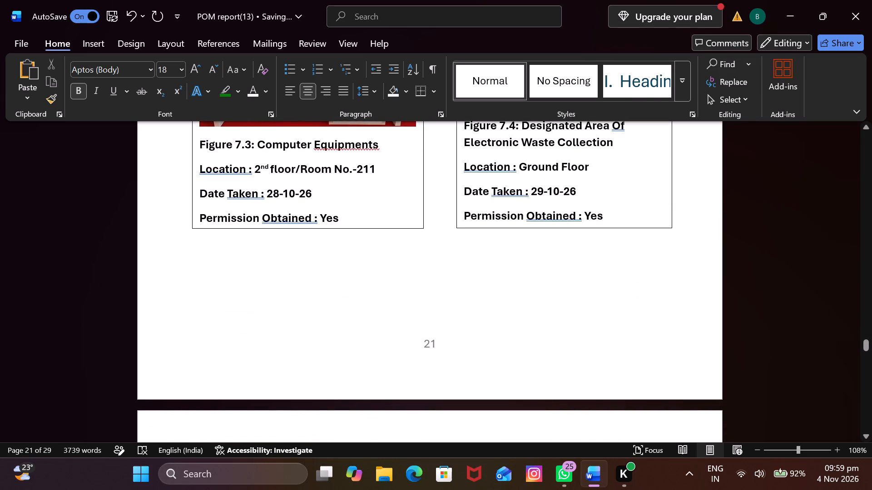
drag(374, 228, 368, 312)
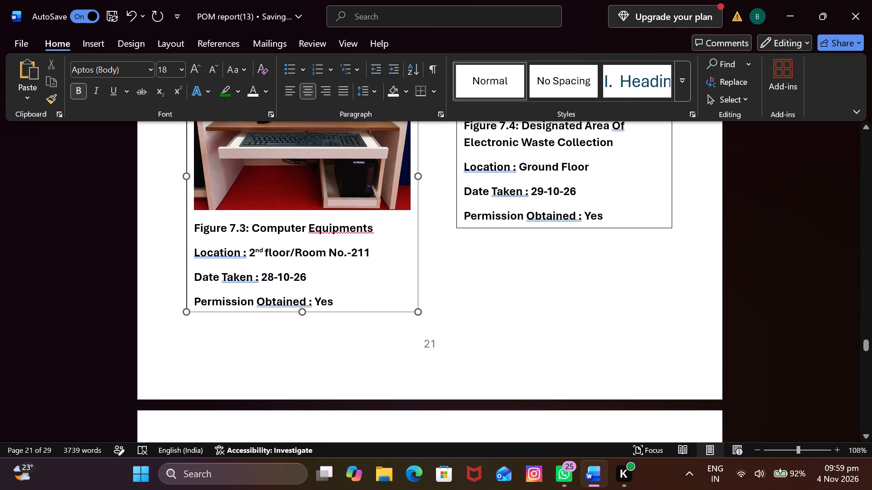
drag(368, 312, 364, 326)
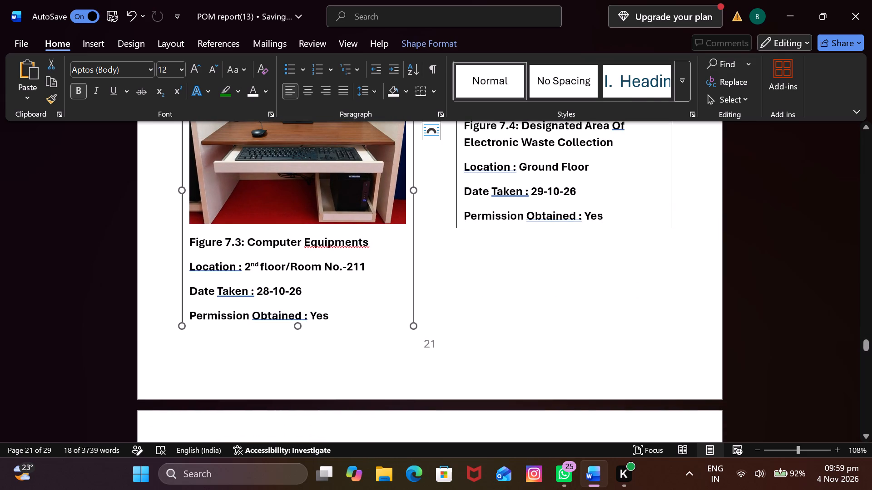
drag(627, 229, 624, 327)
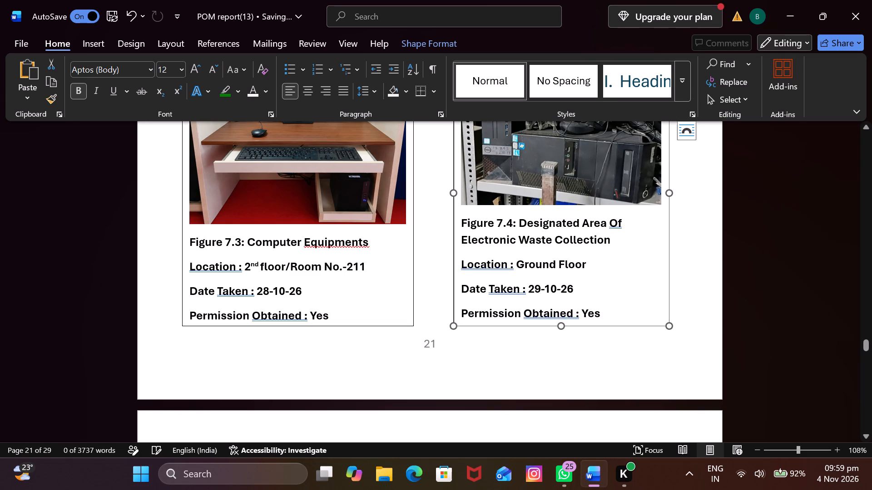
Move the Figure 7.1 and Figure 7.2 photo boxes down to sit just above the Figure 7.3 and 7.4 boxes.
scroll(677, 264, up, 10)
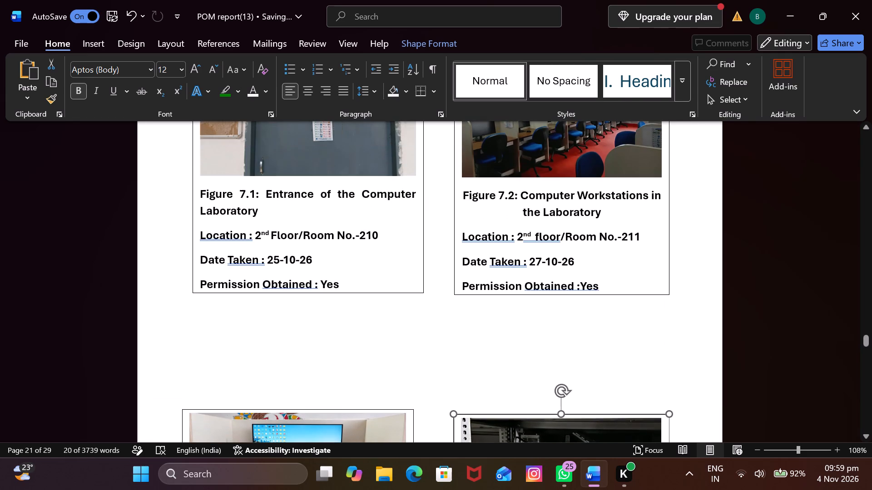
drag(373, 293, 362, 384)
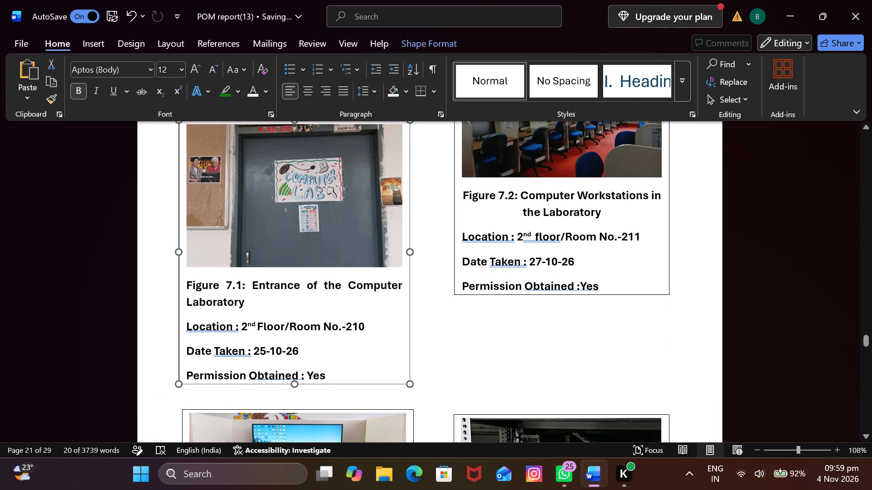
drag(362, 384, 362, 392)
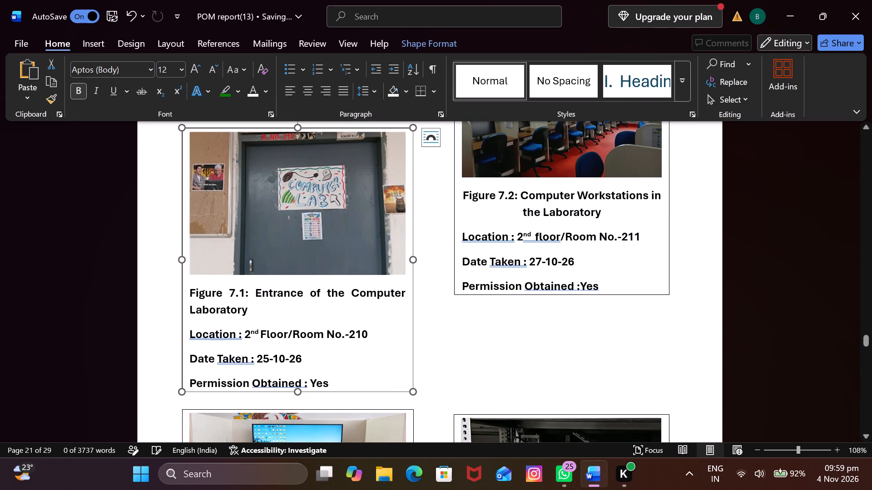
drag(612, 294, 605, 390)
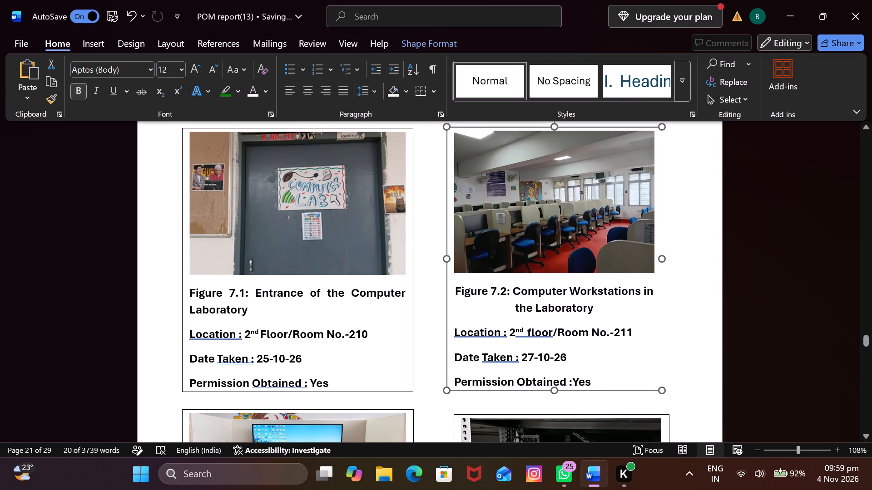
Nudge the Figure 7.2 photo box slightly to the right, toward alignment with the Figure 7.4 box below it.
drag(605, 390, 611, 389)
Put "Section 7:" on its own line above "Photographs And Supporting Evidence:" and set that line to 22 pt.
scroll(610, 365, up, 4)
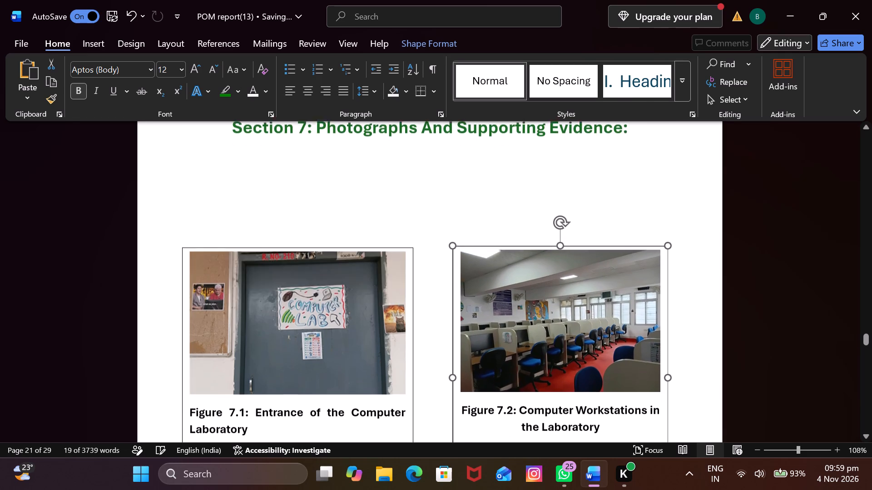
scroll(610, 348, up, 4)
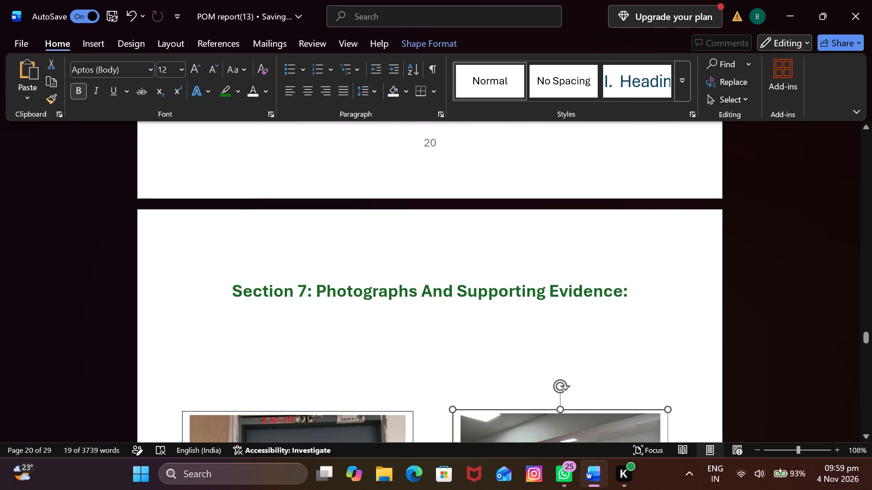
click(311, 293)
key(Return)
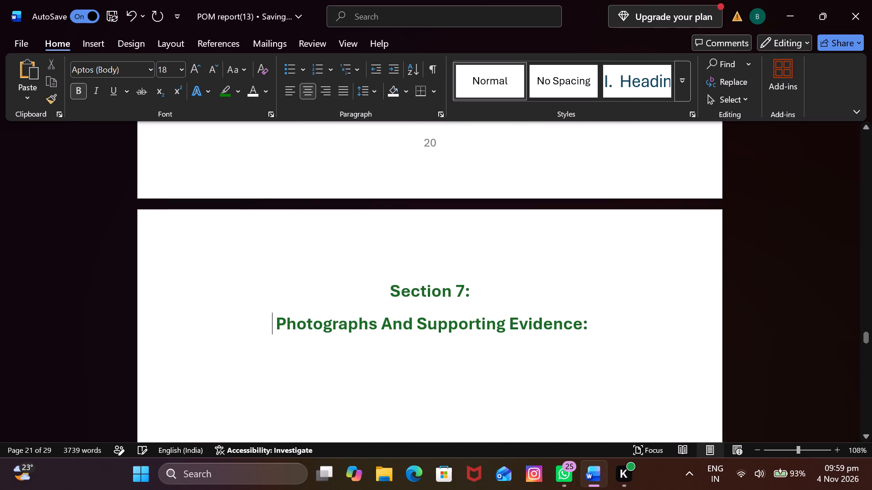
drag(478, 284, 377, 290)
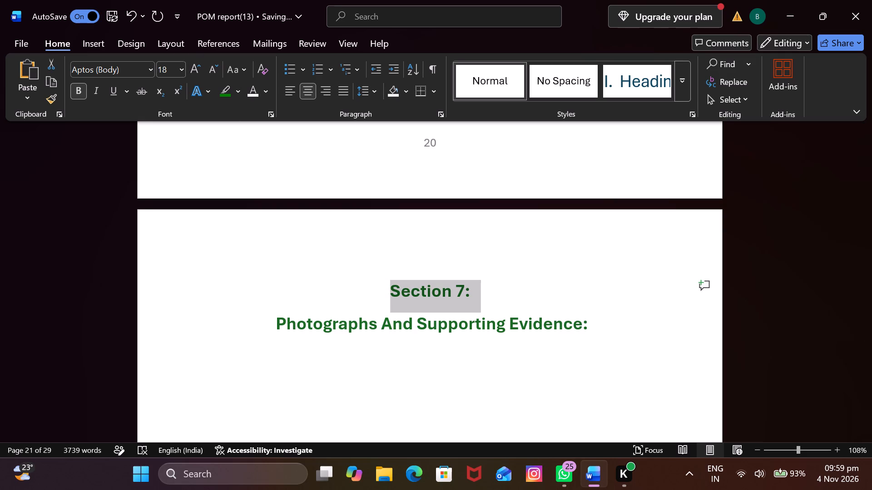
click(181, 72)
click(171, 240)
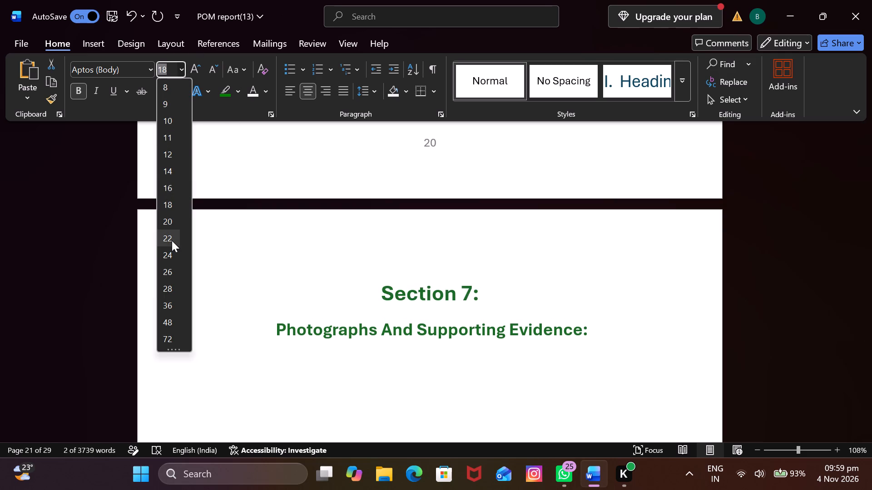
Add a space before the colon in the "Section 6:" heading and make the heading italic and underlined.
scroll(301, 256, up, 18)
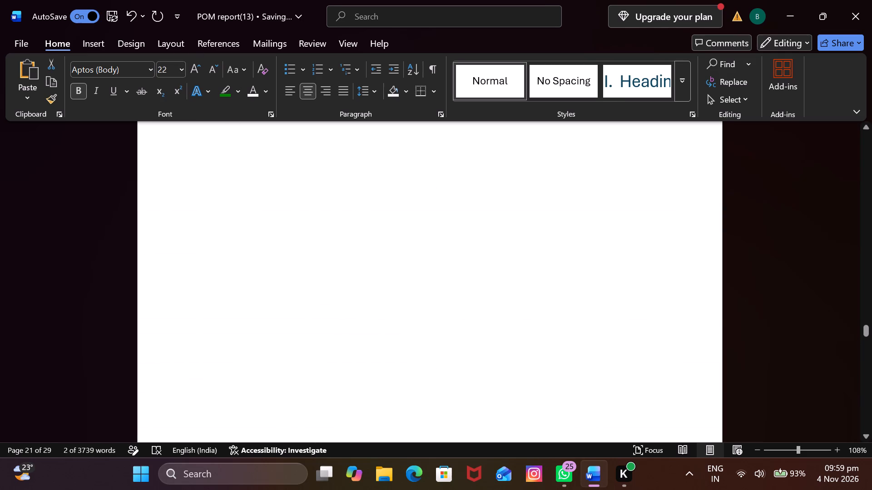
scroll(306, 262, up, 11)
scroll(306, 262, up, 16)
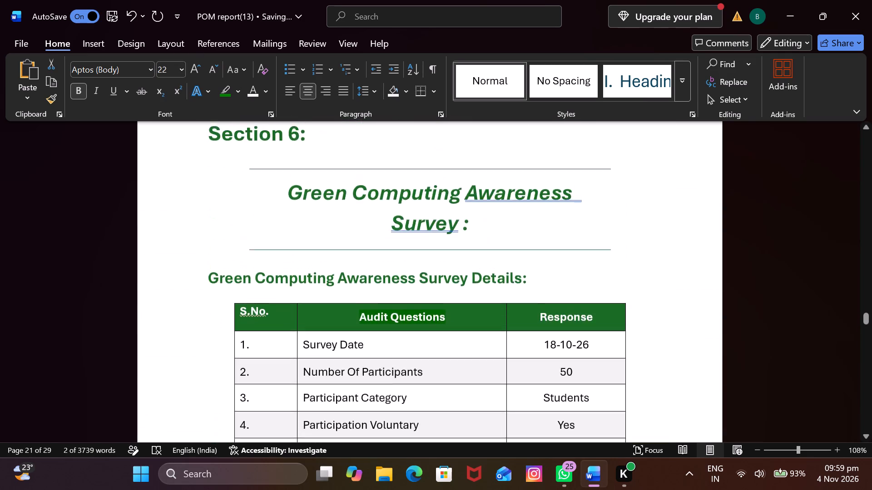
click(292, 208)
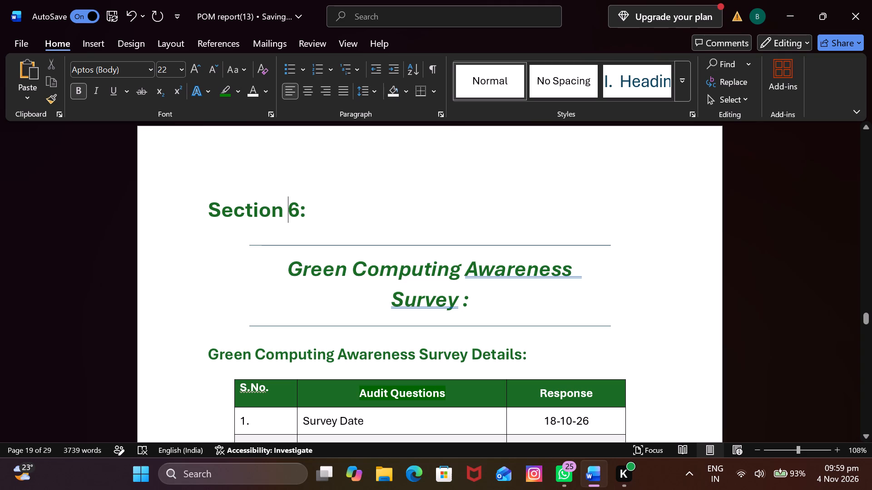
scroll(298, 254, down, 13)
scroll(261, 190, up, 7)
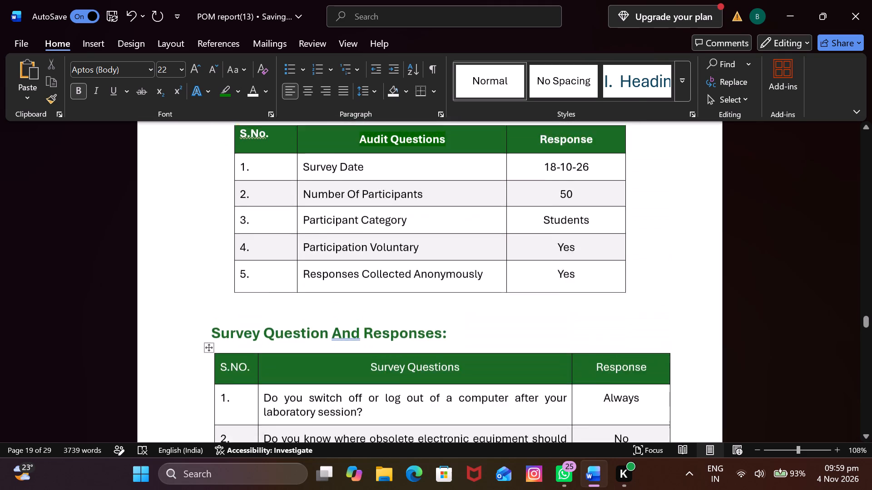
scroll(261, 189, up, 3)
scroll(365, 202, up, 4)
drag(310, 245, 201, 246)
click(308, 249)
click(302, 247)
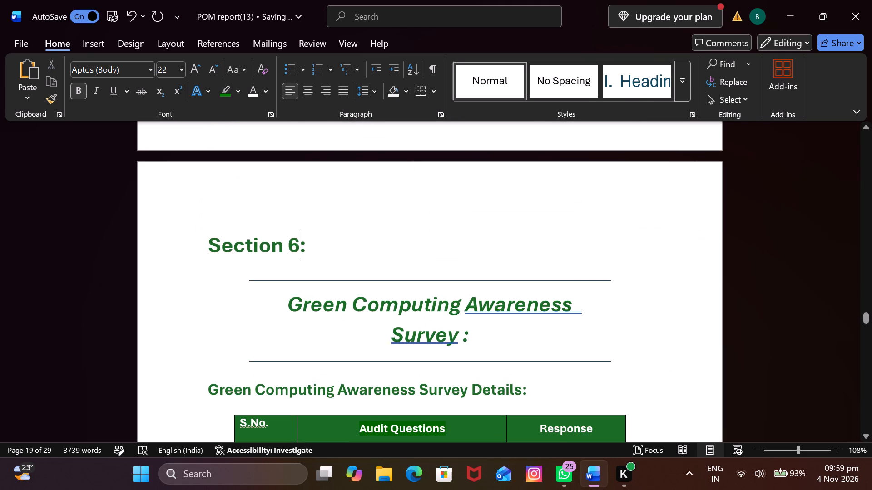
key(space)
click(302, 245)
drag(302, 245, 216, 248)
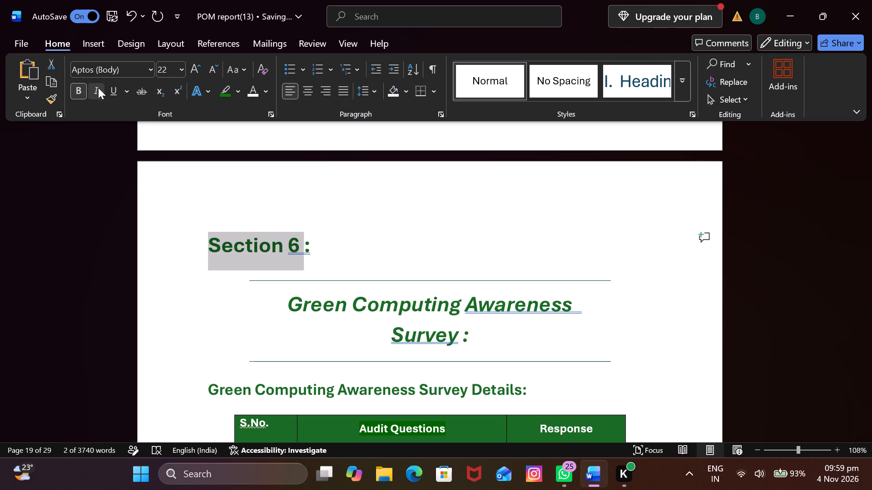
click(98, 88)
click(113, 89)
click(356, 243)
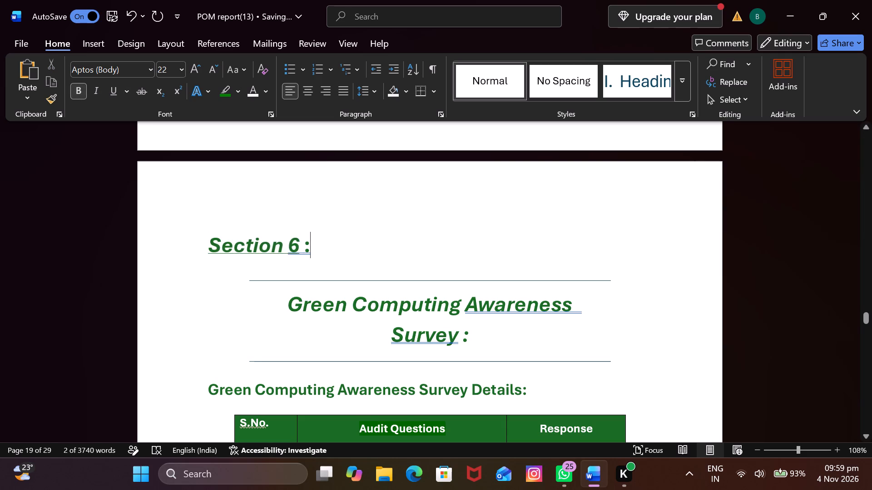
Add a space before the colon in the "Section 7:" line and make "Section 7" italic and underlined.
scroll(368, 256, down, 20)
scroll(368, 256, down, 18)
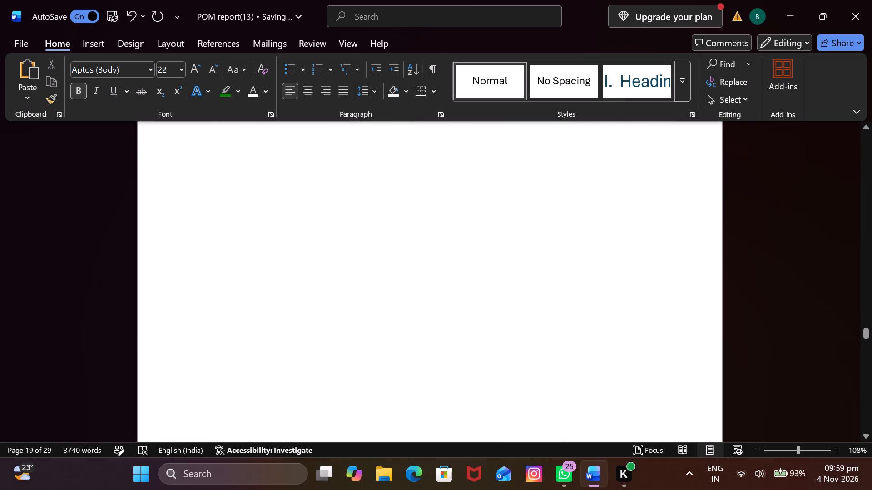
scroll(366, 267, down, 12)
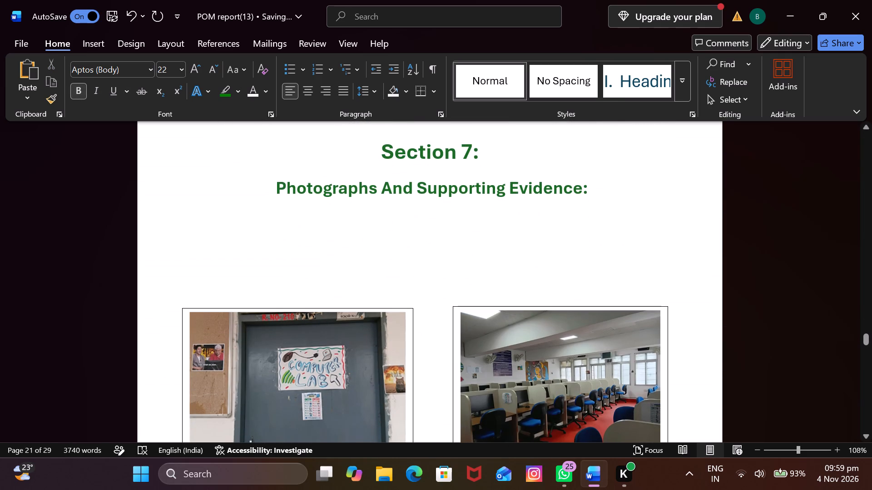
click(472, 150)
key(space)
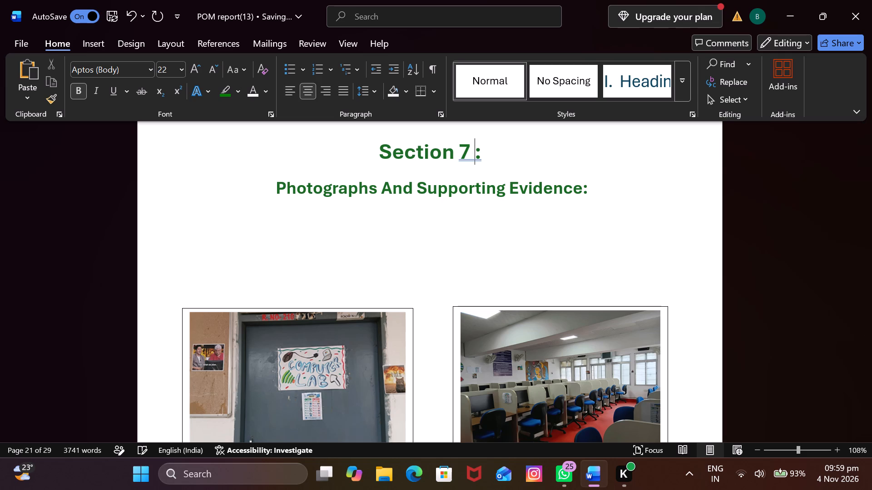
click(471, 149)
drag(471, 149, 409, 152)
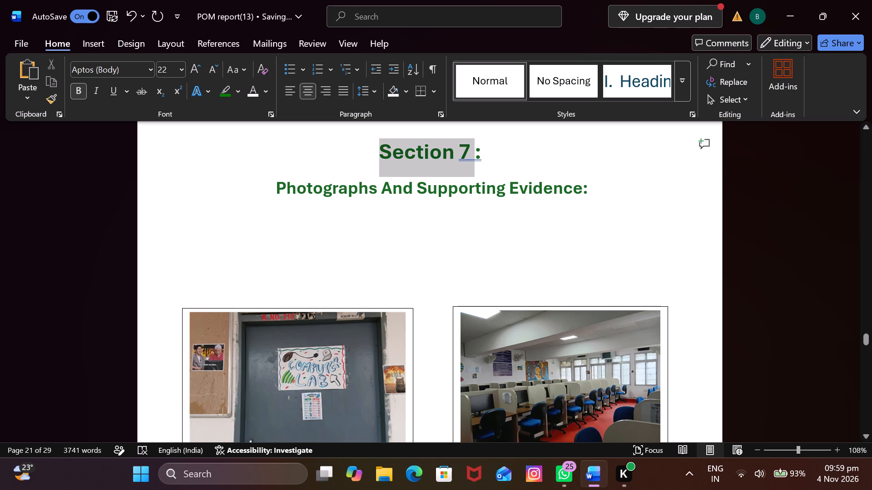
drag(409, 152, 407, 152)
click(91, 95)
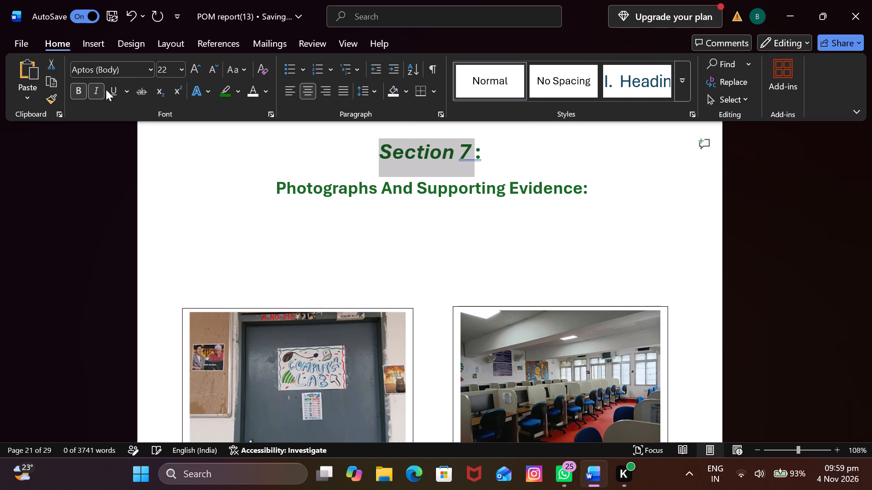
click(109, 88)
Apply the Intense Quote style to the "Photographs And Supporting Evidence:" line.
click(582, 189)
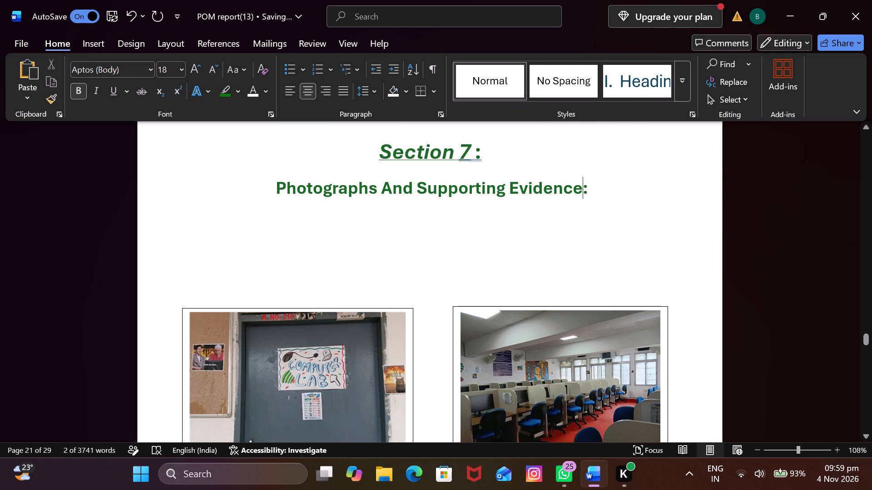
drag(597, 186, 302, 175)
drag(748, 256, 731, 258)
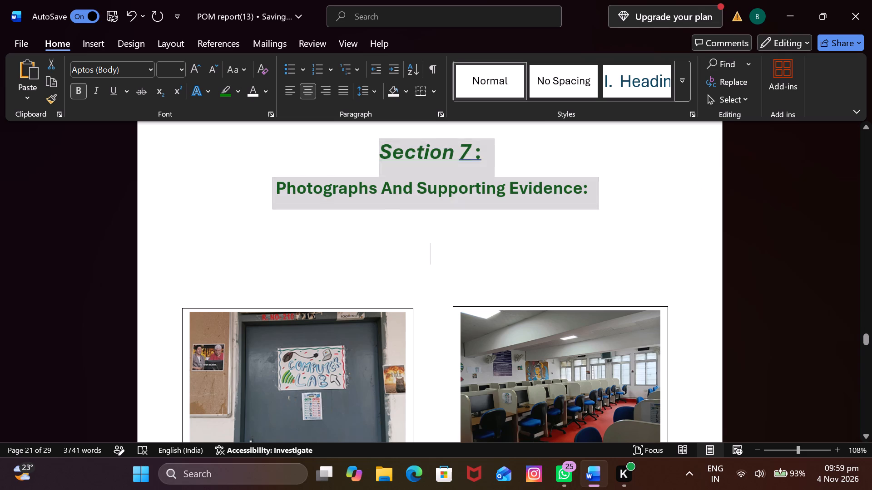
drag(731, 258, 738, 258)
drag(608, 191, 312, 191)
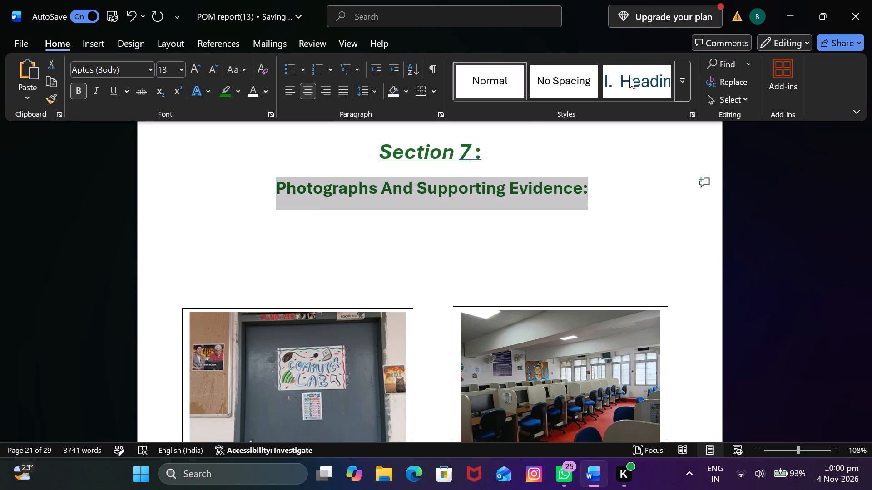
click(676, 83)
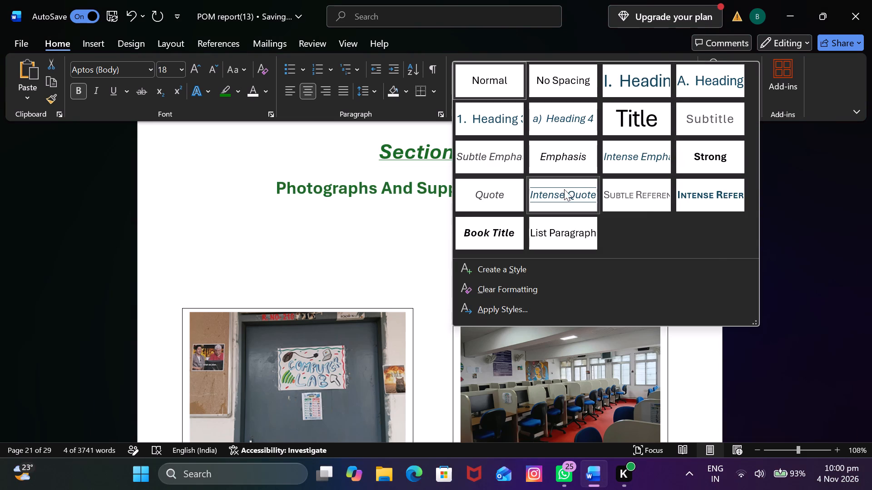
click(564, 189)
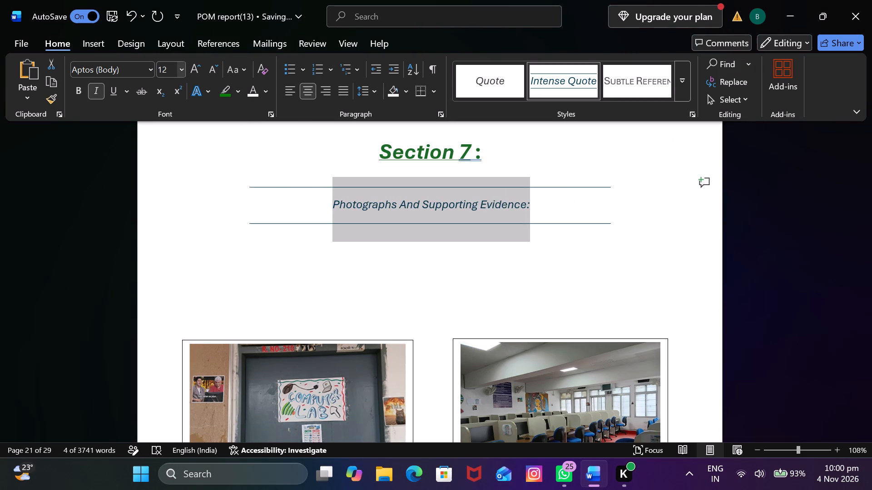
Format the "Photographs And Supporting Evidence:" line as 22 pt bold green text.
click(176, 68)
click(181, 74)
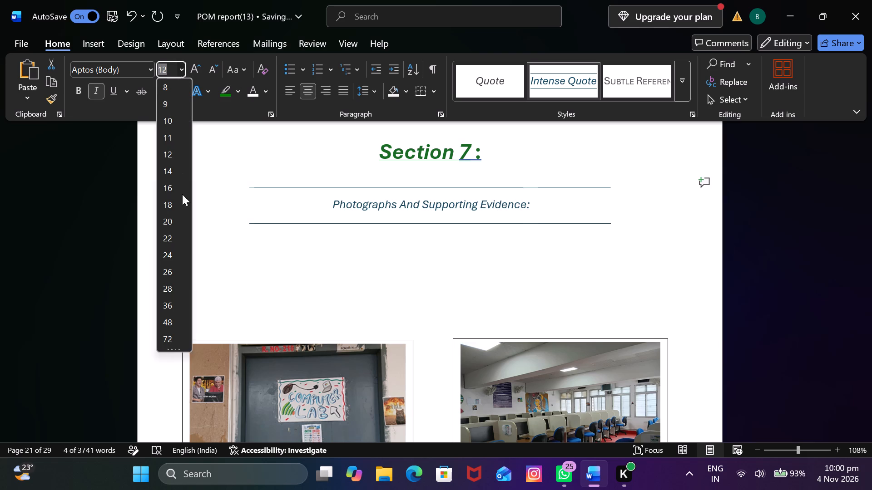
click(175, 241)
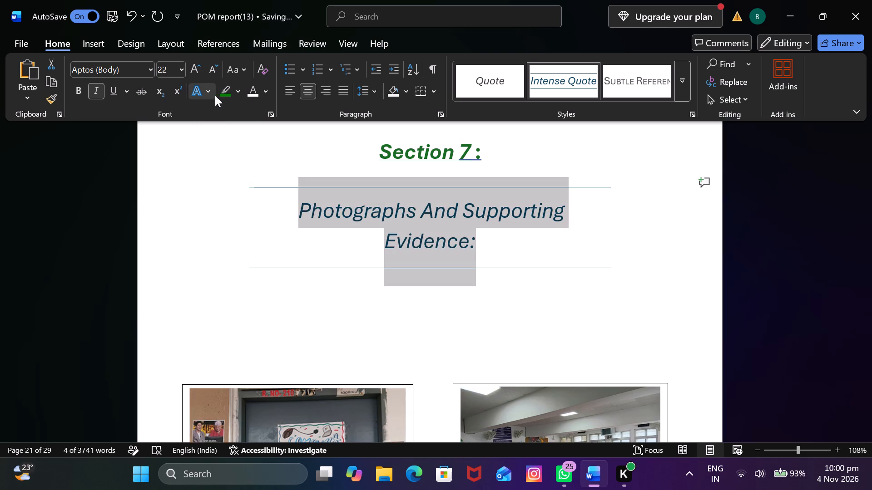
click(212, 93)
click(355, 162)
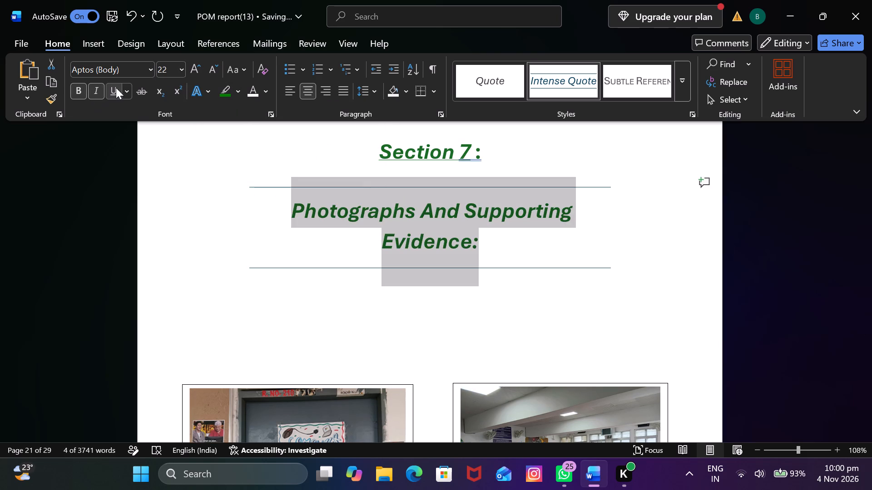
click(576, 310)
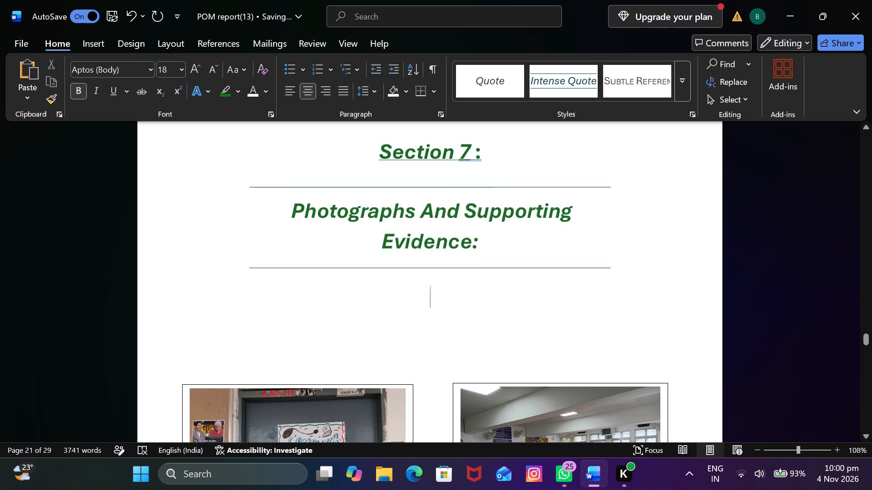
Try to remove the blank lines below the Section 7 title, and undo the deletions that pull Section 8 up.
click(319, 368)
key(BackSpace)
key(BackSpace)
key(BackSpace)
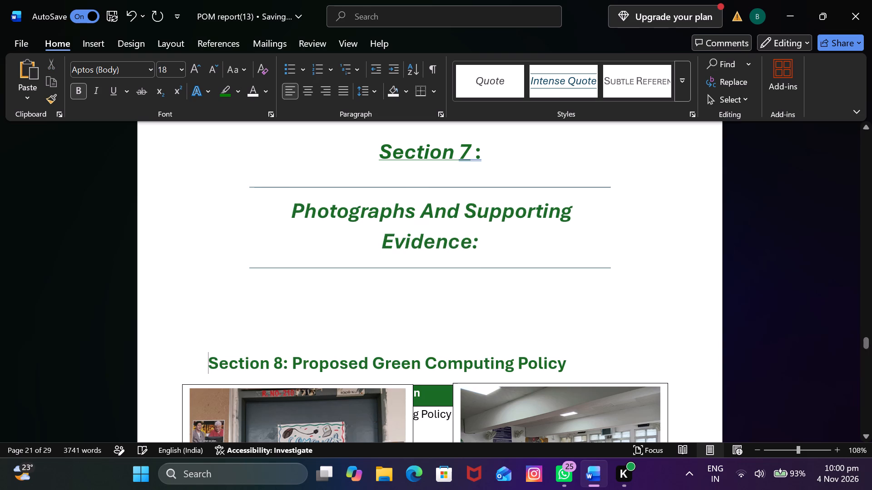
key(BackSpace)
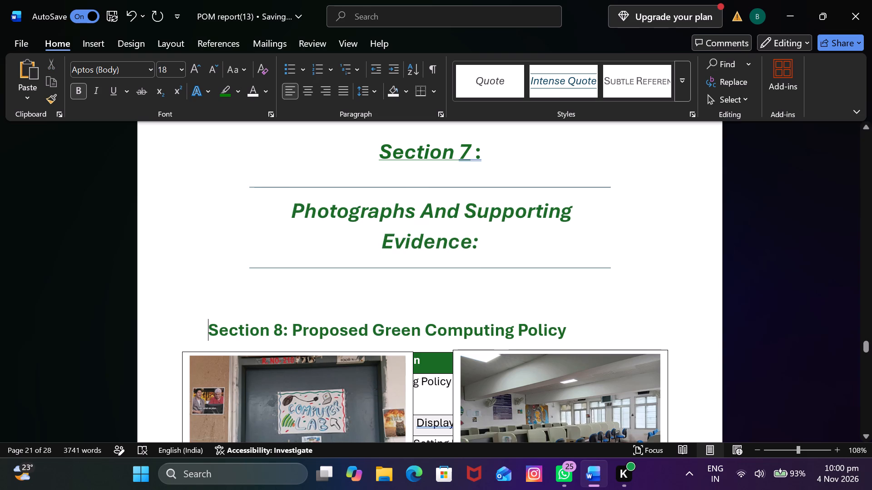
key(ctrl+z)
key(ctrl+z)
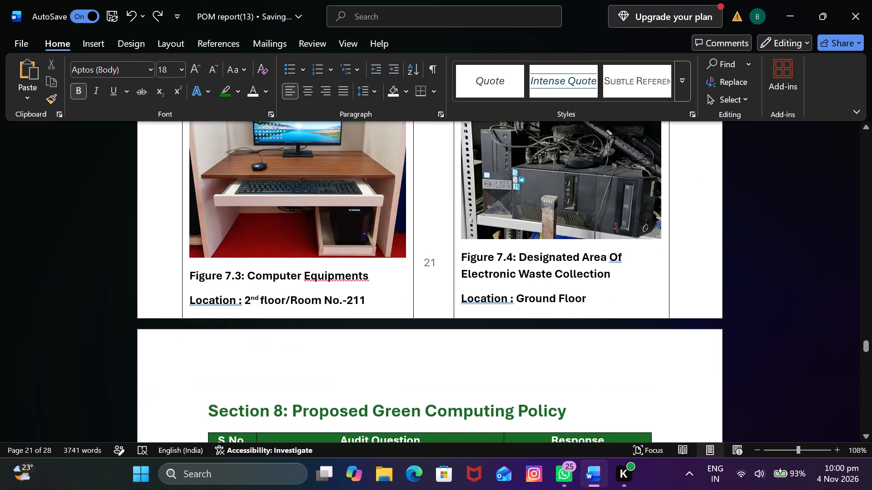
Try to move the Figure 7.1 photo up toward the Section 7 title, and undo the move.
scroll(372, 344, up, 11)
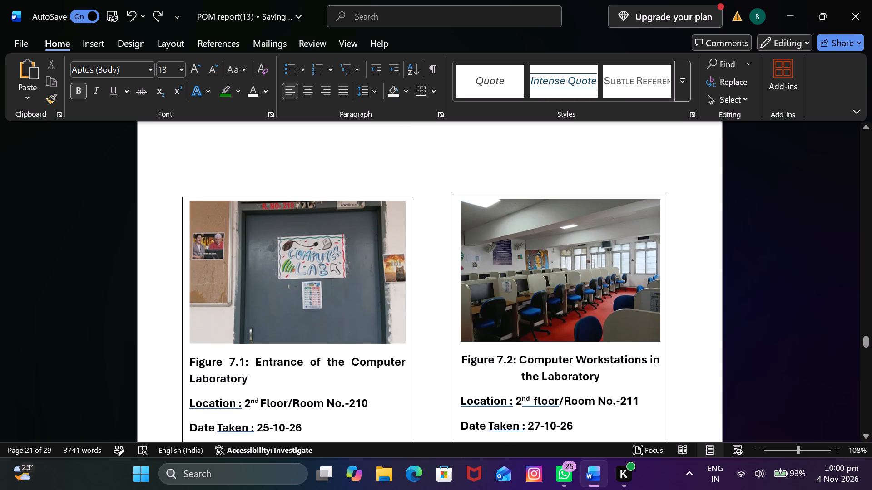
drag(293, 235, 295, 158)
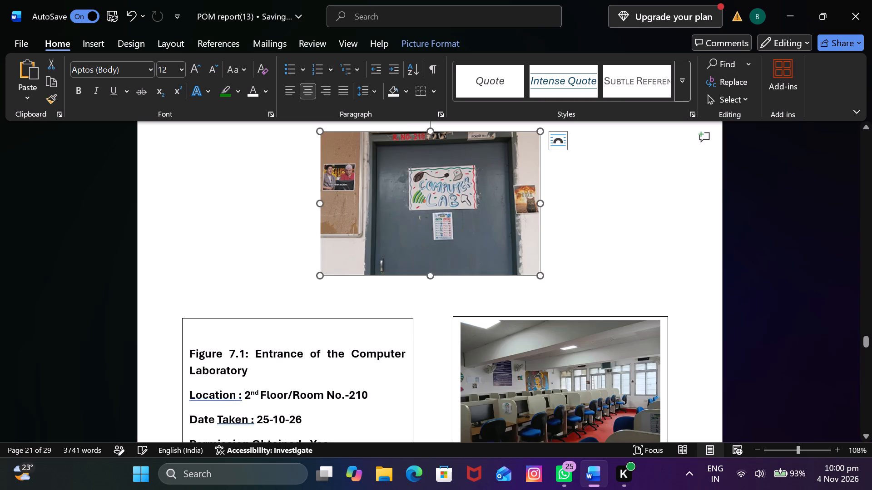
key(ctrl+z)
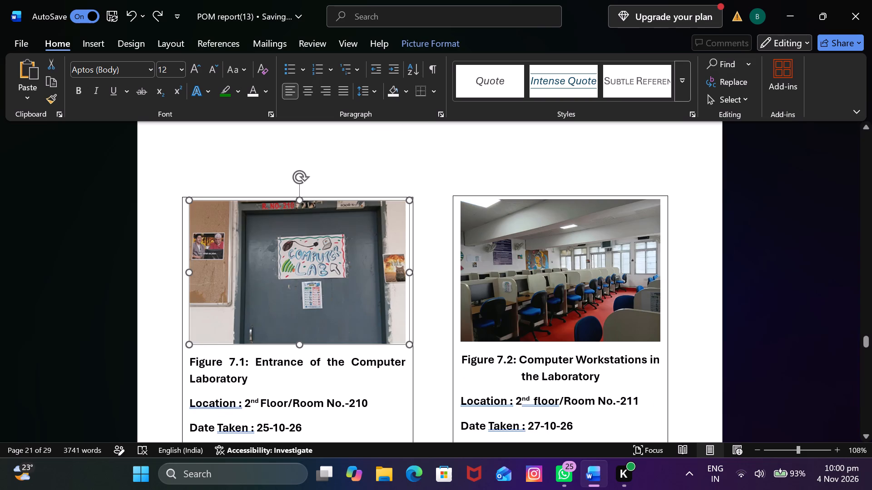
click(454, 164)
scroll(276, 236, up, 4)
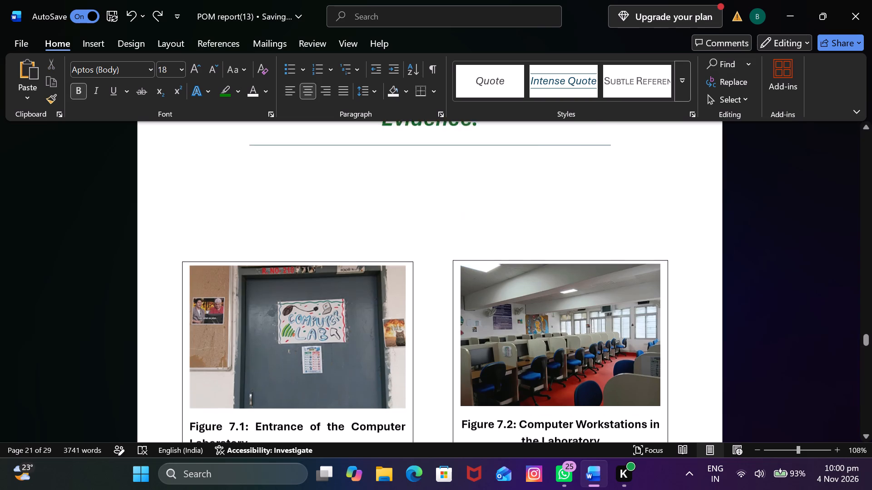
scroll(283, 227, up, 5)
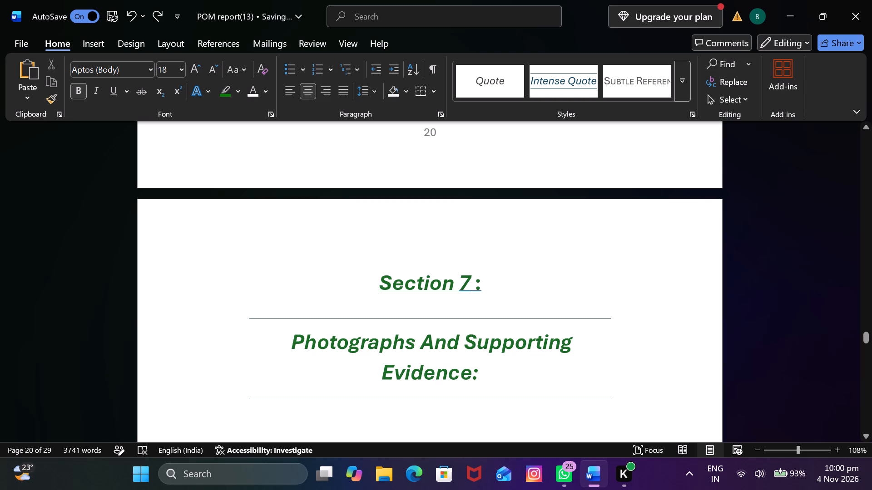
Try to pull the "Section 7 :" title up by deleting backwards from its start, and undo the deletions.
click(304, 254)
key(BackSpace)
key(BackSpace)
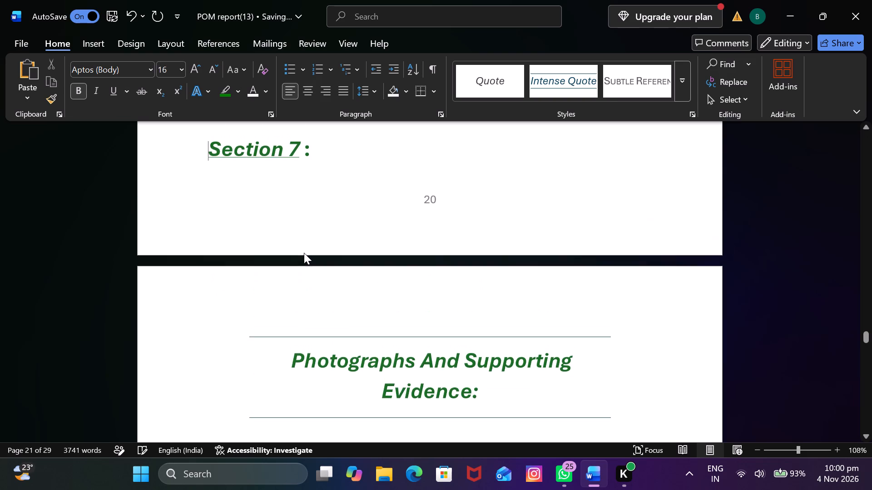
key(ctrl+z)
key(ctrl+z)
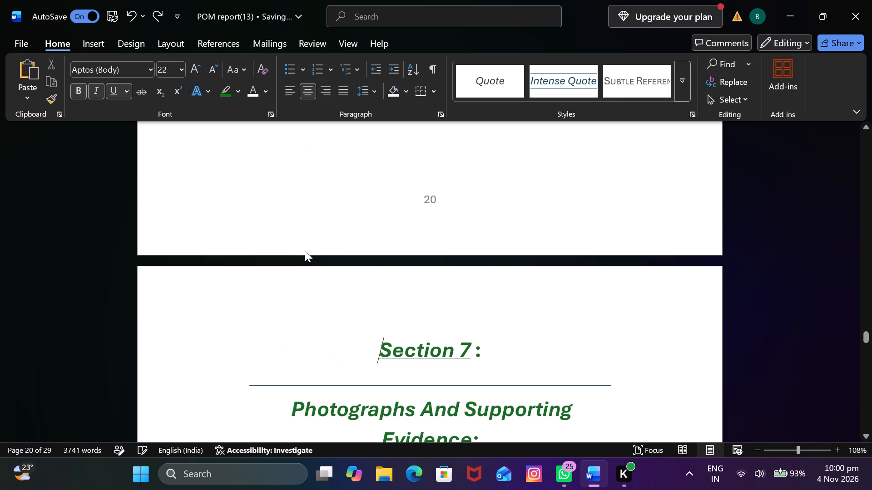
Move the Figure 7.1 and Figure 7.2 photo boxes up to sit side by side just below the Section 7 heading's lower line.
scroll(308, 297, down, 9)
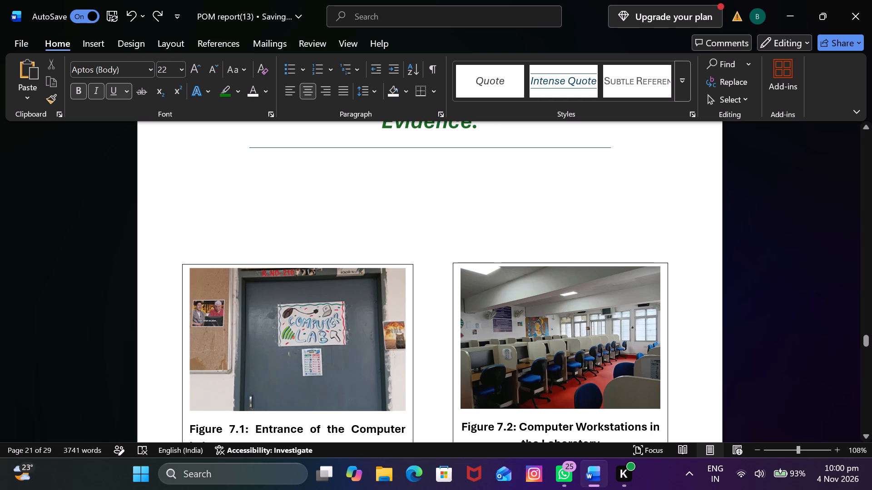
drag(184, 265, 183, 171)
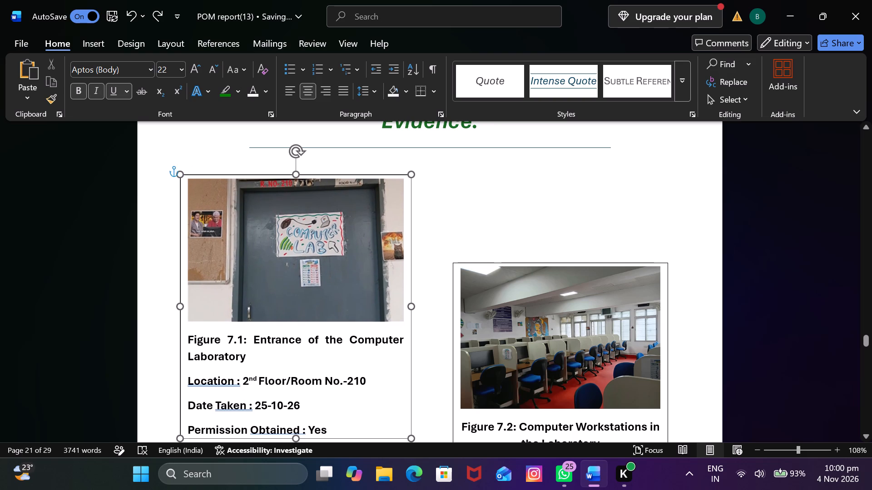
drag(183, 171, 183, 170)
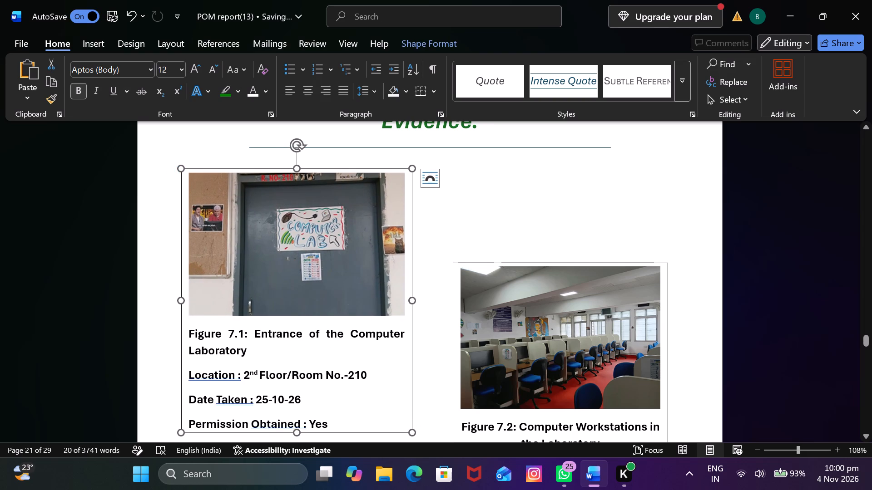
click(446, 253)
drag(456, 263, 454, 164)
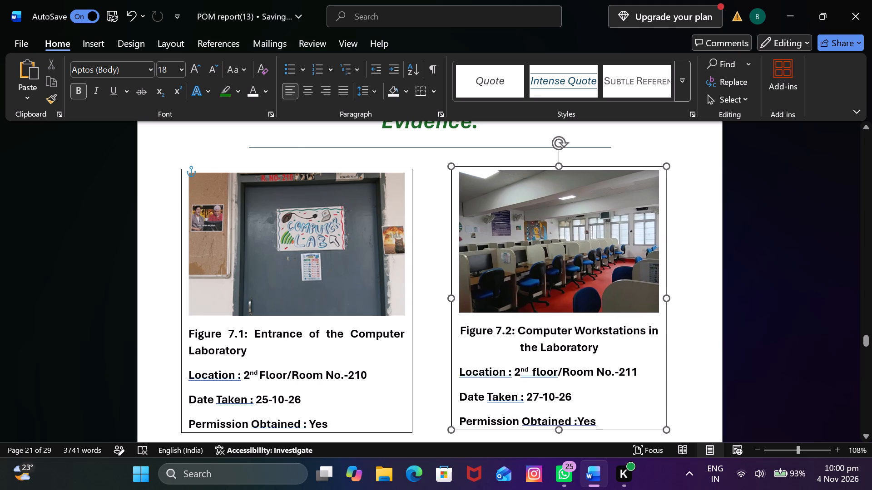
drag(454, 164, 455, 167)
click(705, 265)
Move the Figure 7.3 and Figure 7.4 photo boxes up to sit side by side with a small gap below Figures 7.1 and 7.2.
scroll(703, 289, down, 7)
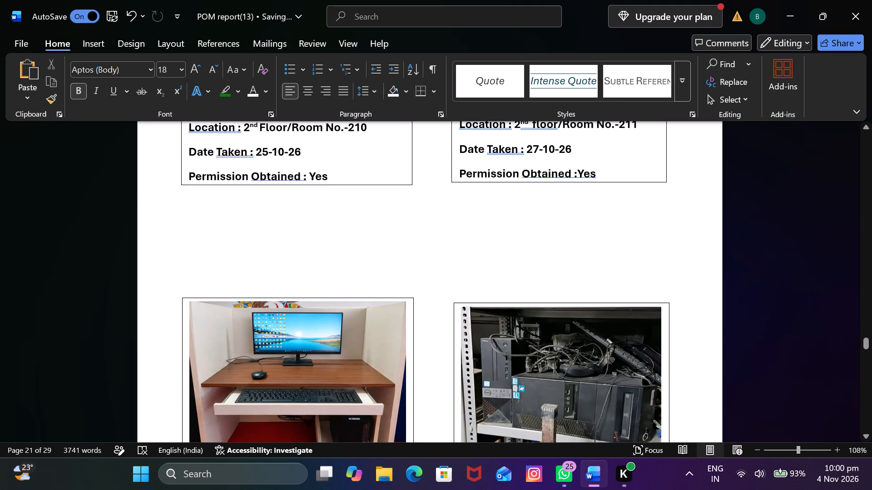
drag(185, 298, 186, 206)
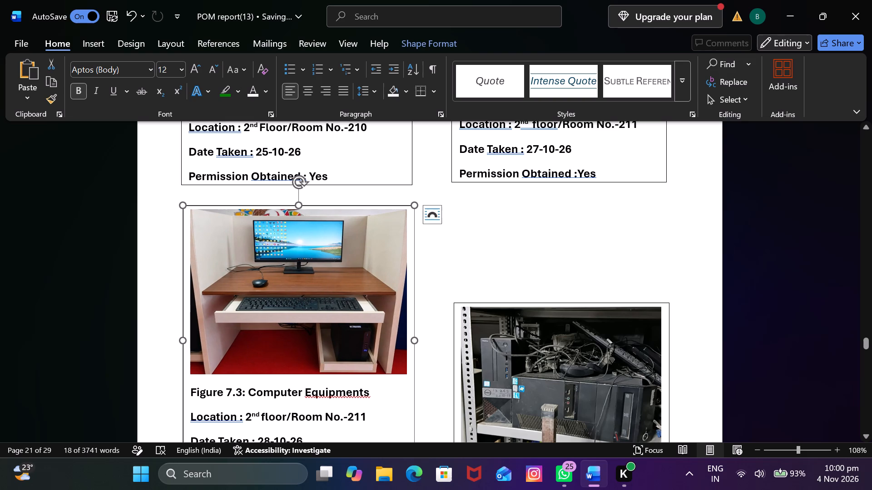
drag(457, 303, 456, 203)
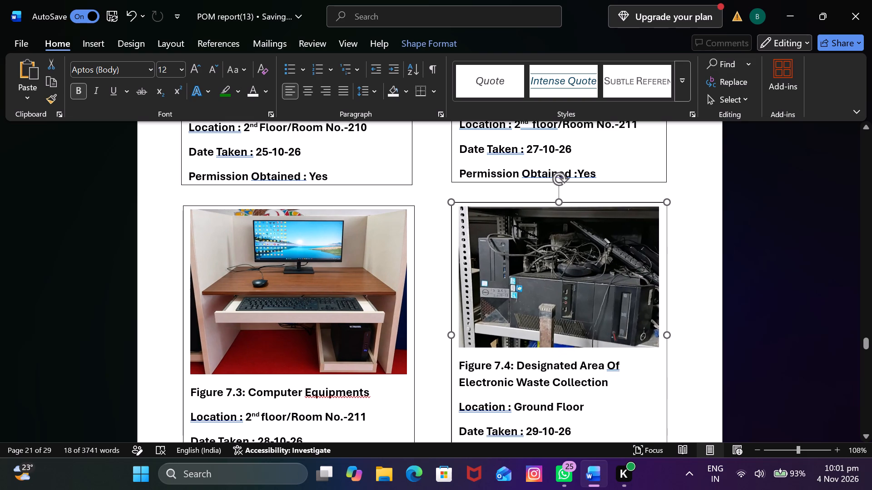
drag(456, 203, 457, 205)
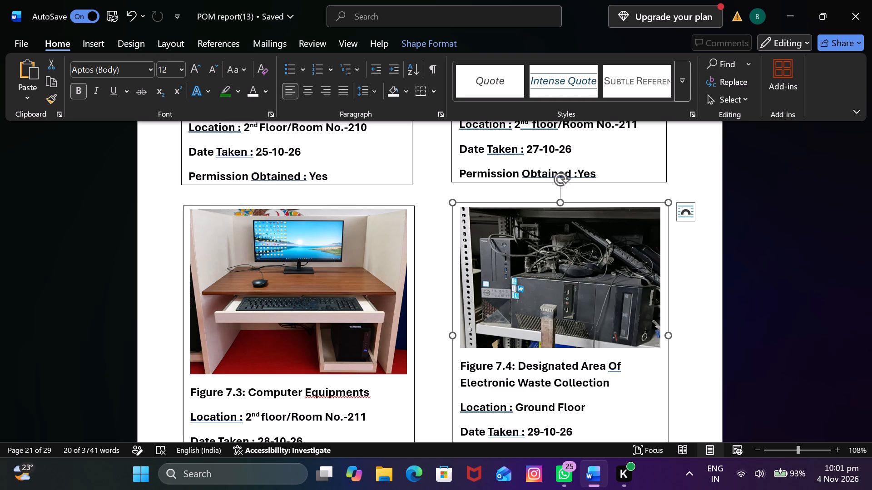
Review the Section 7 page from its title through the four photo boxes to the start of Section 8.
click(871, 220)
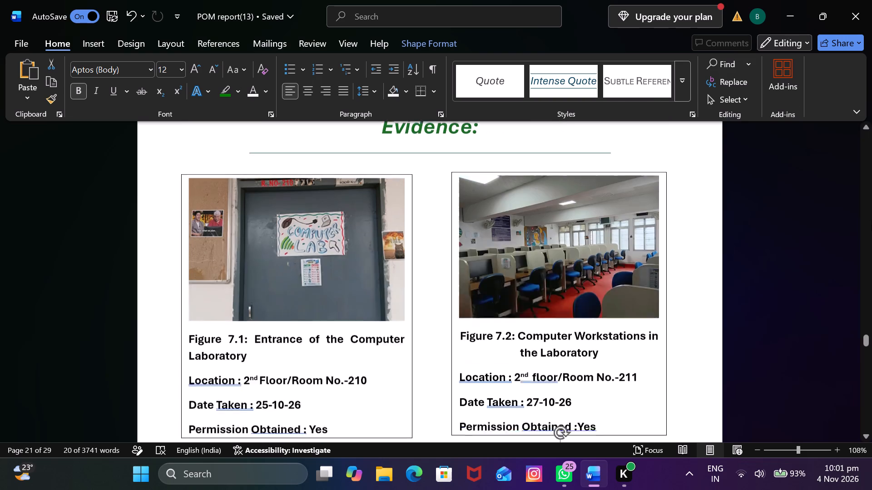
scroll(763, 206, up, 1)
scroll(758, 208, down, 2)
scroll(758, 208, up, 6)
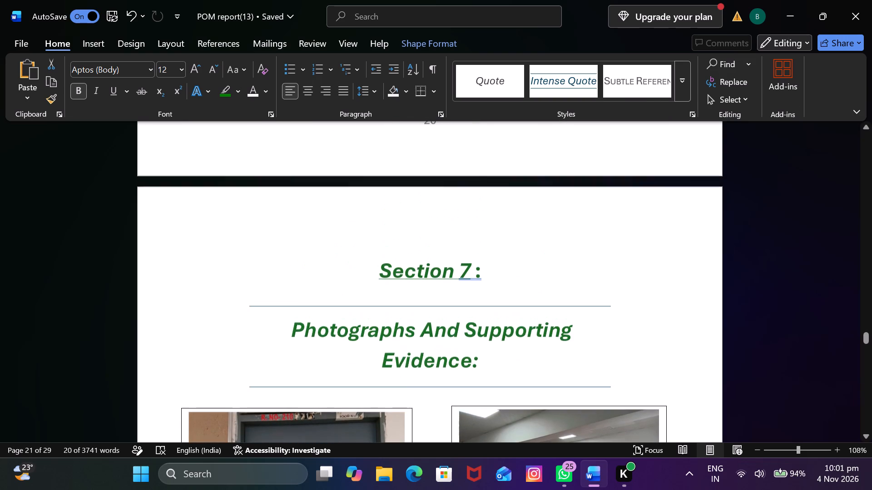
scroll(758, 201, up, 3)
scroll(758, 201, down, 3)
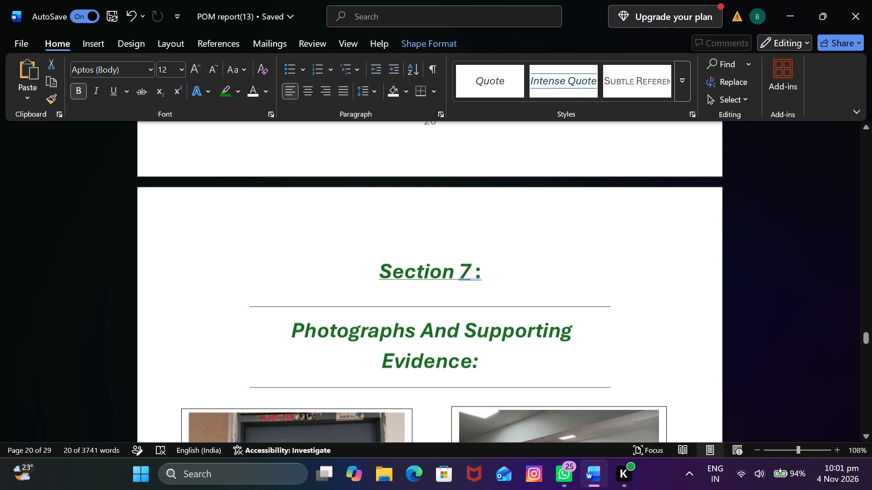
scroll(757, 220, down, 9)
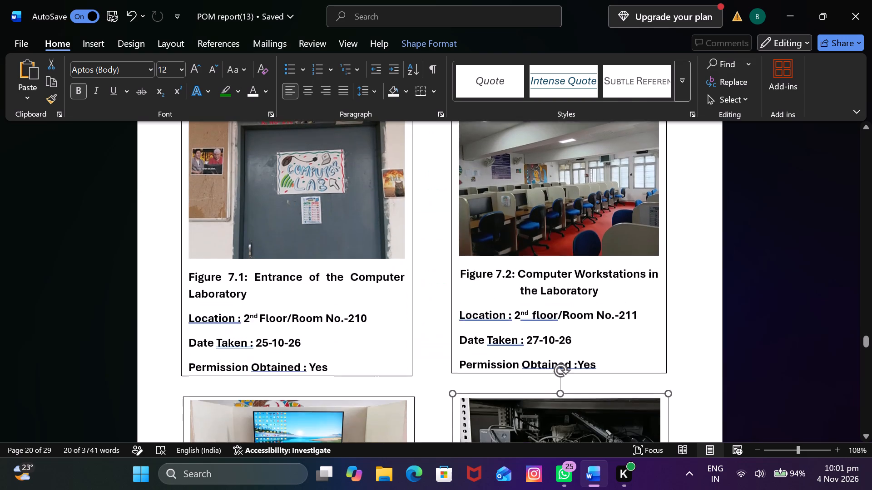
scroll(759, 216, down, 6)
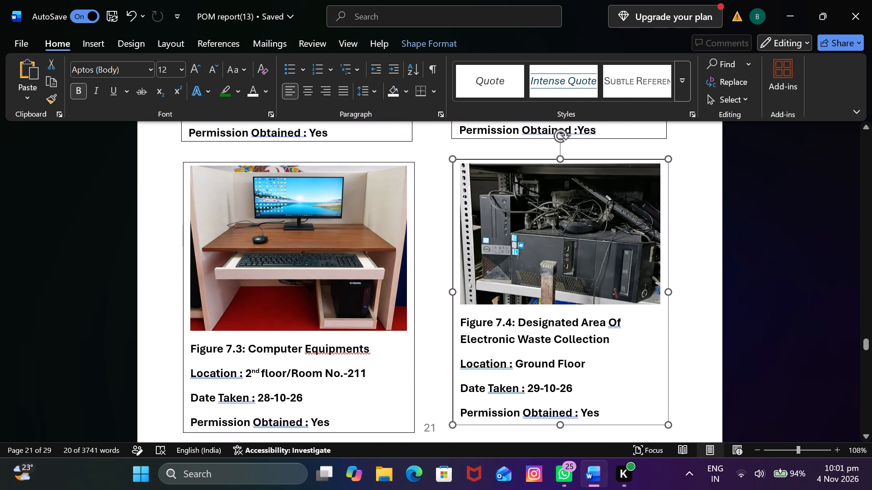
click(731, 312)
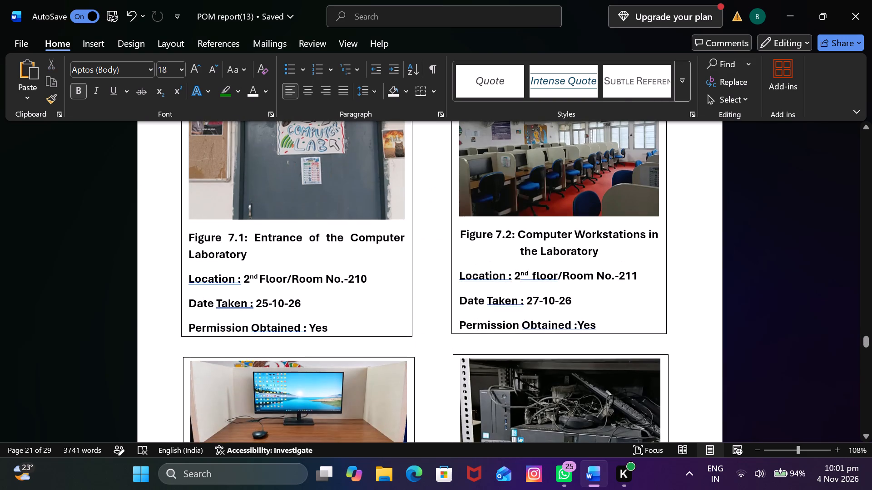
scroll(733, 307, up, 1)
scroll(733, 307, down, 13)
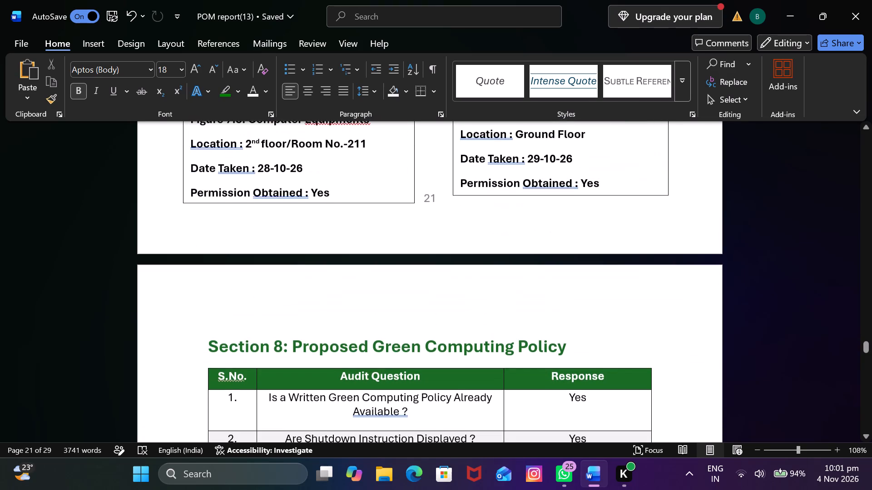
scroll(732, 291, down, 1)
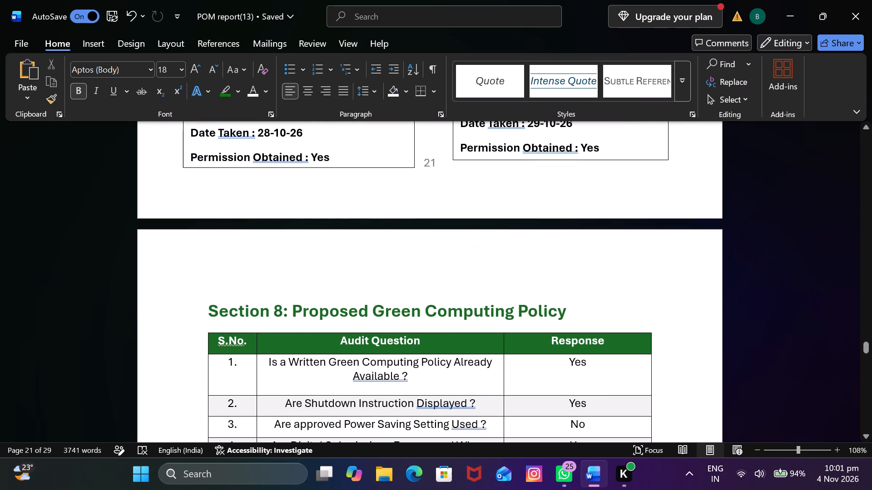
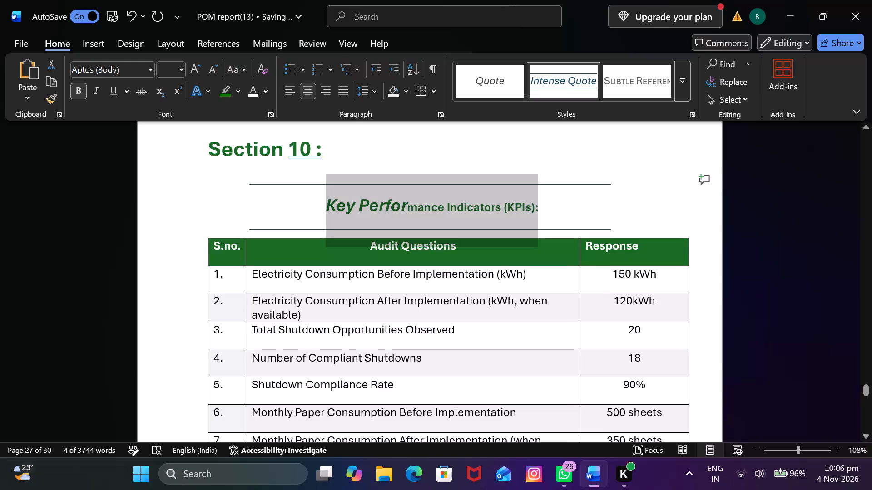
Set the font size of the Section 10 heading "Key Performance Indicators (KPIs):" to 22.
click(185, 72)
click(184, 72)
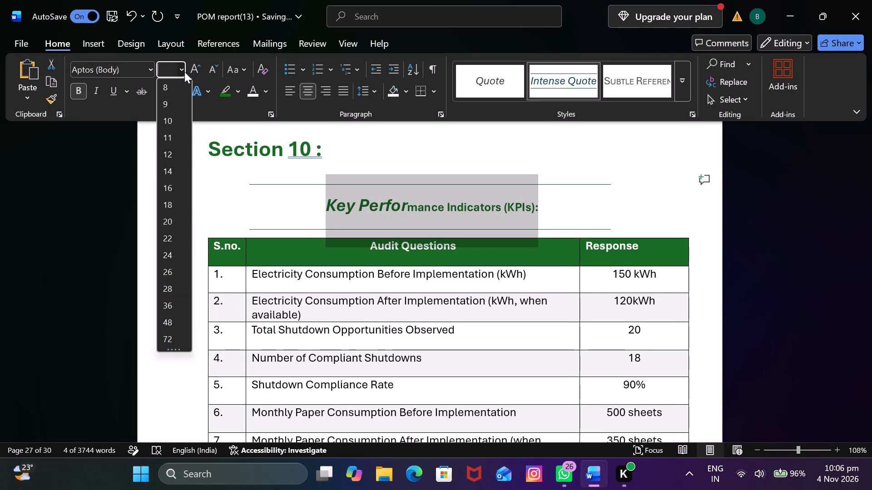
click(166, 240)
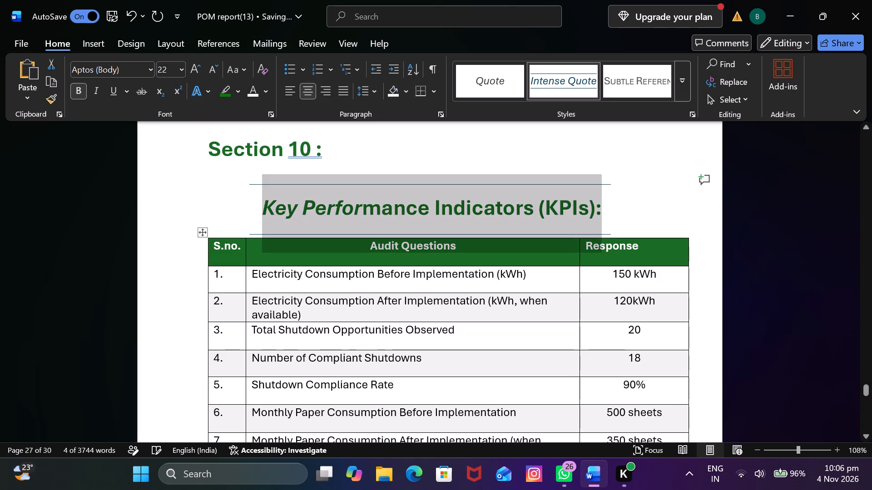
click(669, 219)
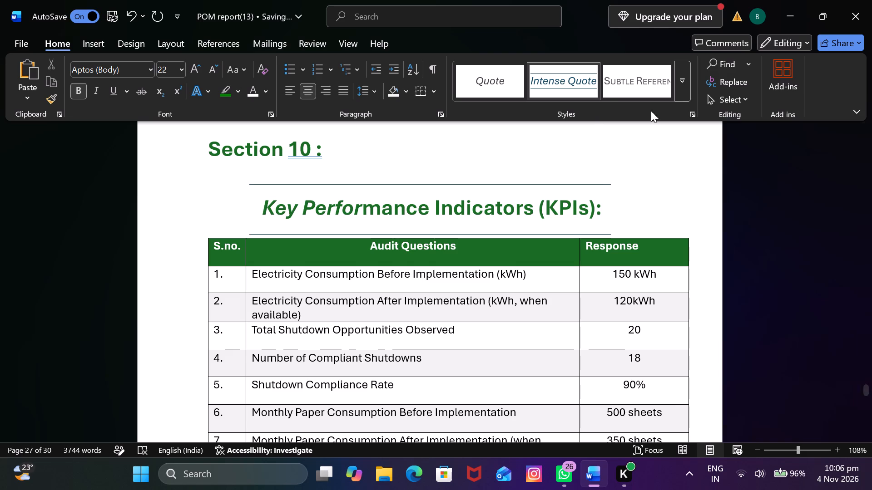
click(647, 230)
scroll(380, 393, up, 1)
scroll(381, 393, down, 3)
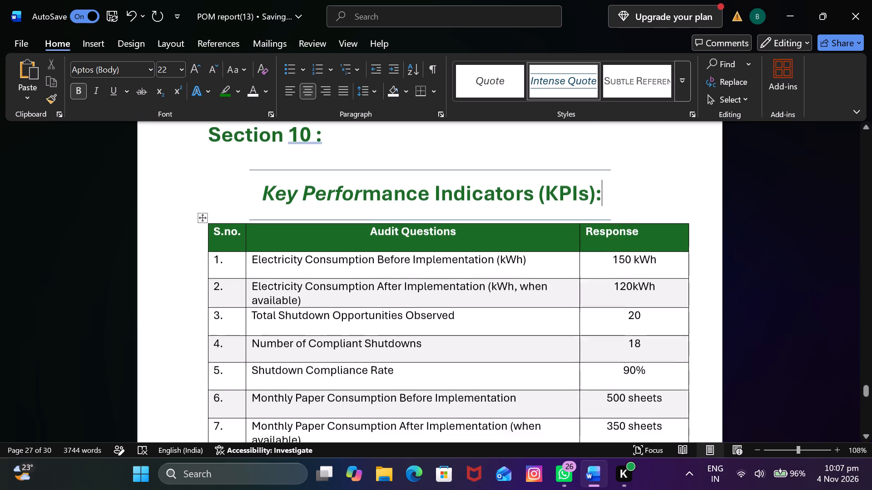
Remove the blank lines above the "Section 11: Findings And Recommendations:" heading at the top of page 28.
scroll(381, 393, down, 4)
scroll(390, 355, down, 15)
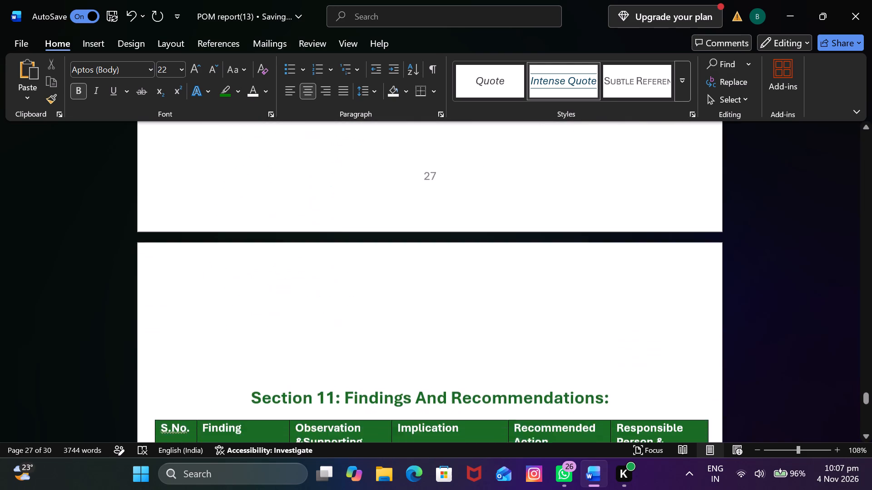
scroll(392, 348, down, 3)
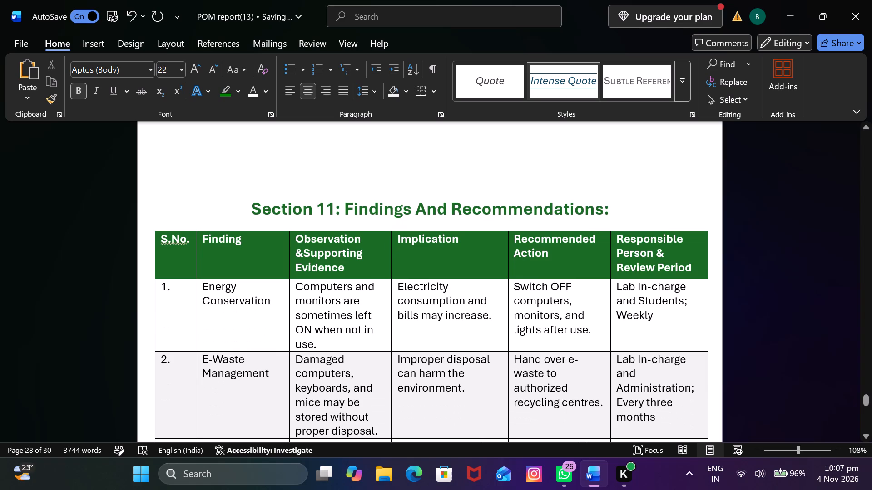
scroll(392, 348, up, 2)
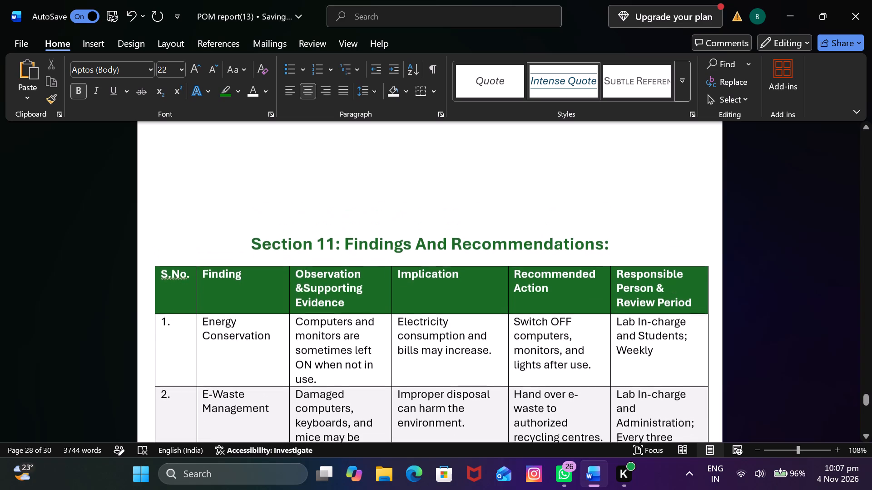
scroll(392, 348, up, 2)
click(297, 320)
key(BackSpace)
key(BackSpace)
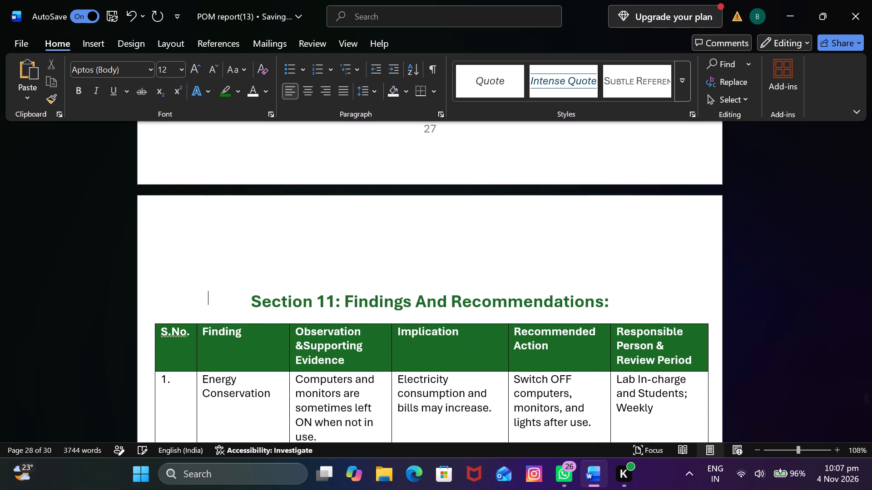
key(BackSpace)
key(BackSpace)
key(Return)
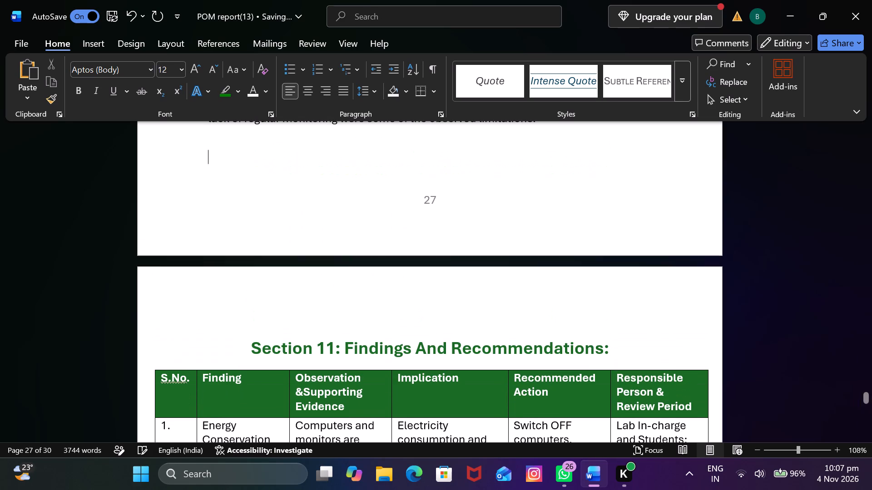
Capitalise the n in the first column header of the KPI table so it reads "S.No.".
scroll(373, 242, up, 12)
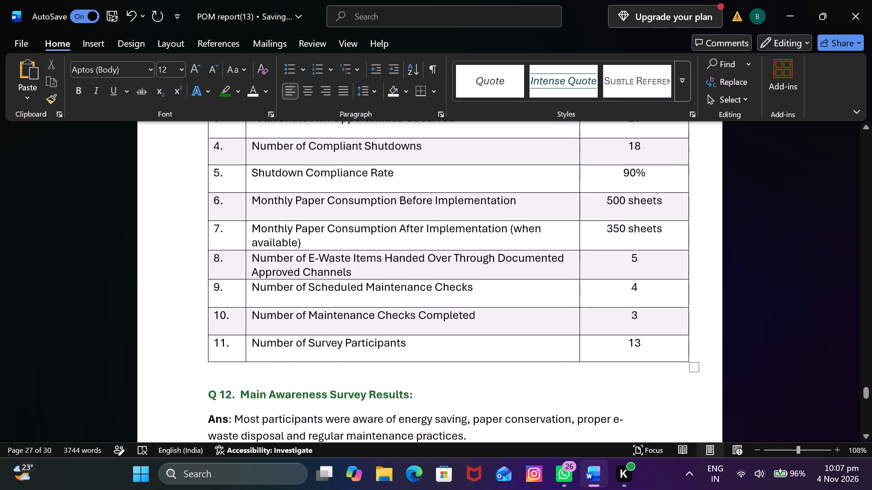
scroll(378, 218, up, 7)
scroll(381, 223, down, 2)
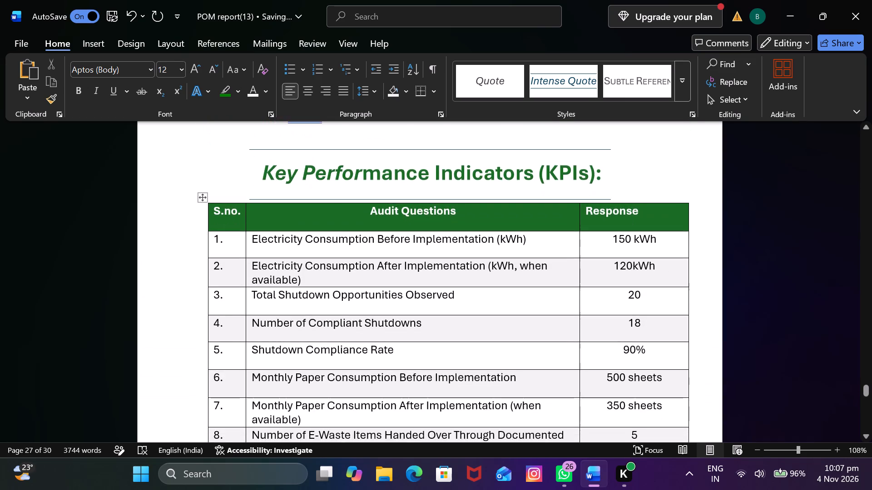
scroll(383, 225, down, 3)
scroll(383, 225, up, 3)
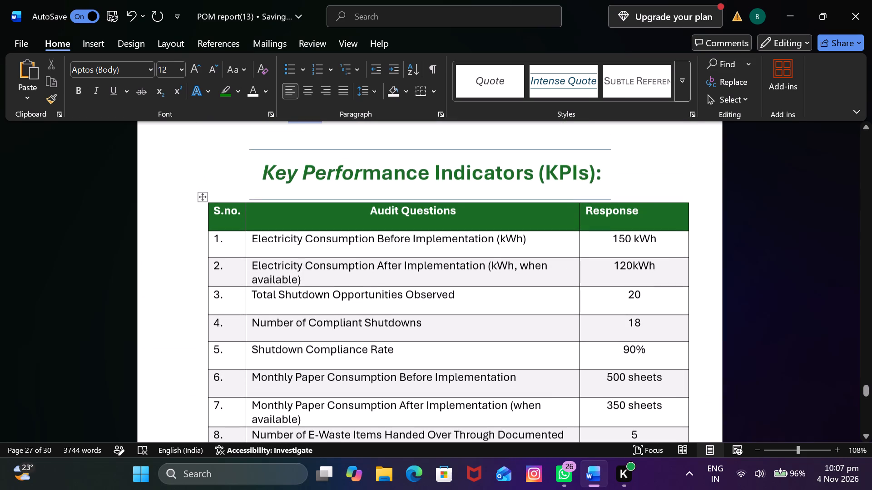
click(232, 208)
key(BackSpace)
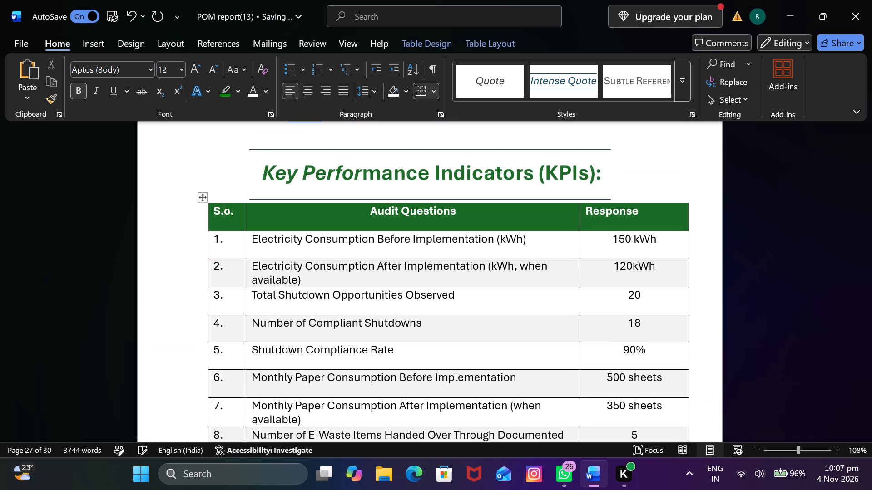
key(n)
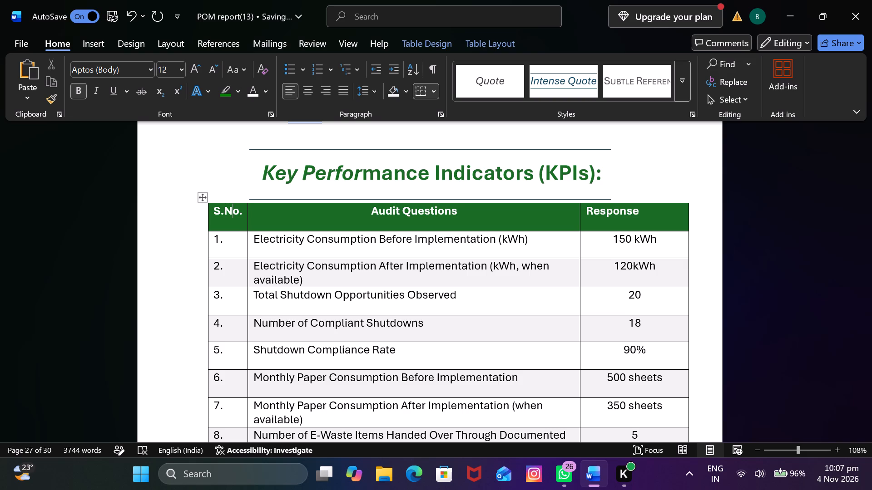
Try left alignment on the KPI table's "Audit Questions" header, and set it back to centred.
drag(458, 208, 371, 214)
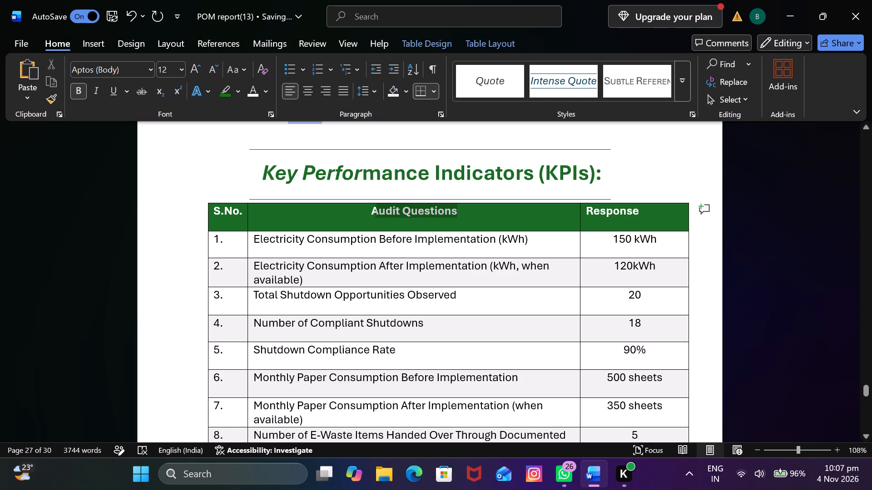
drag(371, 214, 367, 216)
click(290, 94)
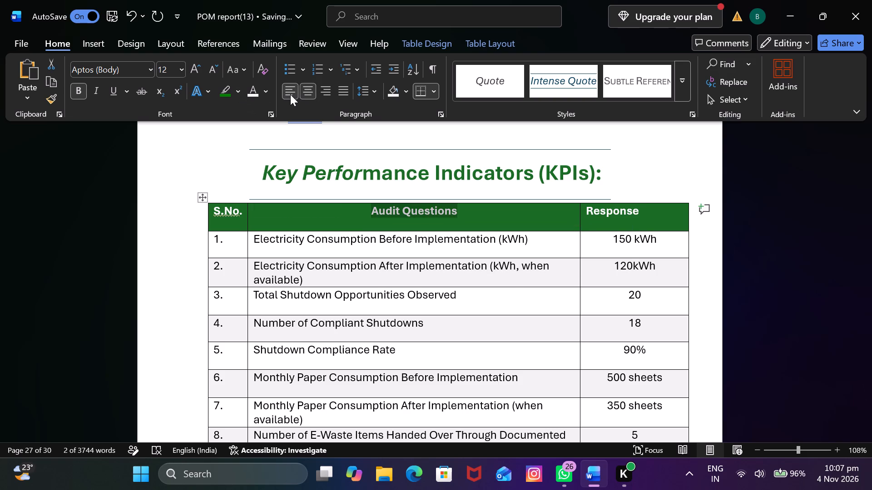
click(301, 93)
Increase the paragraph spacing before the text by one increment in all cells of the Section 10 KPI table.
scroll(613, 225, up, 20)
scroll(613, 225, up, 3)
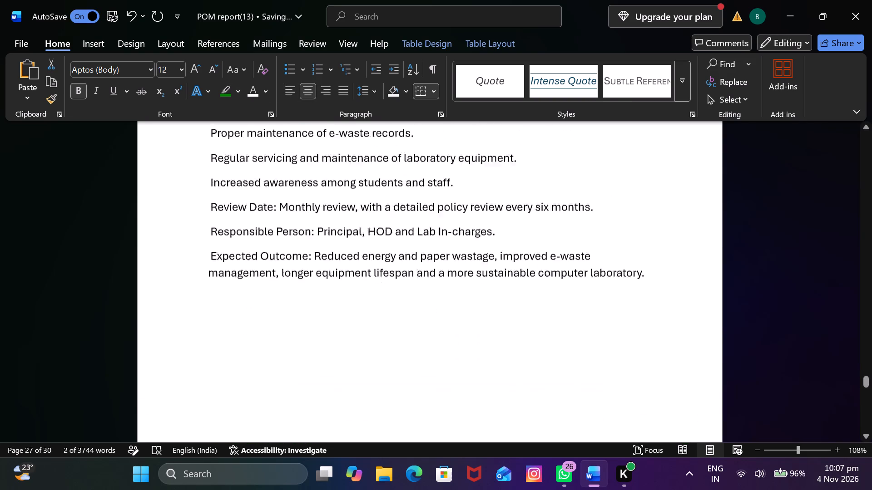
scroll(623, 206, up, 5)
scroll(624, 205, down, 20)
scroll(624, 205, down, 2)
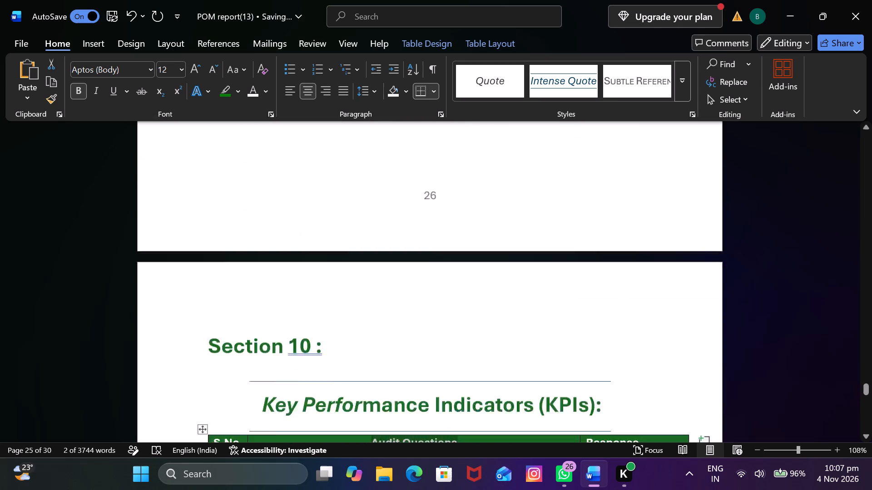
scroll(630, 194, down, 10)
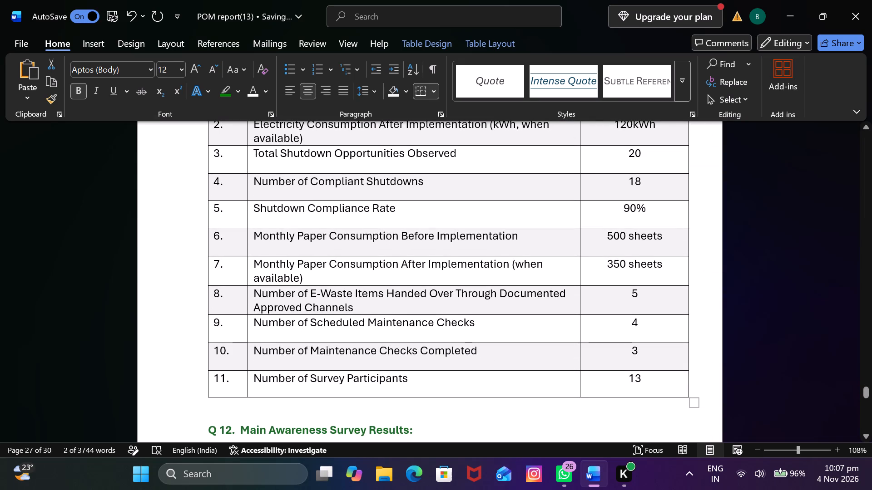
drag(659, 377, 236, 300)
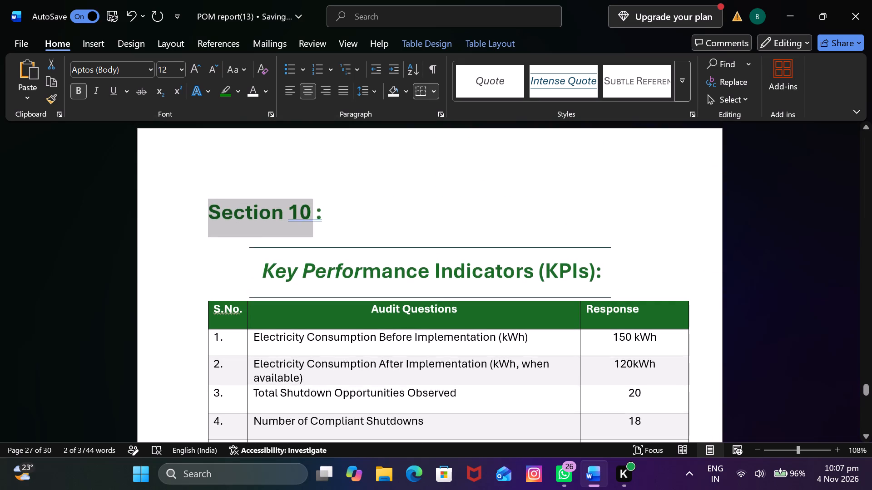
drag(236, 300, 227, 324)
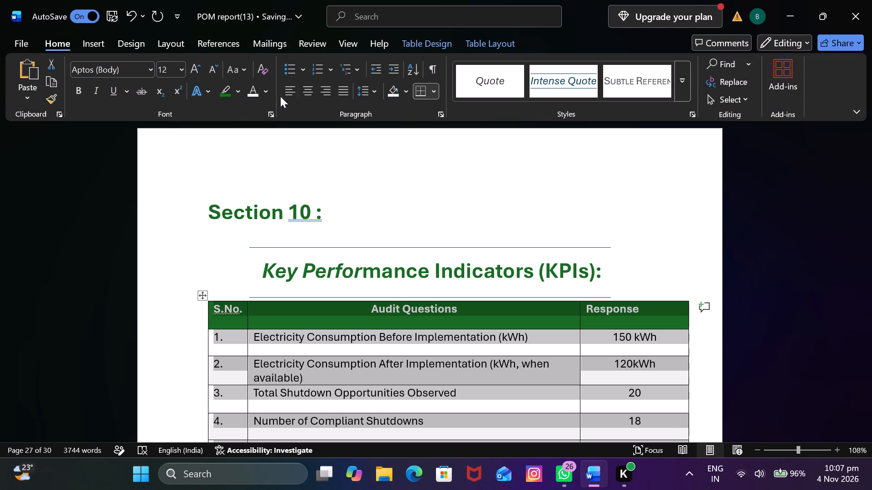
click(374, 93)
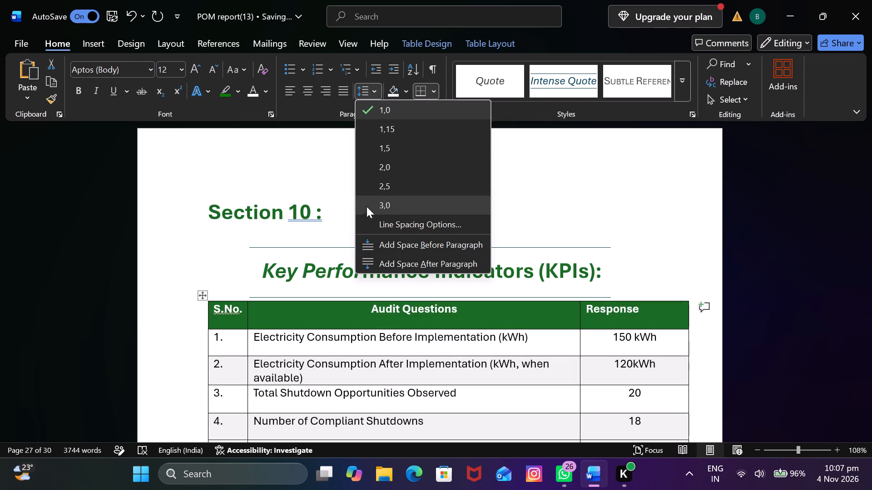
click(371, 218)
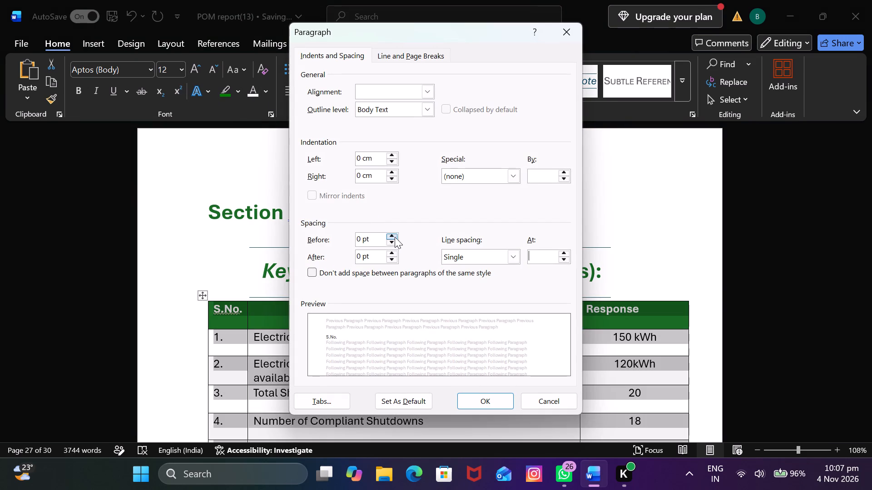
click(395, 237)
click(476, 401)
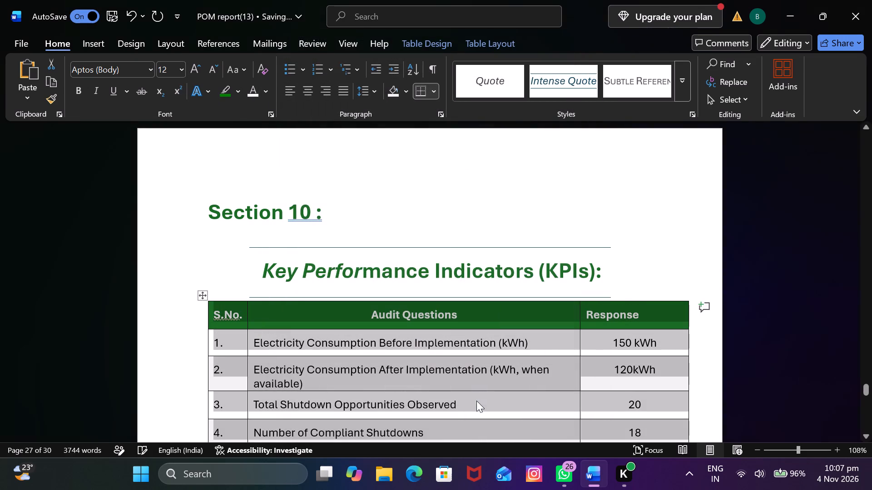
click(728, 365)
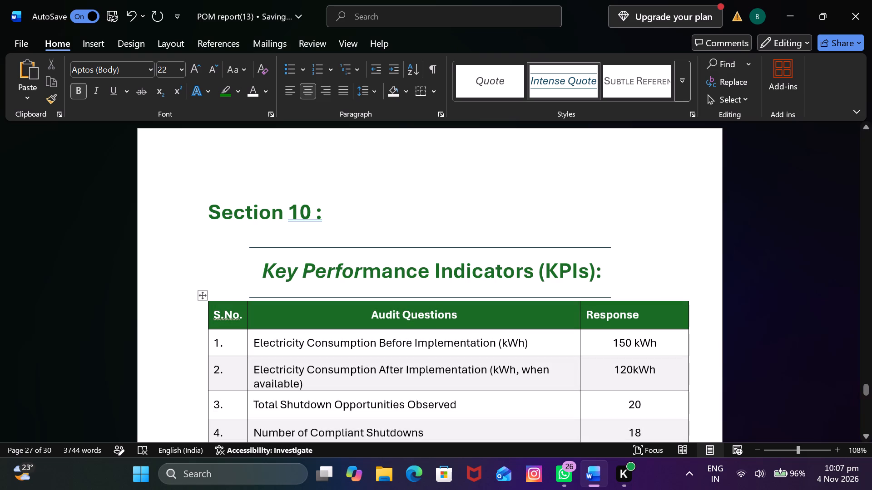
Move the KPI table down slightly to leave a gap below the Key Performance Indicators heading's lower line.
click(622, 294)
drag(202, 294, 206, 327)
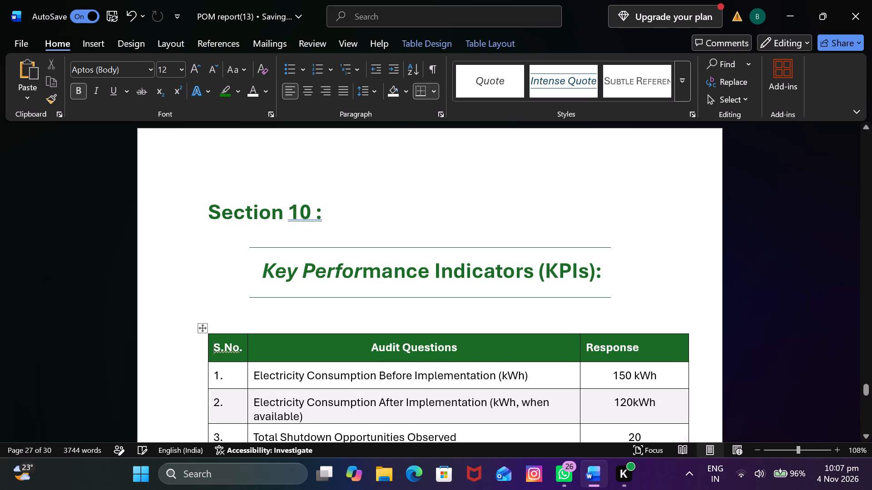
Insert a blank line between the end of the KPI table and "Q 12. Main Awareness Survey Results:".
scroll(374, 312, up, 4)
scroll(374, 310, down, 10)
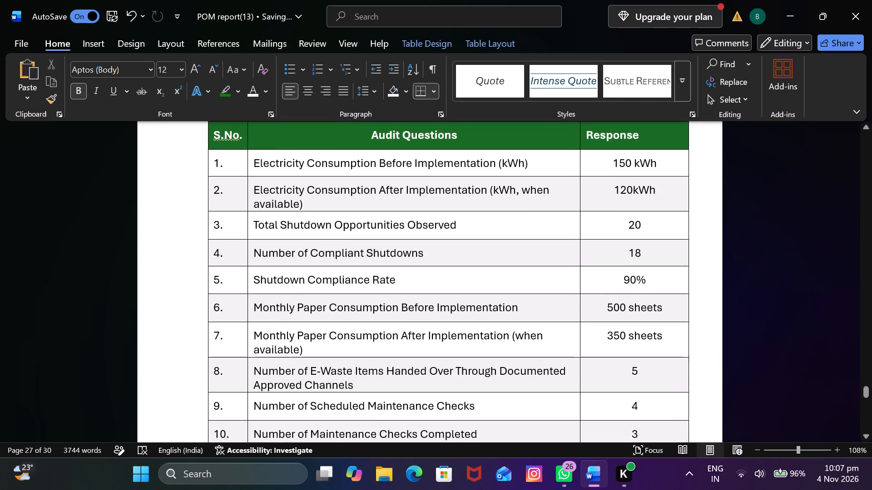
scroll(380, 293, down, 6)
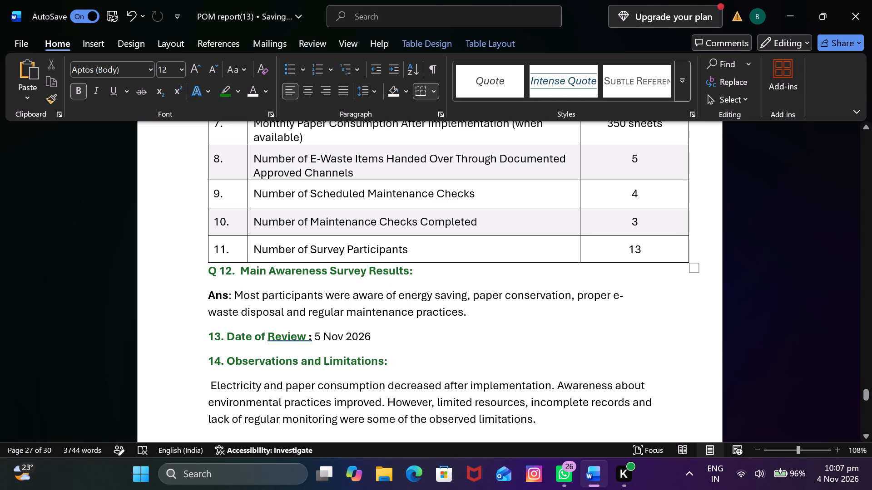
click(198, 271)
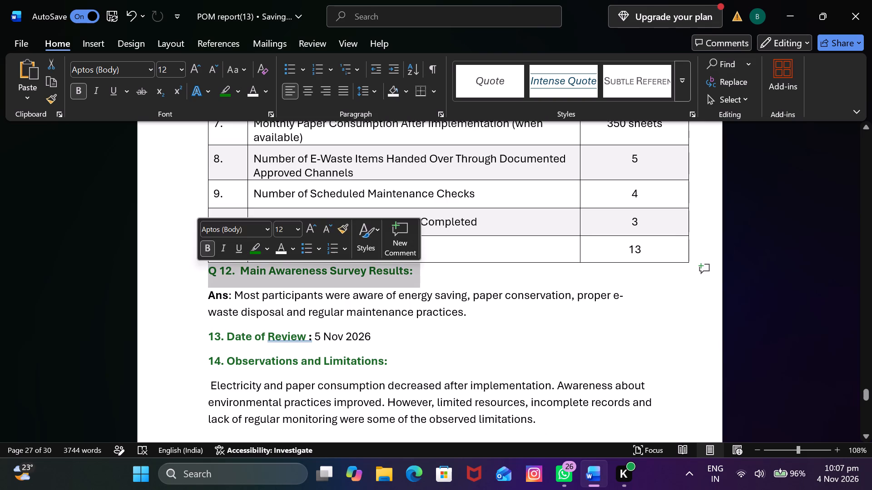
click(205, 268)
key(Return)
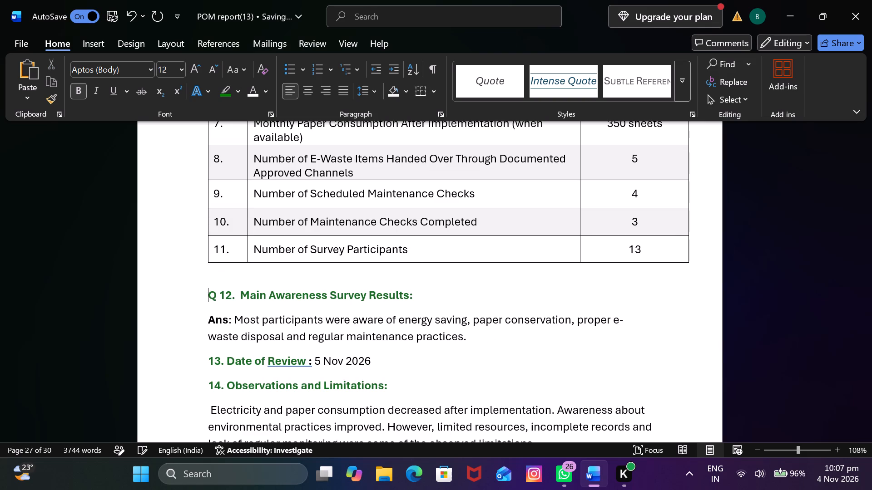
Delete the blank lines above the "Section 11: Findings And Recommendations:" heading so it starts its page.
click(231, 293)
scroll(261, 300, down, 1)
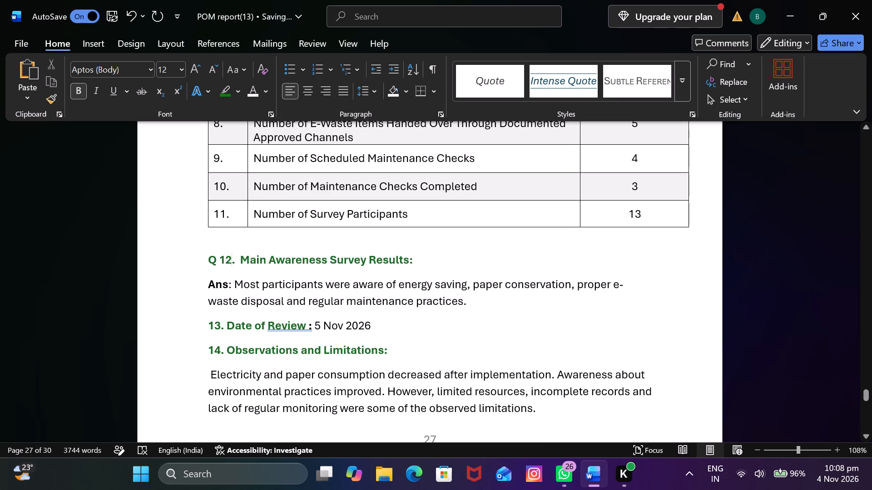
scroll(254, 315, down, 10)
scroll(254, 312, up, 3)
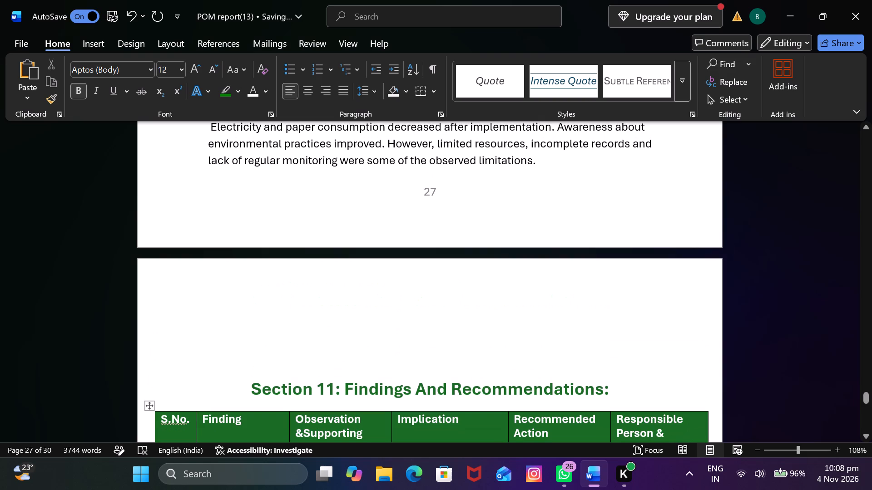
click(340, 387)
click(272, 365)
key(BackSpace)
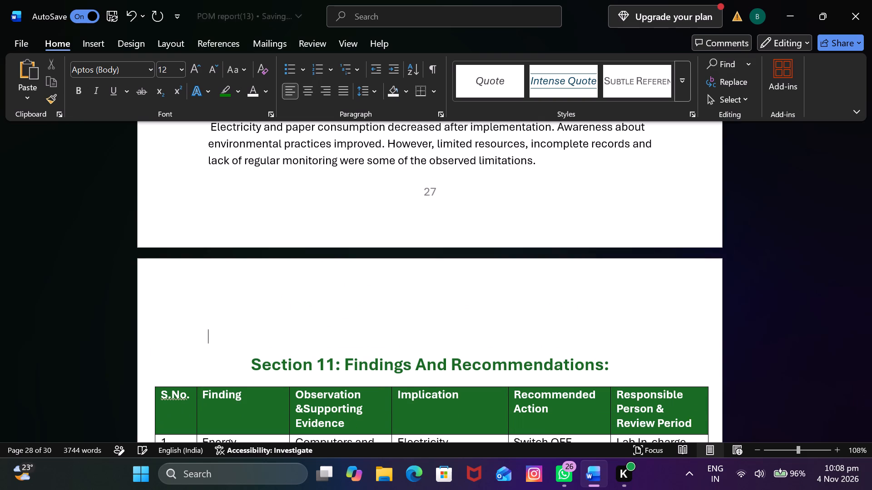
key(BackSpace)
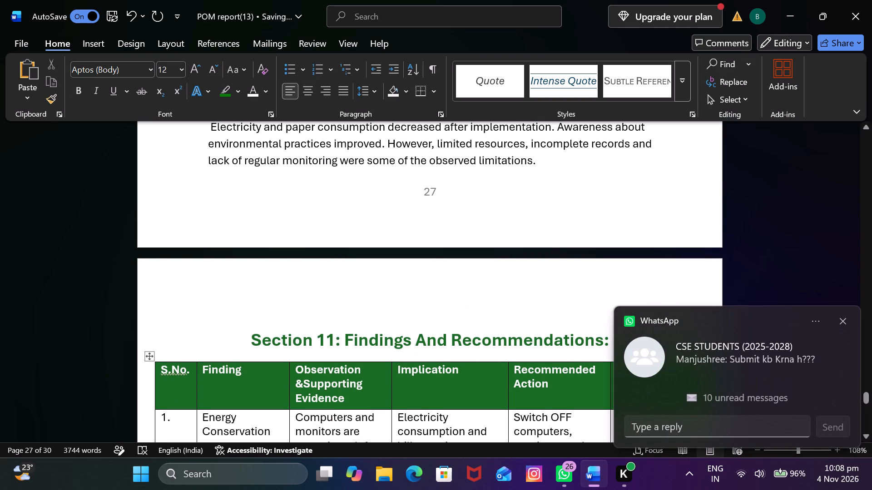
Split the Section 11 heading after "Section 11:" so that "Findings And Recommendations:" sits on its own line.
click(341, 343)
key(Return)
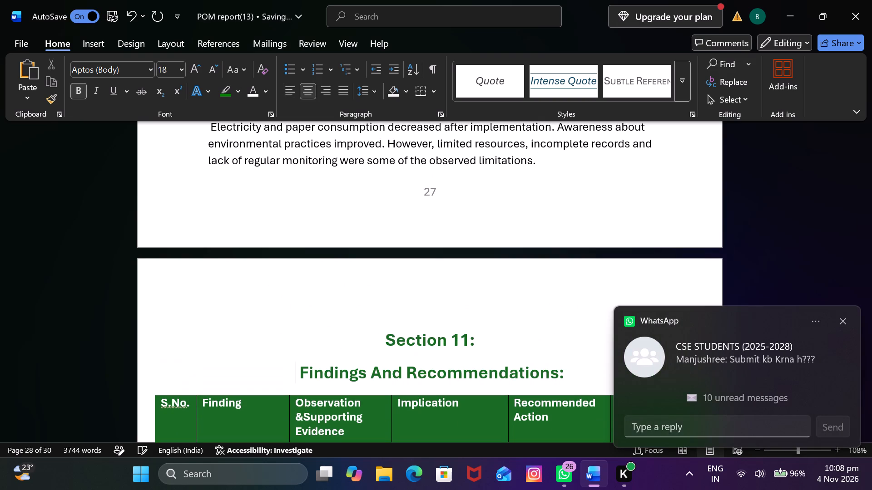
Insert a space before the colon in the "Section 11:" heading line.
drag(476, 340, 384, 341)
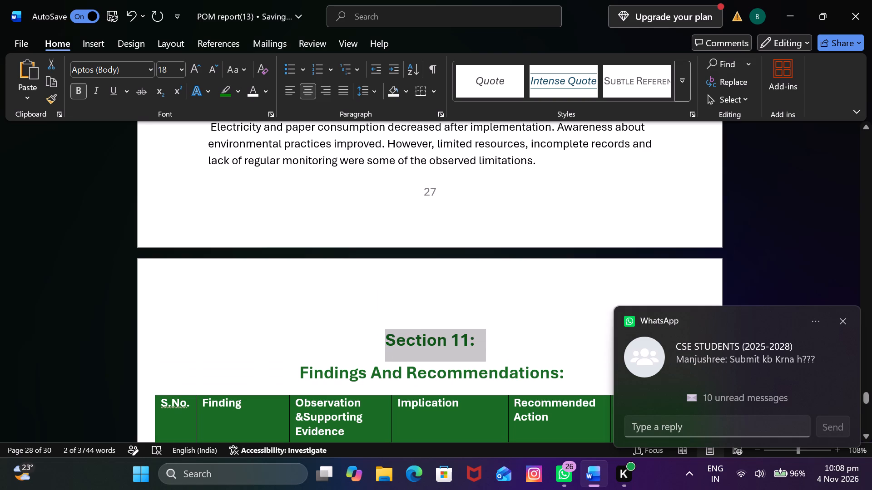
click(486, 339)
click(472, 341)
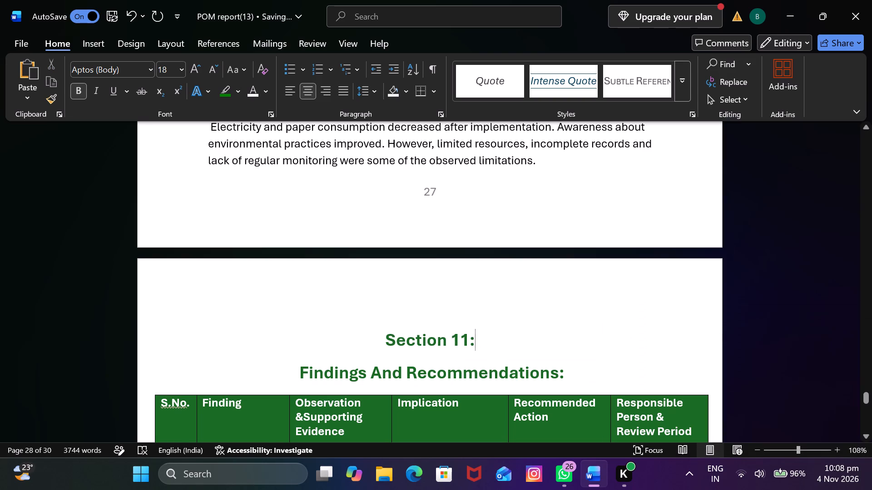
click(472, 341)
click(472, 341)
key(Left)
key(Right)
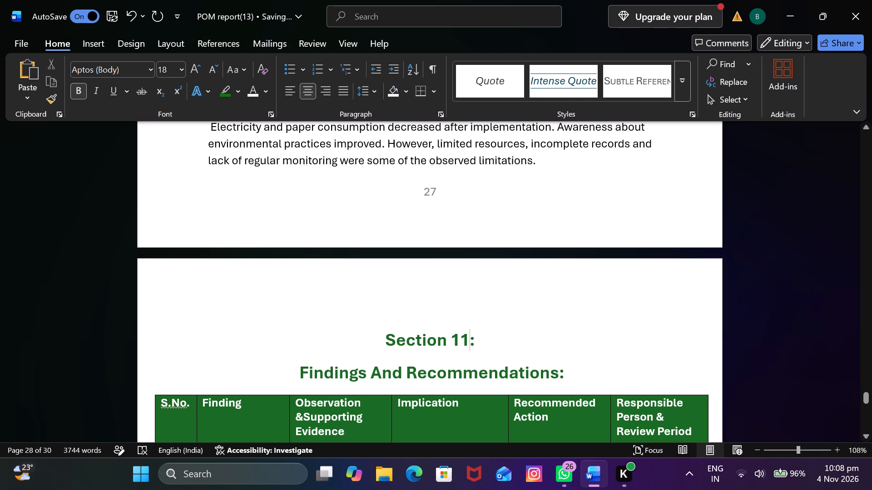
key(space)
click(468, 337)
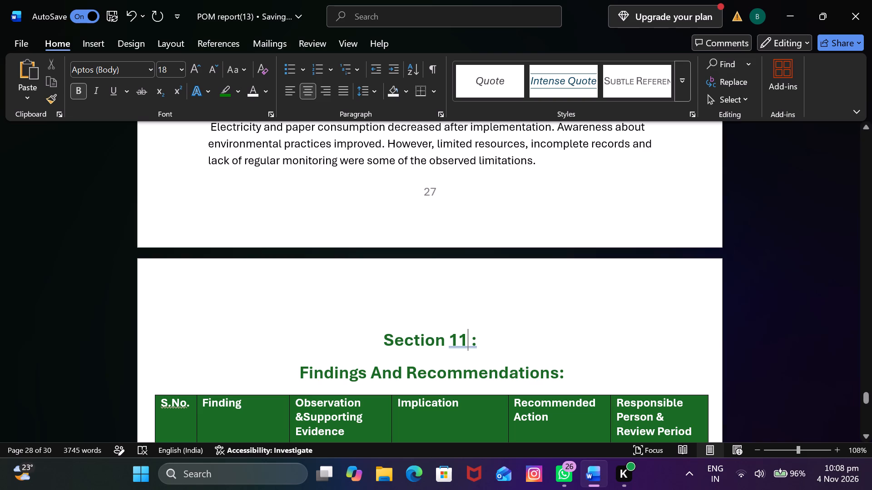
Format the "Section 11 :" heading line at font size 22 in italics.
drag(468, 337, 405, 346)
click(485, 342)
drag(485, 342, 463, 341)
drag(463, 341, 413, 338)
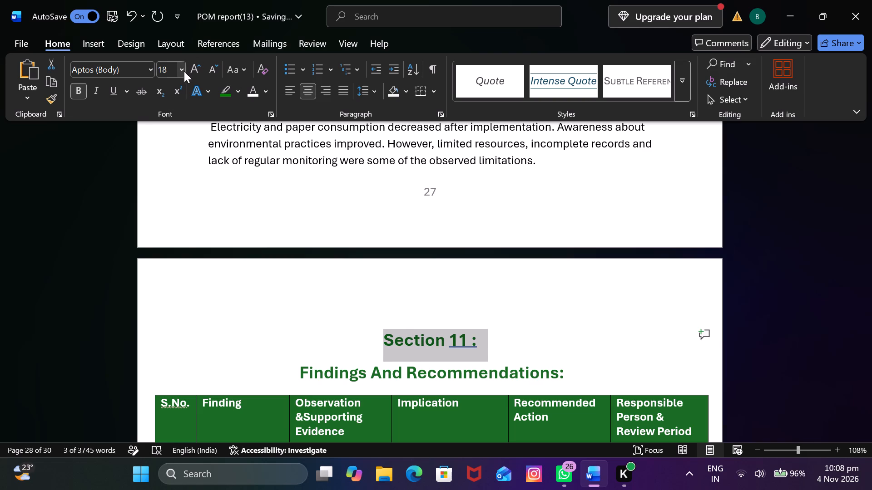
click(184, 71)
click(169, 243)
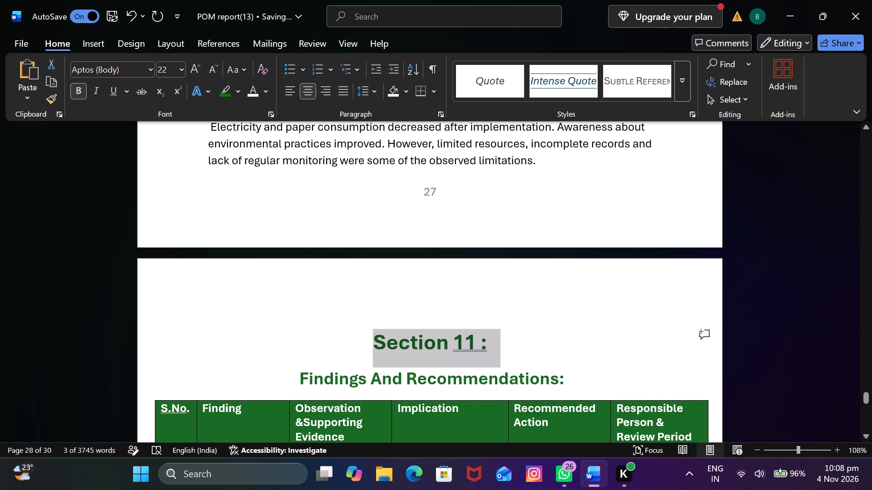
click(96, 94)
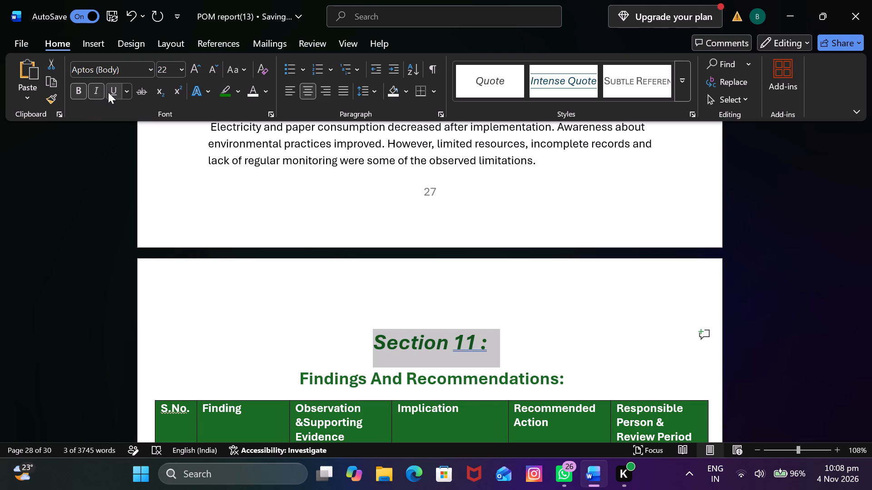
Underline the "Section 11 :" title and align it to the left margin.
click(476, 338)
drag(476, 338, 433, 335)
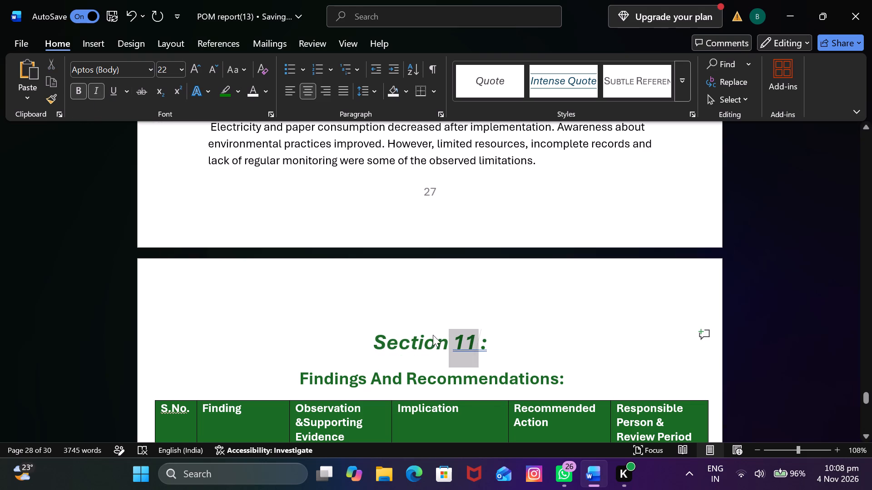
drag(433, 335, 386, 331)
click(118, 88)
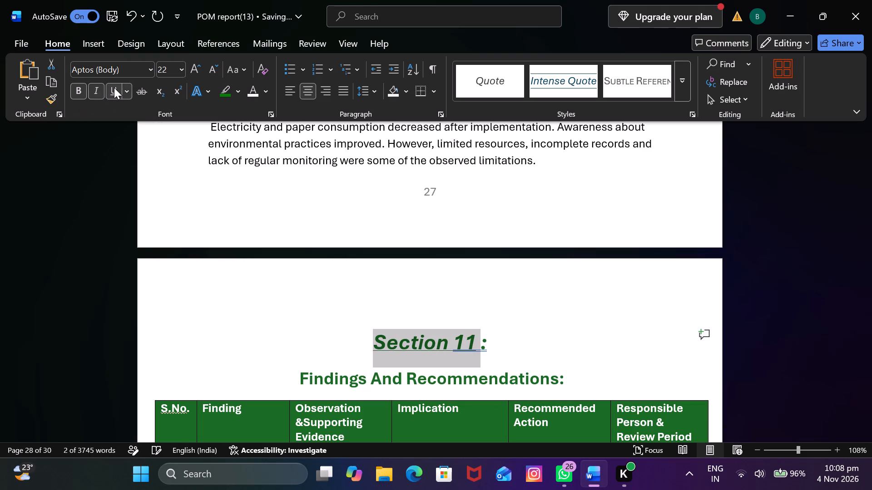
click(275, 317)
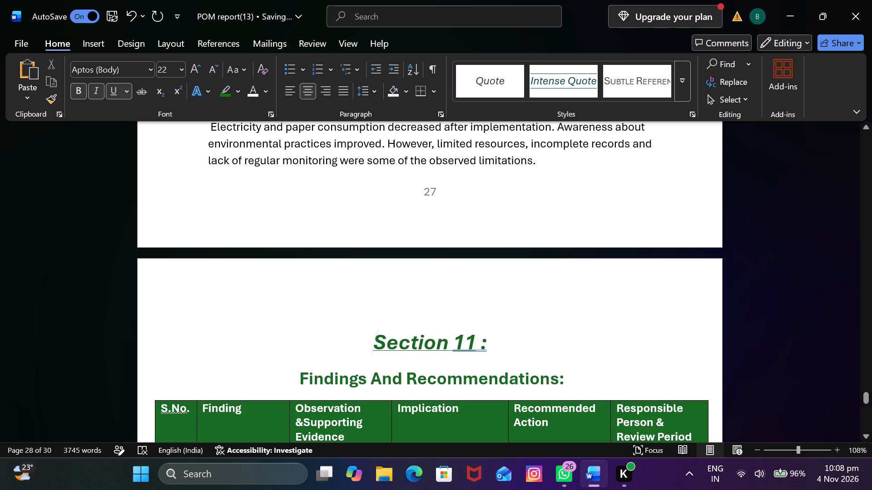
click(289, 98)
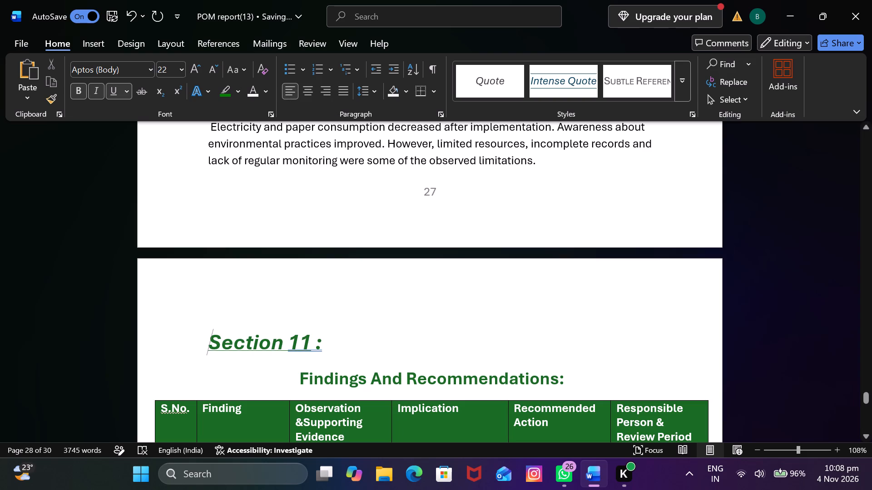
Format the "Findings And Recommendations:" heading with the Intense Quote style, font size 22 and the dark green text effect.
drag(572, 376, 343, 367)
click(560, 89)
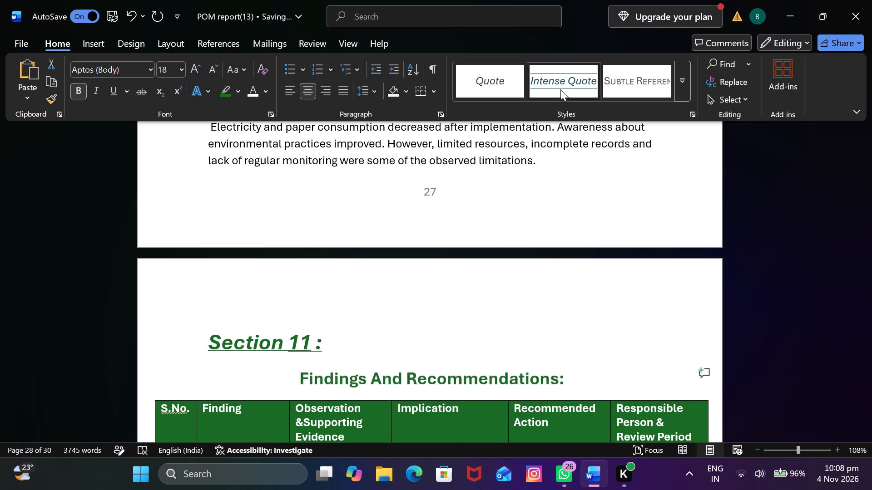
click(182, 71)
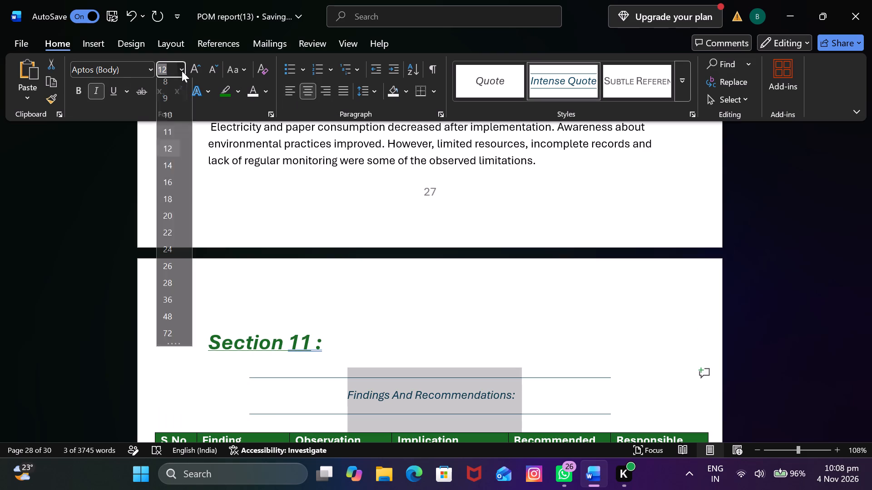
click(177, 240)
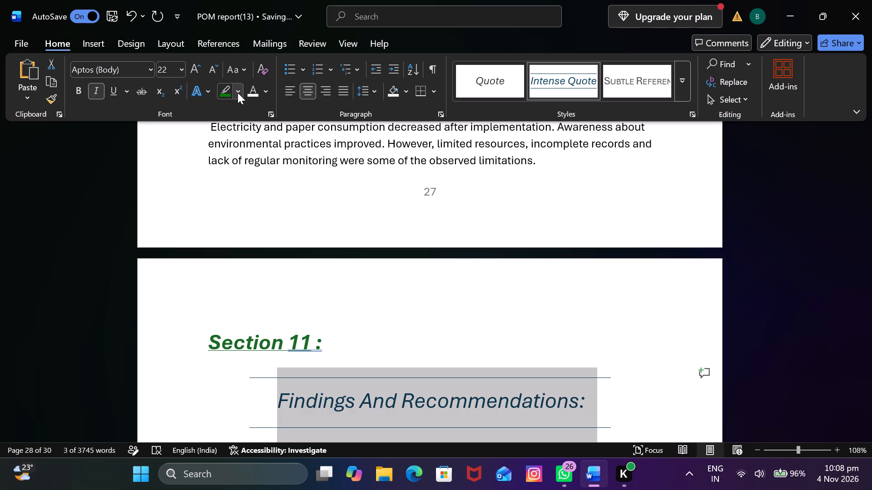
click(208, 90)
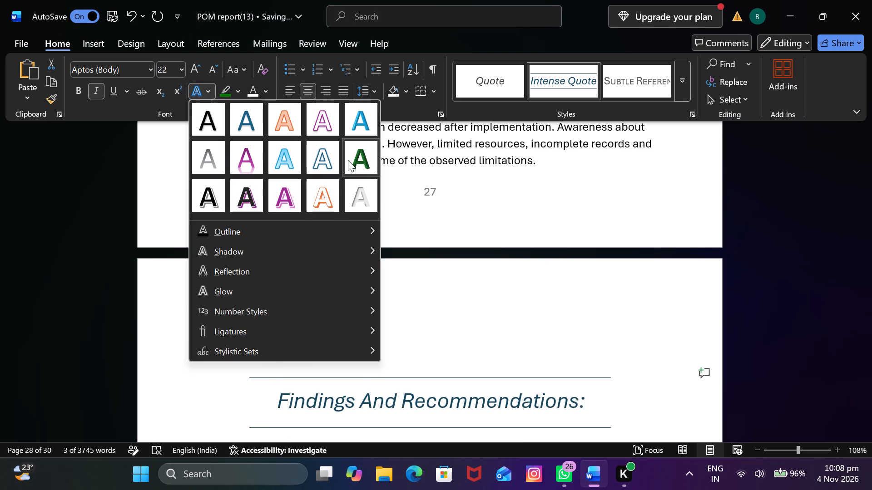
click(351, 160)
click(620, 311)
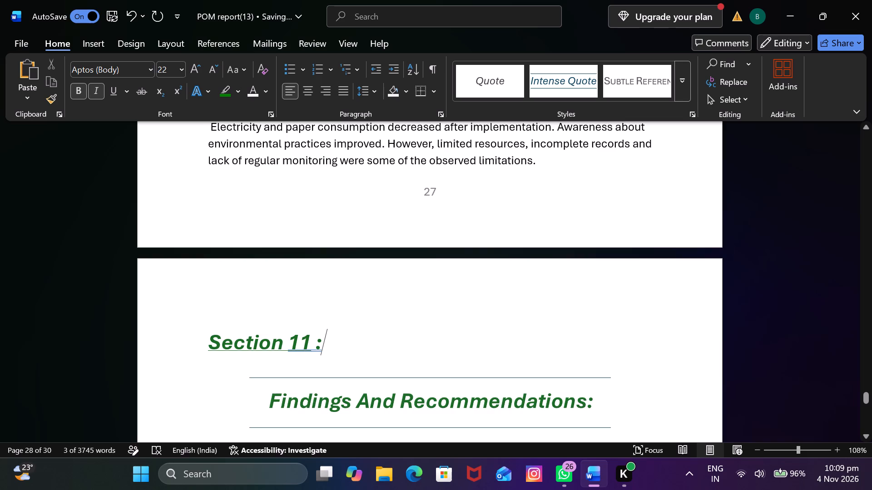
Delete the blank lines above the "Section 12: Conclusion Details:" heading.
scroll(500, 376, down, 4)
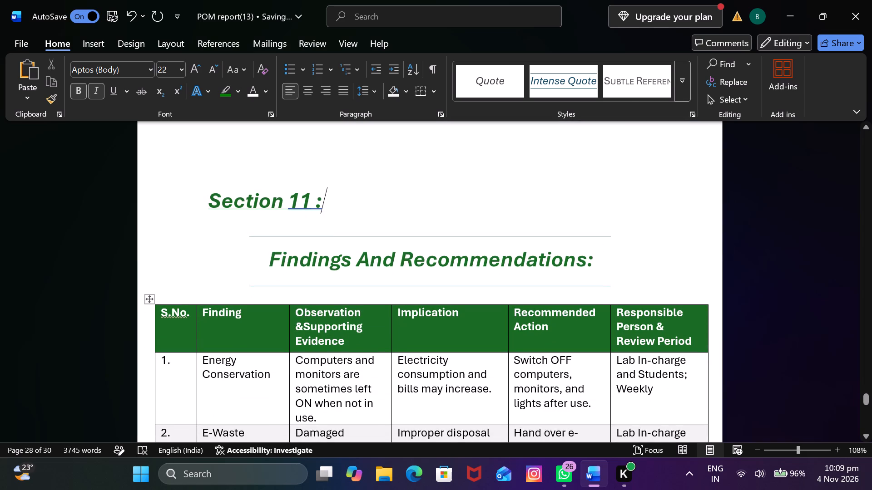
scroll(434, 324, down, 13)
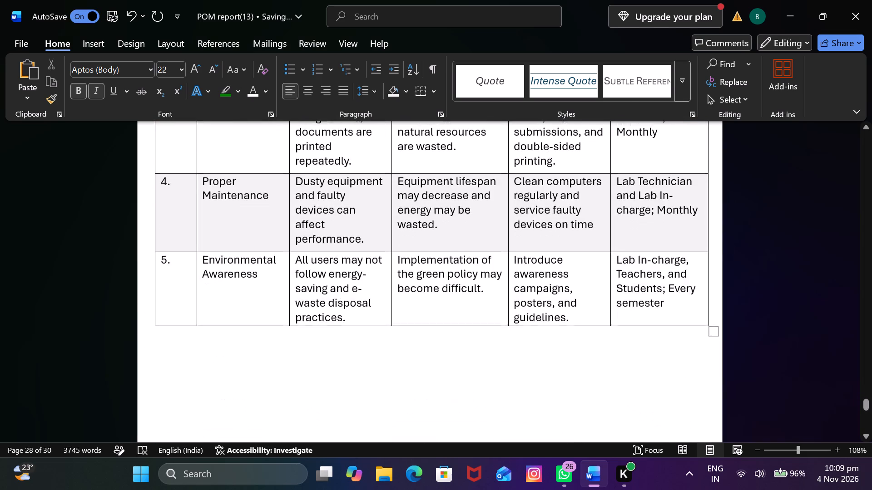
scroll(434, 327, down, 17)
scroll(437, 328, up, 4)
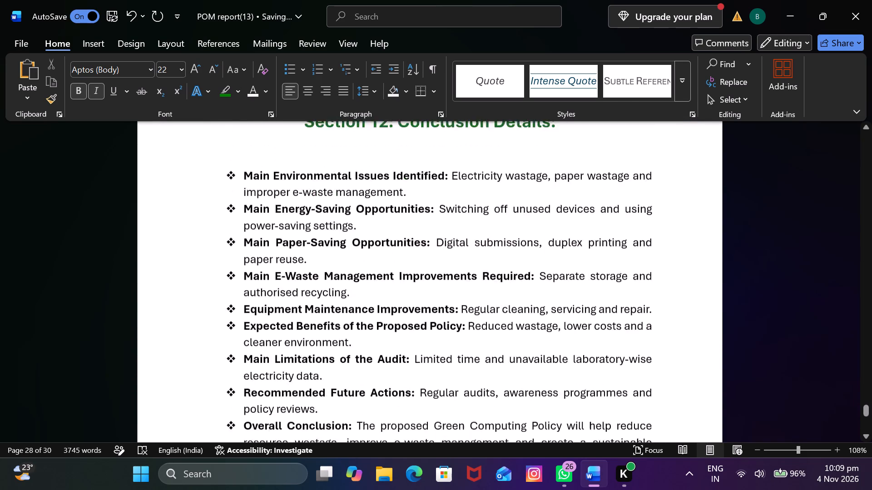
scroll(437, 326, up, 3)
click(263, 296)
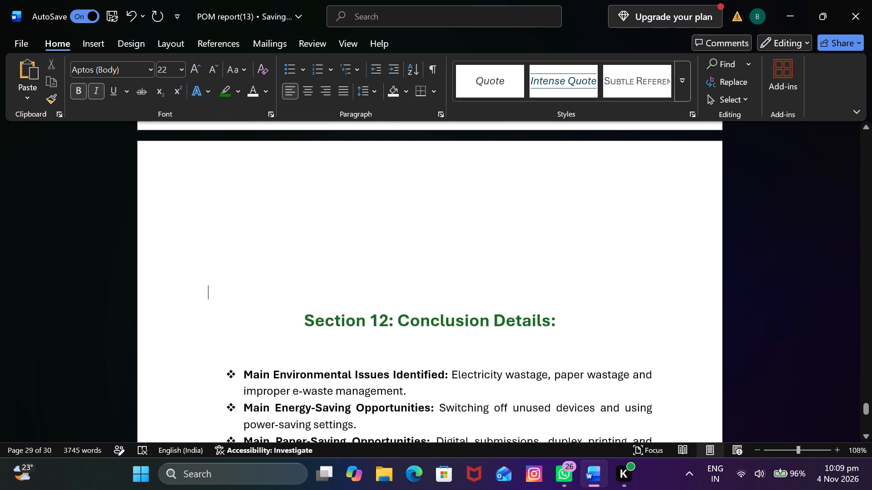
key(BackSpace)
key(BackSpace)
key(BackSpace)
key(BackSpace)
Set the paragraph spacing before the text to 6 pt in the header row of the Section 11 findings table.
scroll(312, 253, up, 5)
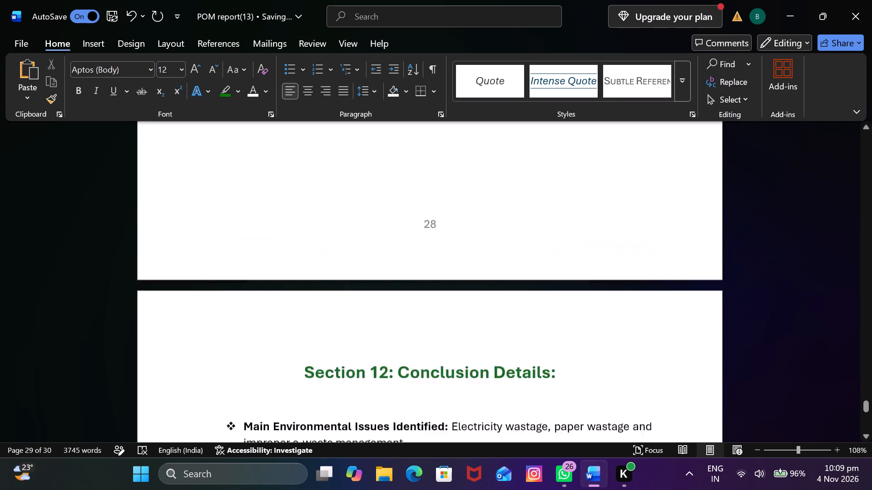
scroll(323, 224, up, 12)
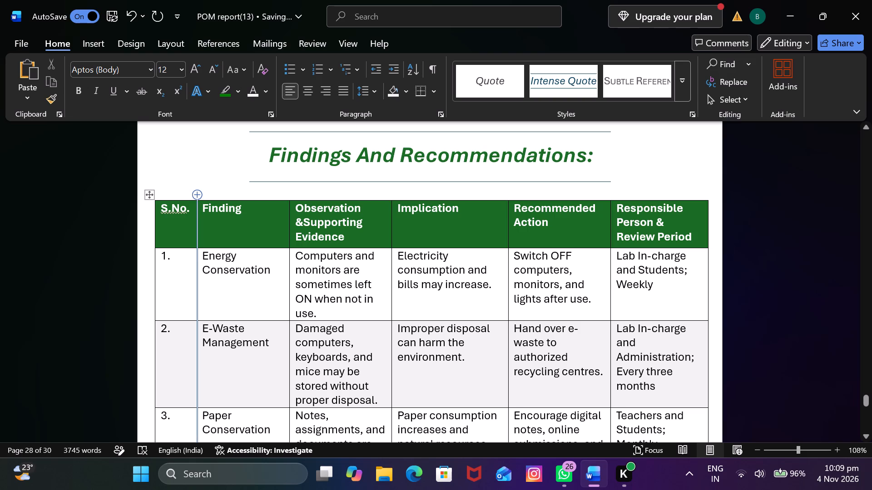
drag(158, 204, 189, 211)
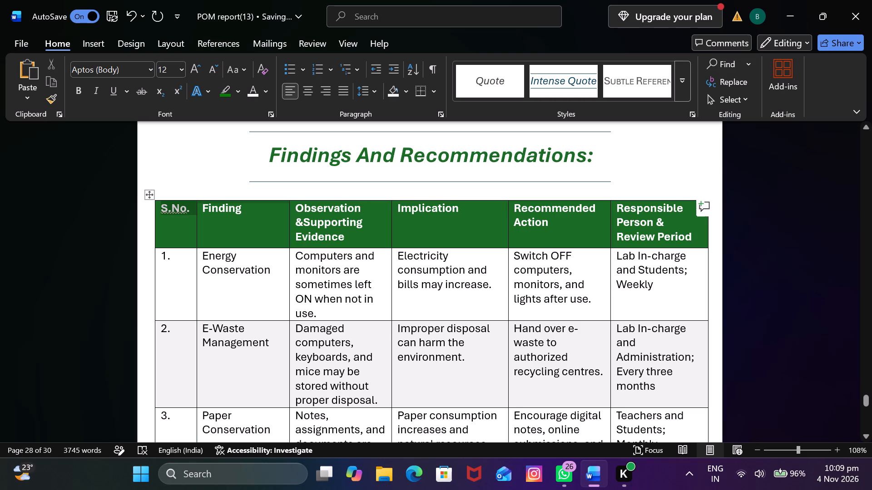
drag(189, 211, 669, 229)
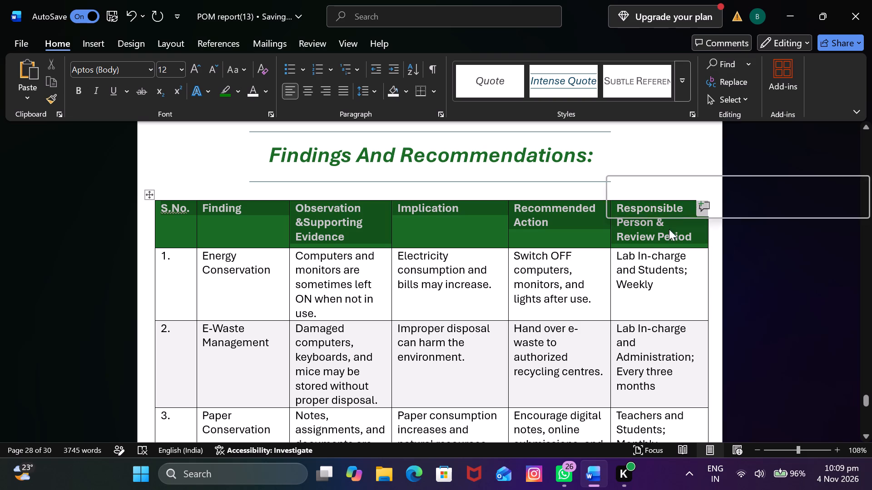
click(376, 94)
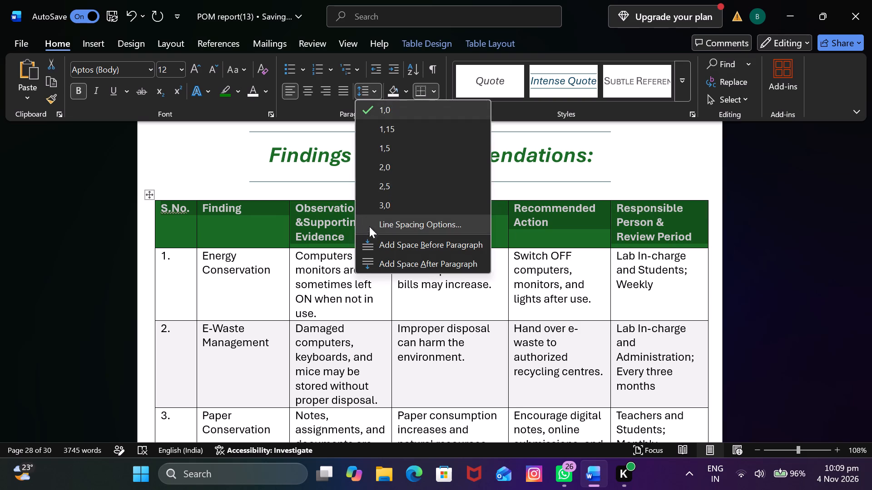
click(376, 229)
click(392, 236)
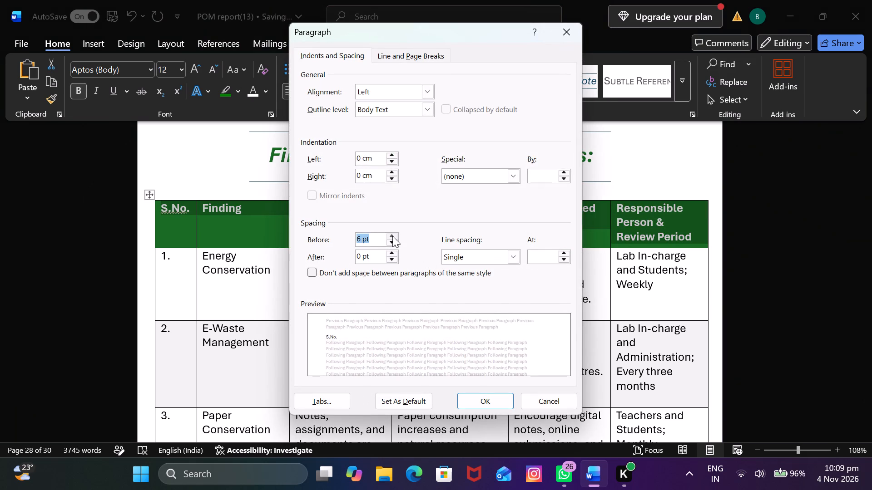
click(479, 398)
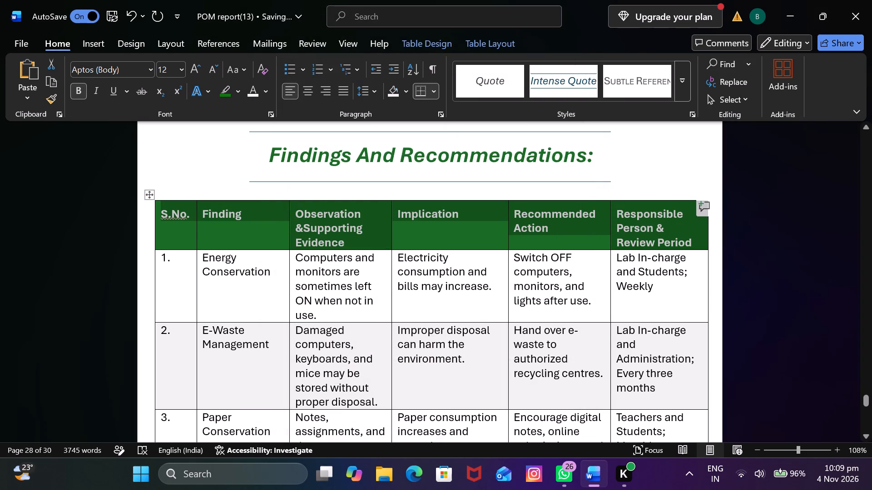
click(441, 266)
Insert a space between "&" and "Supporting" in the findings table's "Observation &Supporting Evidence" header.
click(302, 232)
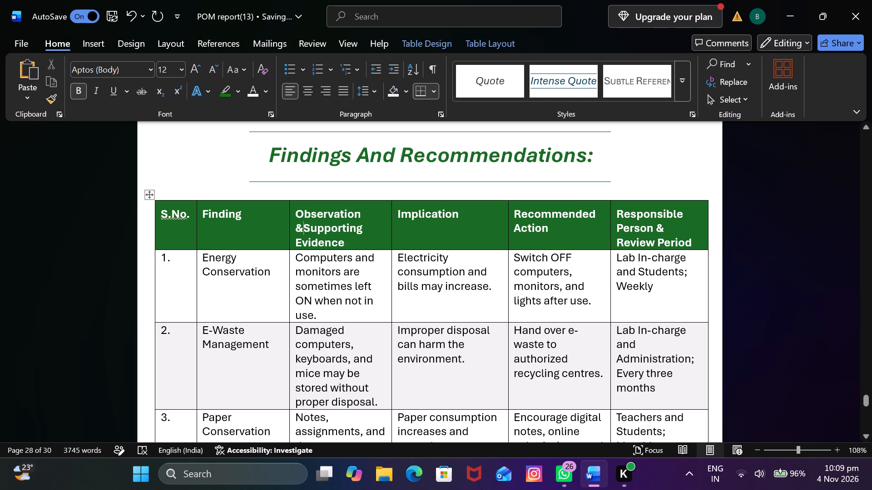
key(space)
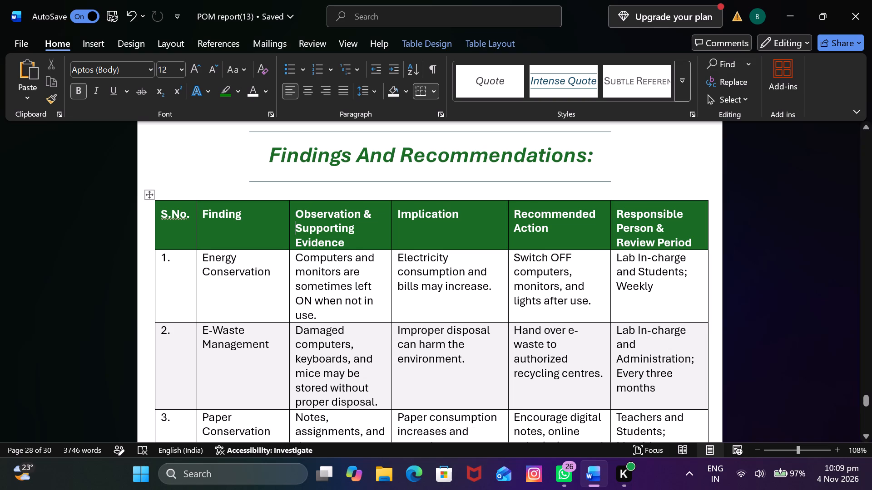
Increase the paragraph spacing before the text in body rows 1 to 5 of the Section 11 findings table.
scroll(607, 264, down, 1)
scroll(607, 264, up, 1)
scroll(607, 264, down, 1)
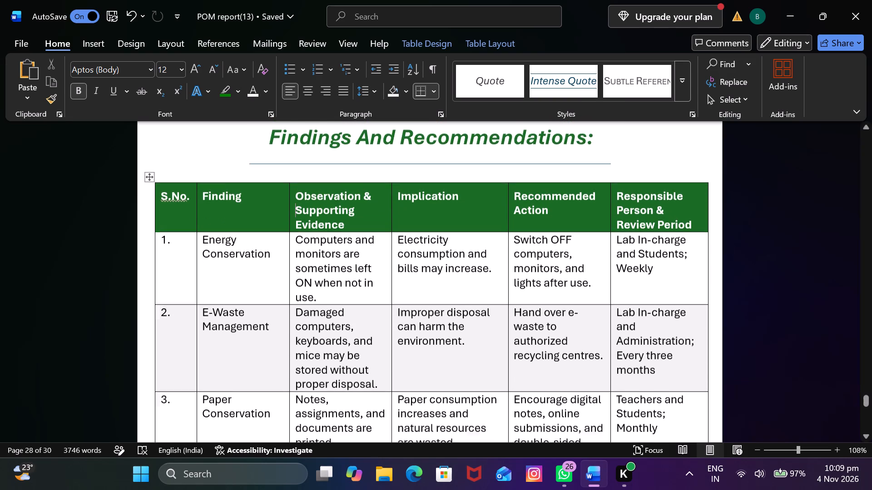
scroll(607, 264, down, 1)
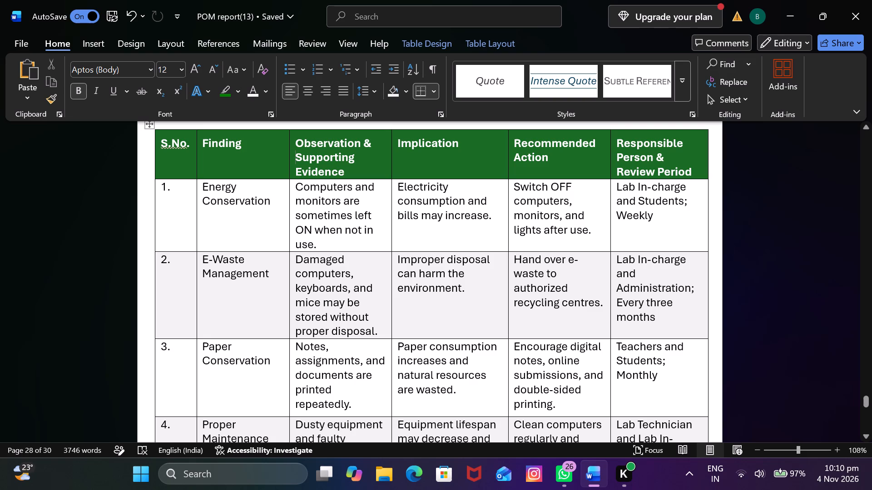
scroll(676, 250, down, 1)
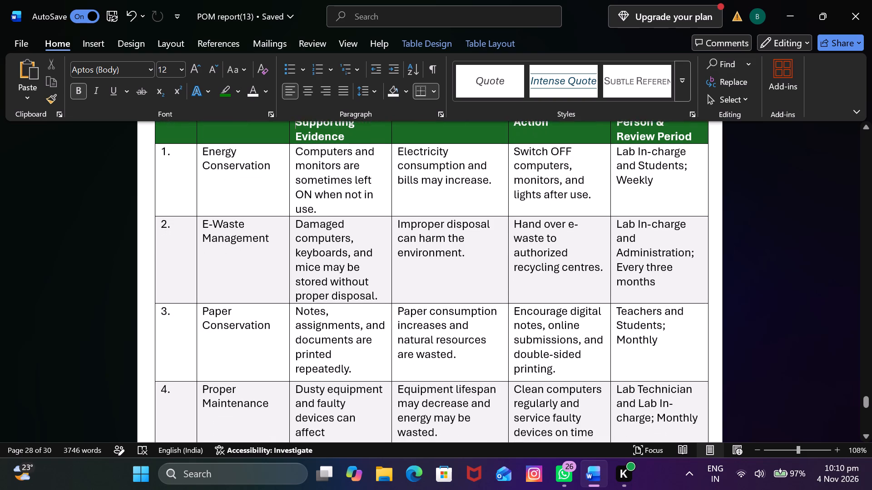
scroll(676, 251, down, 1)
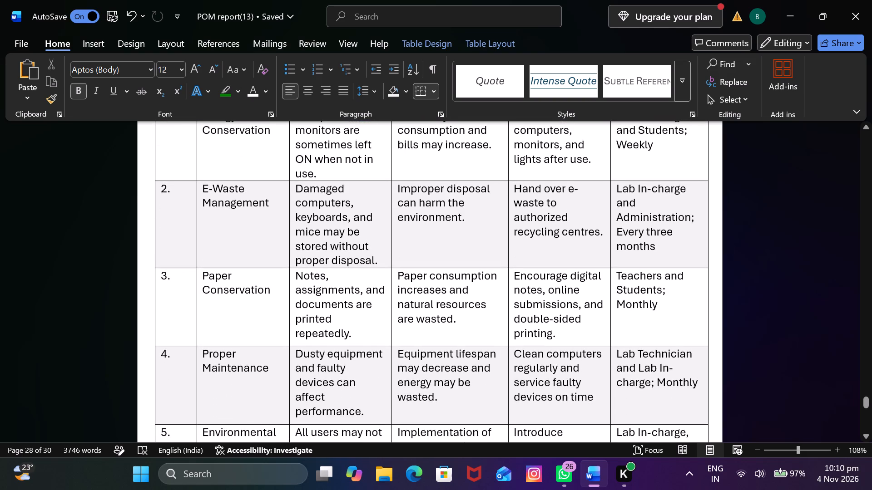
scroll(654, 217, up, 5)
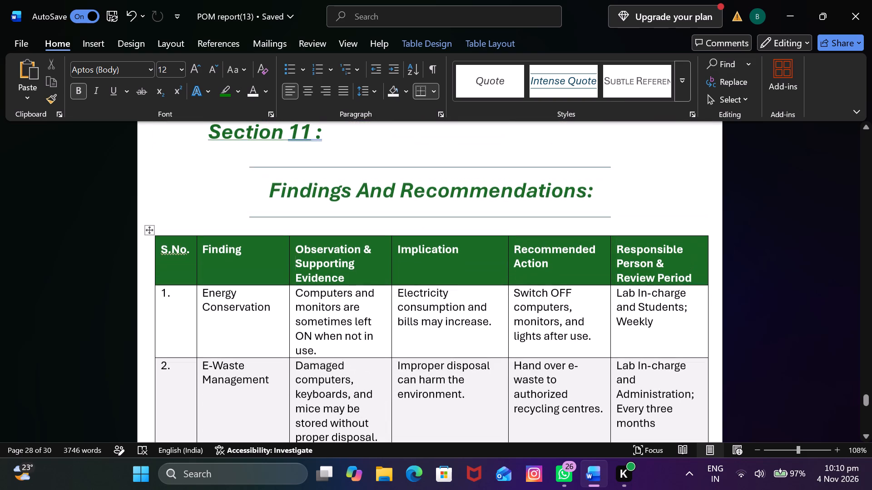
drag(160, 293, 202, 310)
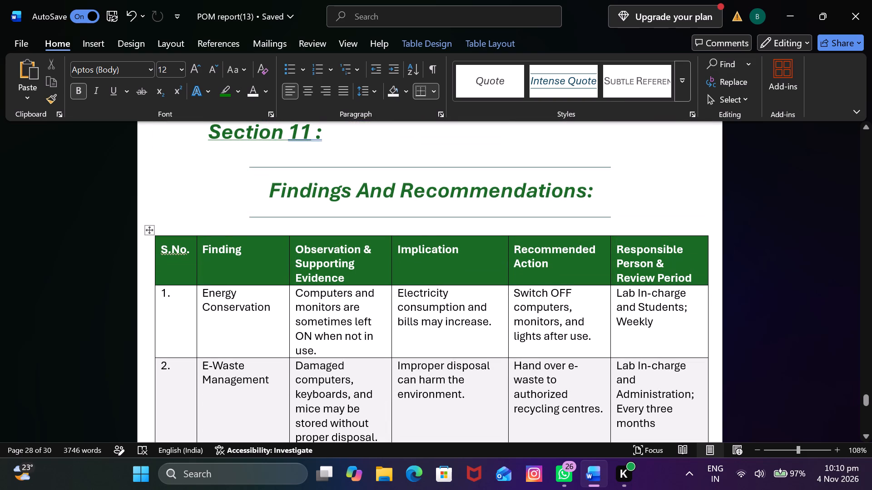
drag(202, 310, 683, 454)
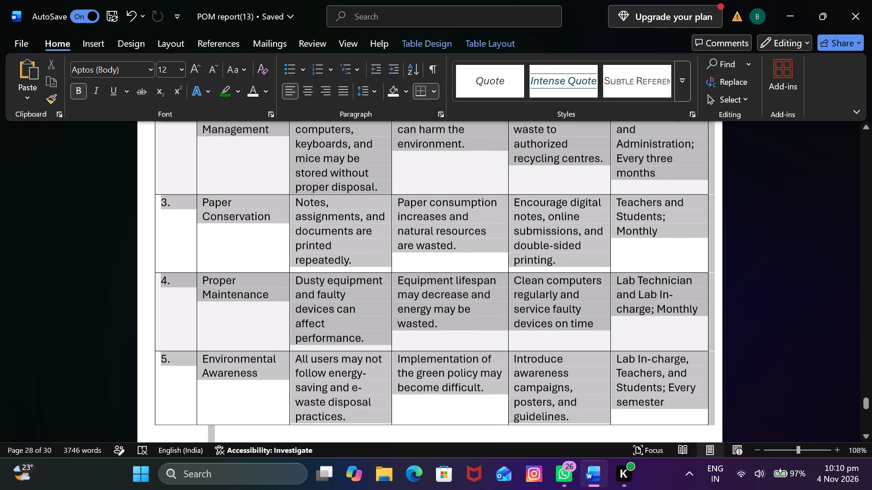
drag(683, 454, 650, 397)
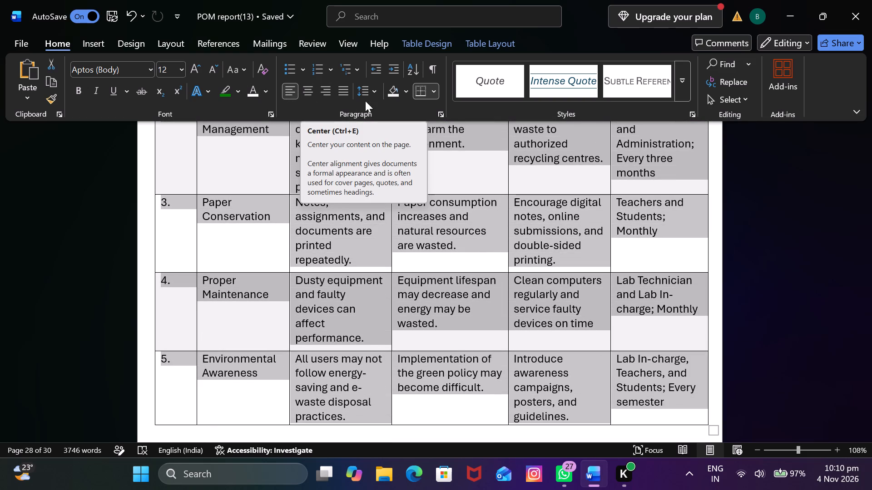
click(378, 93)
click(399, 227)
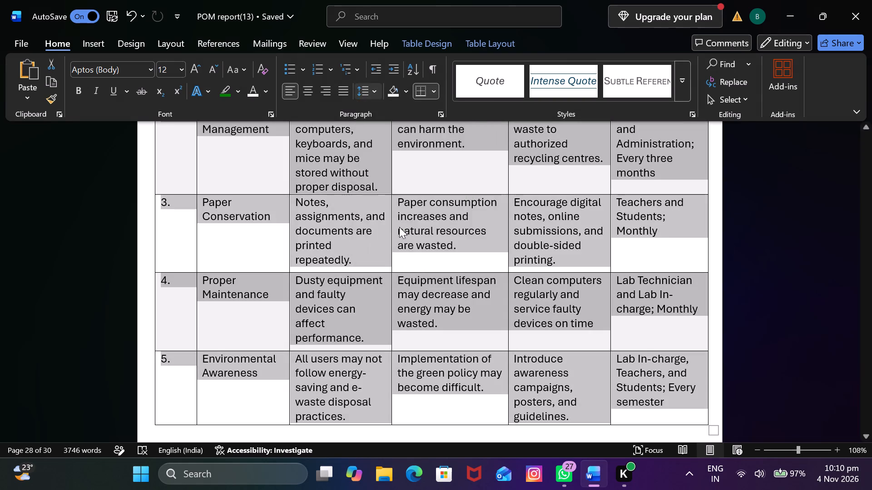
Set the paragraph spacing before the text to 6 pt in body rows 1 to 5 of the Section 11 findings table.
click(396, 235)
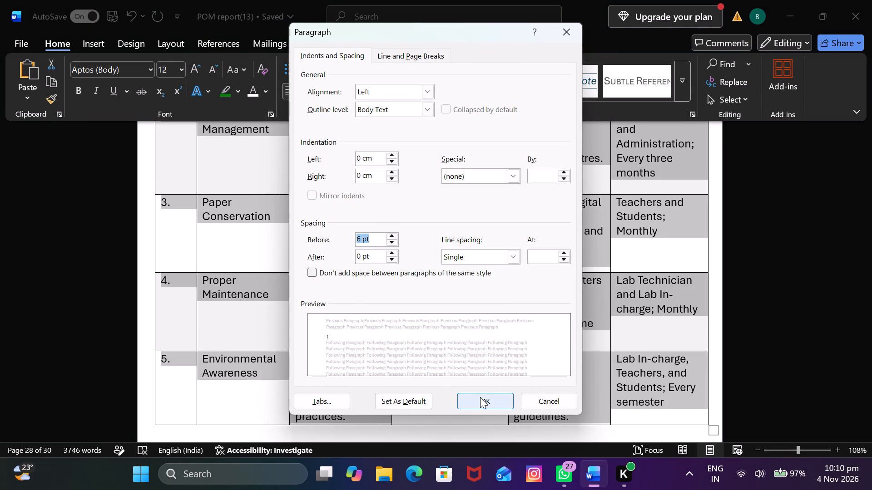
click(481, 397)
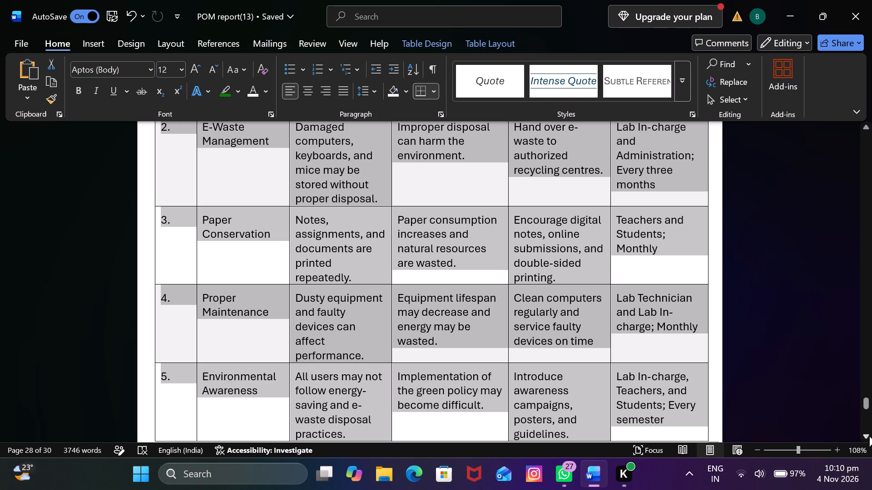
click(776, 344)
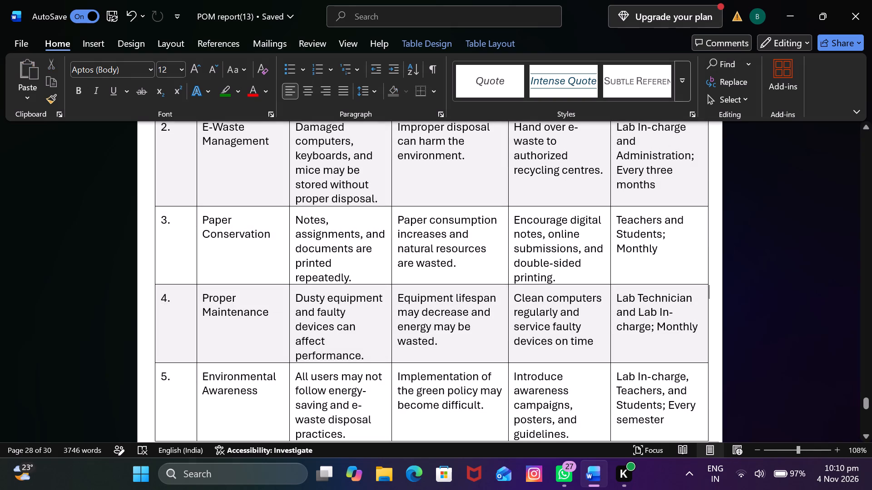
Review the spacing and page layout of the Section 11 findings table from its heading through row 5.
scroll(724, 353, down, 9)
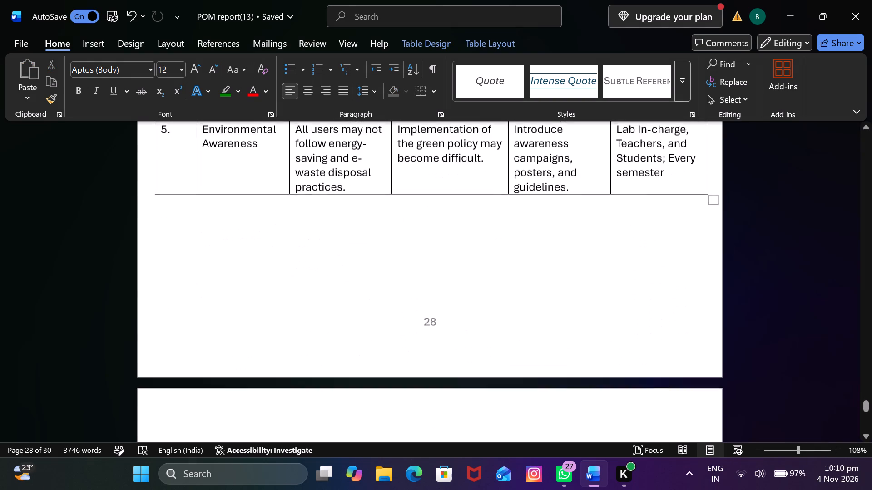
scroll(724, 353, down, 2)
scroll(724, 352, up, 5)
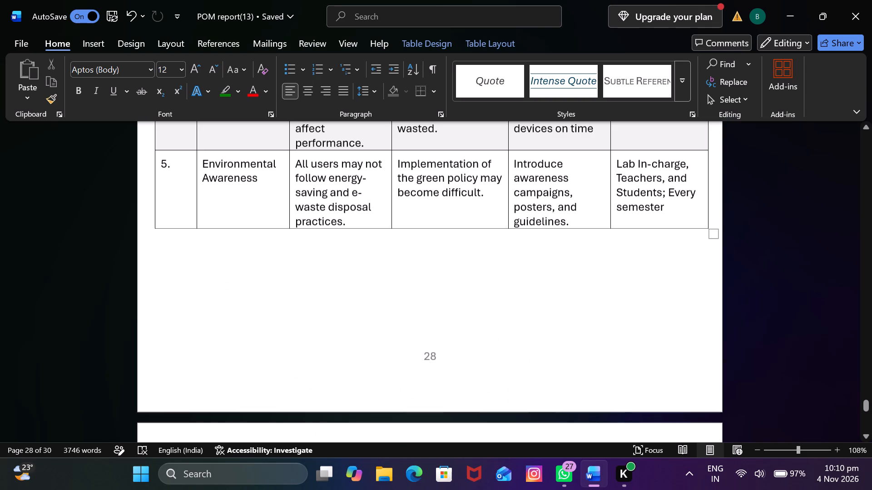
scroll(486, 266, up, 13)
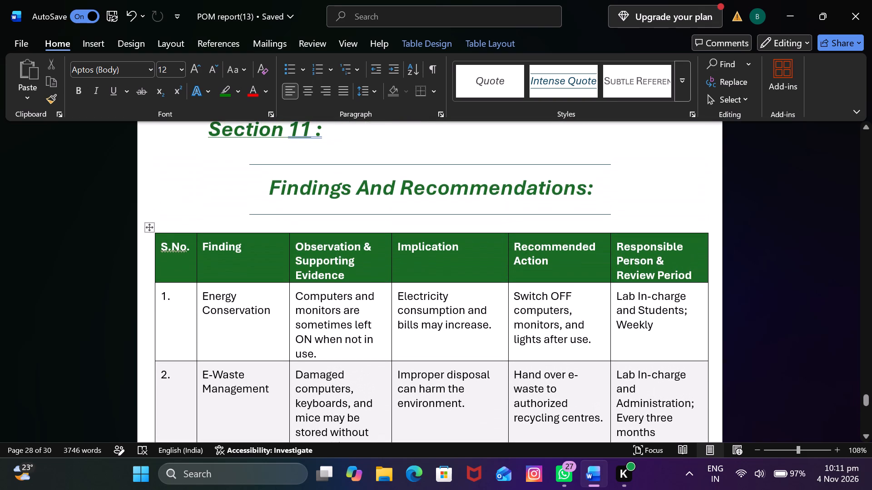
scroll(498, 255, down, 11)
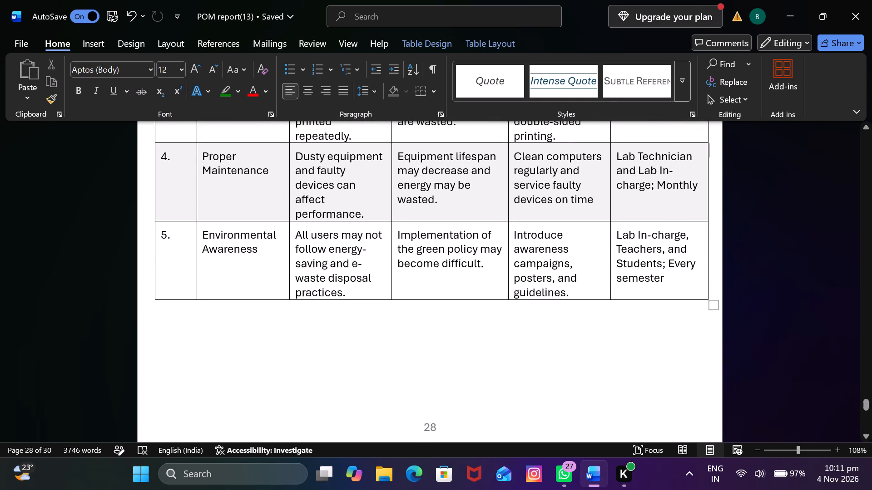
Enlarge the Section 11 findings table from its lower corner, making the rows taller and the table slightly wider, and check its layout.
drag(717, 304, 713, 334)
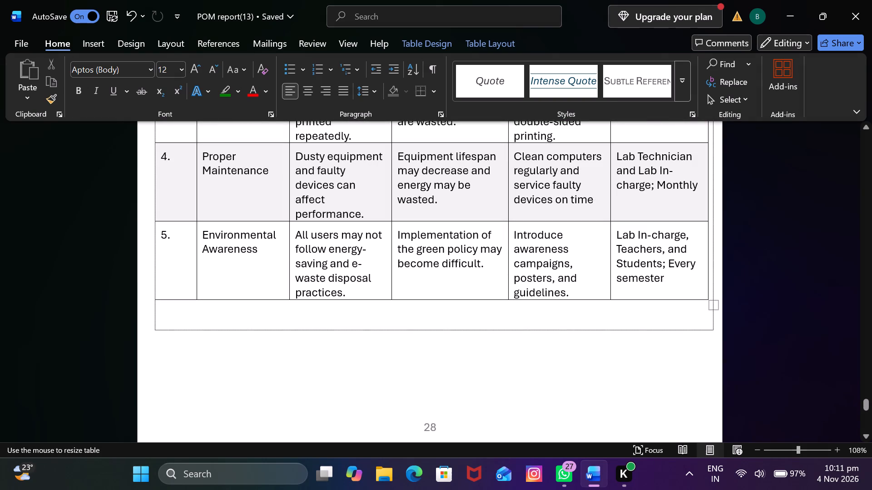
drag(713, 334, 711, 345)
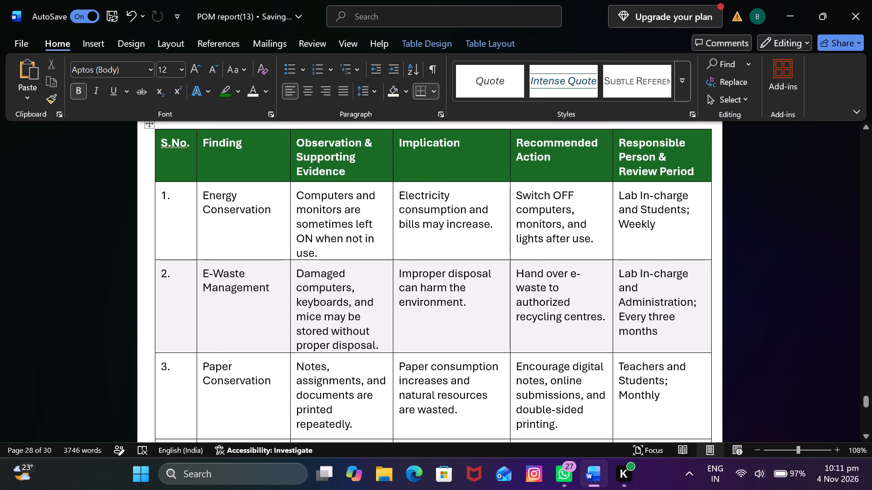
scroll(437, 216, down, 9)
scroll(436, 209, up, 8)
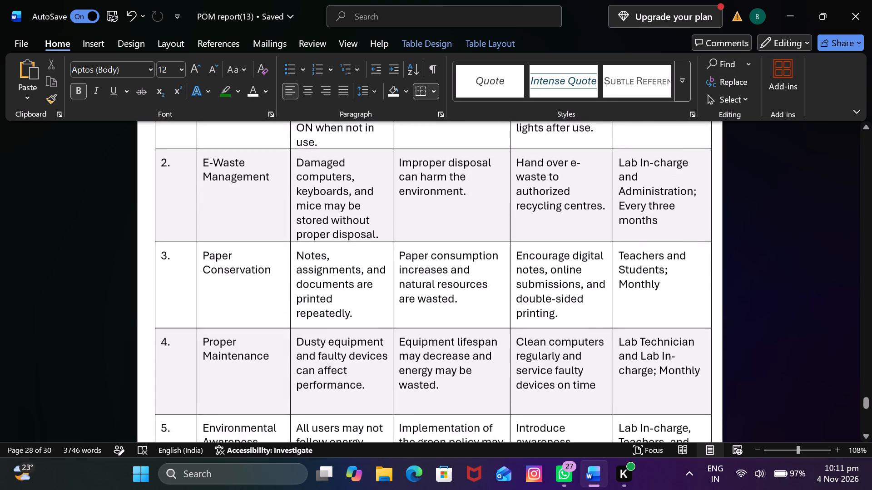
scroll(436, 208, up, 4)
scroll(434, 206, down, 18)
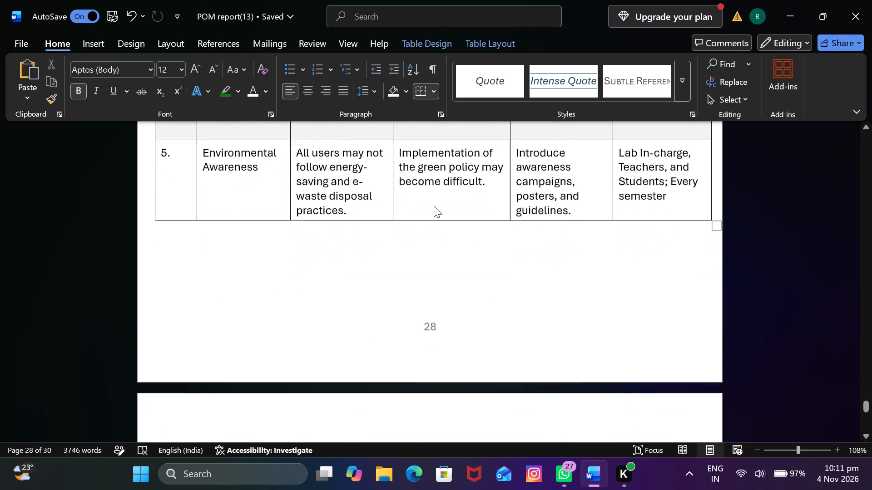
Add a space before the colon in the Section 12 heading and move "Conclusion Details:" onto its own line.
scroll(433, 205, down, 3)
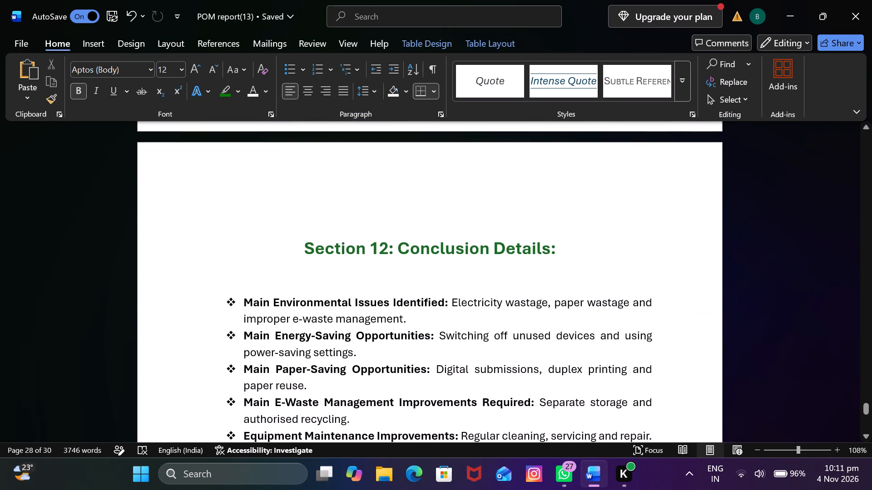
click(388, 249)
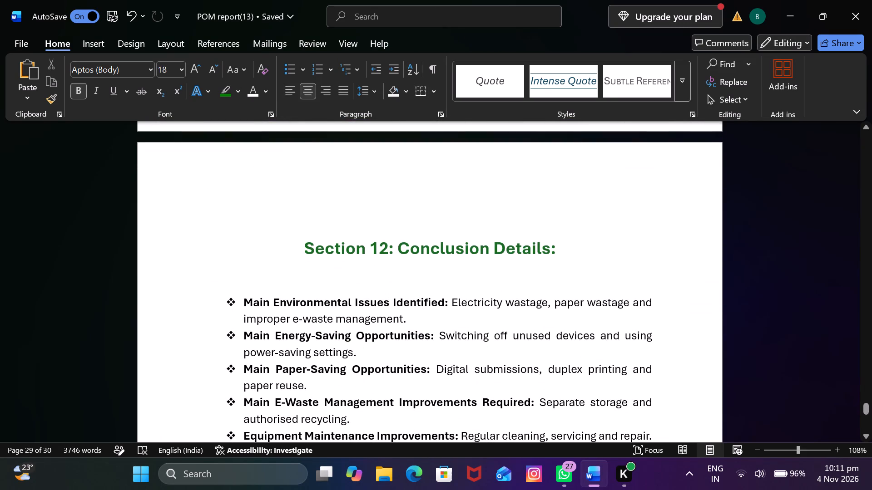
key(space)
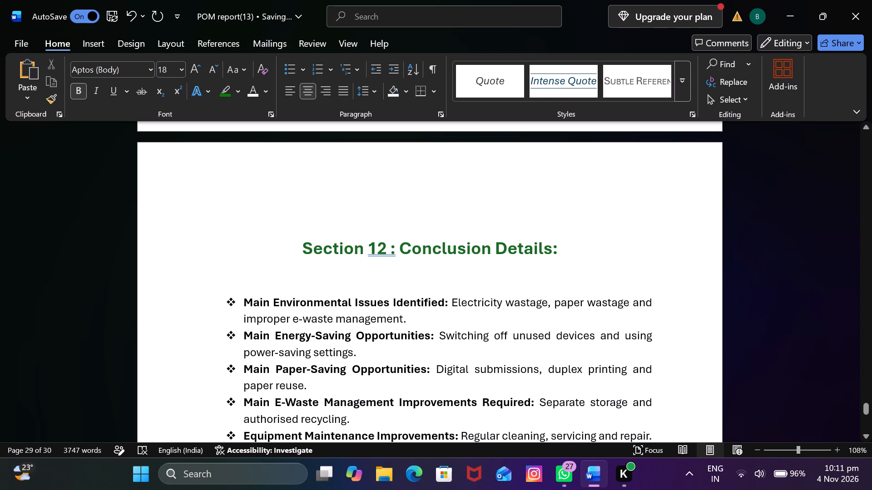
click(401, 249)
key(Return)
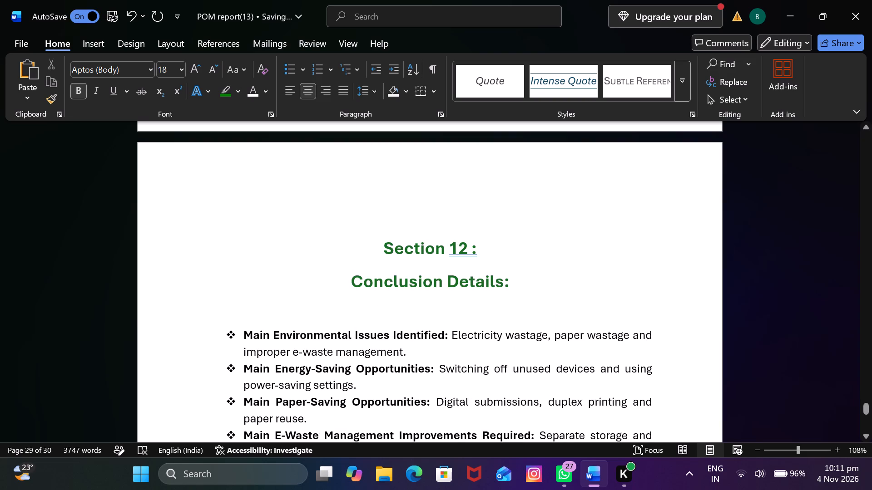
Remove the empty line above the "Section 12 :" heading.
click(377, 243)
key(BackSpace)
key(BackSpace)
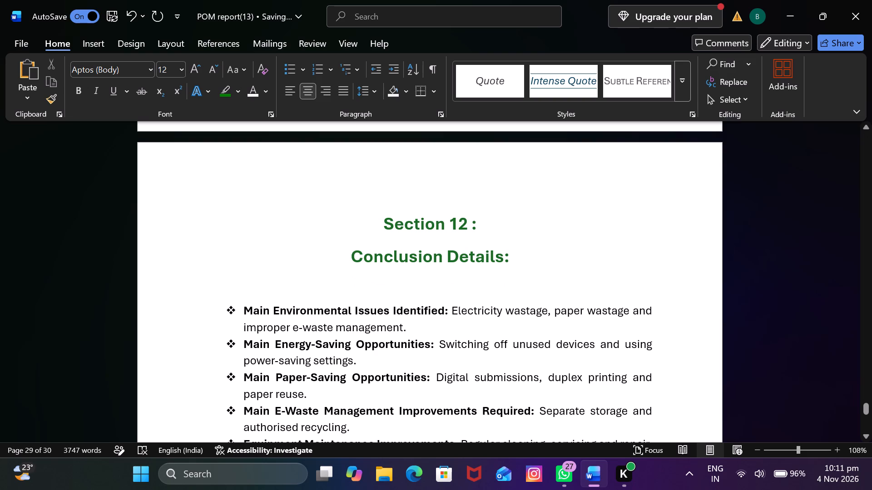
Set the font size of the "Section 12 :" heading line to 22.
drag(488, 222, 404, 225)
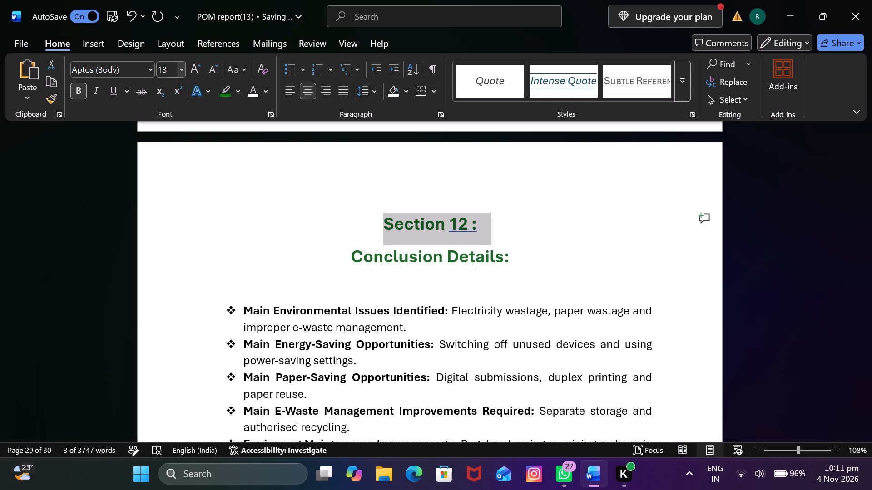
click(176, 71)
text(22)
click(297, 93)
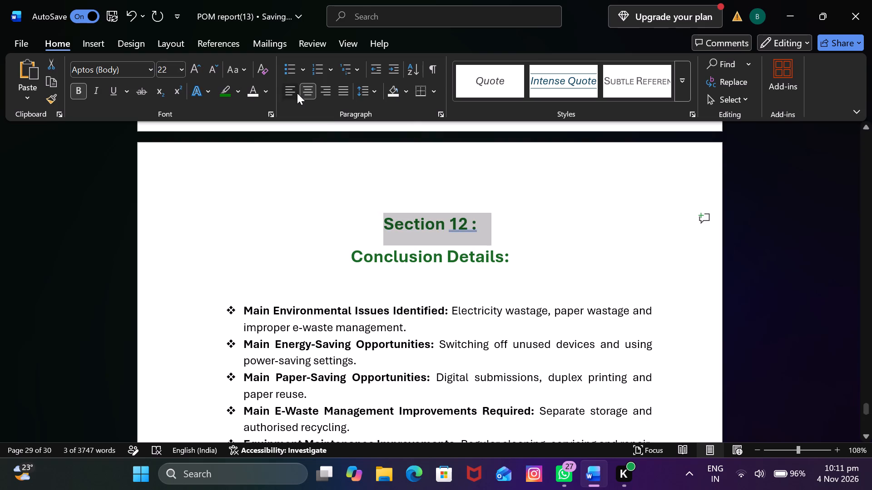
click(425, 212)
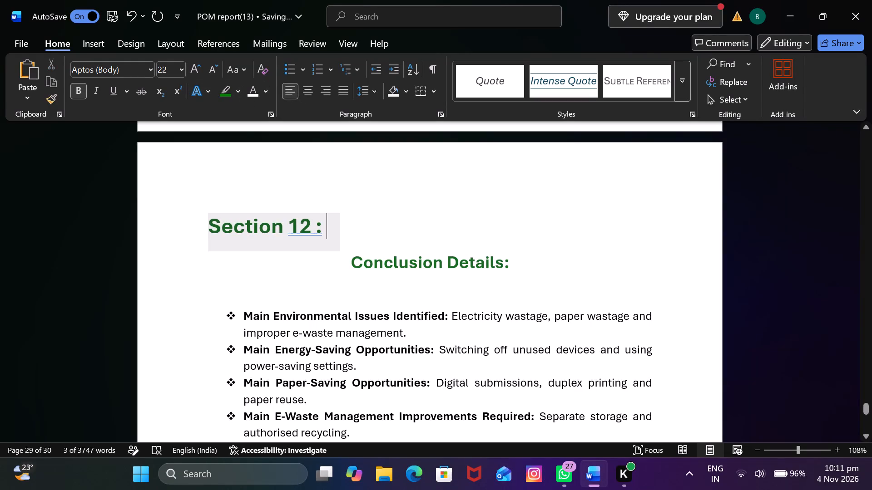
Apply the Intense Quote style to the "Conclusion Details:" line and set its font size to 22.
drag(524, 258, 389, 268)
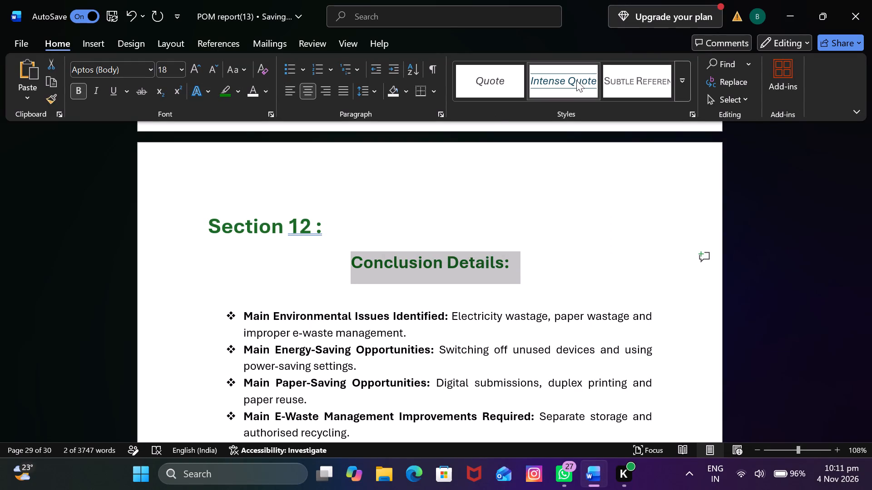
click(576, 80)
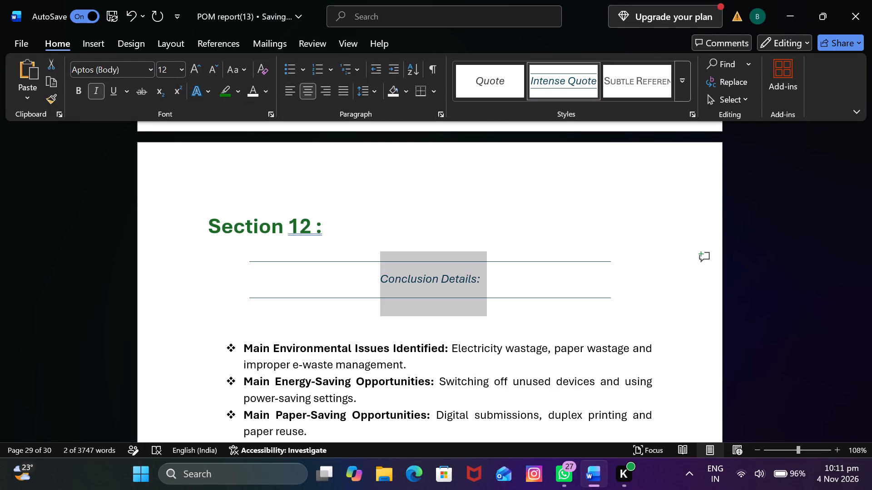
drag(171, 69, 158, 72)
click(170, 72)
key(BackSpace)
key(BackSpace)
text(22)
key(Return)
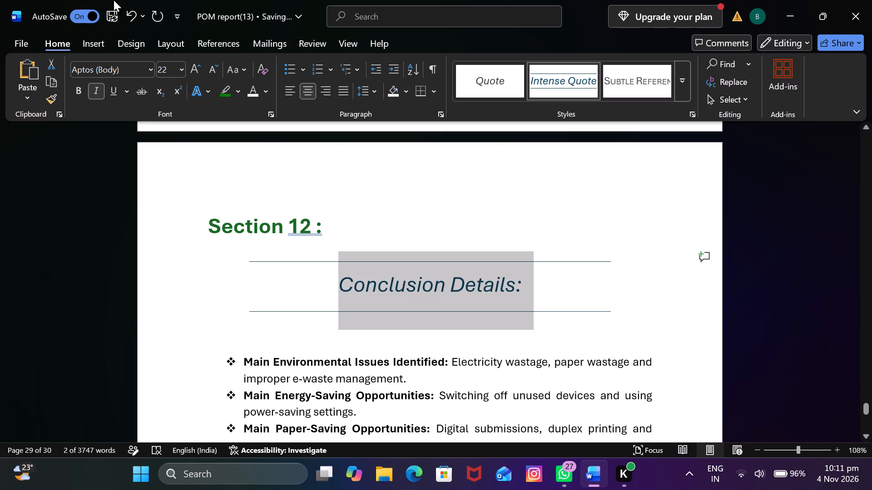
Apply the dark green text effect to the "Conclusion Details:" heading.
click(210, 92)
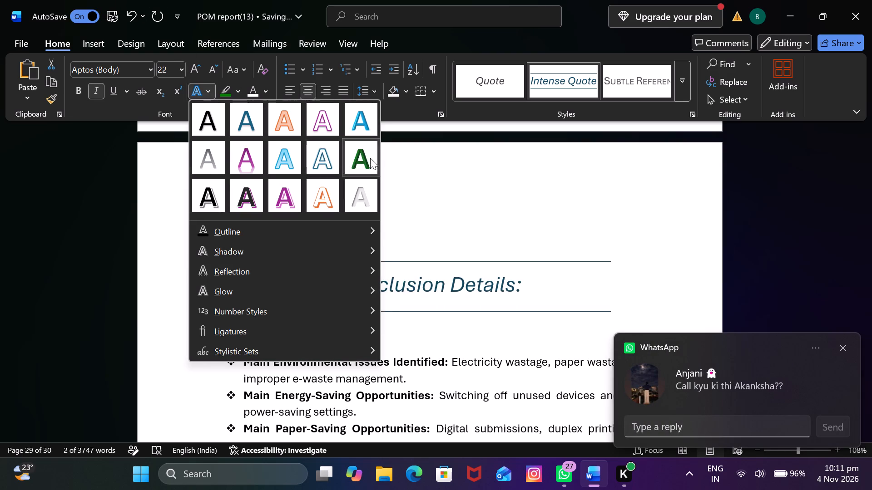
click(370, 158)
click(672, 200)
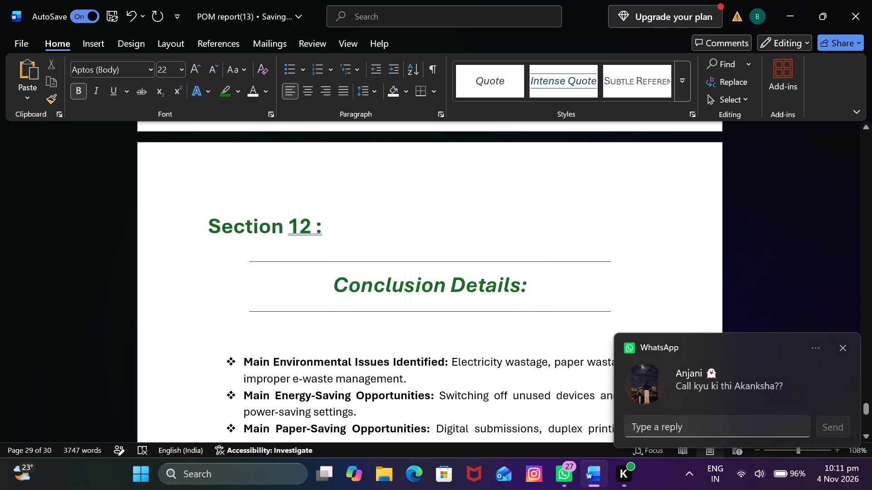
Italicise and underline the "Section 12" heading text, leaving out its colon.
click(314, 225)
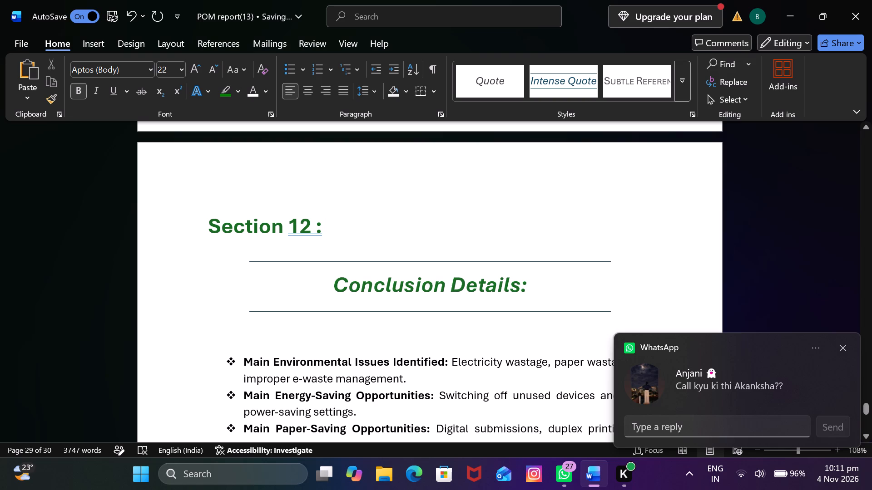
click(313, 225)
drag(312, 225, 247, 233)
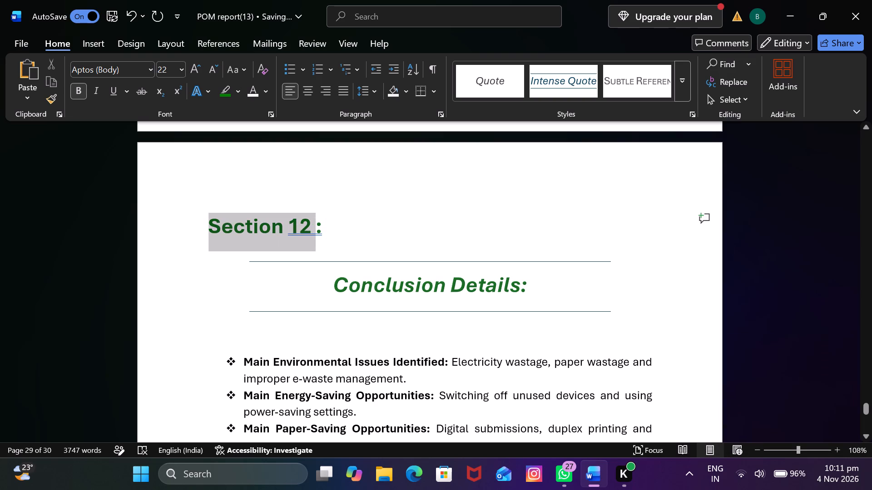
drag(247, 233, 228, 233)
click(92, 91)
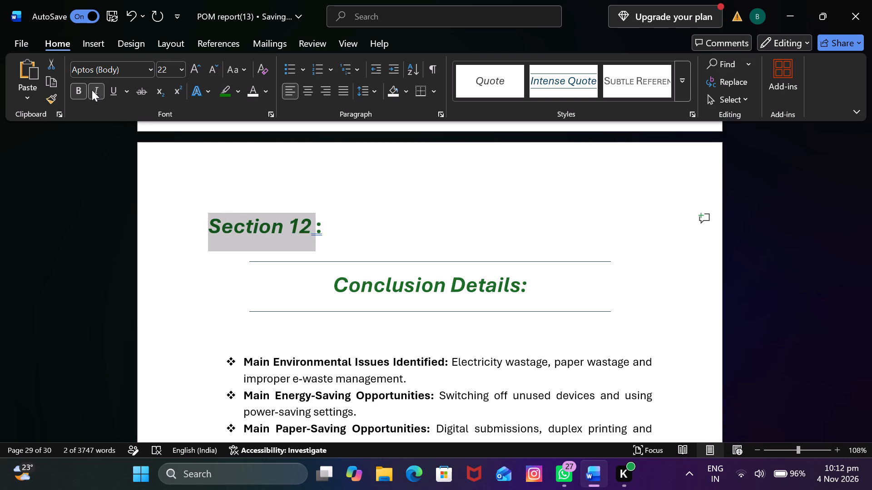
click(109, 90)
drag(399, 216, 397, 221)
Remove the empty line between the "Conclusion Details:" heading and the bulleted list below it.
scroll(409, 286, down, 4)
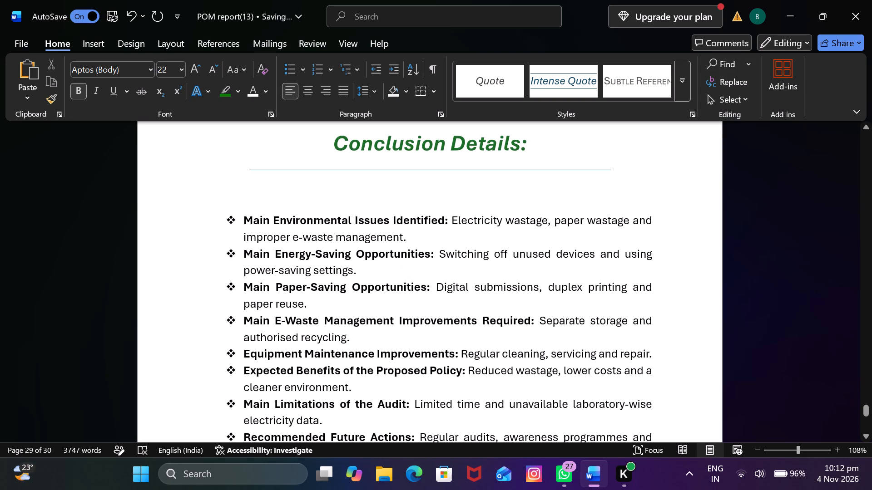
click(257, 209)
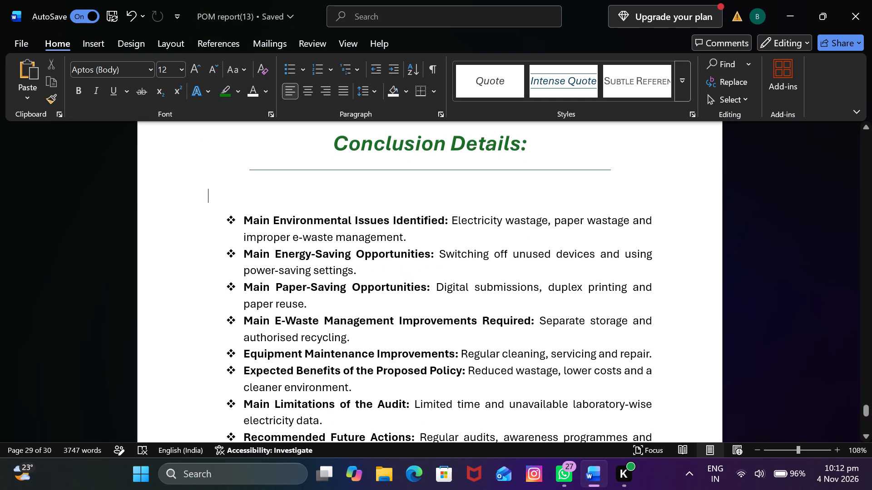
key(BackSpace)
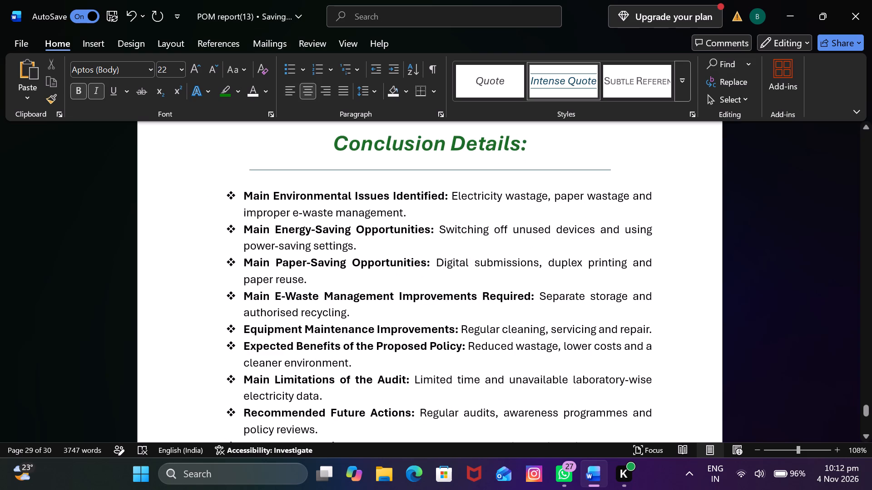
click(263, 180)
Insert an empty line without a bullet between the "Conclusion Details:" heading and the first conclusion bullet.
click(214, 191)
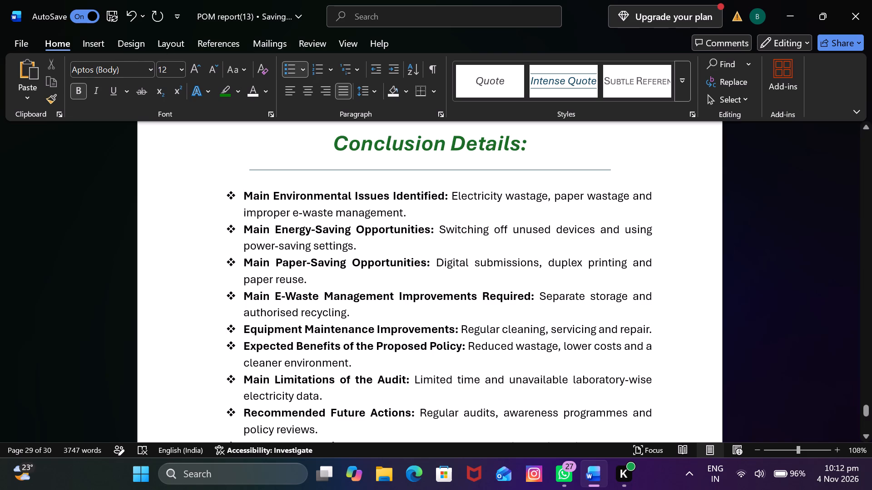
key(Return)
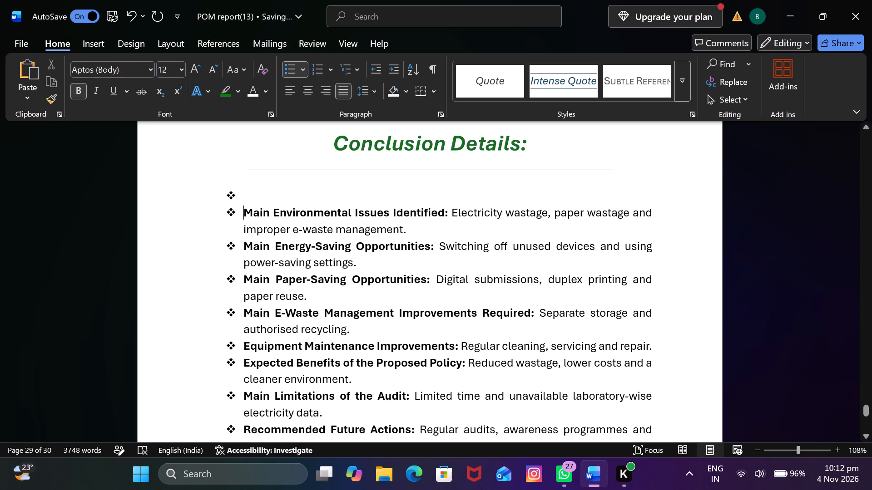
drag(239, 198, 228, 198)
key(BackSpace)
Check the layout and spacing of the Section 12 conclusion page from its heading to the last bullet.
scroll(234, 203, down, 2)
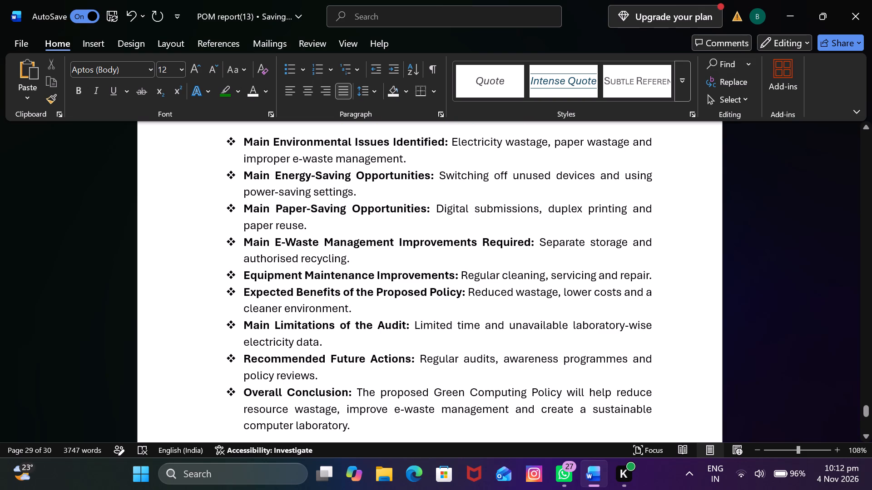
scroll(388, 182, down, 4)
scroll(386, 181, up, 1)
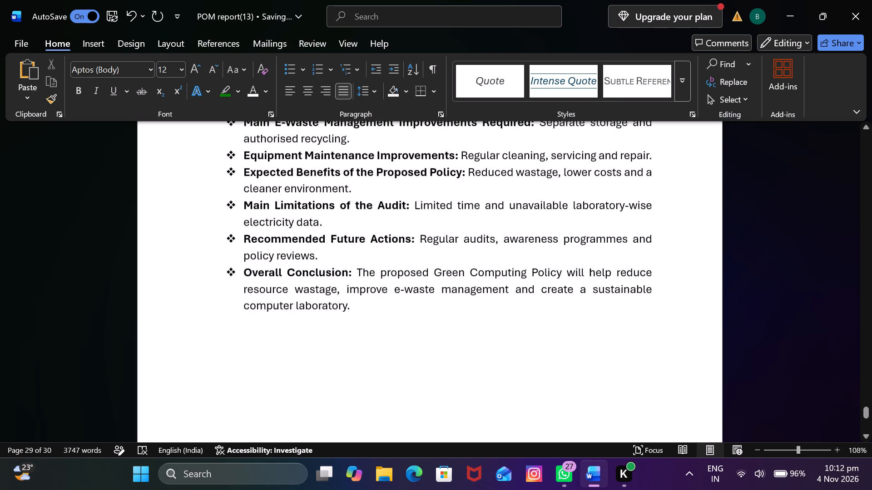
scroll(386, 181, up, 6)
scroll(377, 177, down, 2)
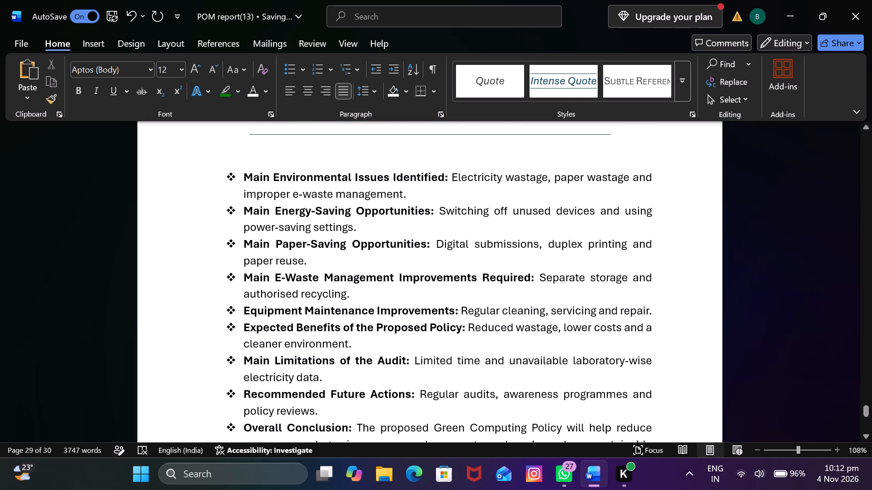
click(791, 299)
Add a space before the colon in the Section 13 heading and move "References And Final Submission Details:" onto its own line.
scroll(745, 311, down, 15)
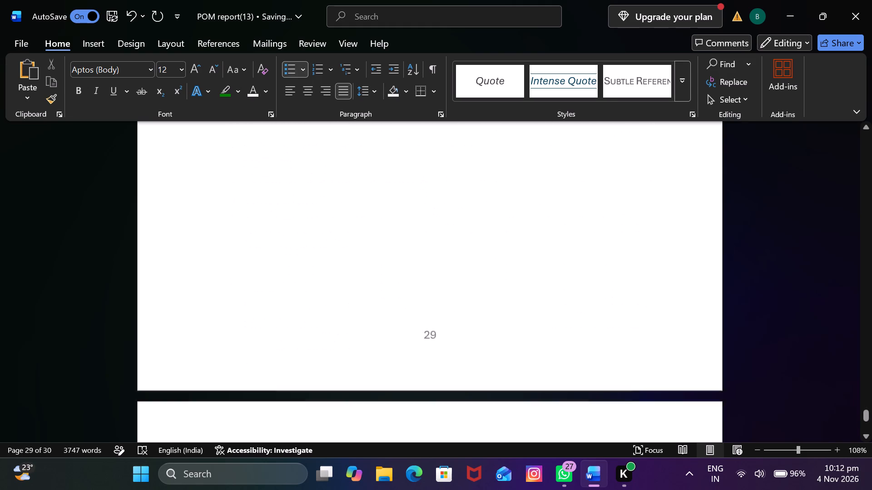
scroll(584, 257, down, 9)
scroll(562, 246, up, 1)
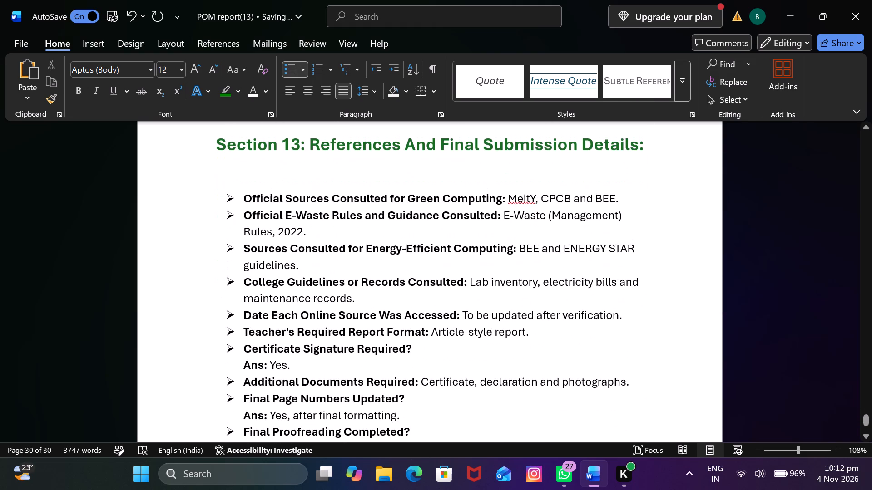
scroll(552, 244, down, 2)
scroll(552, 244, up, 3)
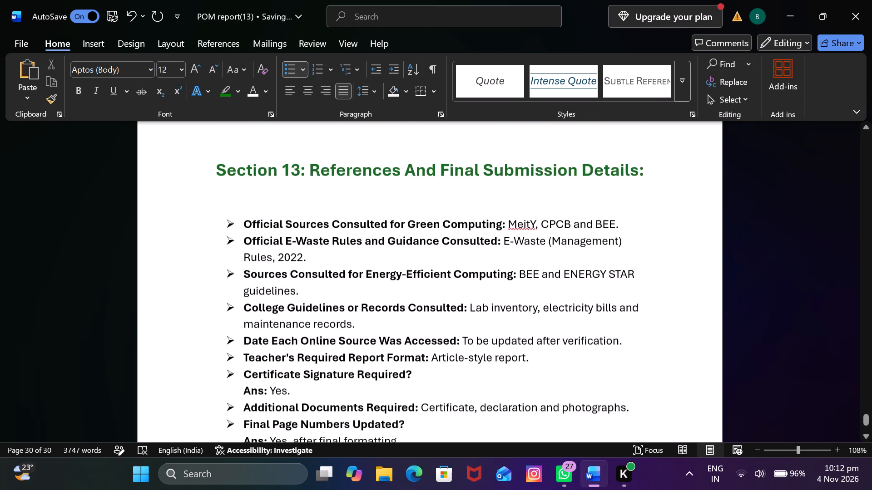
scroll(546, 239, up, 1)
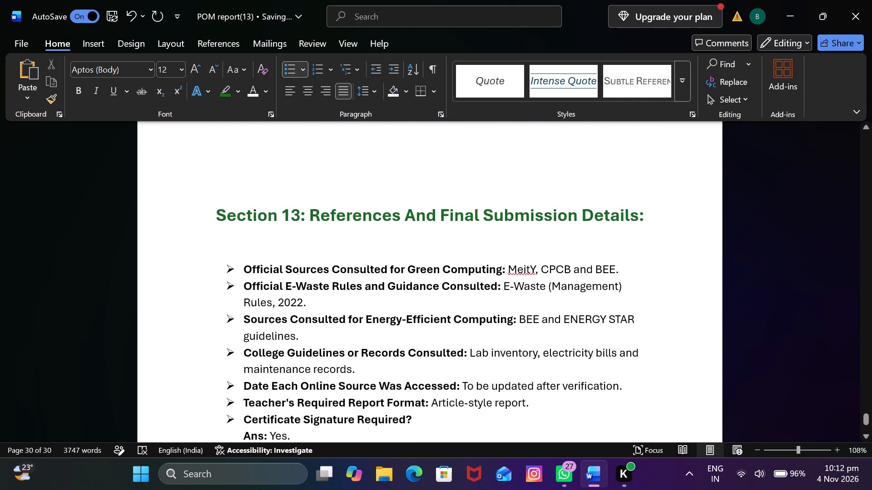
click(299, 212)
click(301, 217)
key(space)
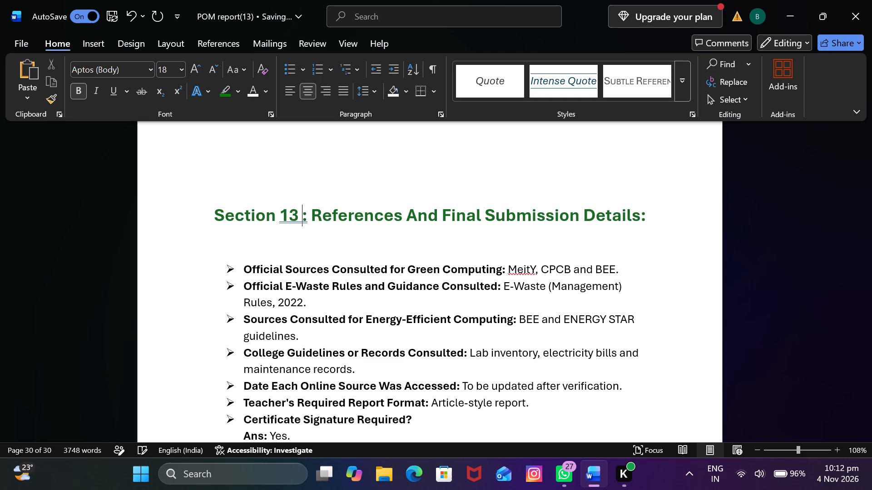
click(311, 211)
key(Return)
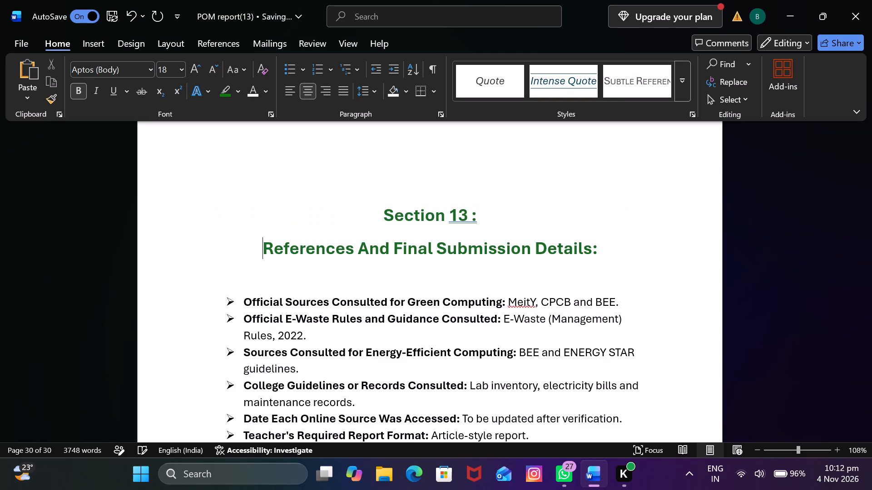
Set the "Section 13 :" line to font size 22 and left alignment, and make "Section 13" italic and underlined.
drag(485, 214, 412, 228)
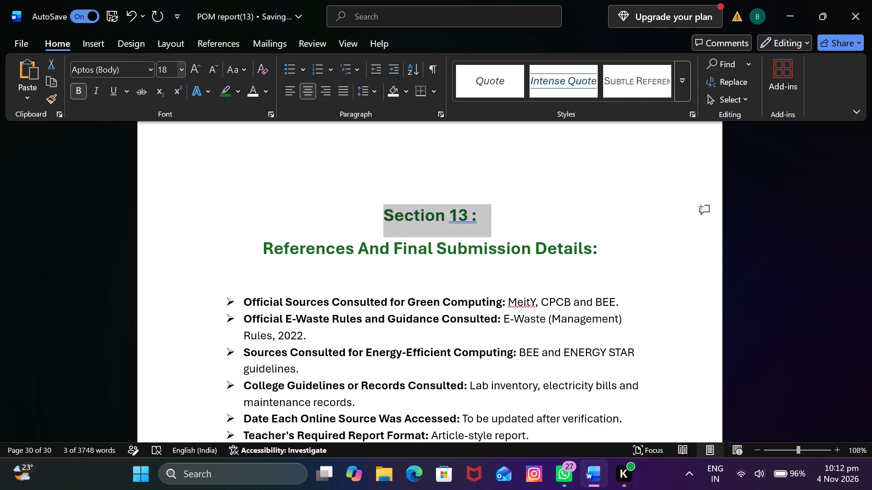
click(176, 69)
text(22)
key(Return)
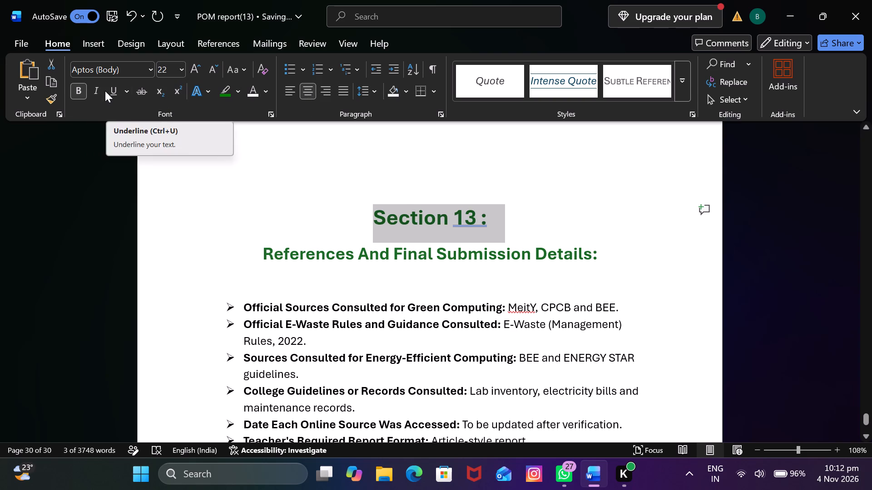
click(289, 92)
click(309, 216)
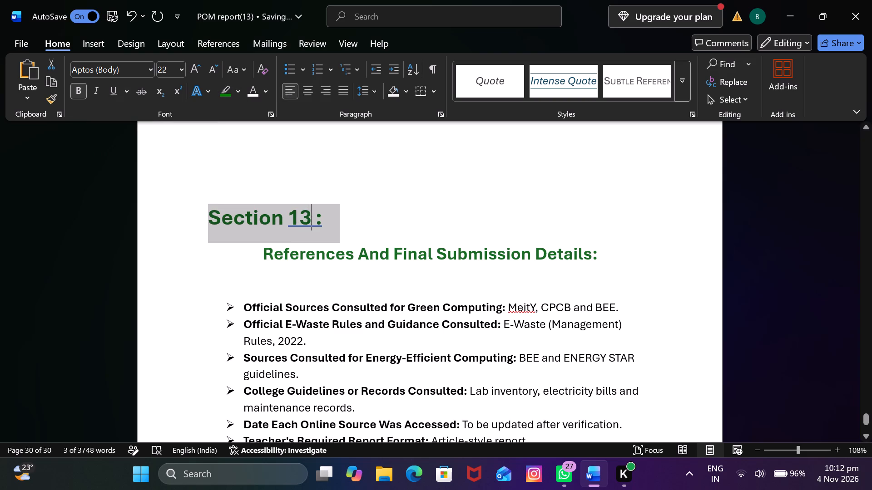
drag(311, 215, 234, 207)
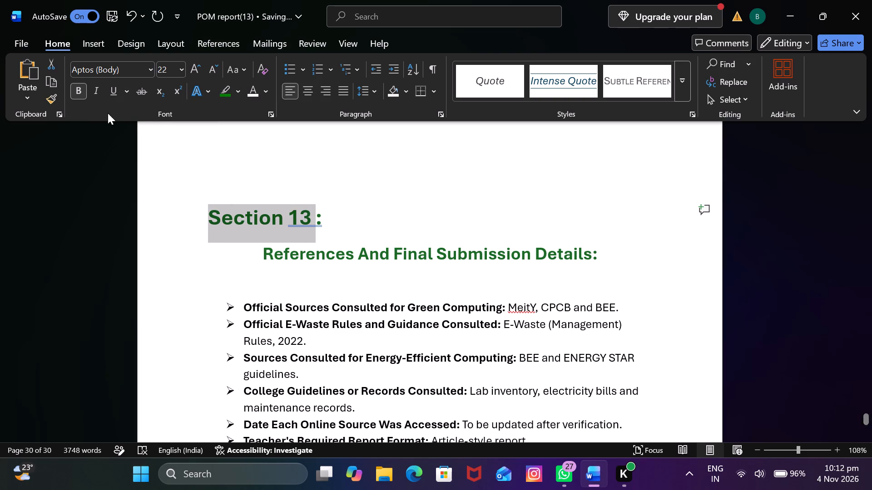
click(95, 91)
click(112, 93)
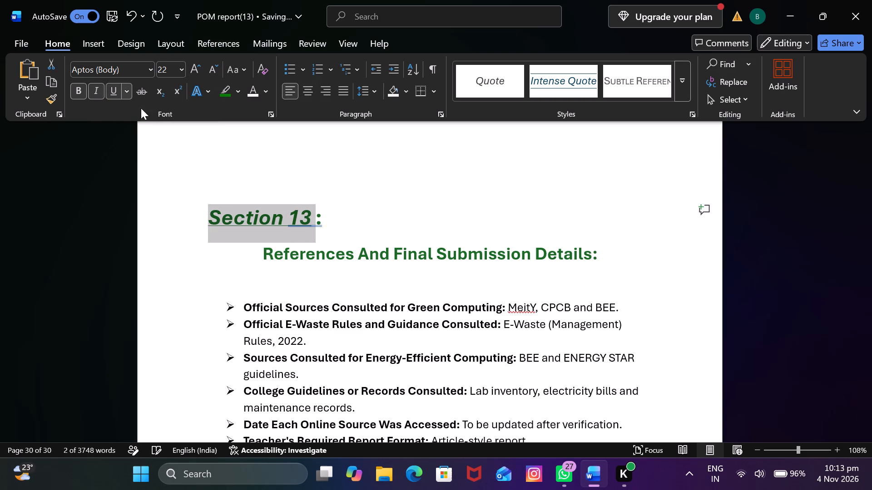
click(354, 167)
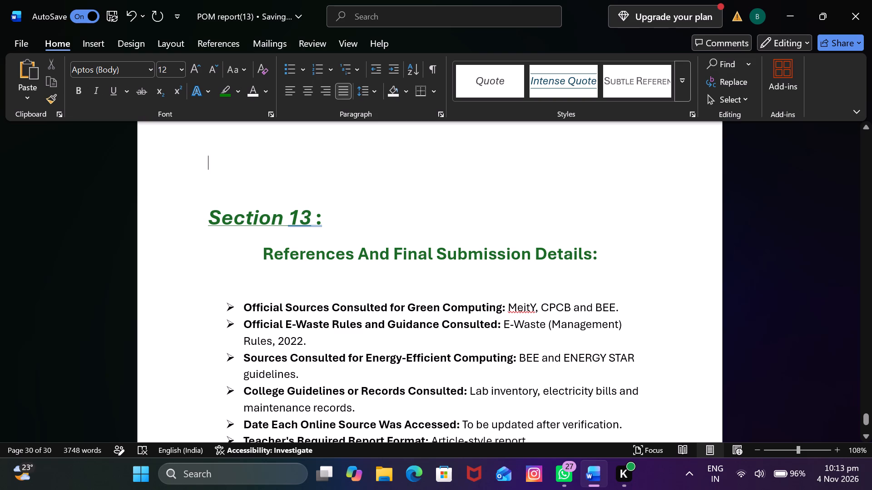
Format "References And Final Submission Details:" with the Intense Quote style, font size 22 and the dark green text effect.
drag(620, 256, 249, 265)
click(579, 88)
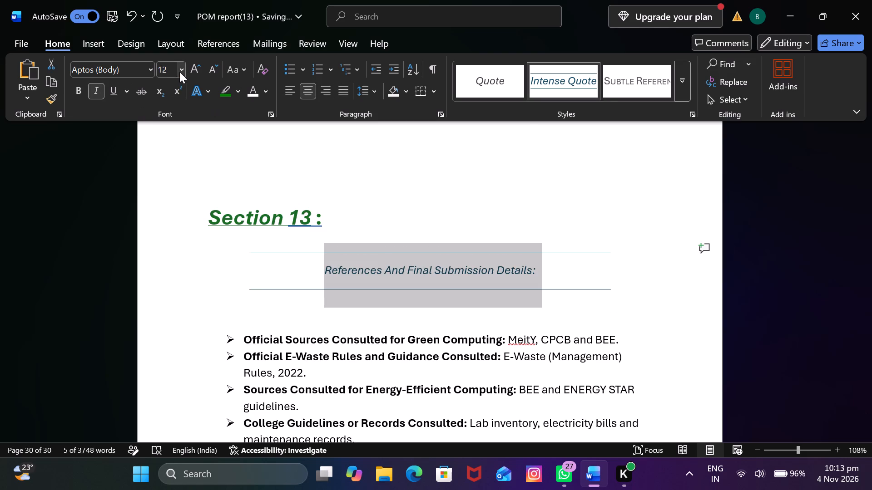
click(179, 71)
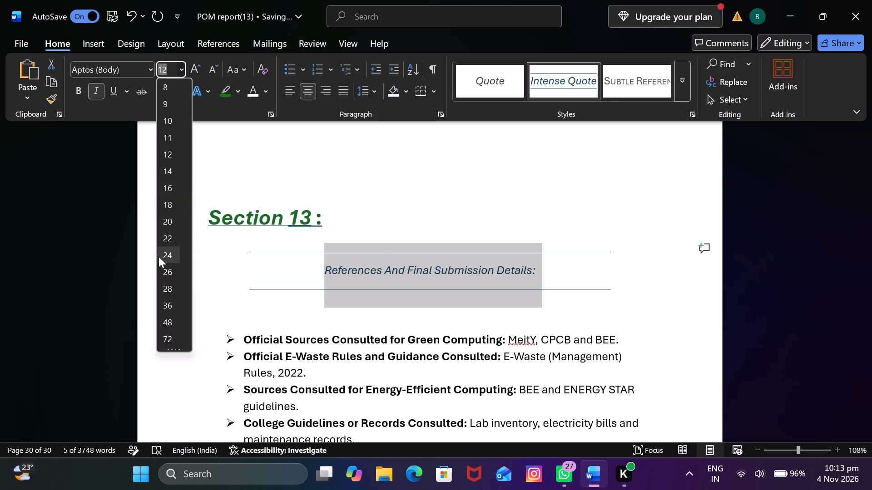
click(166, 240)
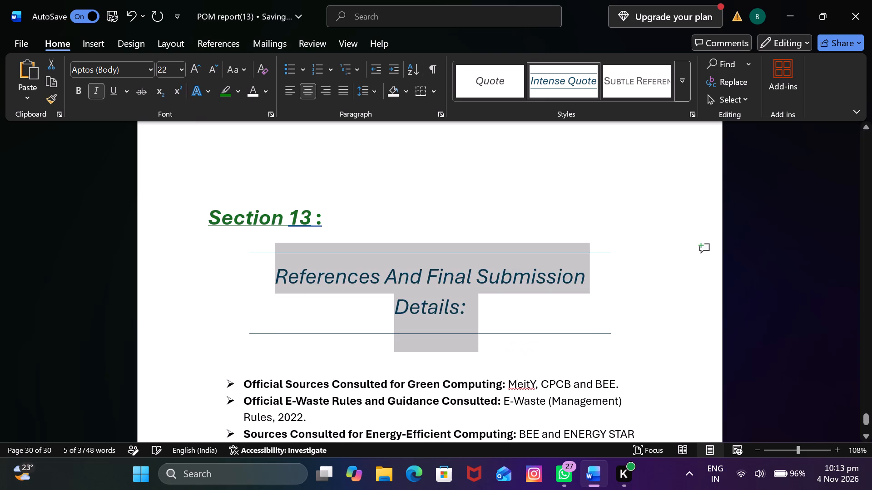
click(210, 91)
click(367, 152)
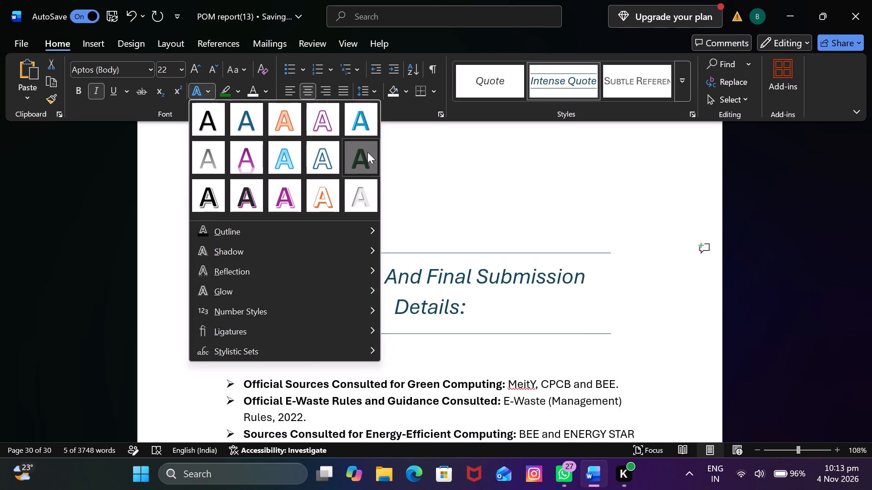
click(670, 210)
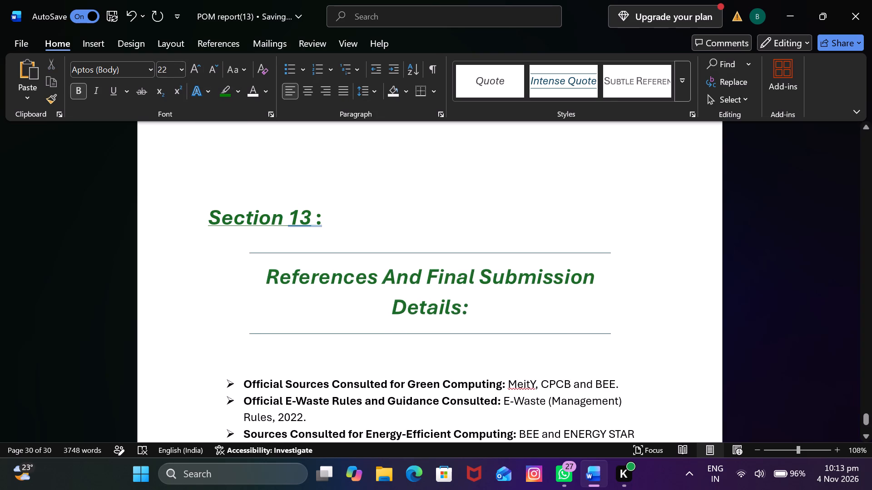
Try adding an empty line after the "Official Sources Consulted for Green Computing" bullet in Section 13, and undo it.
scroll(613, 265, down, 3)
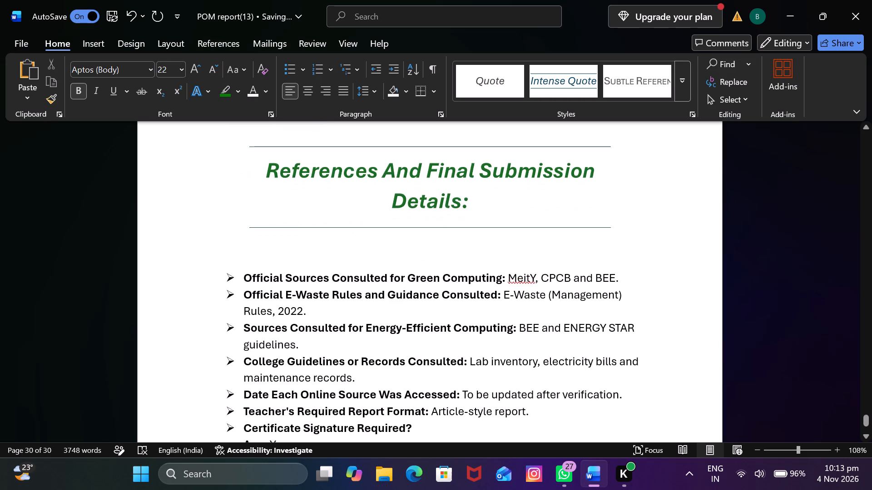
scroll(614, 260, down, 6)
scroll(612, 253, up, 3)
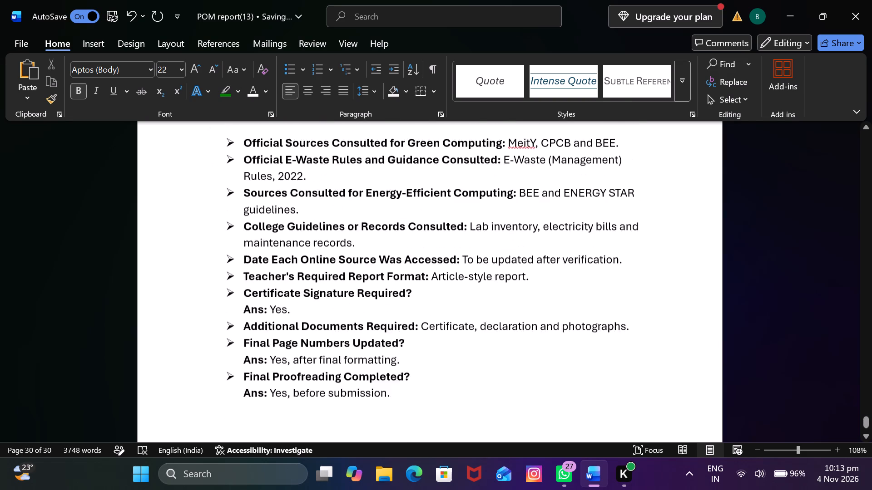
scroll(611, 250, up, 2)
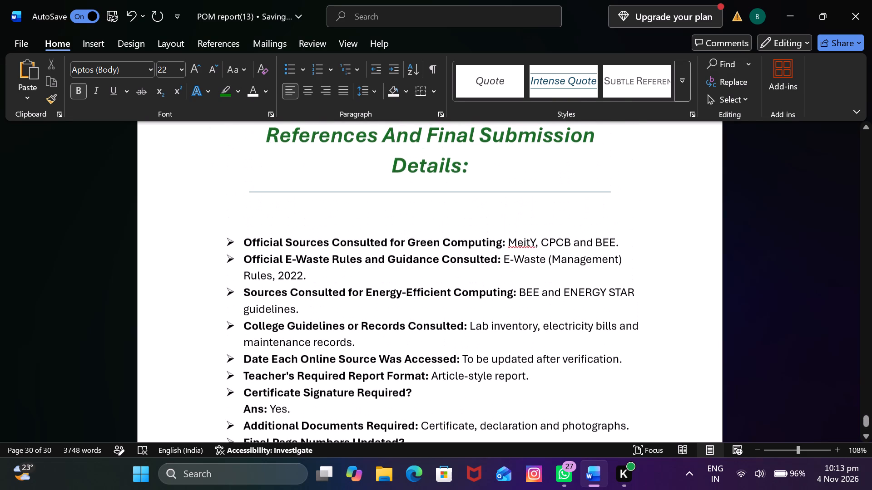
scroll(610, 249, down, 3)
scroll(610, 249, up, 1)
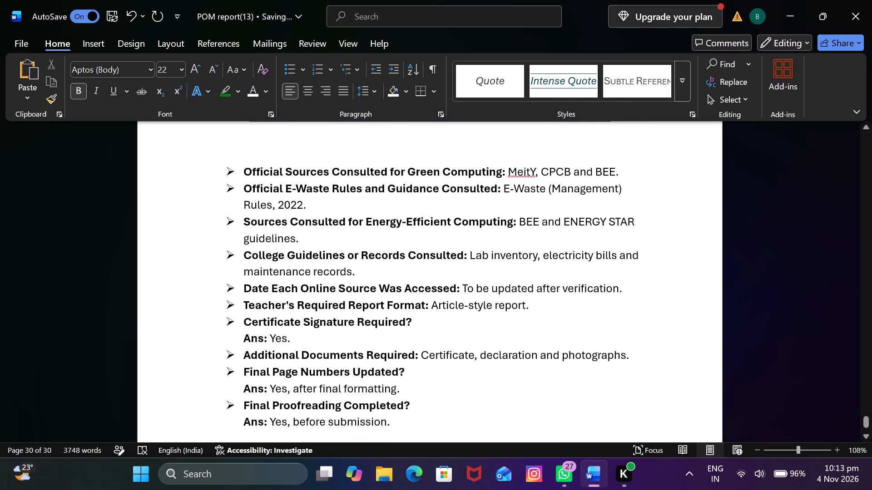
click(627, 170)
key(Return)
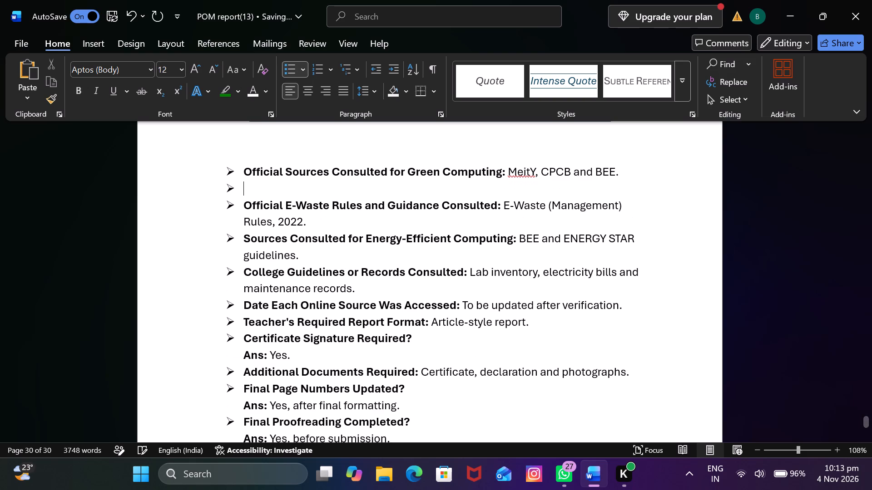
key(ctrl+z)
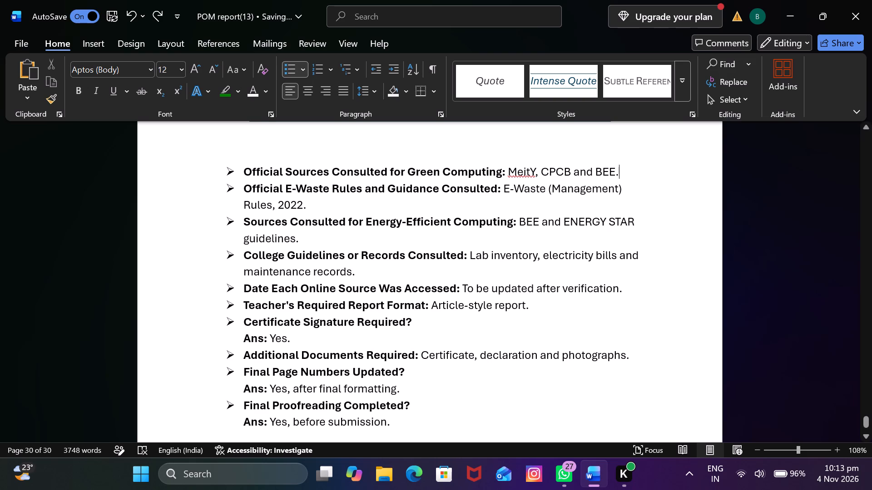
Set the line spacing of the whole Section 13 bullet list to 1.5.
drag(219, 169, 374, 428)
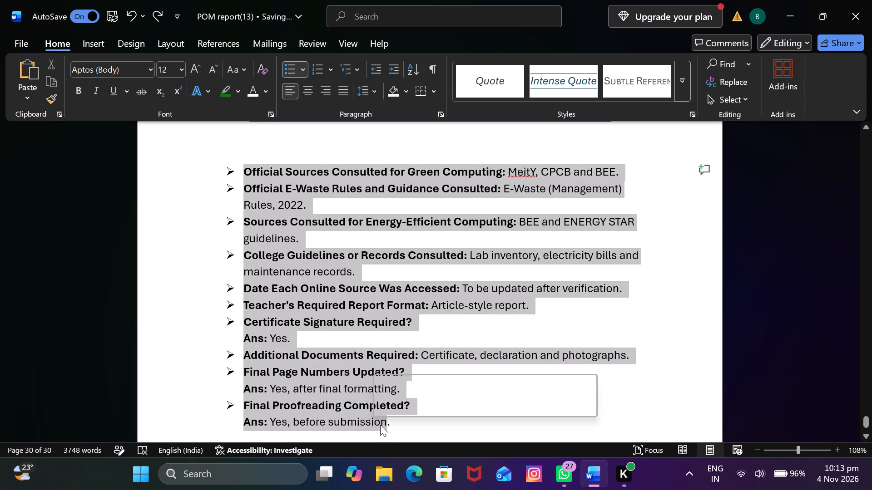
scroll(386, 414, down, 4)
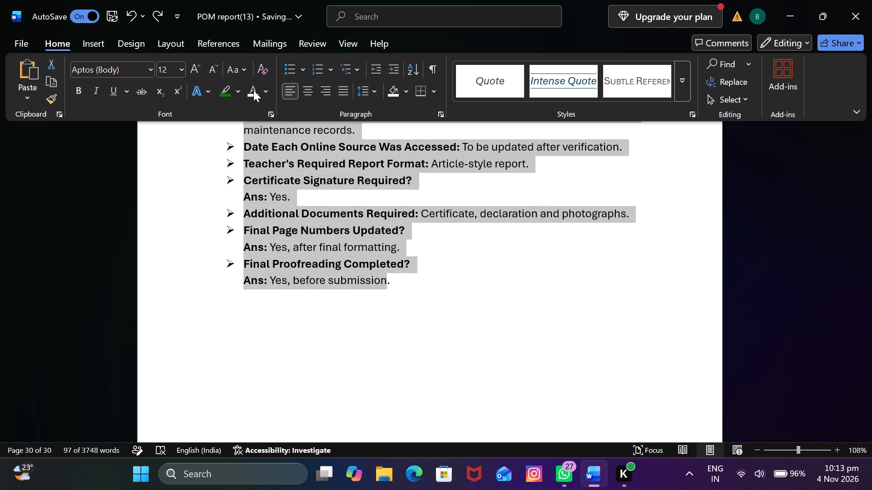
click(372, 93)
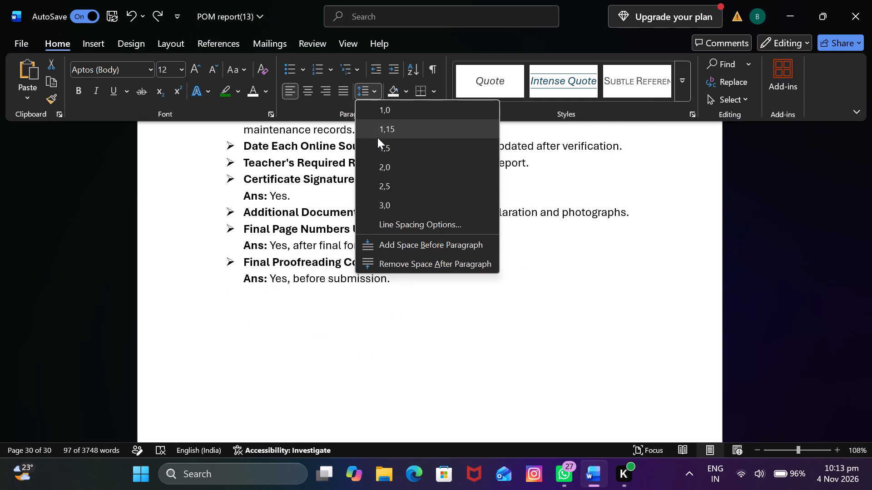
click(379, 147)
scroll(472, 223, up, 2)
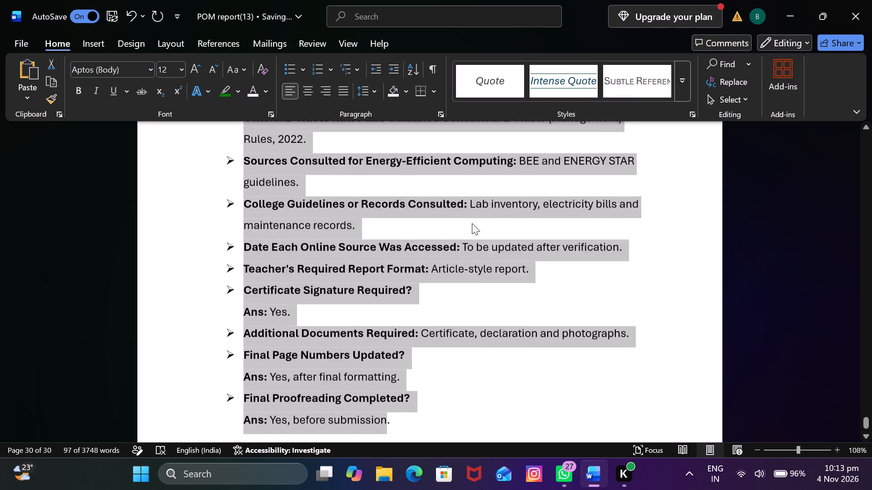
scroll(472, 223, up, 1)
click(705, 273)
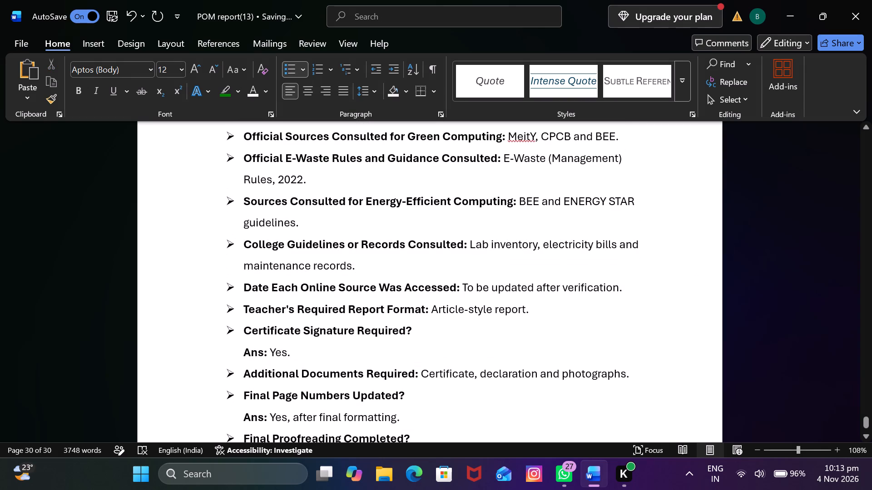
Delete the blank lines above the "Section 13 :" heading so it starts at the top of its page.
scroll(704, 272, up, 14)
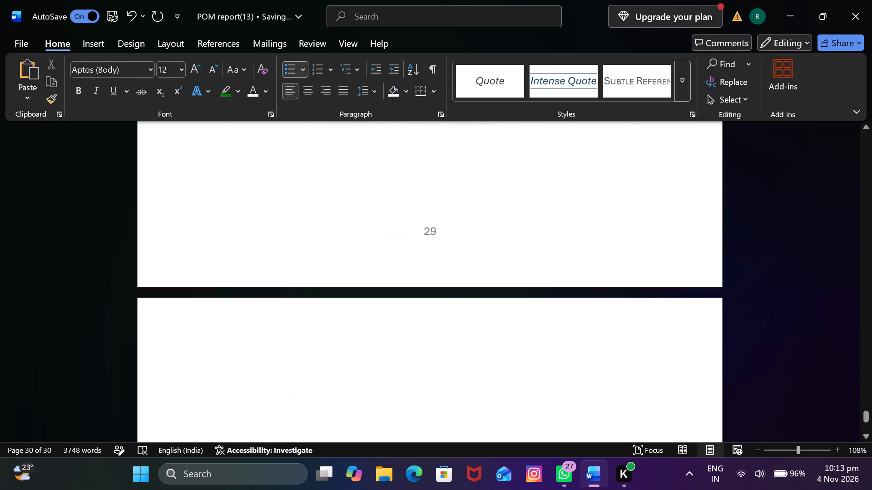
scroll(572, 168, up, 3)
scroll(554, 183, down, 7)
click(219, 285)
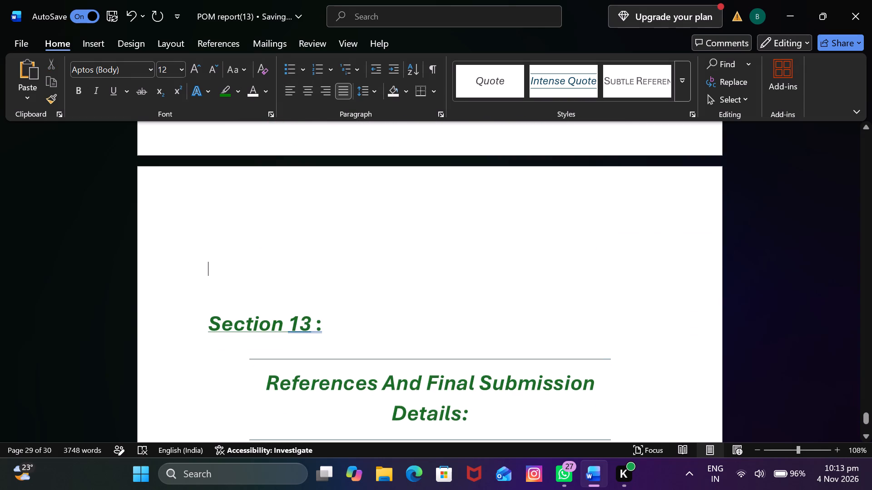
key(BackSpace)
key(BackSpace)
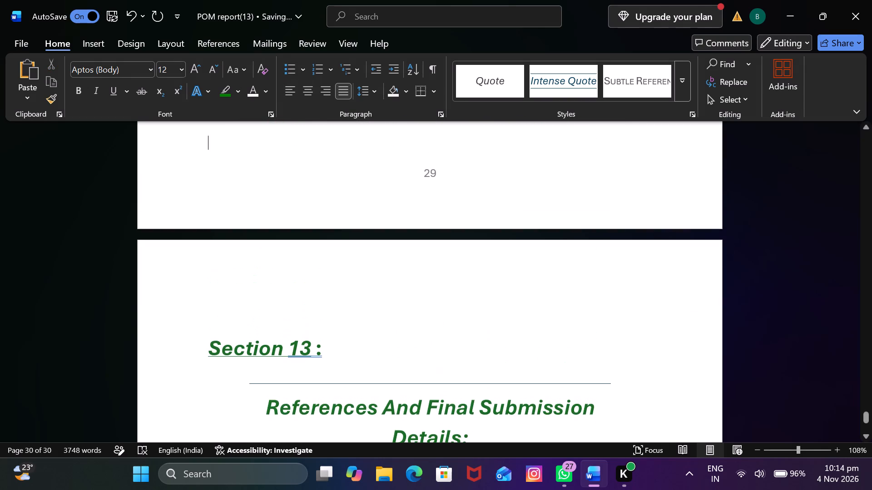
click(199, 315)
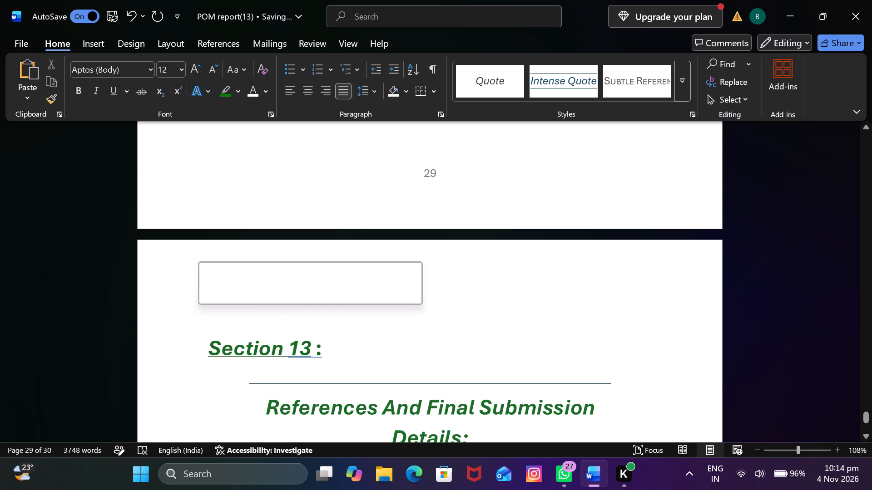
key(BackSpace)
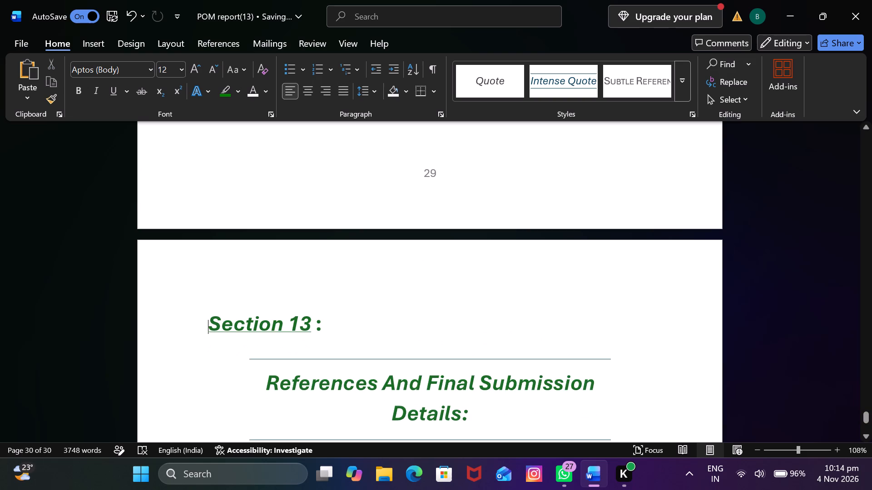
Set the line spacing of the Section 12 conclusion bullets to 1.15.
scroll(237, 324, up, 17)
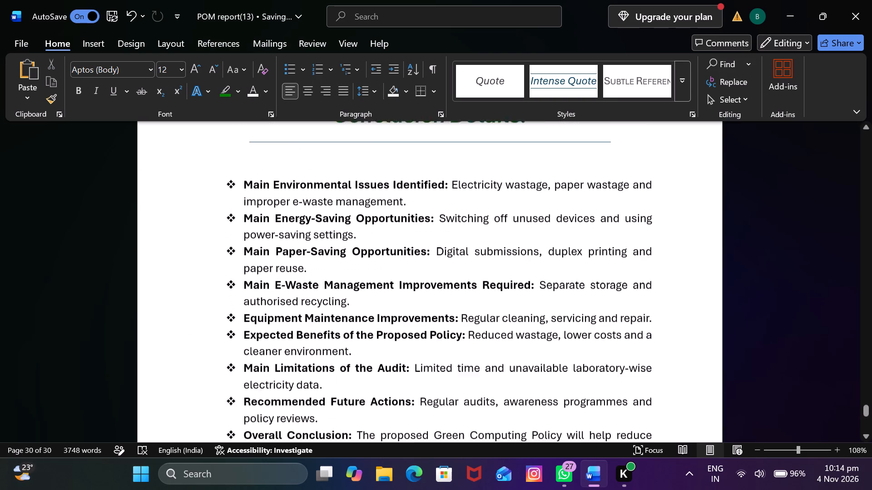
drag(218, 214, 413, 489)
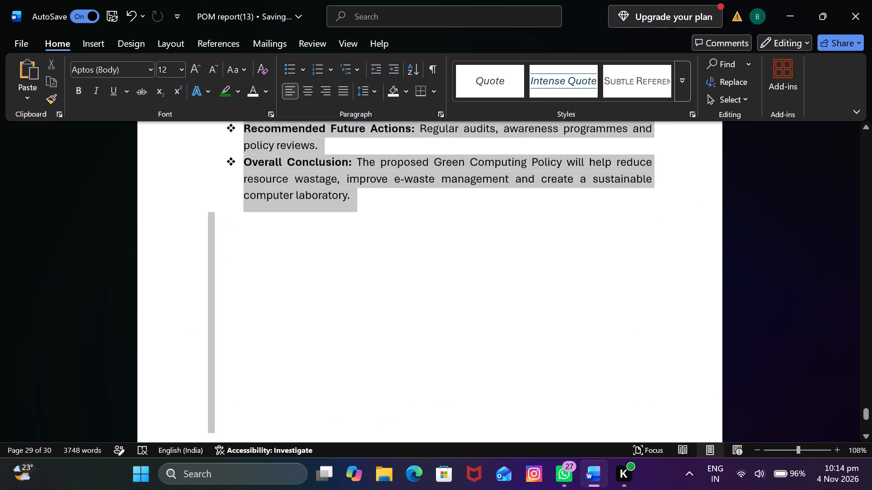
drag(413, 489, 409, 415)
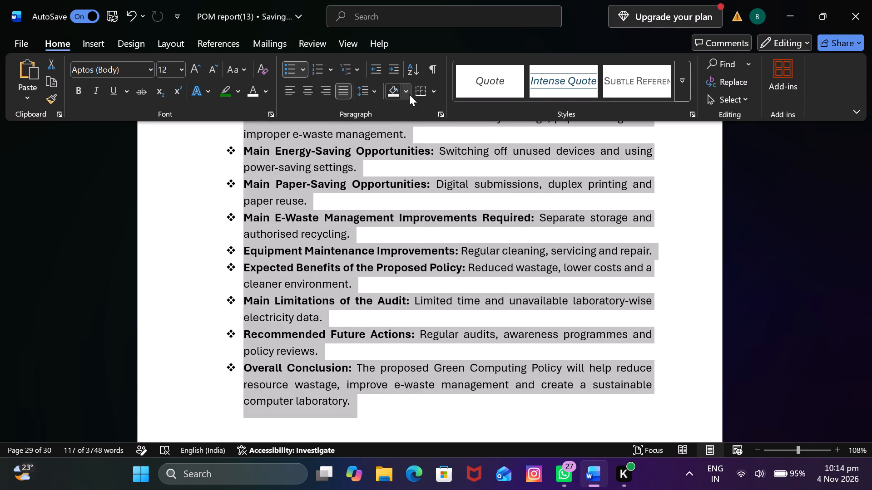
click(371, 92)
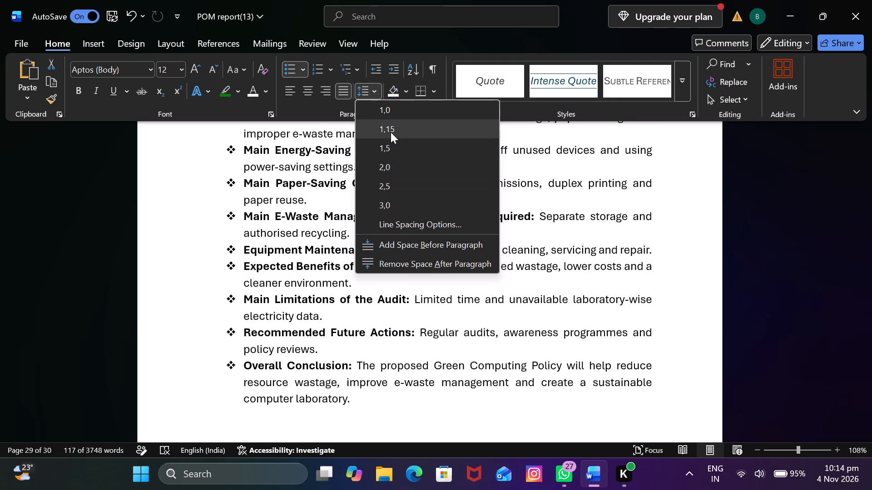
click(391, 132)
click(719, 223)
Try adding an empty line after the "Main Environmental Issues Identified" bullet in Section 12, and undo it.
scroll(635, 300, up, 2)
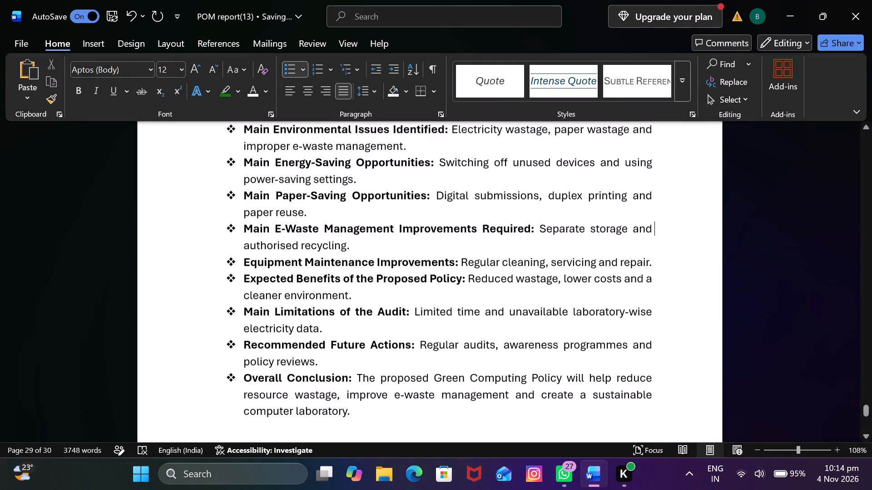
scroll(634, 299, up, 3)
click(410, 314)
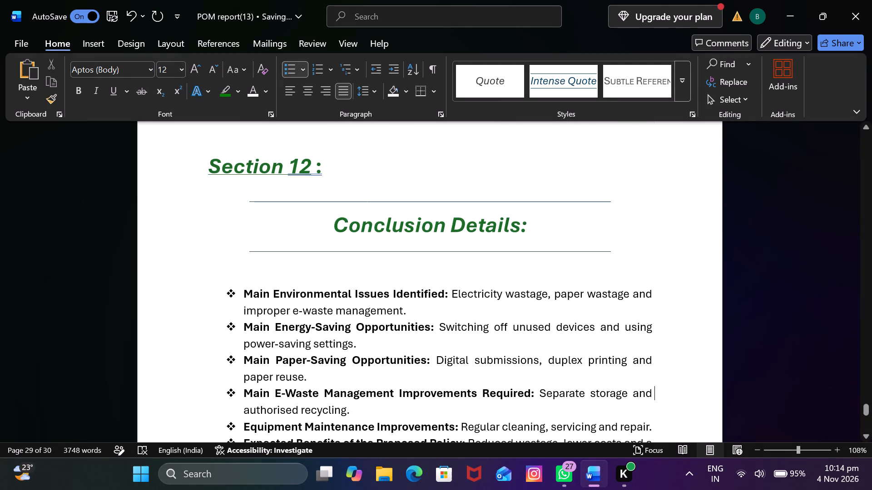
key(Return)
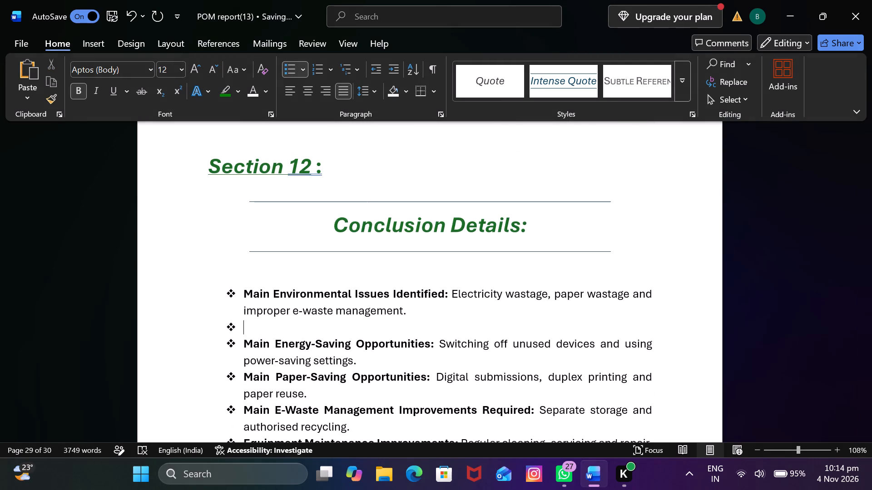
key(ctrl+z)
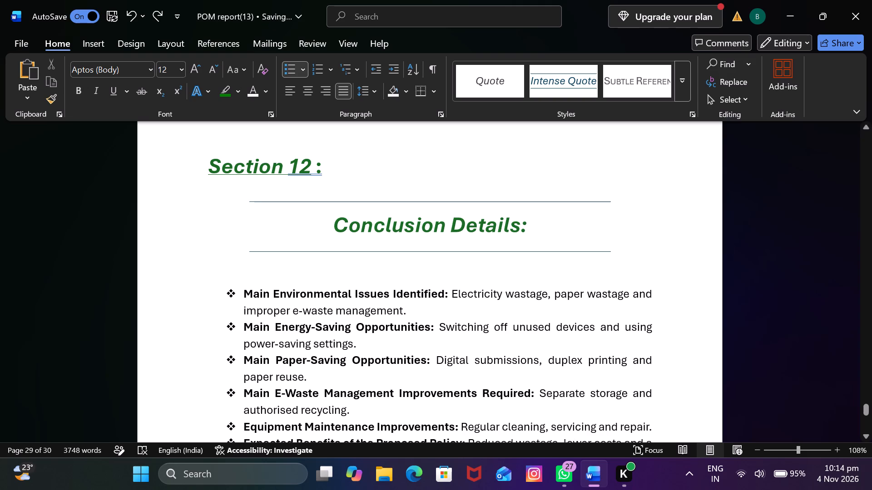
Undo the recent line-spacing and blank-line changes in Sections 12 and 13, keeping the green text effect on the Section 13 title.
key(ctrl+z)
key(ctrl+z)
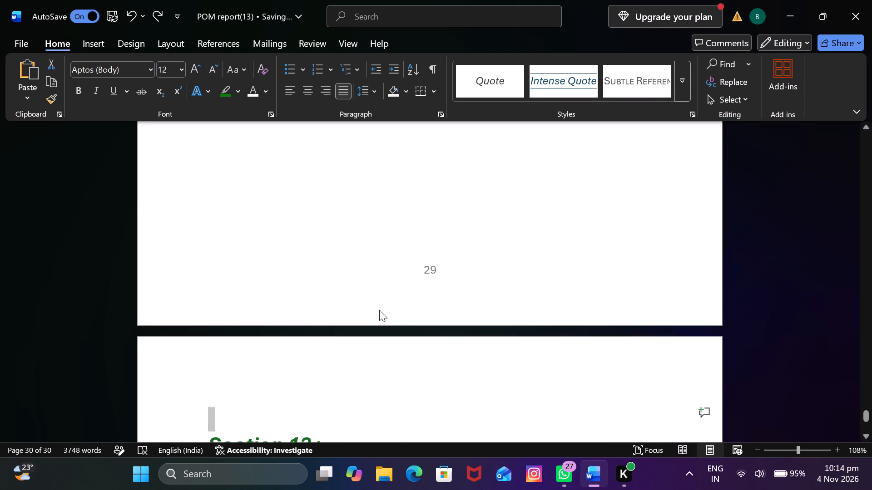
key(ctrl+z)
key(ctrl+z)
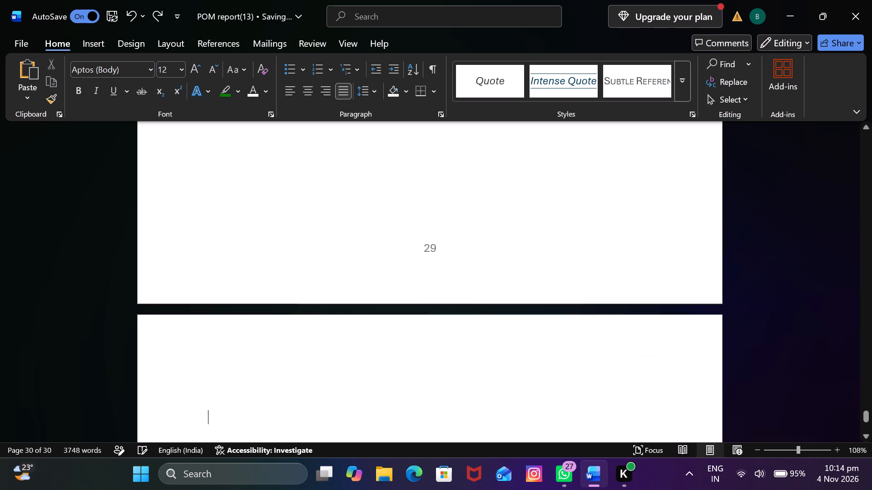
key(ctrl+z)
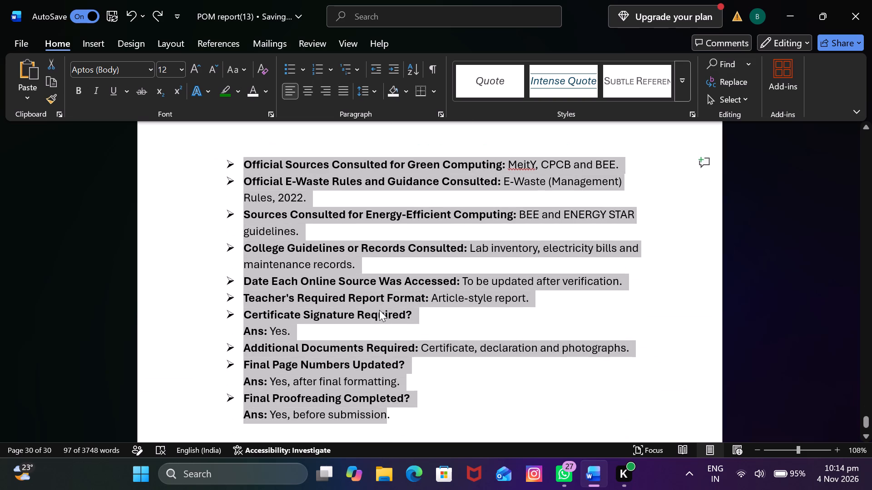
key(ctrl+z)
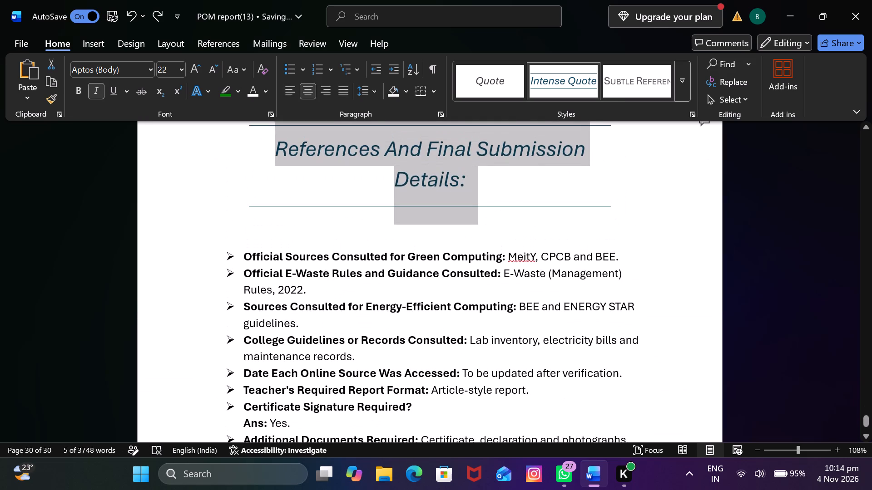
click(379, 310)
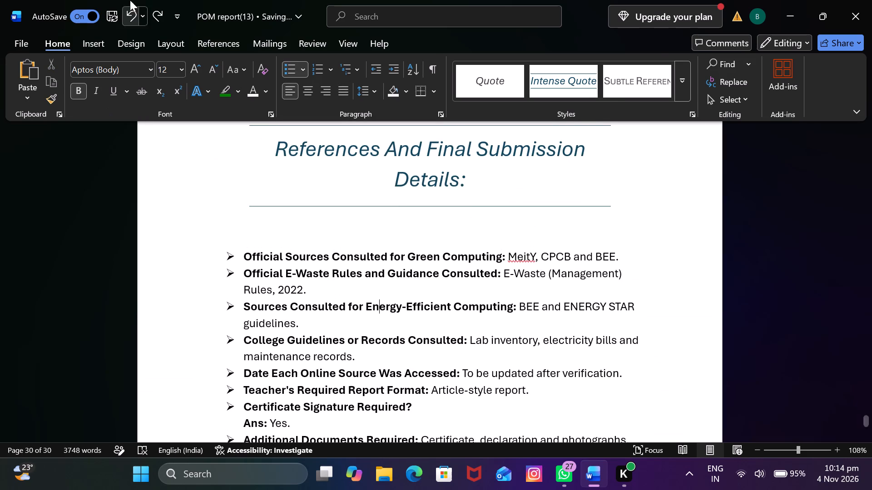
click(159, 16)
Delete the blank lines above the "Section 13 :" heading, keeping the heading on its own line at the top of page 30.
click(213, 192)
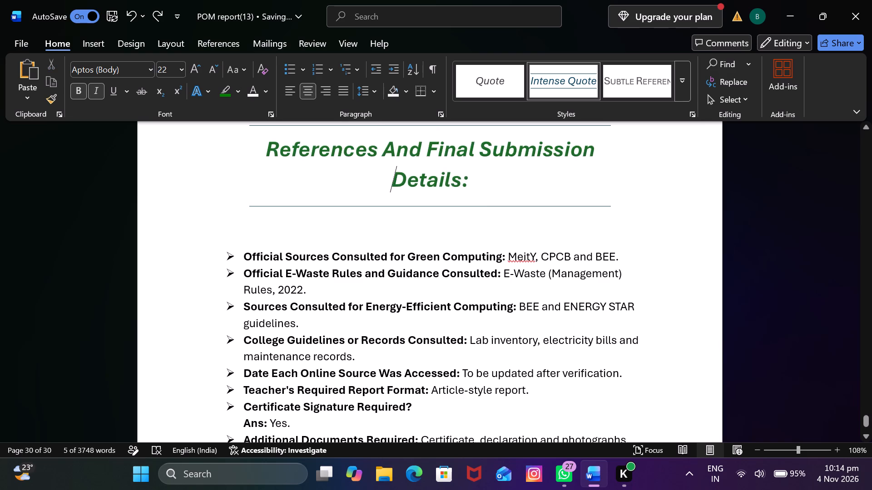
scroll(243, 258, up, 5)
click(210, 242)
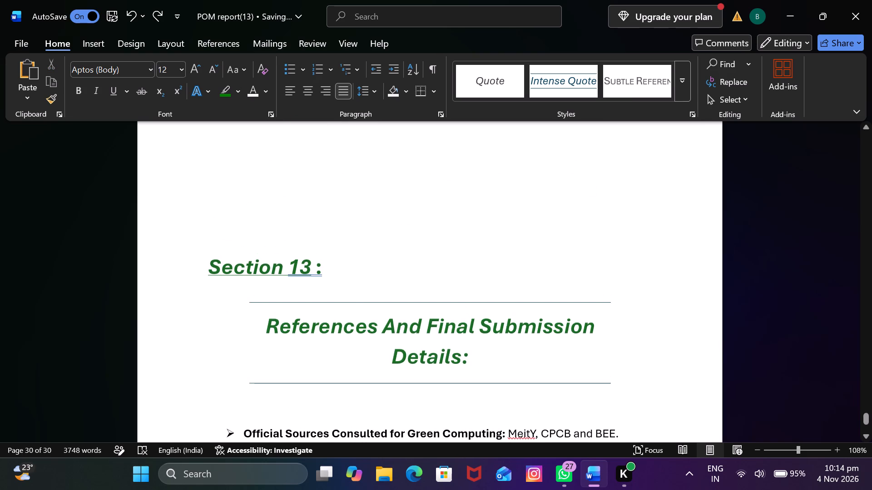
key(BackSpace)
key(BackSpace)
key(BackSpace)
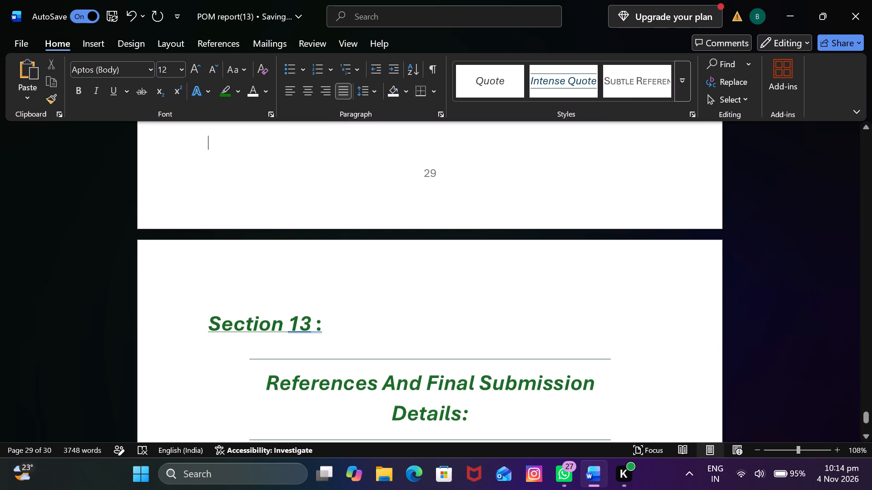
click(206, 330)
key(BackSpace)
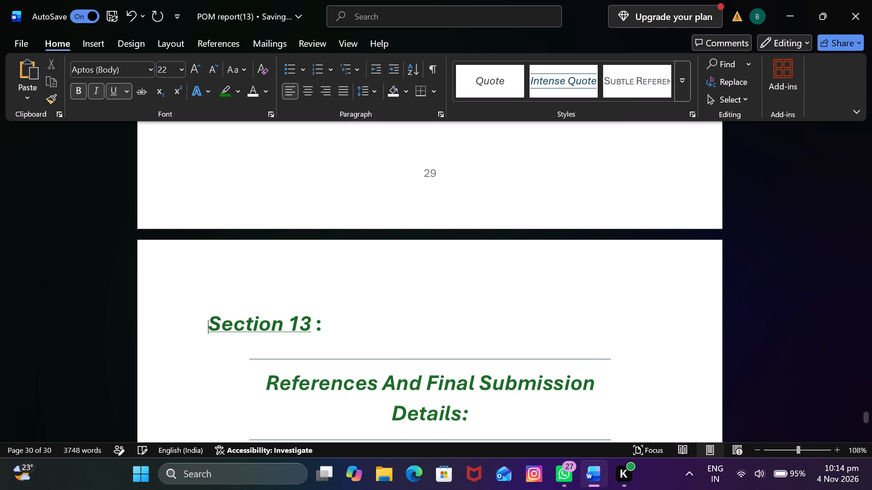
key(BackSpace)
key(Return)
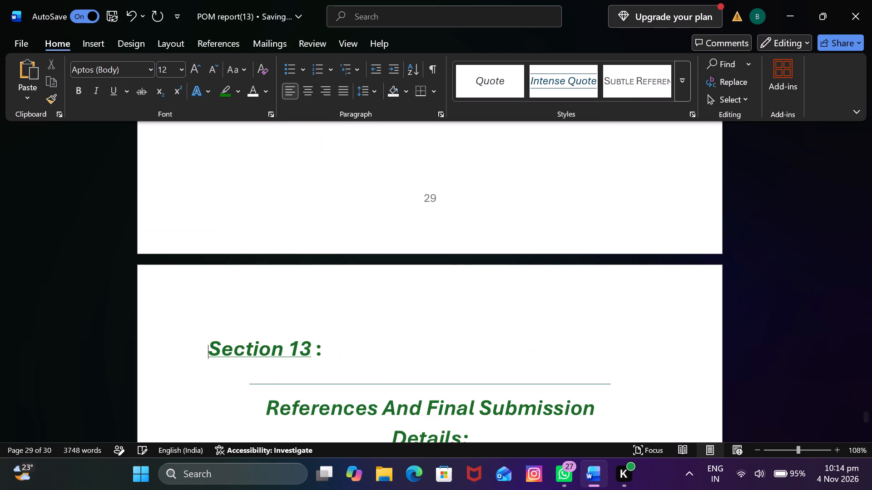
scroll(174, 242, down, 9)
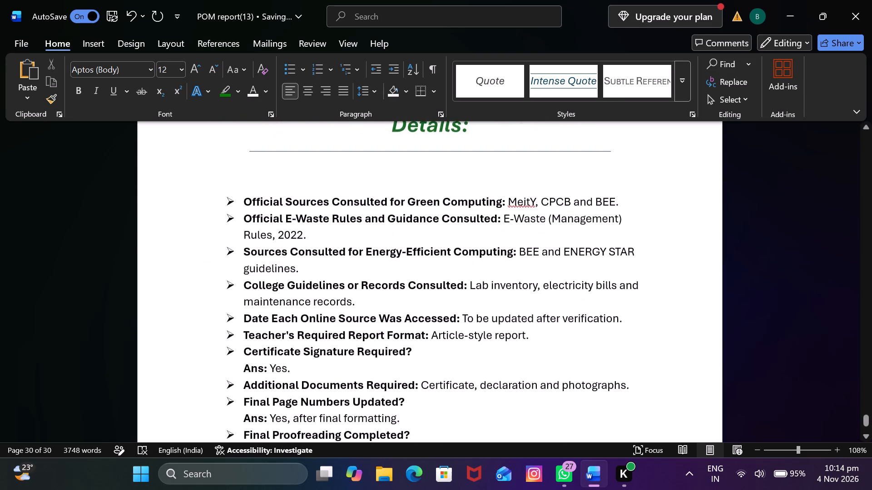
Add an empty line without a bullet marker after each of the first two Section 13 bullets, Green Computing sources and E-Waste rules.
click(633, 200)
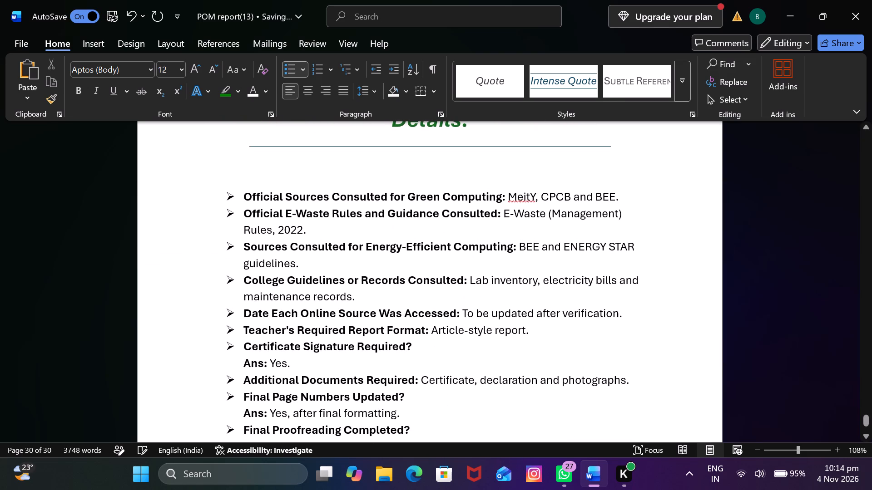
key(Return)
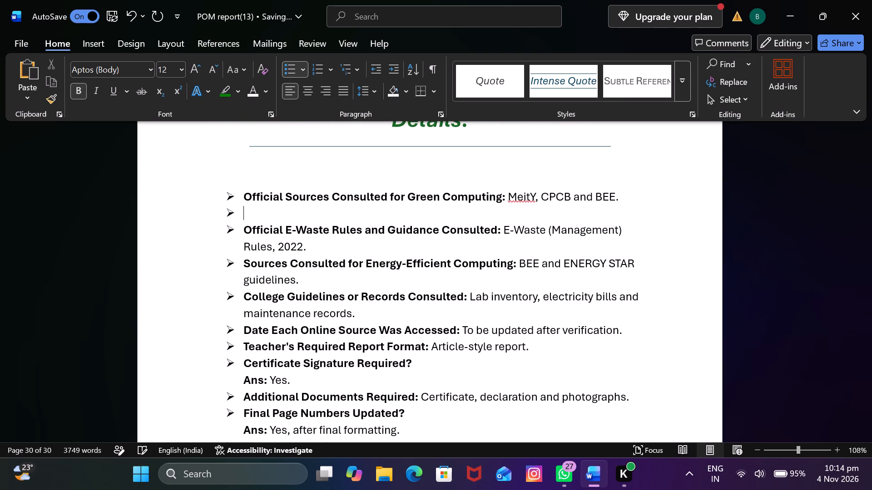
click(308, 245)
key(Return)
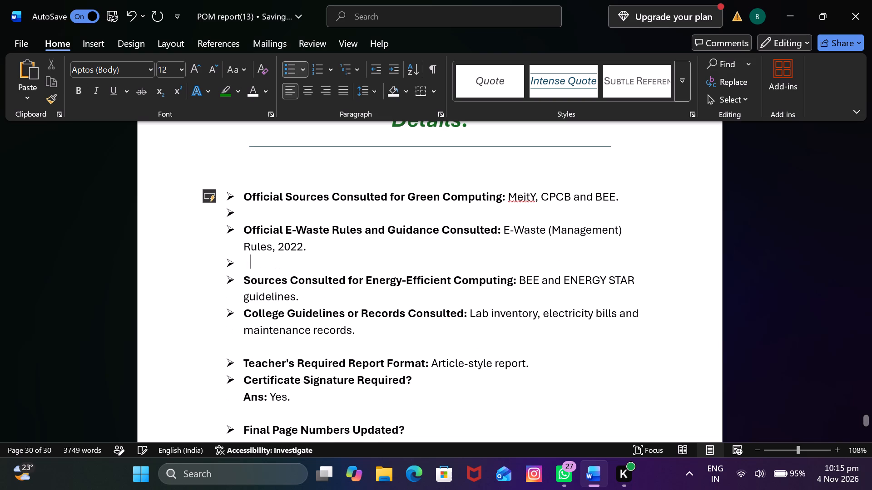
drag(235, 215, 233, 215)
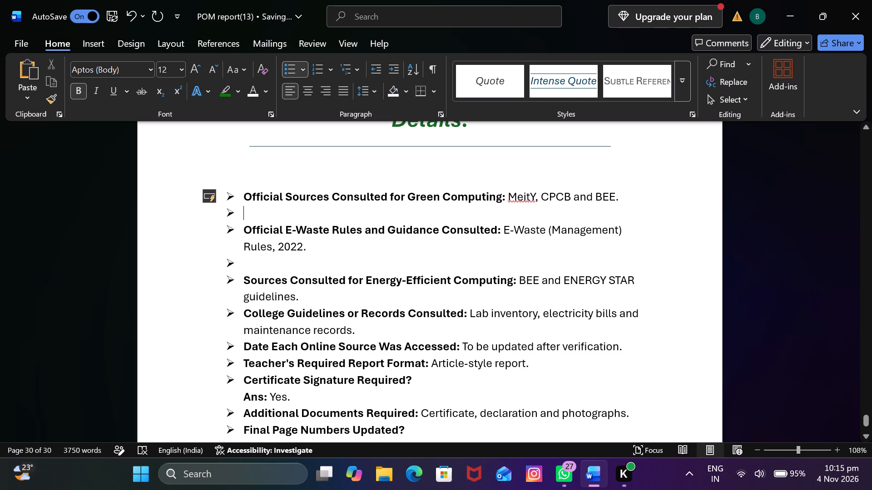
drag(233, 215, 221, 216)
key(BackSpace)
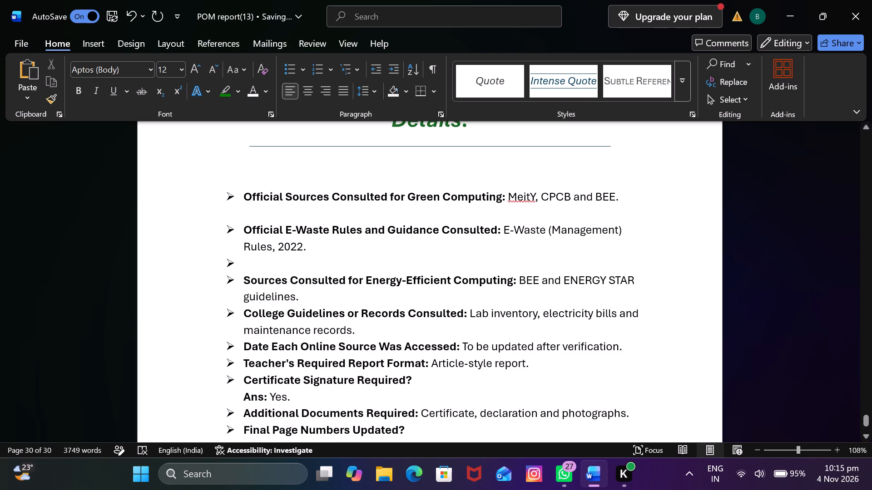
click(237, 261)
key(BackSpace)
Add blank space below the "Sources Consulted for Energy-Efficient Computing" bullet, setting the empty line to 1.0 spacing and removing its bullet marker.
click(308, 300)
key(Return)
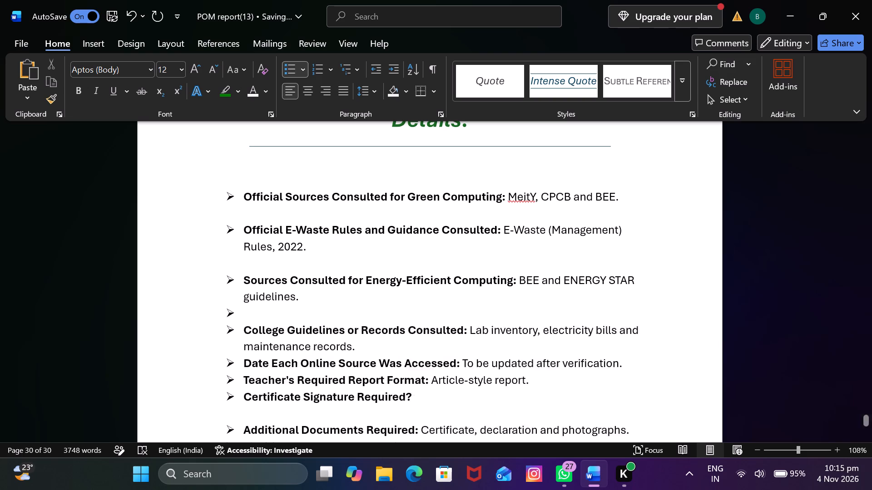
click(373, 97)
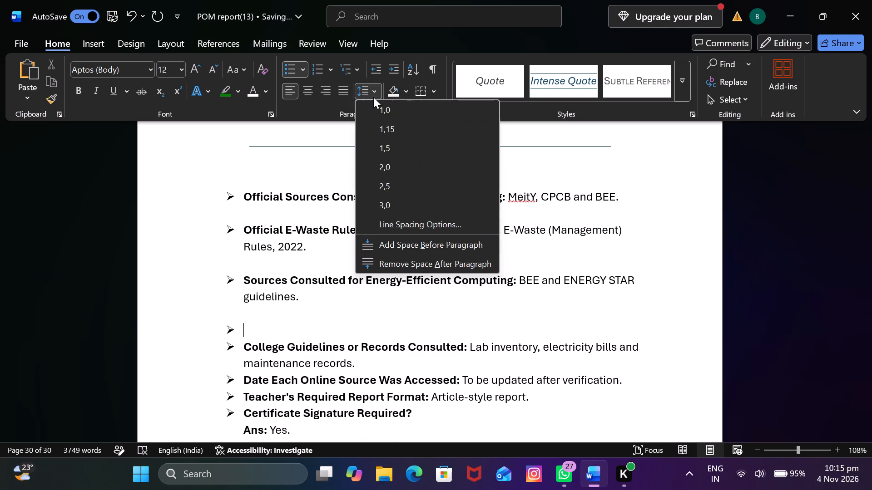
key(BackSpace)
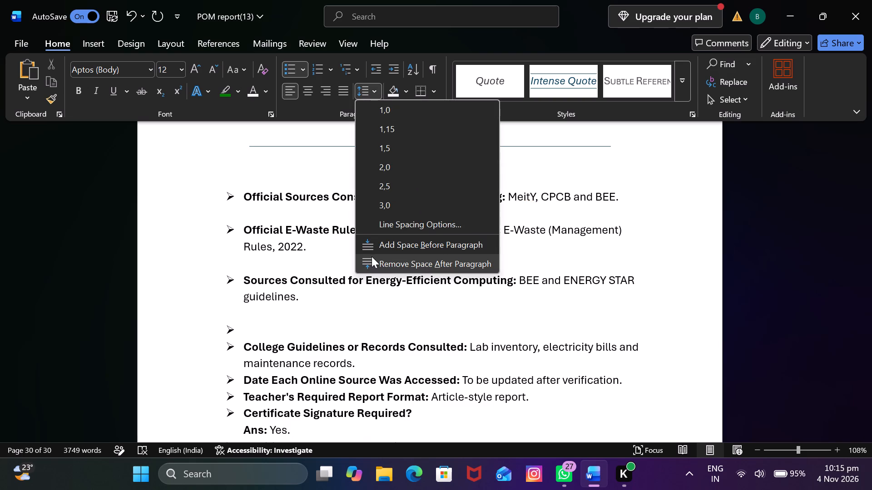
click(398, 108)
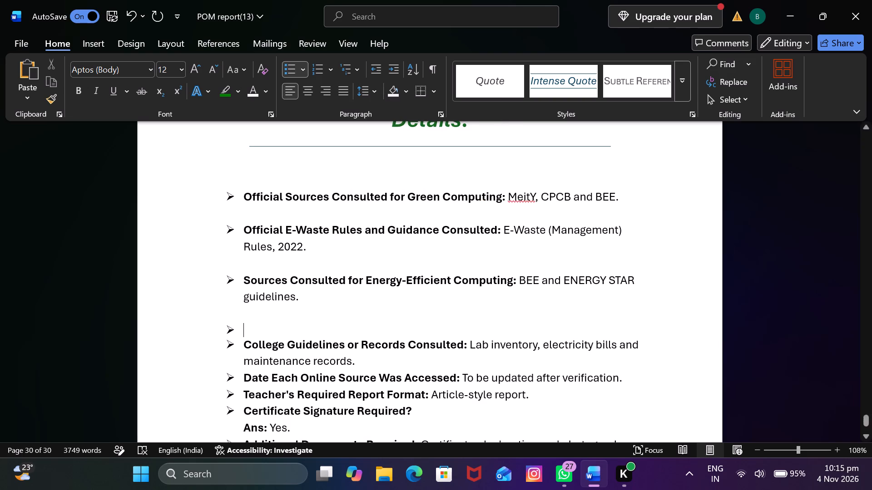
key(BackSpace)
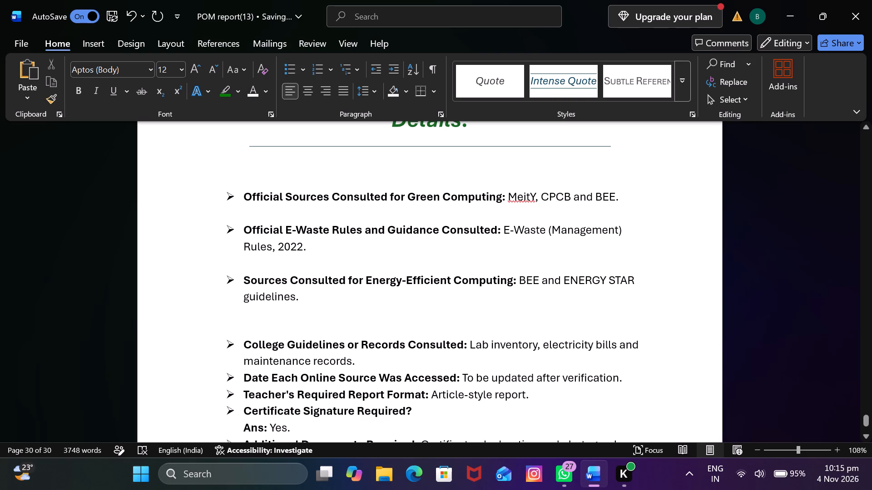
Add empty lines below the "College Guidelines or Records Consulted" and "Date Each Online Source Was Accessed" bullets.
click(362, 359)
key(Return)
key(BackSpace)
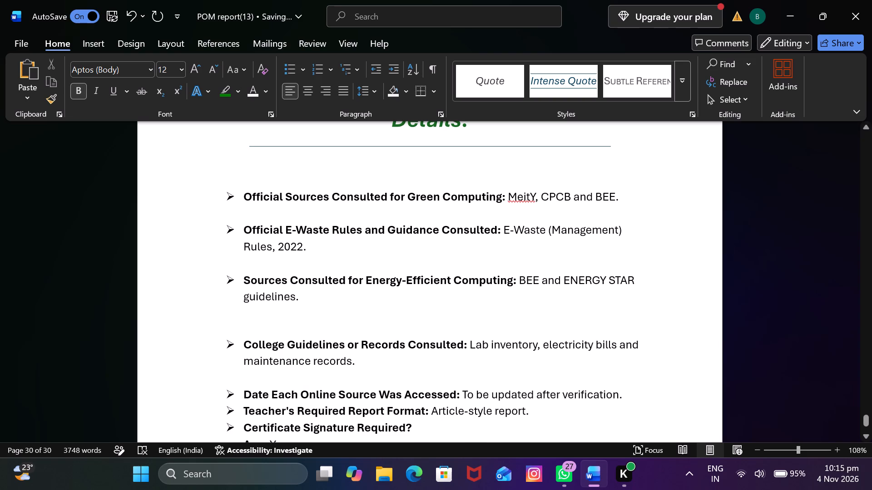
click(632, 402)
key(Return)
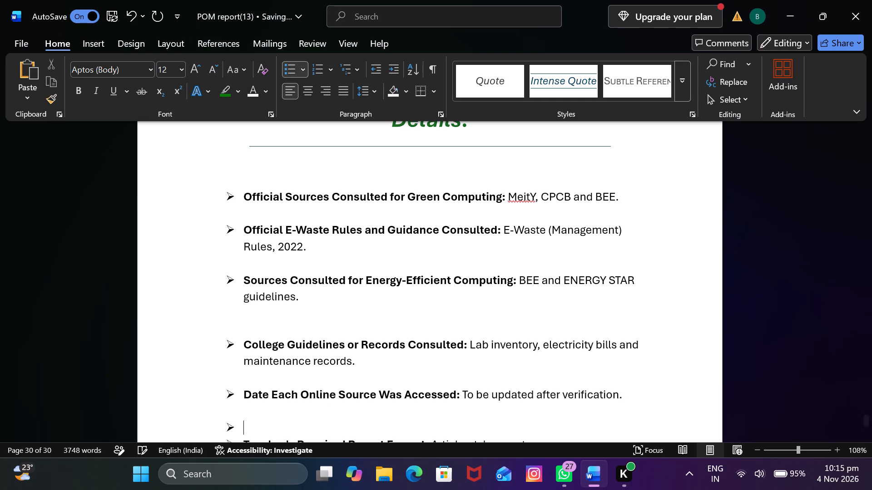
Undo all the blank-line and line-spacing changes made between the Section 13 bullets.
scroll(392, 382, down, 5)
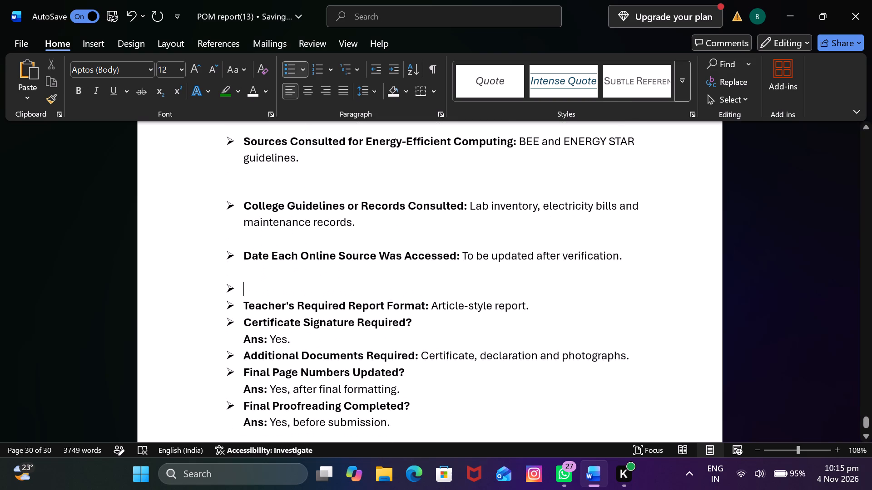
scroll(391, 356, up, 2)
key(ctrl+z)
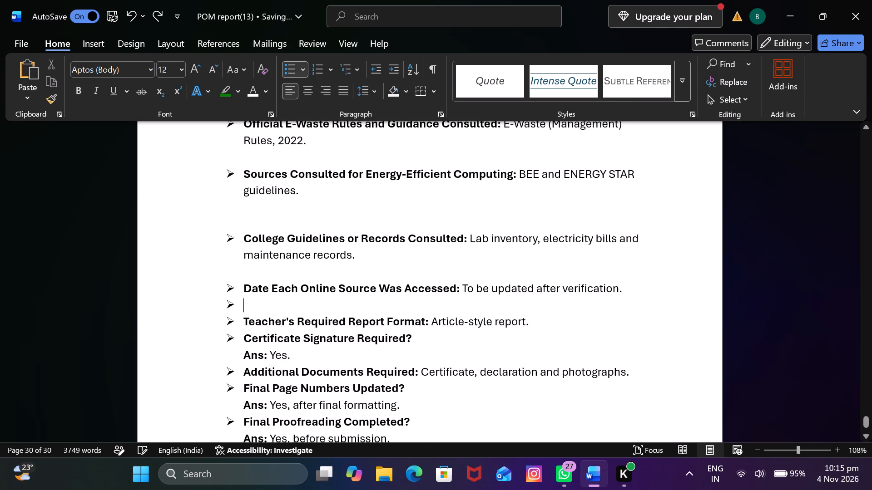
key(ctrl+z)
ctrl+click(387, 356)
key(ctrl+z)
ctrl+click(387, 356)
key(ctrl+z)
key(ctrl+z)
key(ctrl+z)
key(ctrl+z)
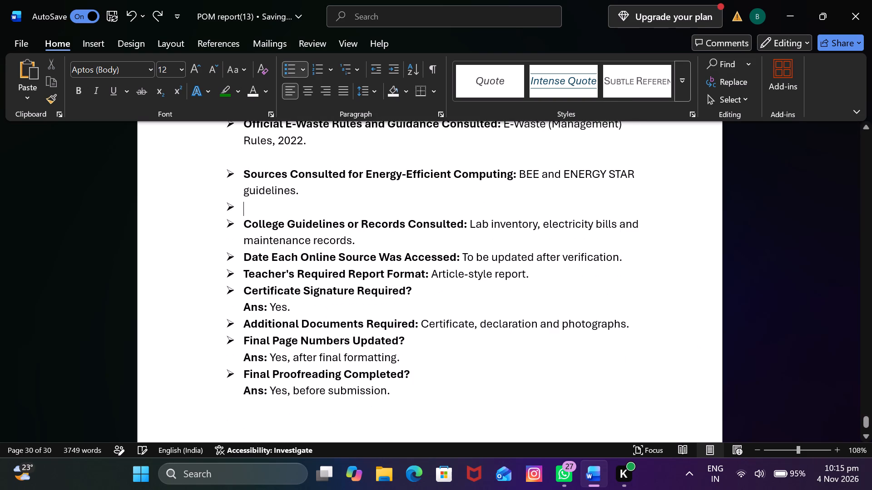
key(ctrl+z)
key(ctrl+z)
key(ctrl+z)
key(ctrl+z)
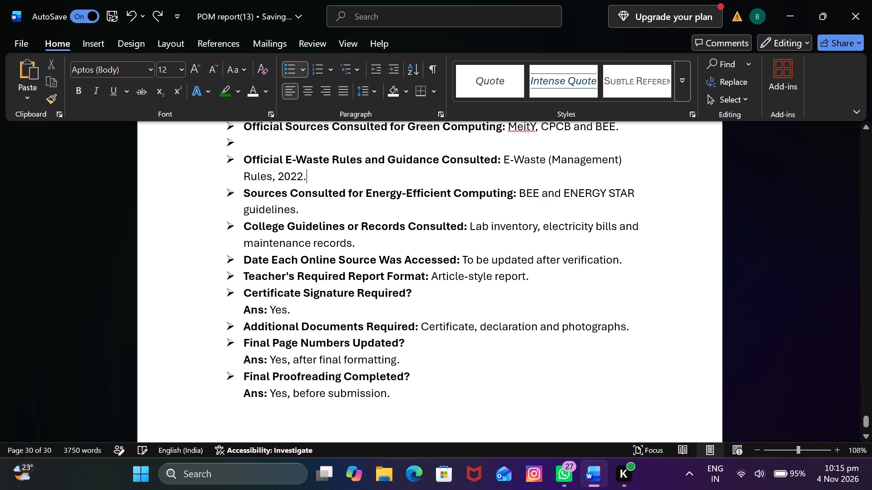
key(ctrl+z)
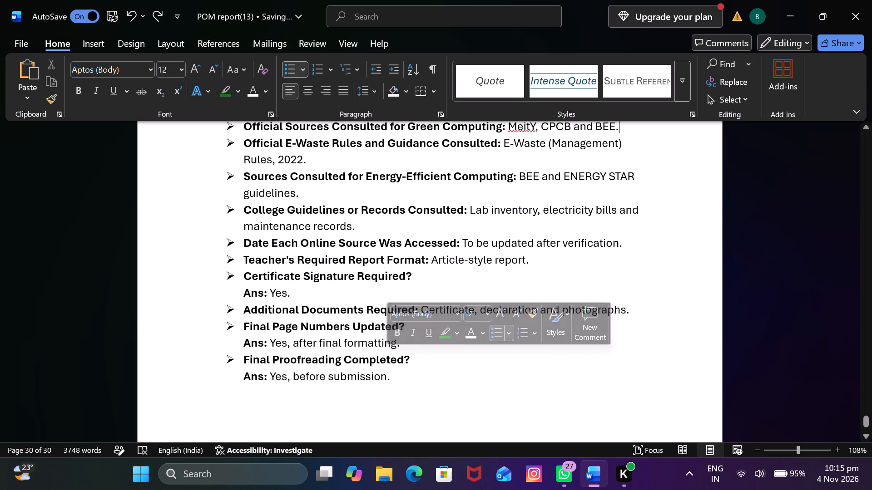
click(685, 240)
Insert a space between "MeitY" and the comma in the first Section 13 bullet.
scroll(679, 243, up, 3)
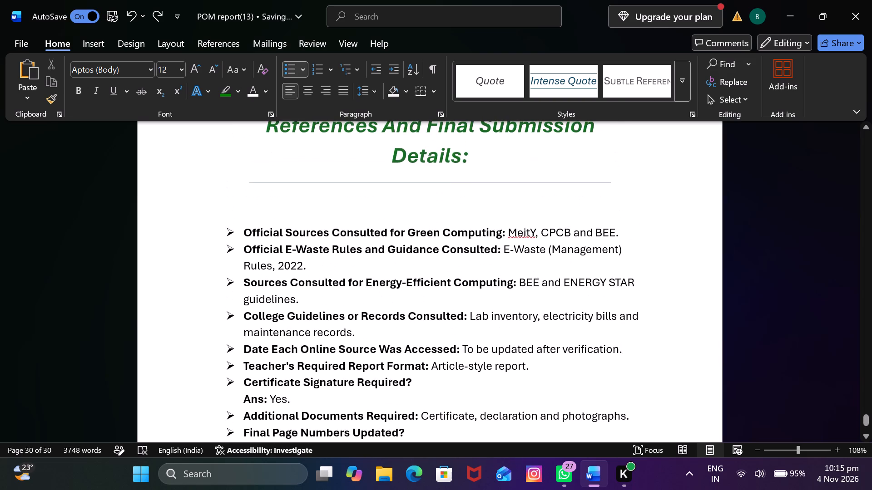
scroll(671, 235, up, 2)
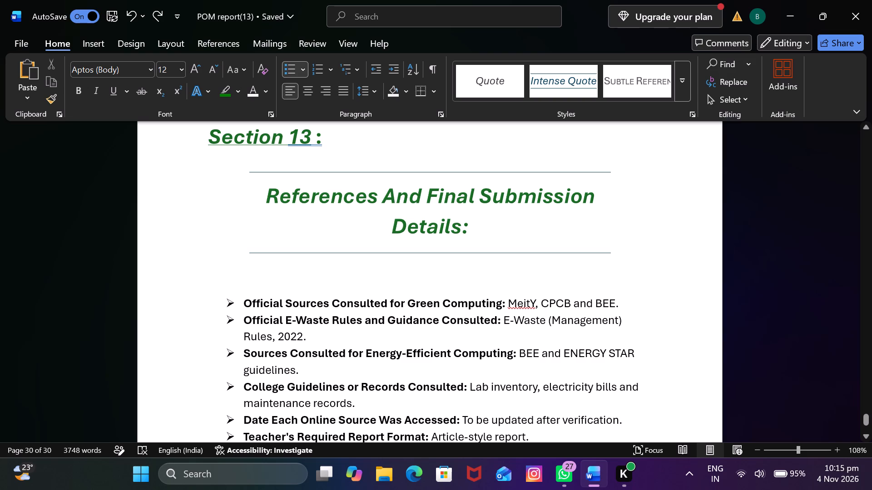
click(536, 302)
key(space)
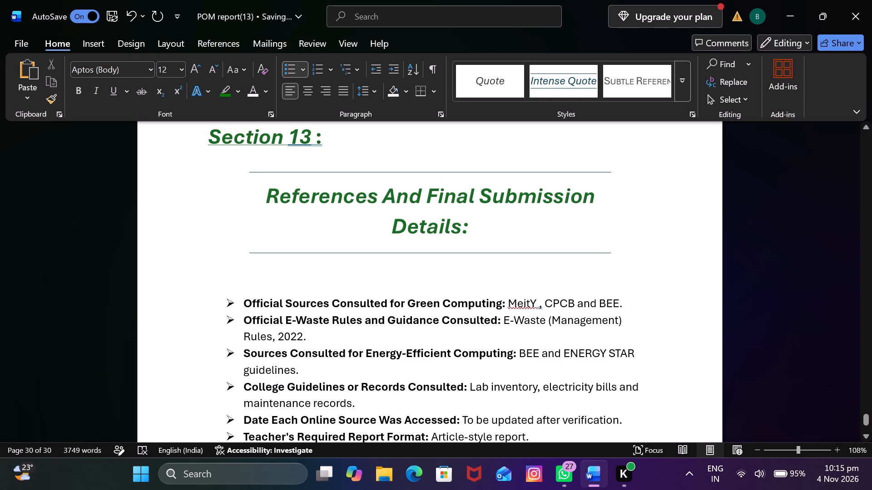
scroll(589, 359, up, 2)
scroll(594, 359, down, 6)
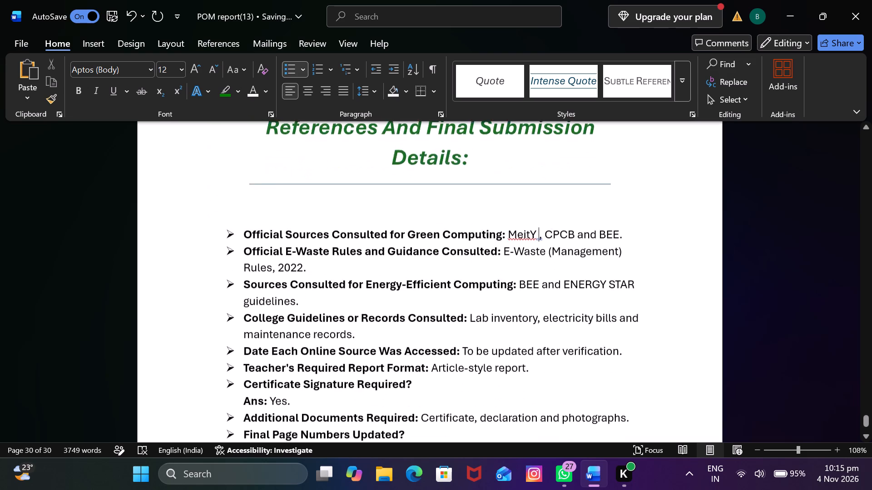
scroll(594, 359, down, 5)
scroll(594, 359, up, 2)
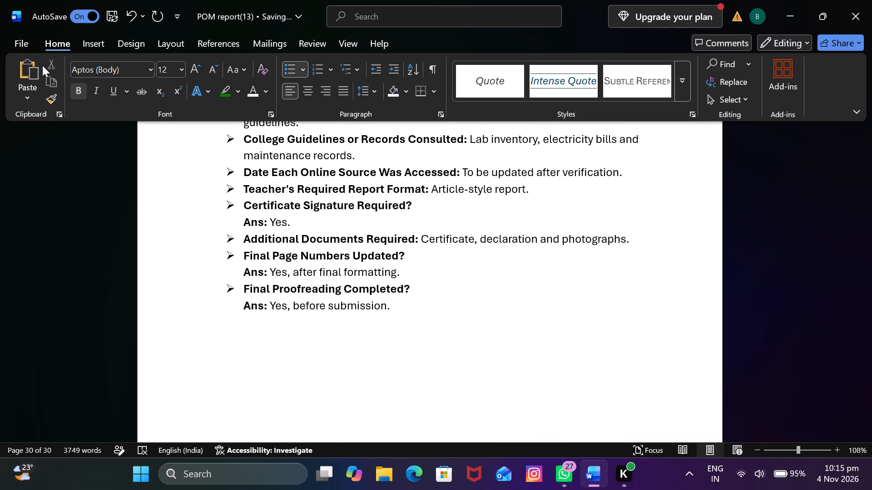
Open the sharing options for the POM report(13) document.
click(29, 51)
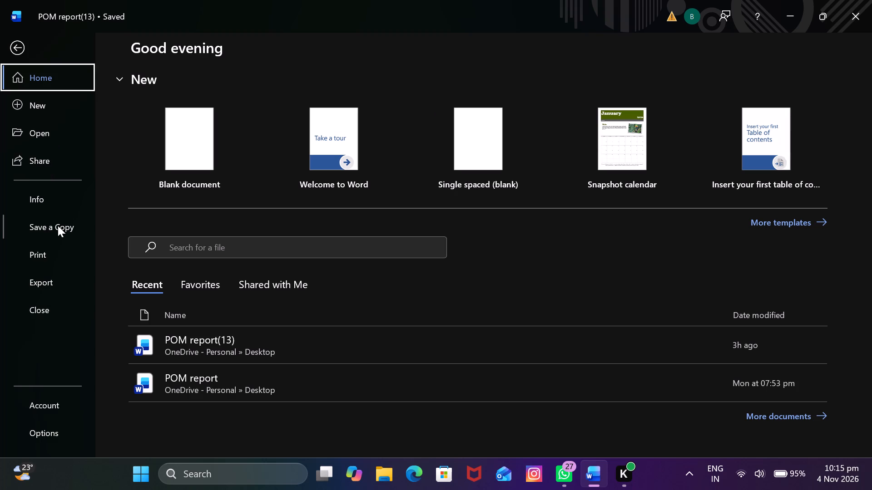
click(40, 165)
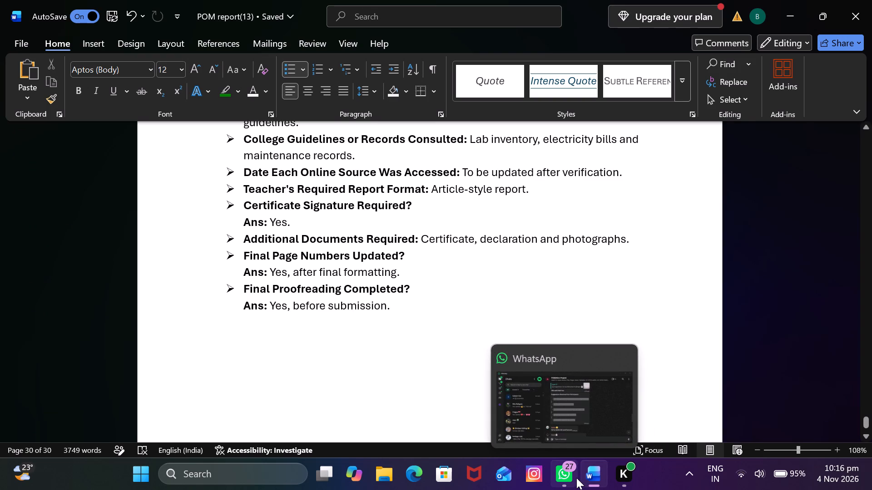
click(18, 47)
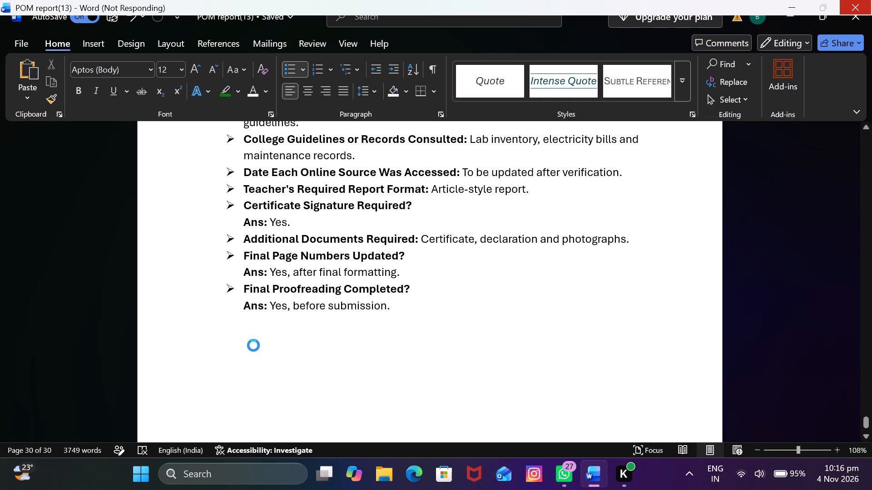
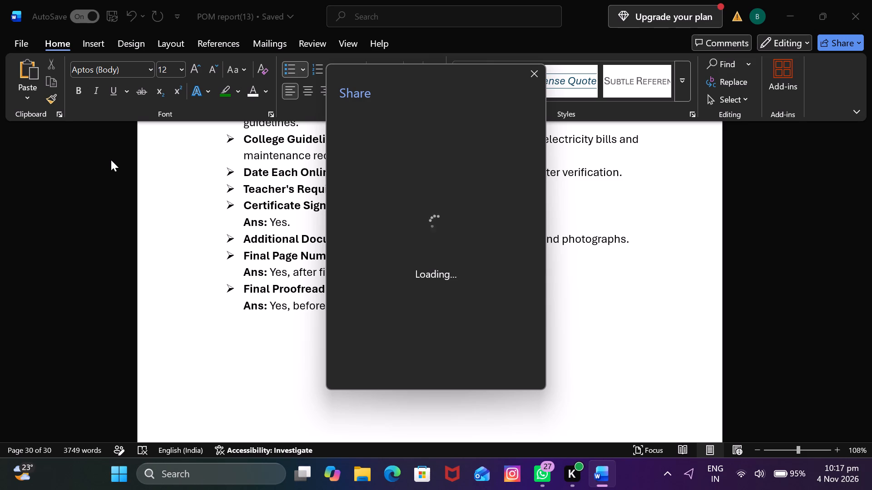
Close the Share dialog while it is still loading, without sharing the POM report.
click(526, 74)
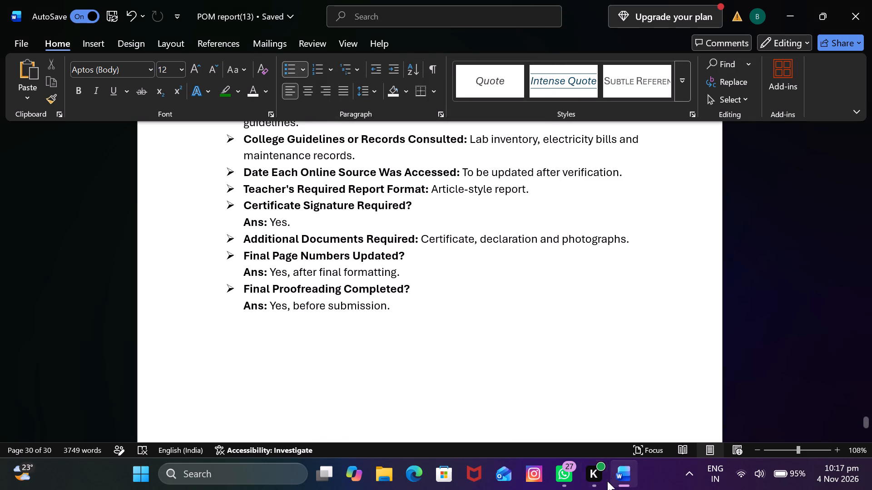